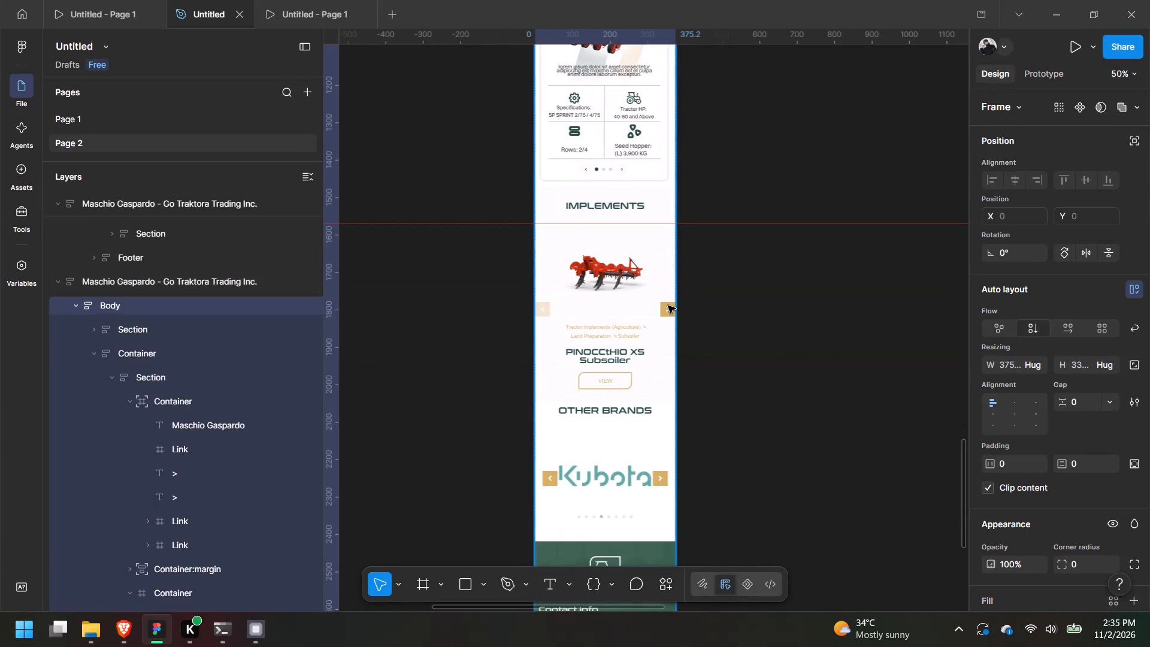
triple_click(668, 306)
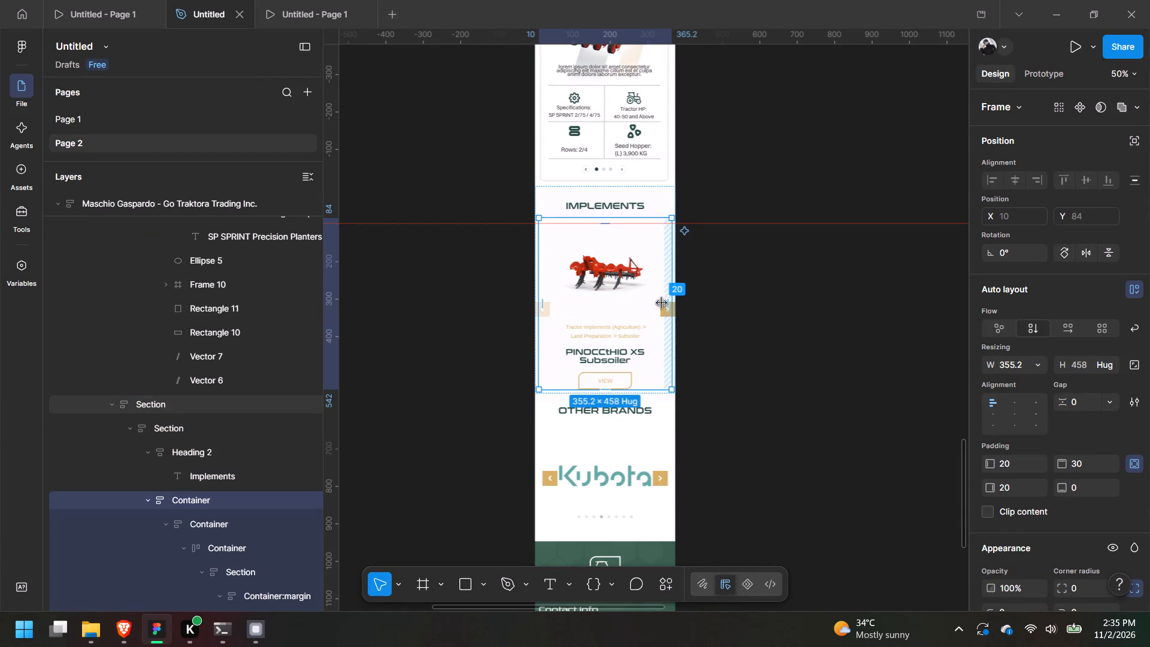
key(BackSpace)
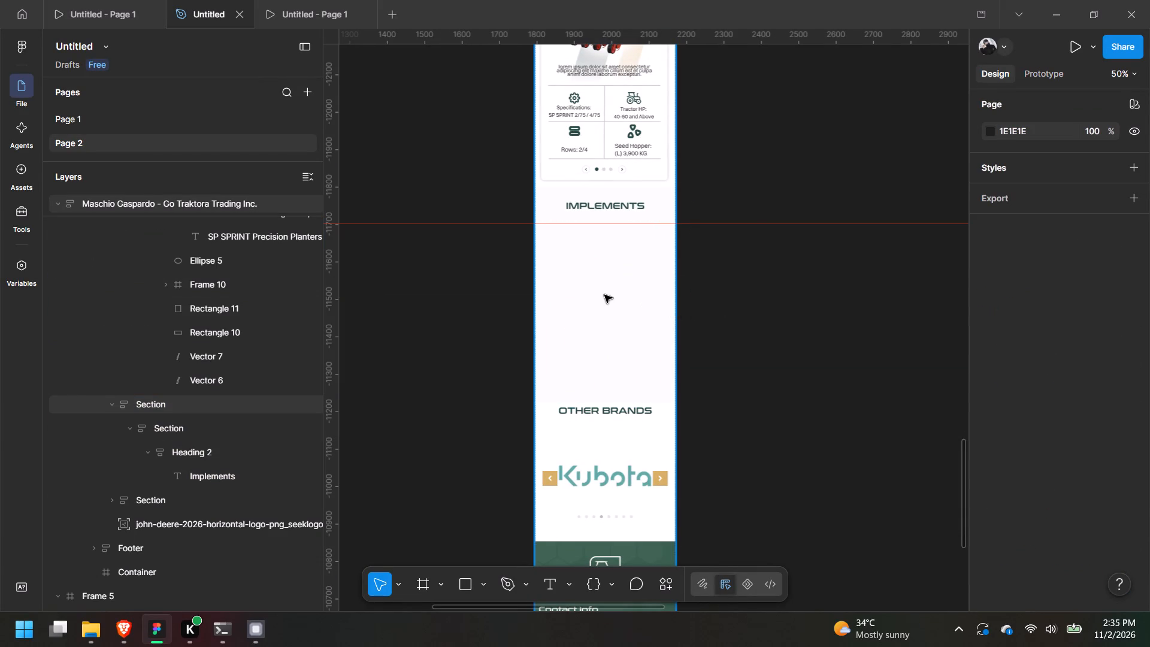
Copy the Chevron down icon beside the Implements heading in the desktop frame.
triple_click(600, 293)
triple_click(600, 293)
middle_drag(839, 124, 720, 422)
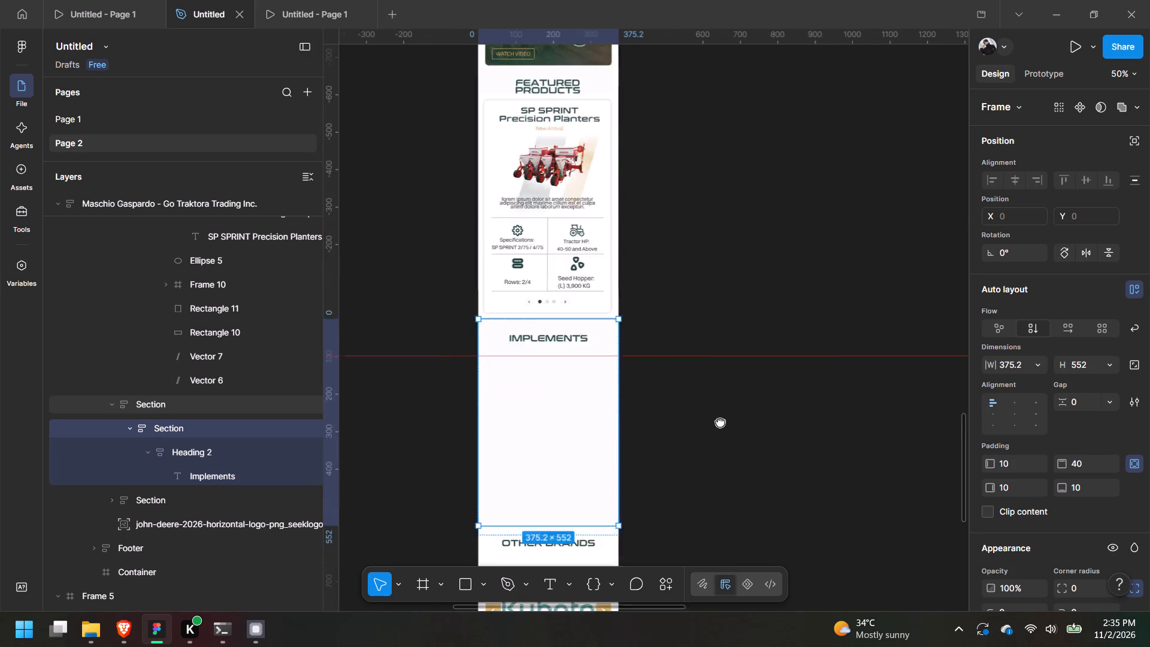
middle_drag(720, 422, 677, 529)
middle_drag(635, 251, 836, 530)
middle_drag(565, 173, 948, 12)
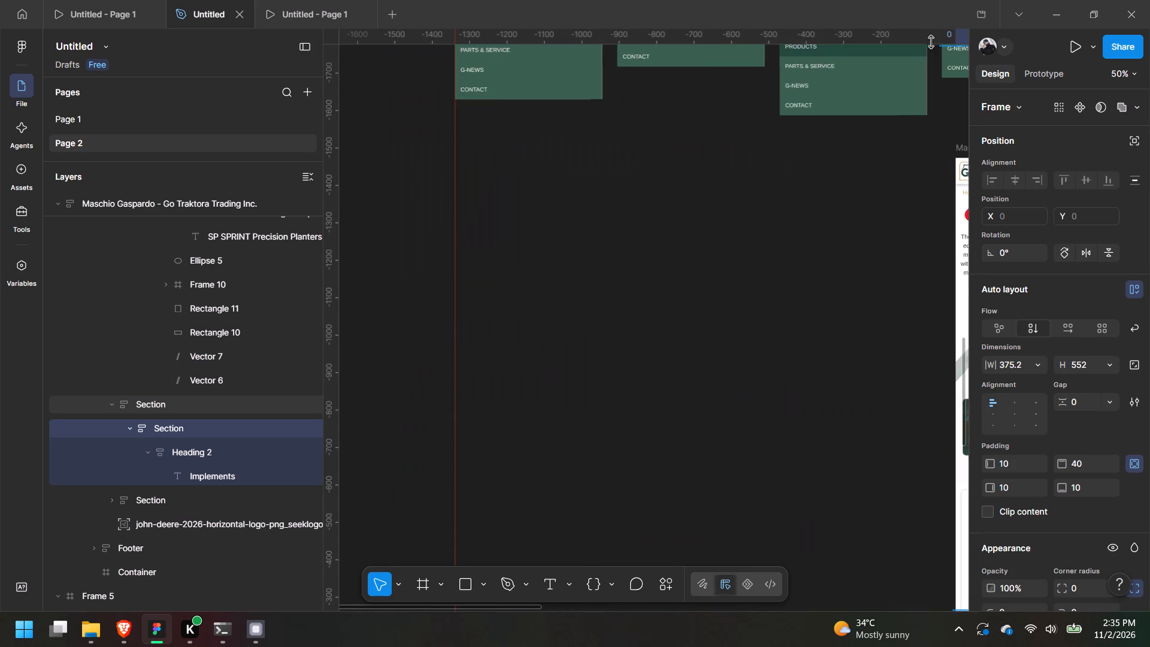
middle_drag(836, 107, 268, 434)
middle_drag(667, 158, 651, 443)
middle_drag(727, 170, 661, 0)
middle_drag(772, 322, 501, 194)
middle_drag(855, 155, 470, 501)
middle_drag(606, 280, 612, 404)
middle_drag(647, 193, 694, 361)
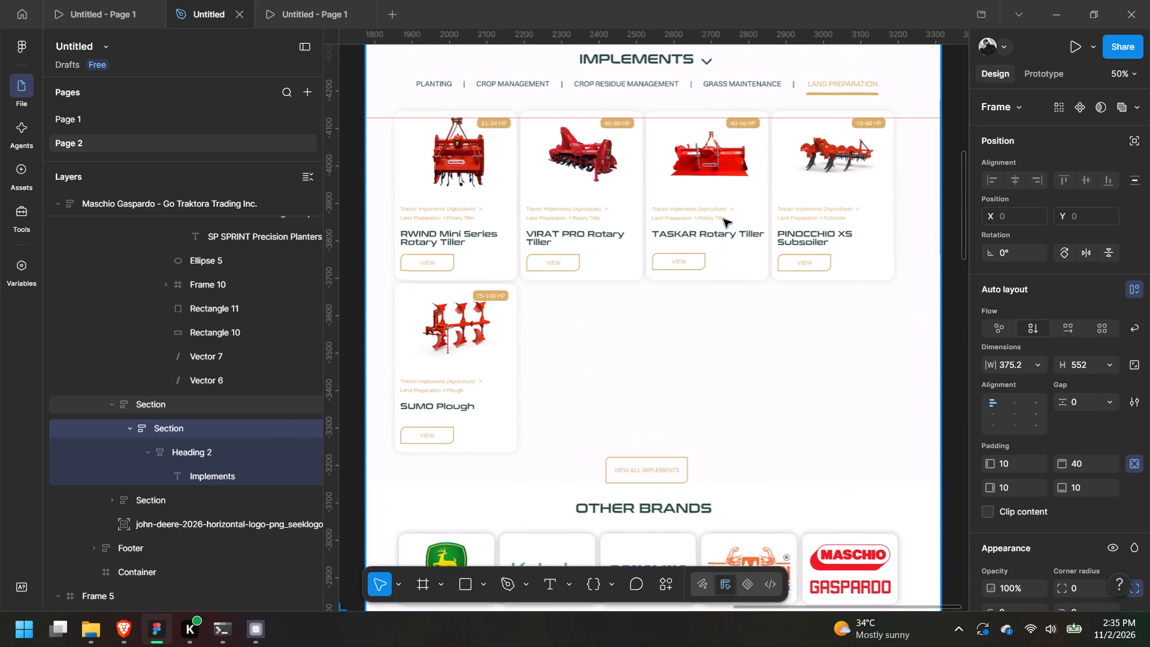
middle_drag(723, 225, 706, 267)
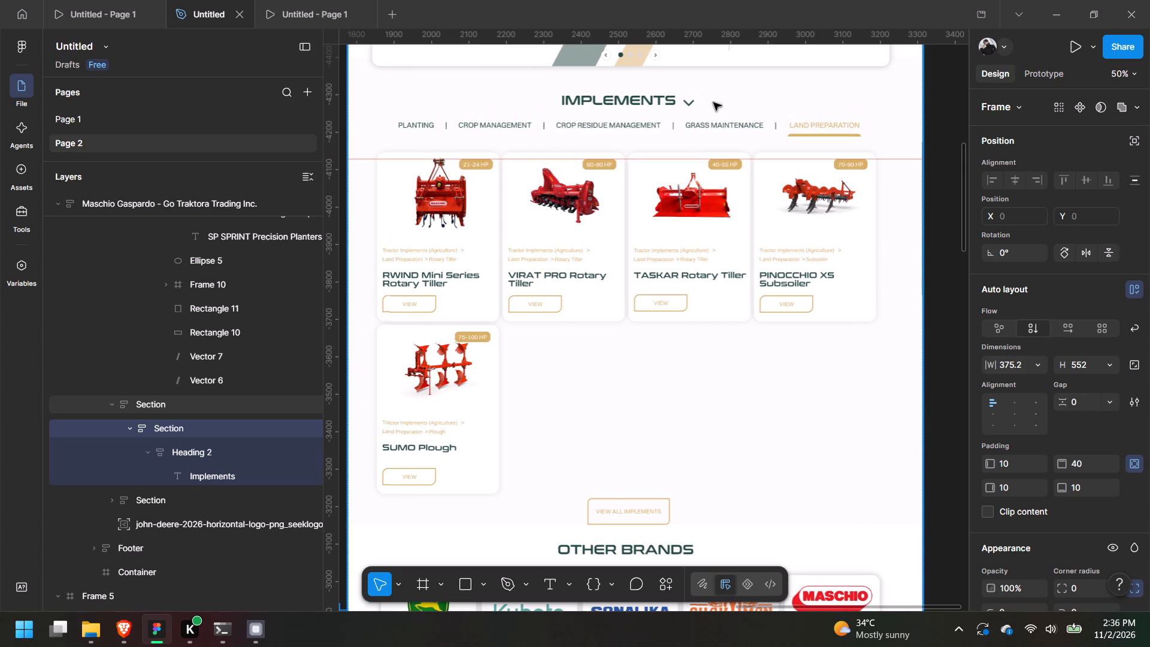
triple_click(692, 104)
triple_click(692, 104)
click(692, 104)
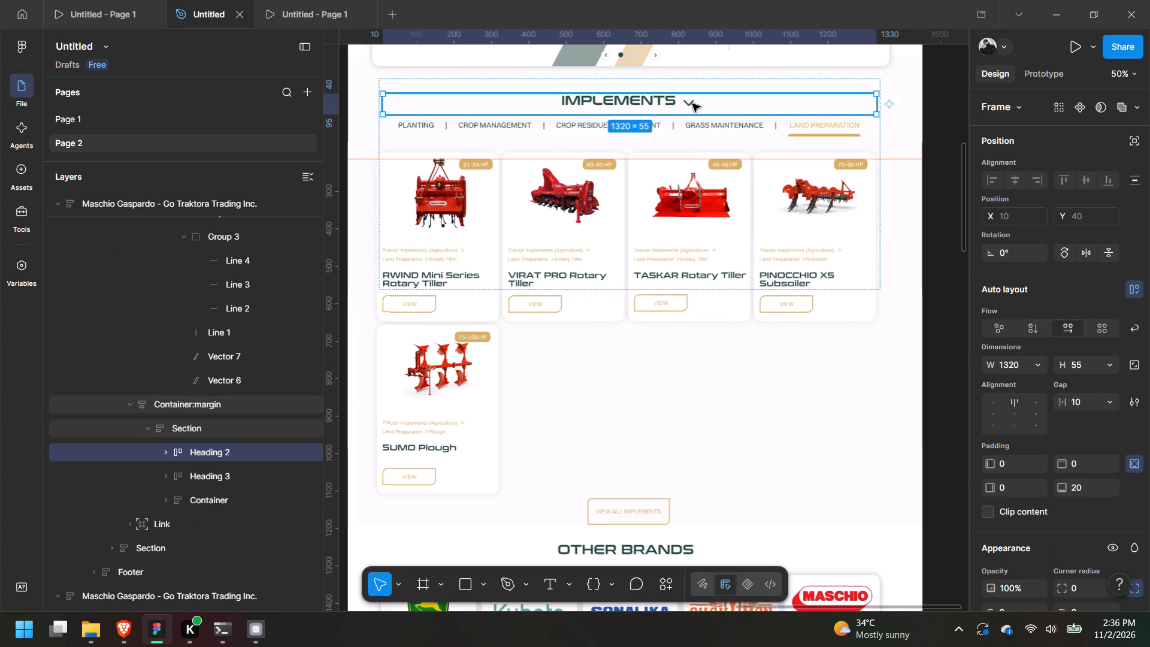
double_click(692, 104)
key(ctrl+c)
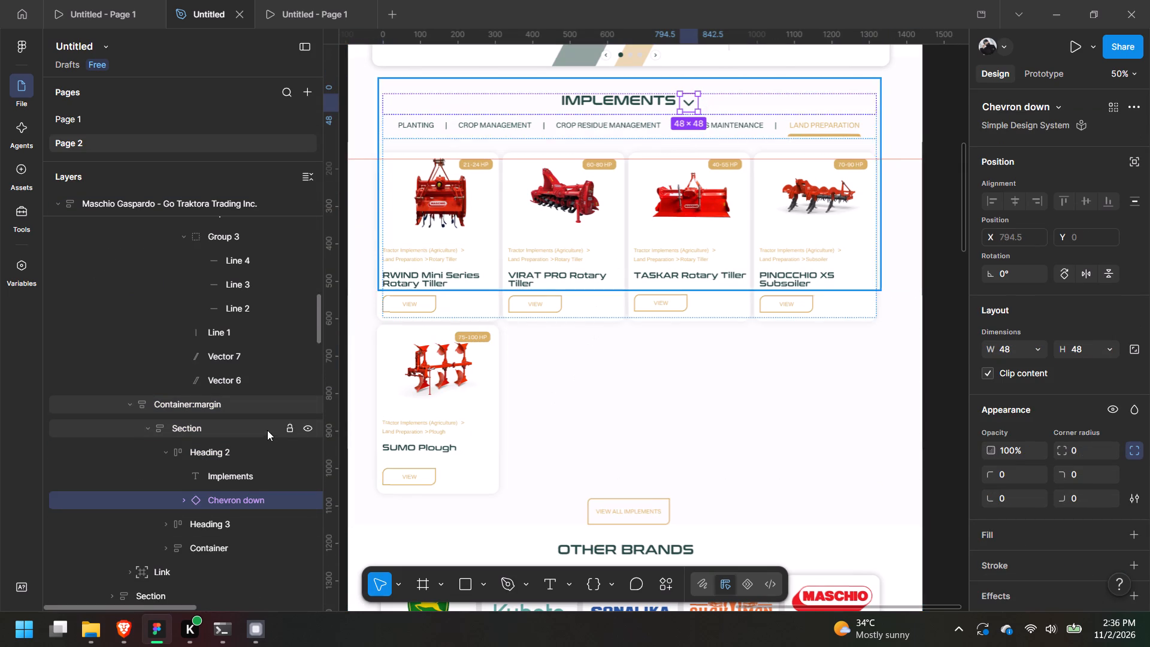
Paste the Chevron down icon into the mobile frame's Implements Heading 2 layer.
scroll(267, 430, down, 3)
middle_drag(496, 436, 533, 384)
middle_drag(498, 454, 535, 397)
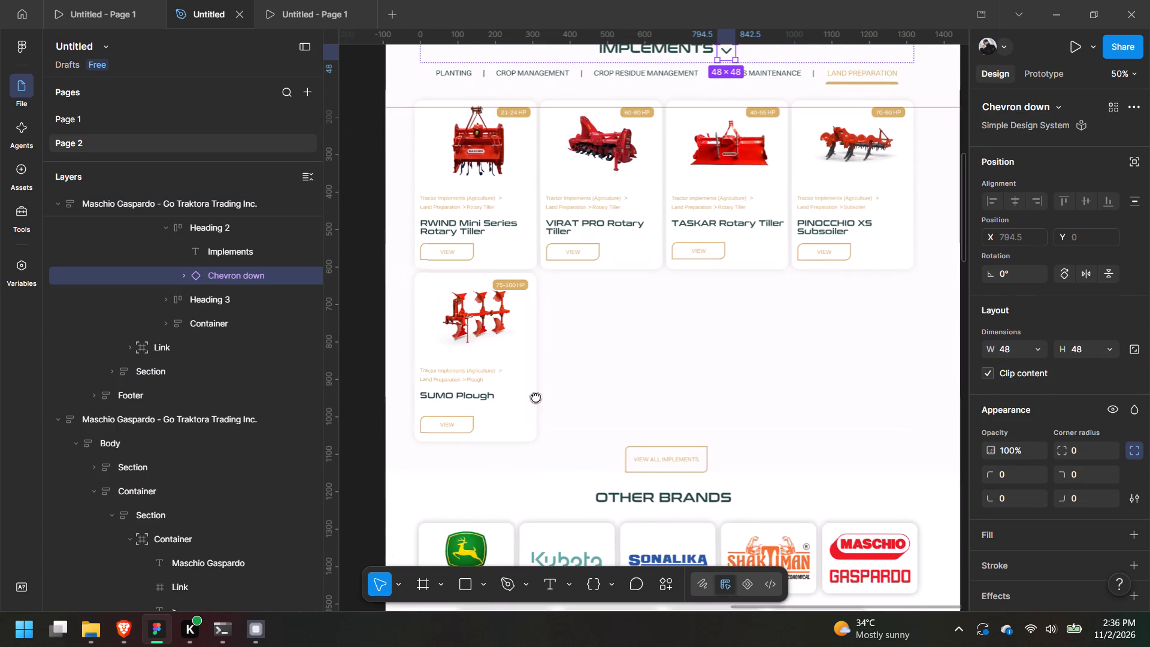
middle_drag(535, 397, 742, 77)
middle_drag(579, 465, 728, 0)
middle_drag(616, 428, 716, 41)
scroll(616, 428, up, 1)
middle_drag(794, 539, 922, 117)
middle_drag(536, 359, 559, 357)
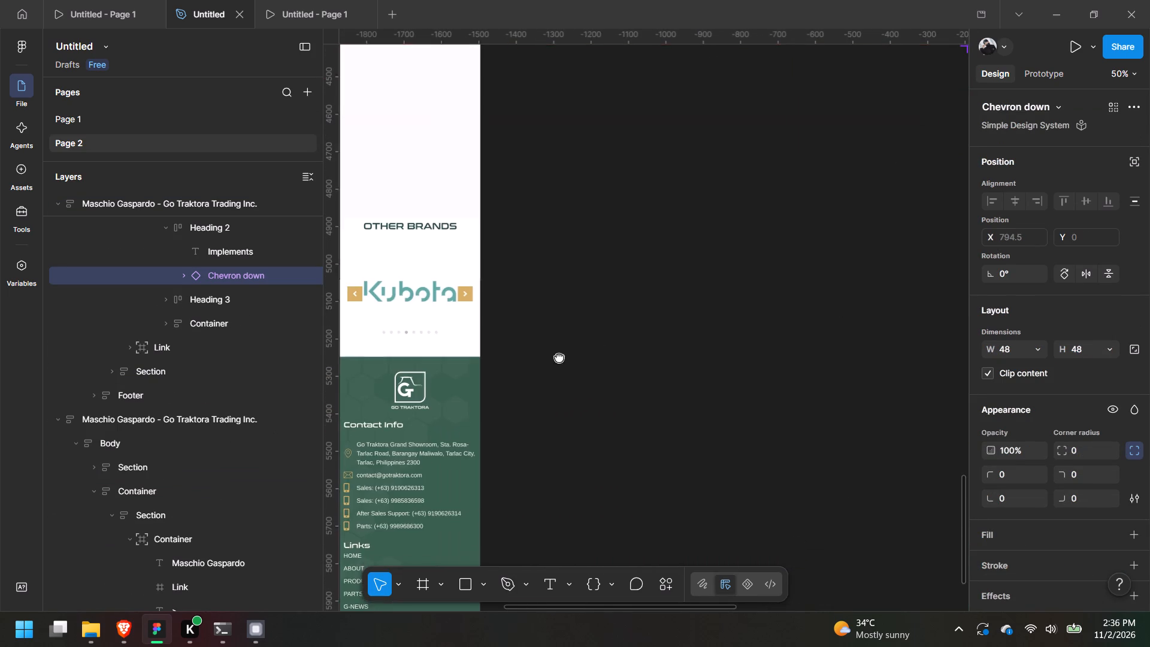
middle_drag(559, 357, 852, 510)
middle_drag(671, 163, 631, 258)
triple_click(690, 265)
key(t)
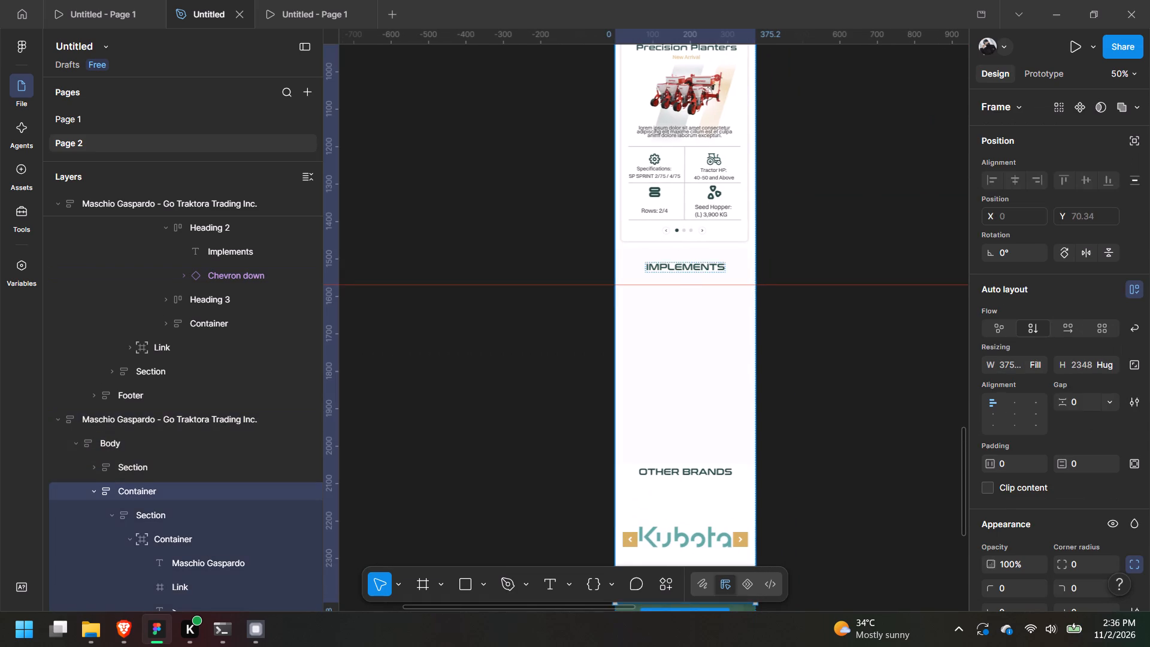
click(698, 267)
click(219, 380)
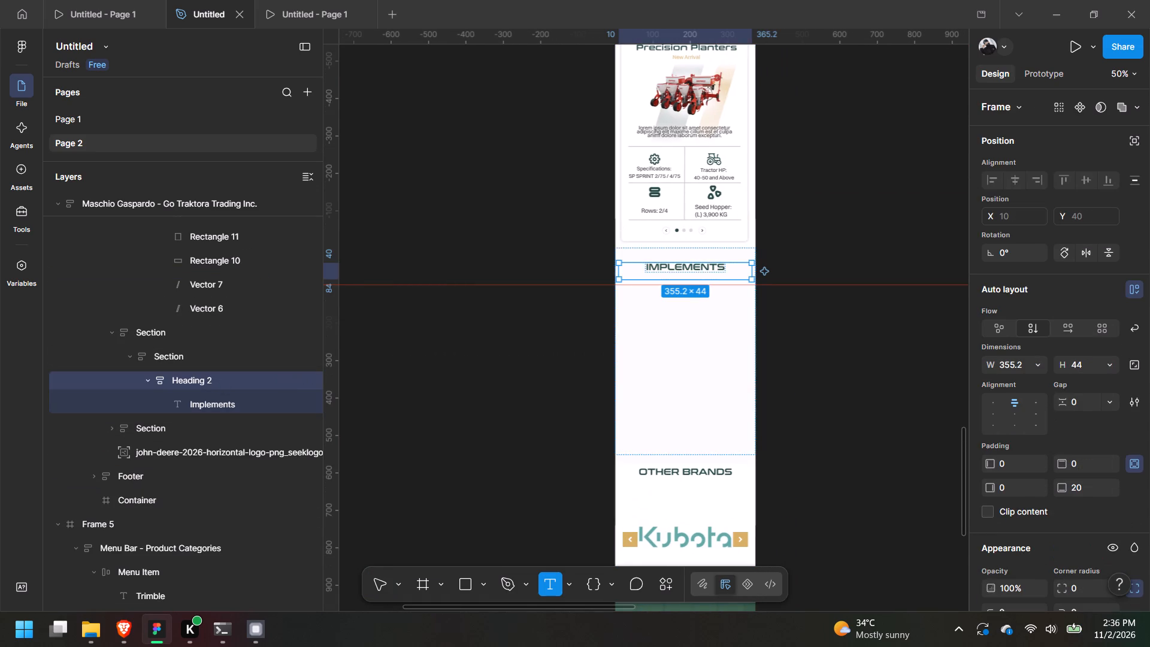
click(727, 267)
key(ctrl+z)
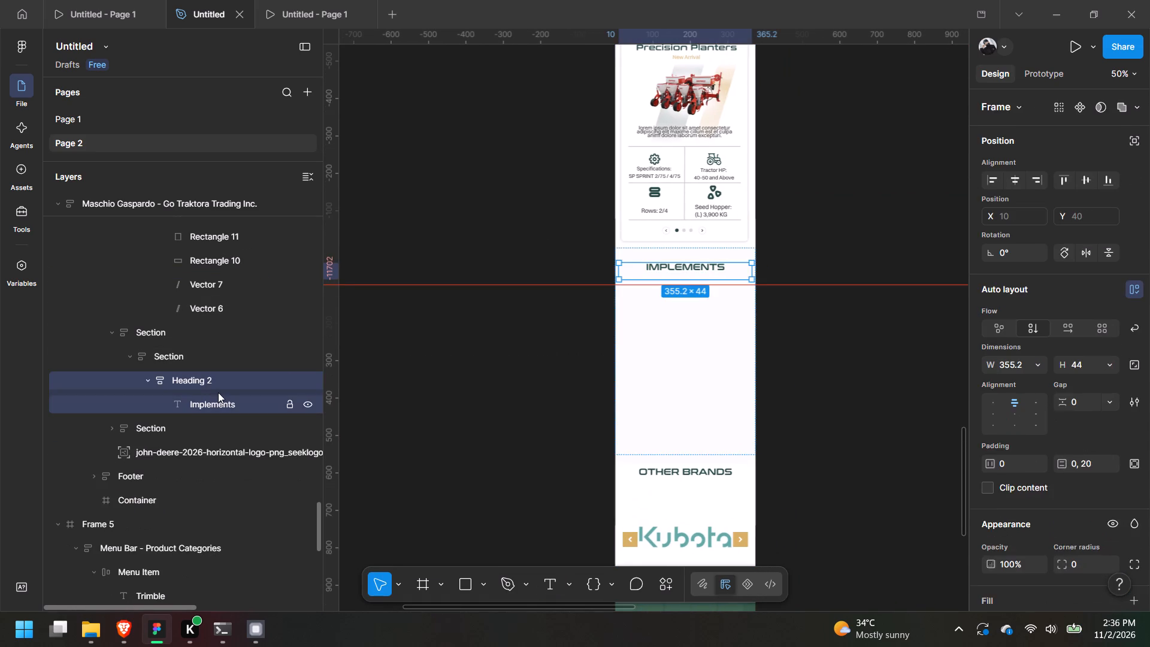
key(ctrl+v)
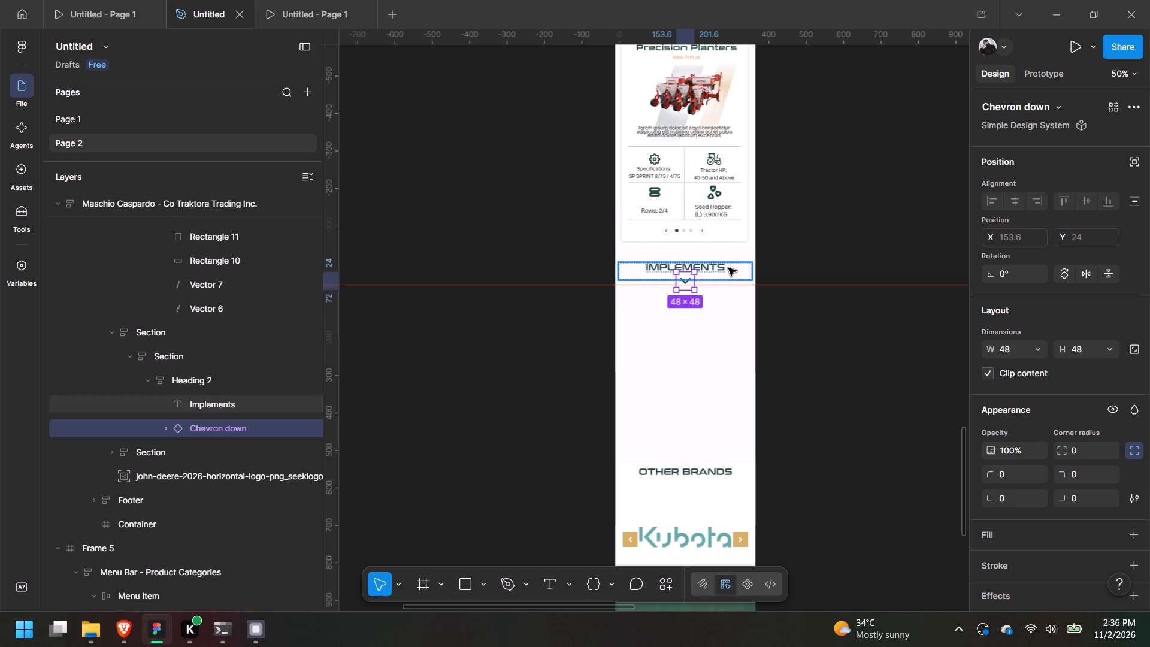
Set the pasted chevron's width and height to 35 each.
click(1041, 350)
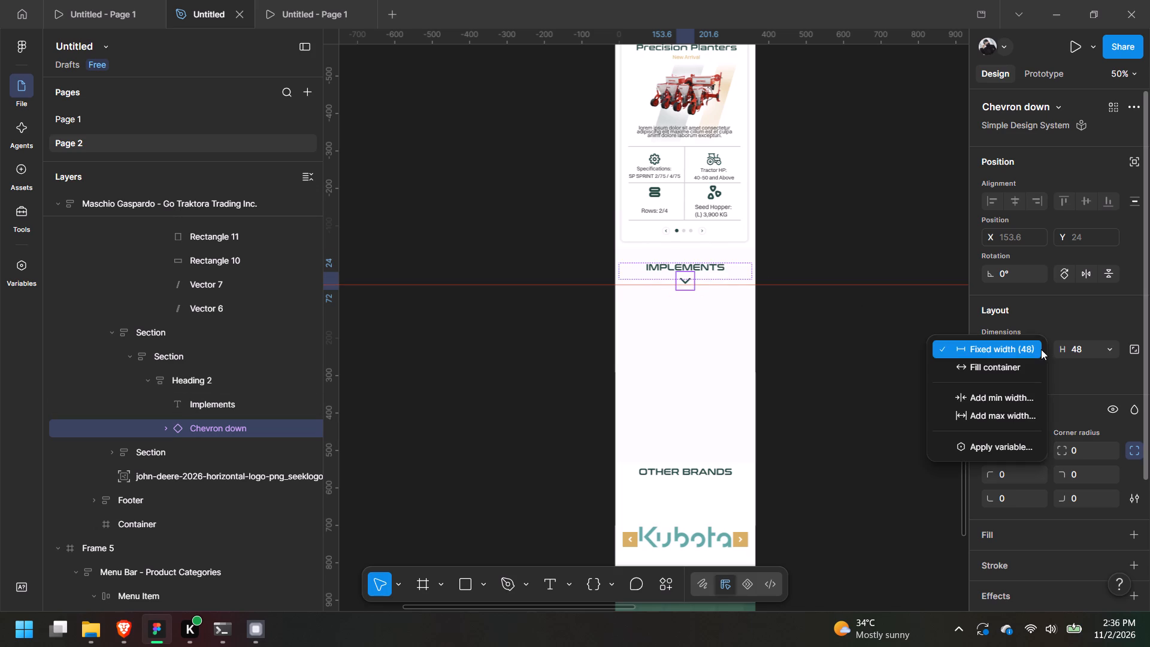
click(1048, 331)
click(1011, 355)
key(3)
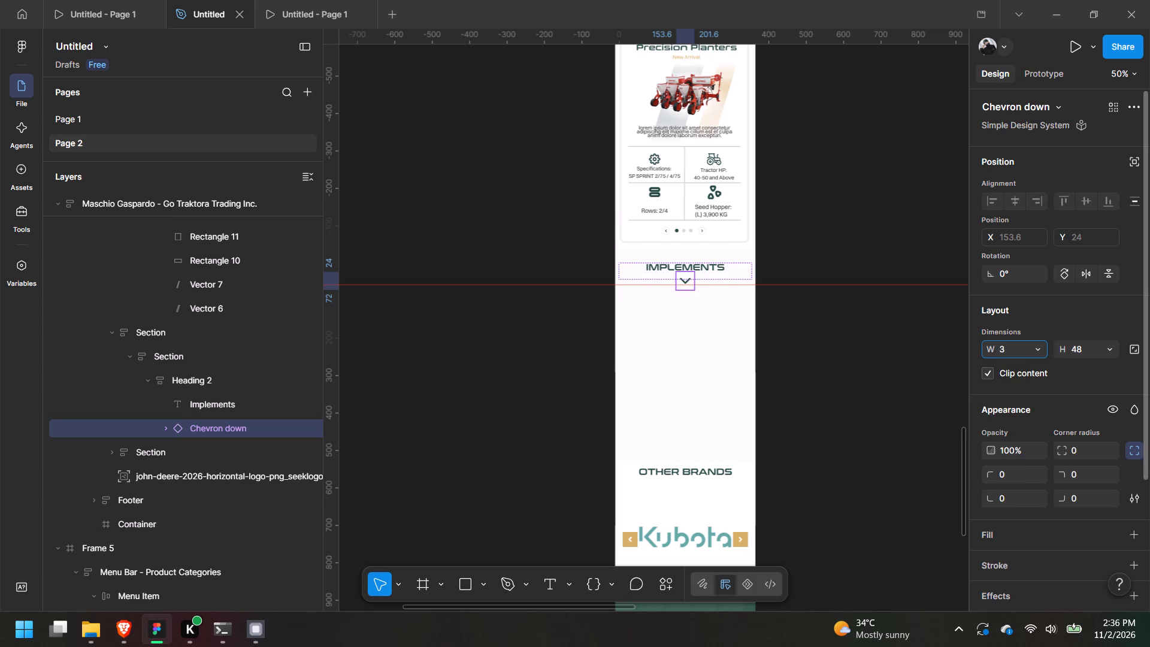
key(5)
key(Return)
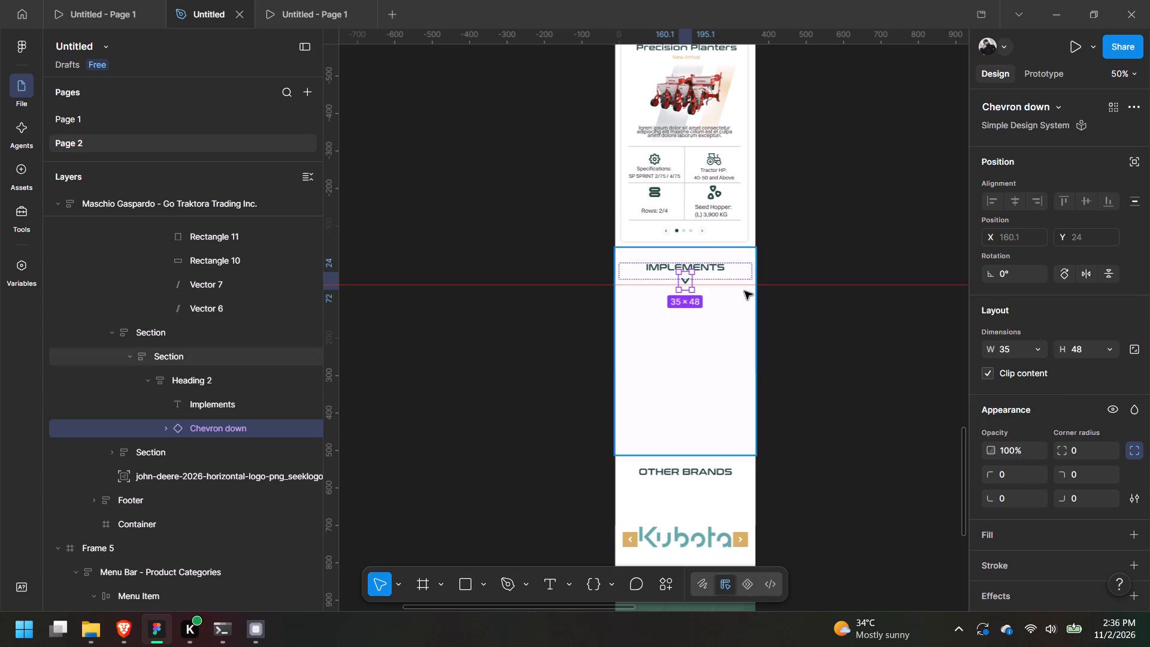
click(1076, 353)
text(35)
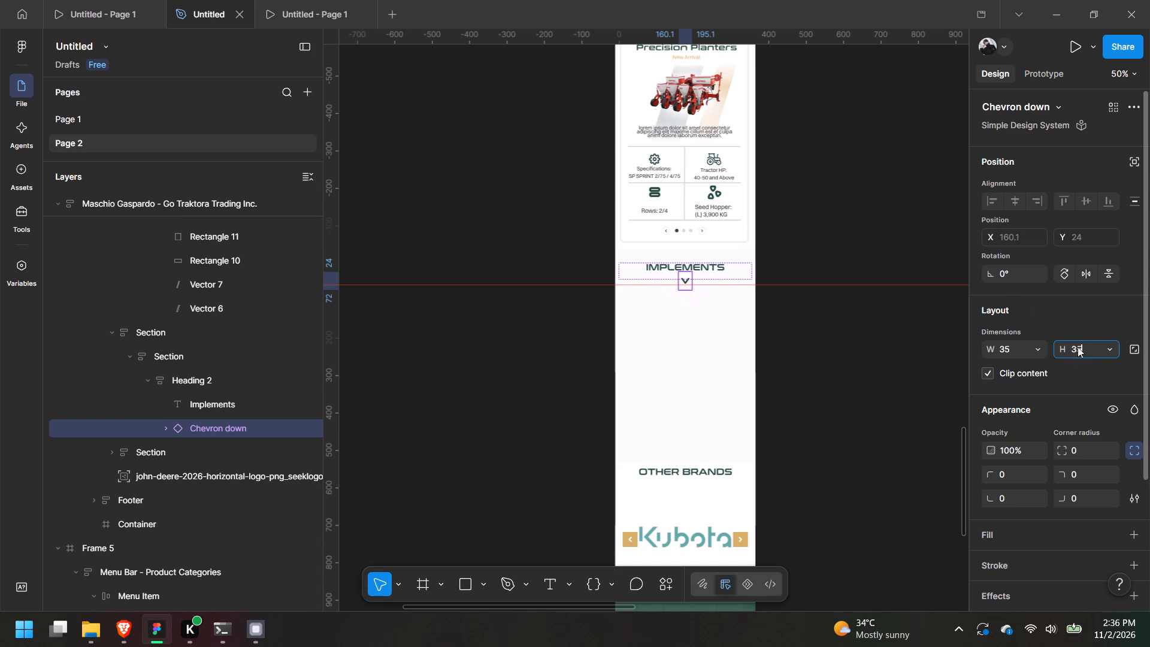
key(Return)
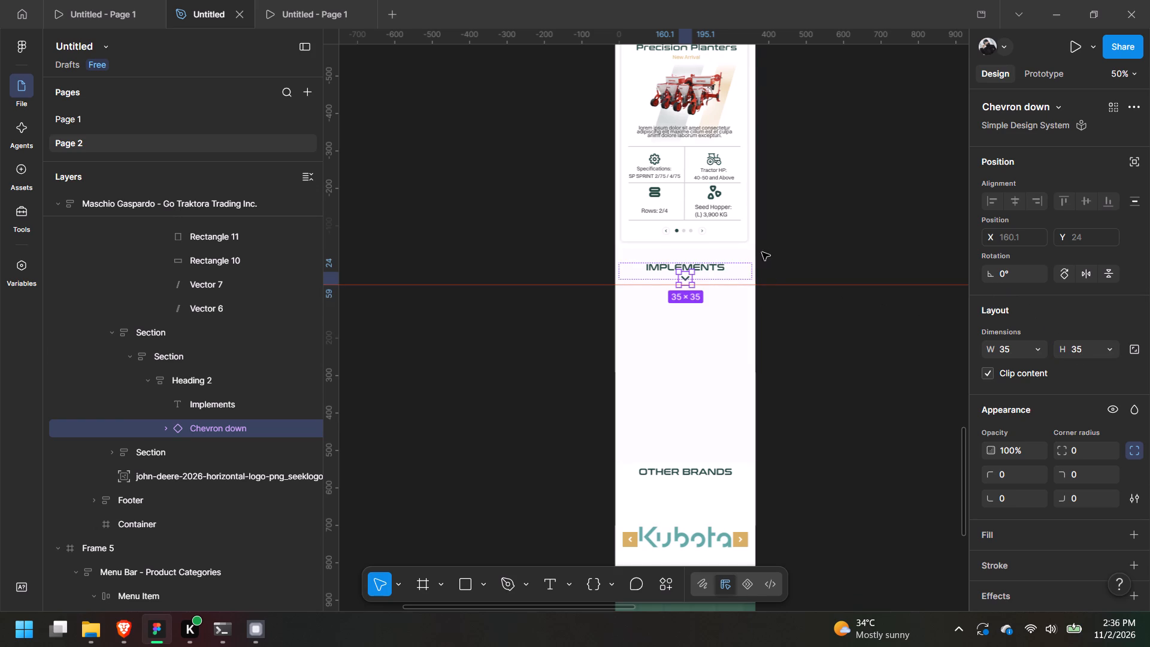
Change the mobile Heading 2 auto layout flow to horizontal, placing the chevron beside the Implements text.
key(ctrl+equal)
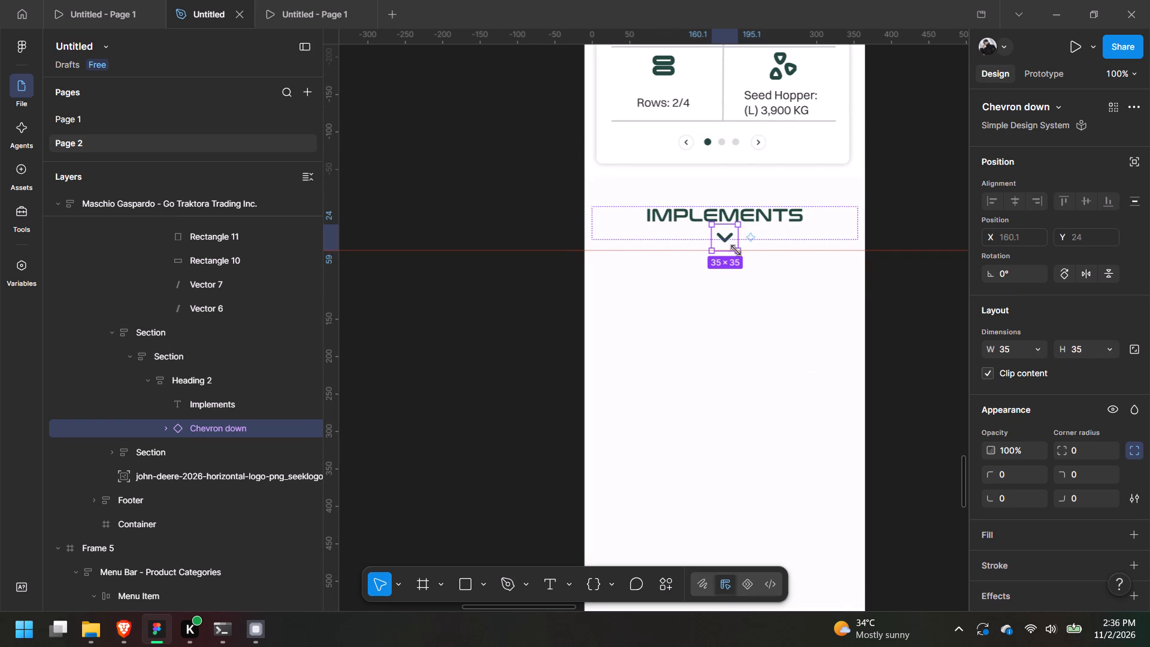
drag(728, 241, 828, 223)
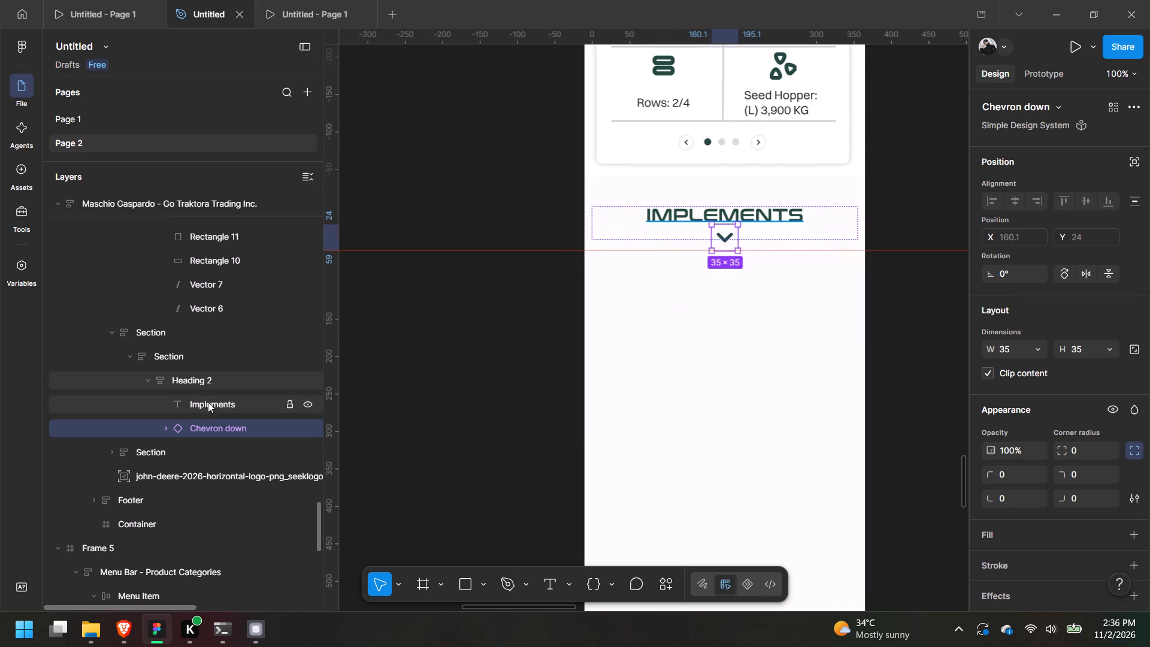
click(208, 401)
click(222, 386)
click(1072, 331)
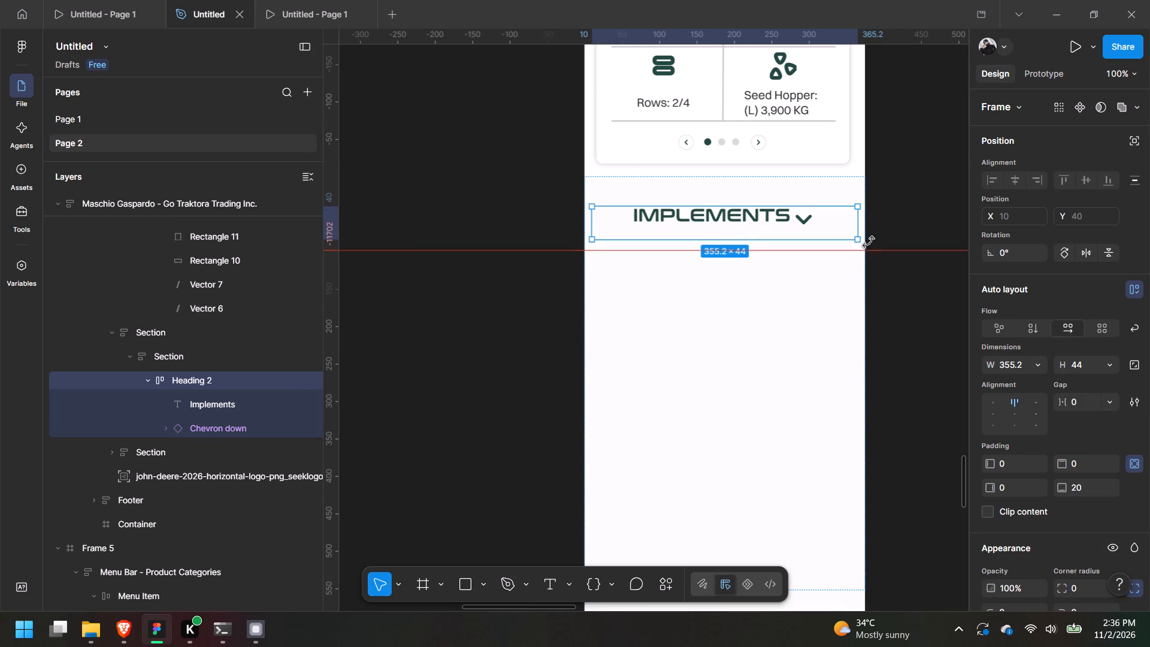
click(907, 206)
Copy the desktop frame's Heading 3 category row, running from Planting to Land Preparation, below the Implements heading.
middle_drag(891, 149, 471, 349)
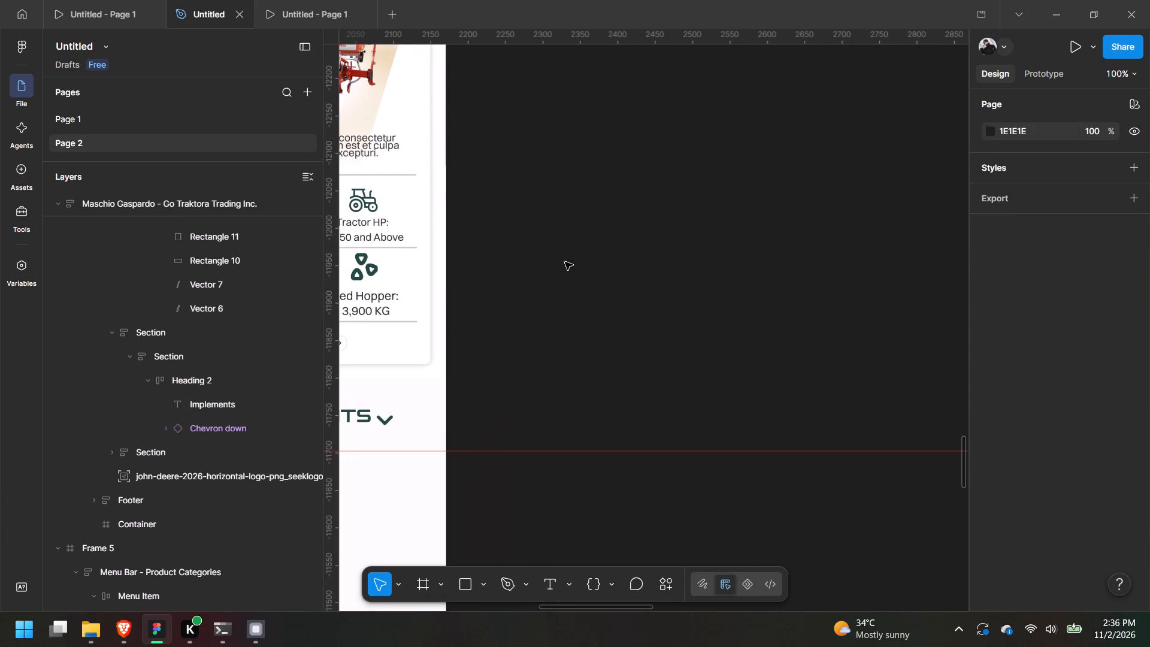
key(ctrl+minus)
key(ctrl+minus)
middle_drag(827, 207, 312, 612)
middle_drag(452, 297, 667, 612)
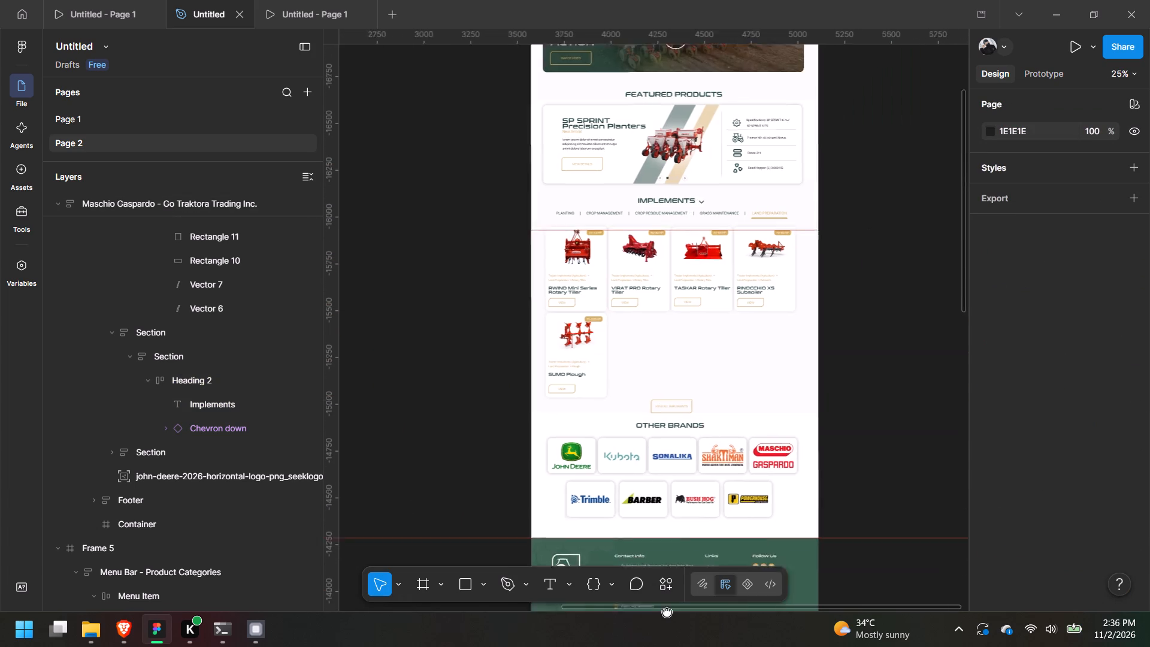
middle_drag(667, 612, 667, 612)
key(t)
click(710, 265)
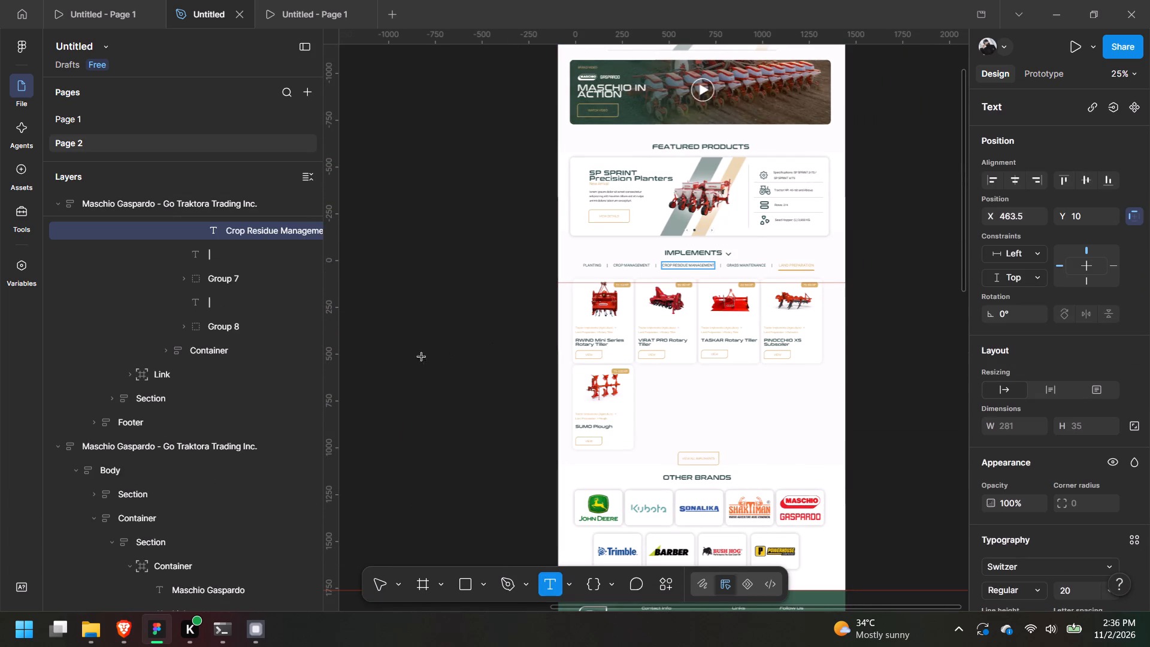
scroll(285, 324, up, 2)
scroll(250, 368, up, 1)
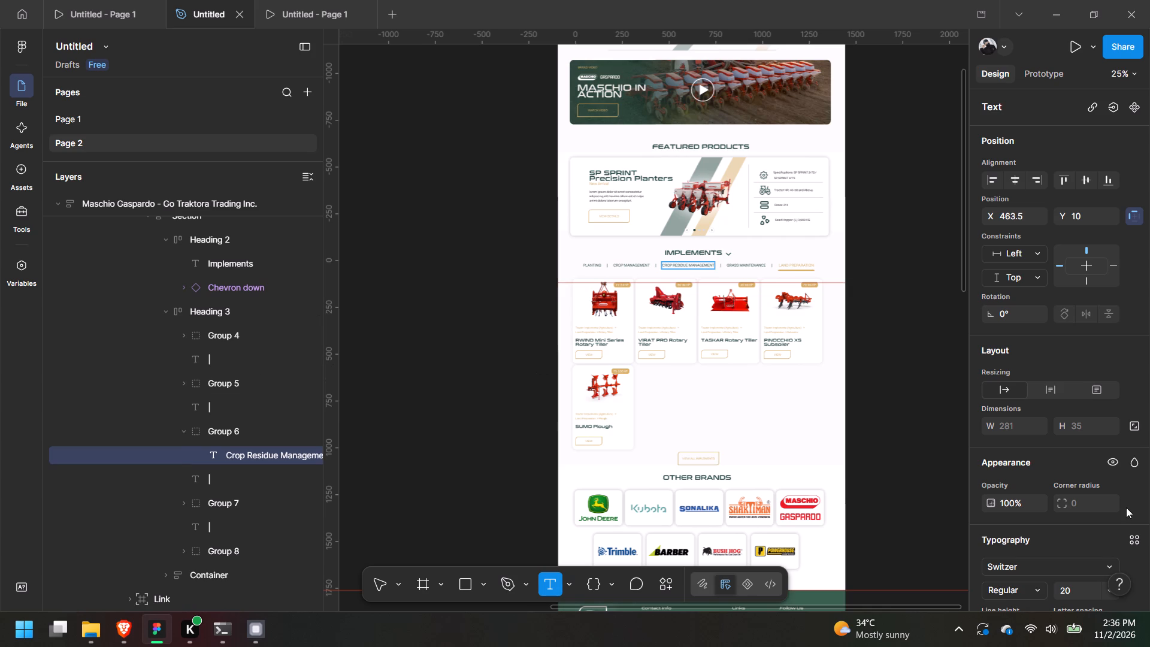
scroll(251, 338, up, 1)
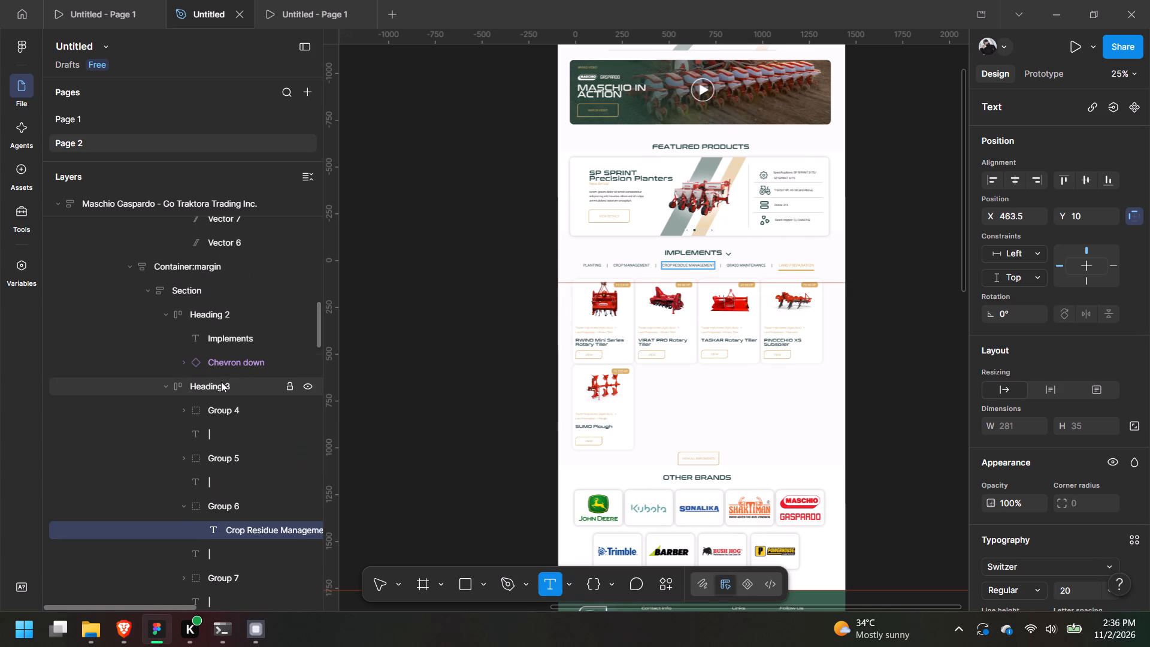
click(221, 382)
key(ctrl+c)
Paste the category row into the mobile frame's Implements Heading 2 layer.
middle_drag(563, 400, 806, 34)
middle_drag(554, 474, 745, 52)
middle_drag(598, 459, 721, 109)
middle_drag(703, 196, 485, 511)
key(ctrl+equal)
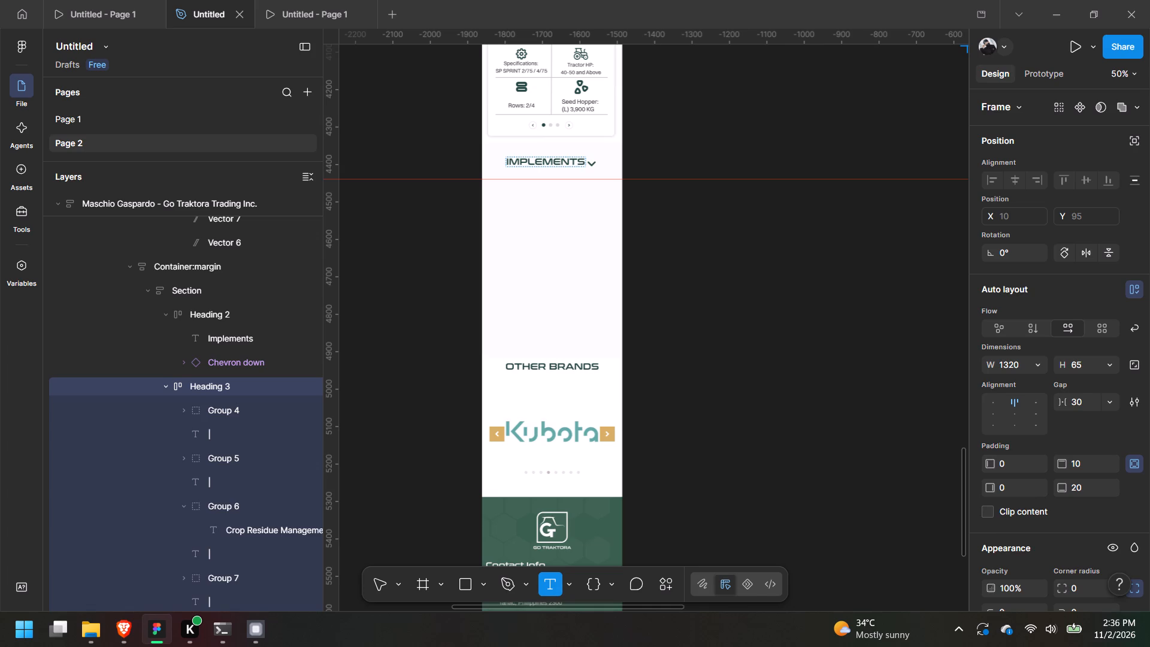
click(568, 162)
click(197, 385)
key(ctrl+v)
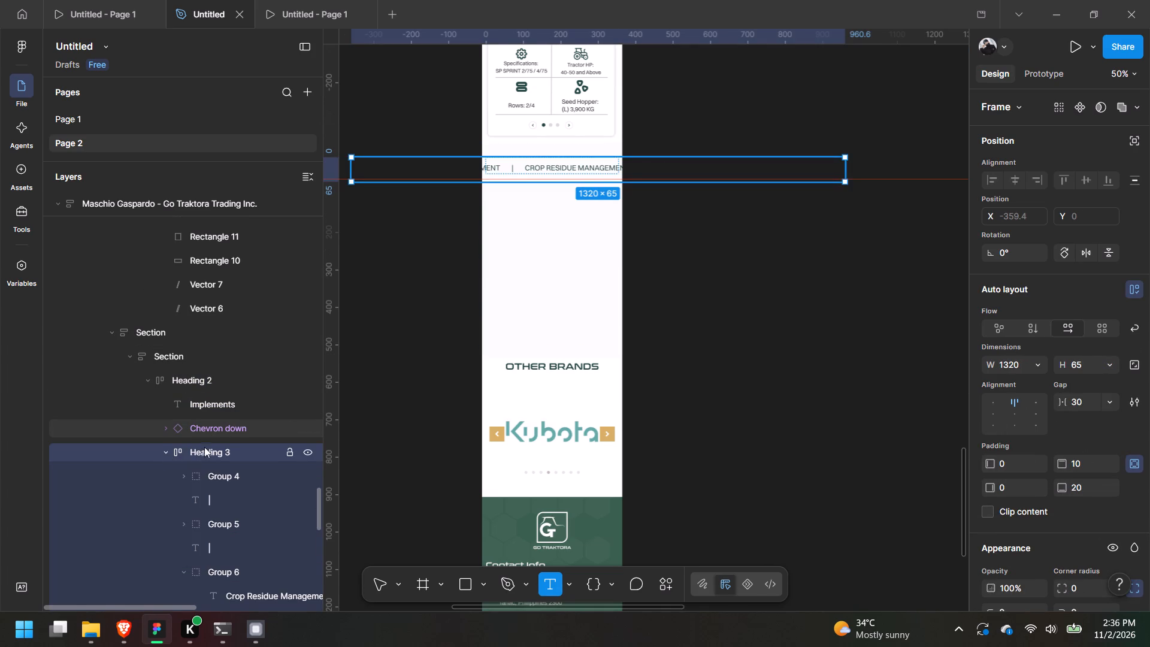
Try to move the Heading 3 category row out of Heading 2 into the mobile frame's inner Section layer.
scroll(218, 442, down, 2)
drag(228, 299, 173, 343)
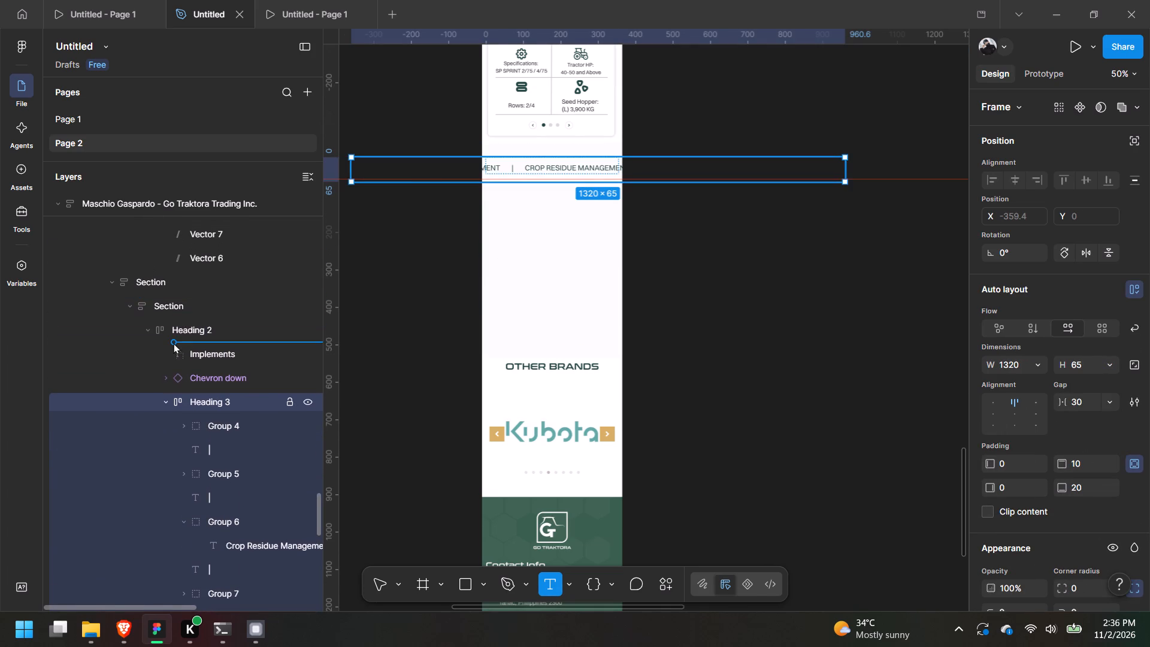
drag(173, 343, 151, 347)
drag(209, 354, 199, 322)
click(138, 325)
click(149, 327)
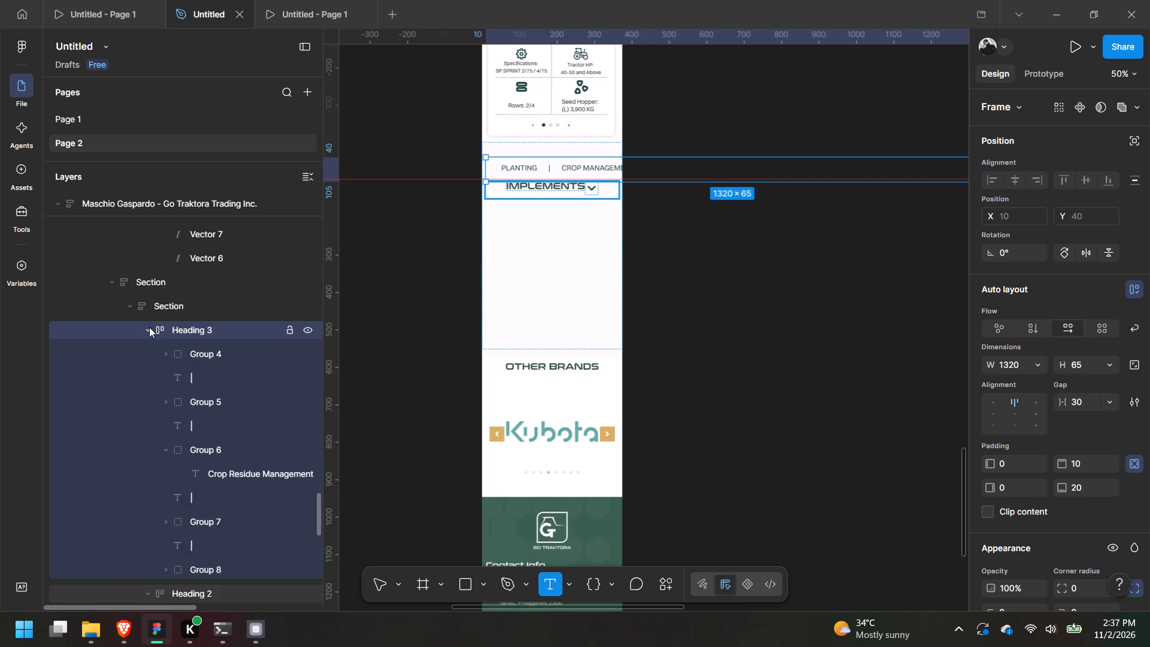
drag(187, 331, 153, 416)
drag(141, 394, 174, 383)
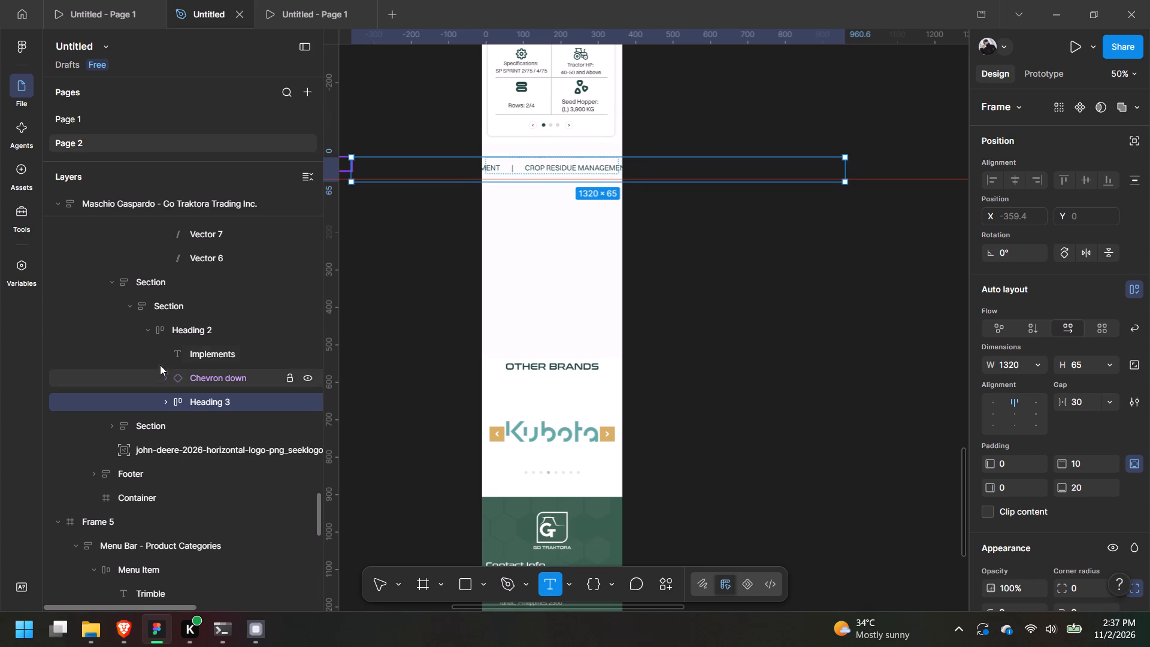
Move the Heading 3 category row out of Heading 2, placing it directly below Heading 2 inside the inner Section layer.
drag(191, 398, 232, 413)
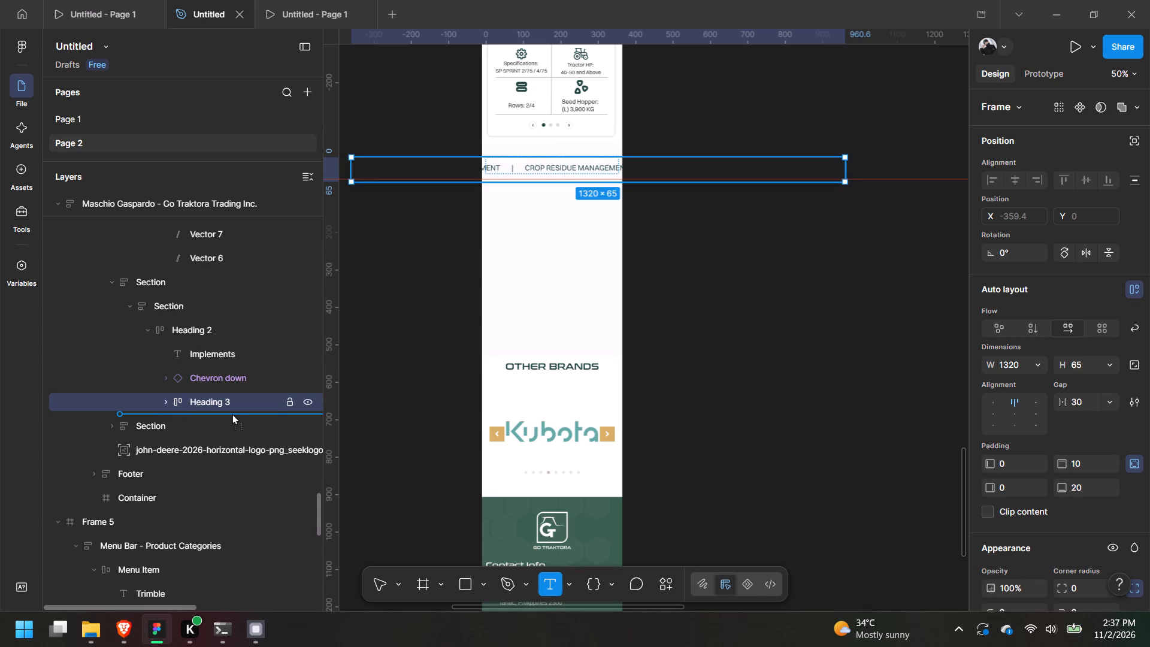
drag(232, 413, 205, 410)
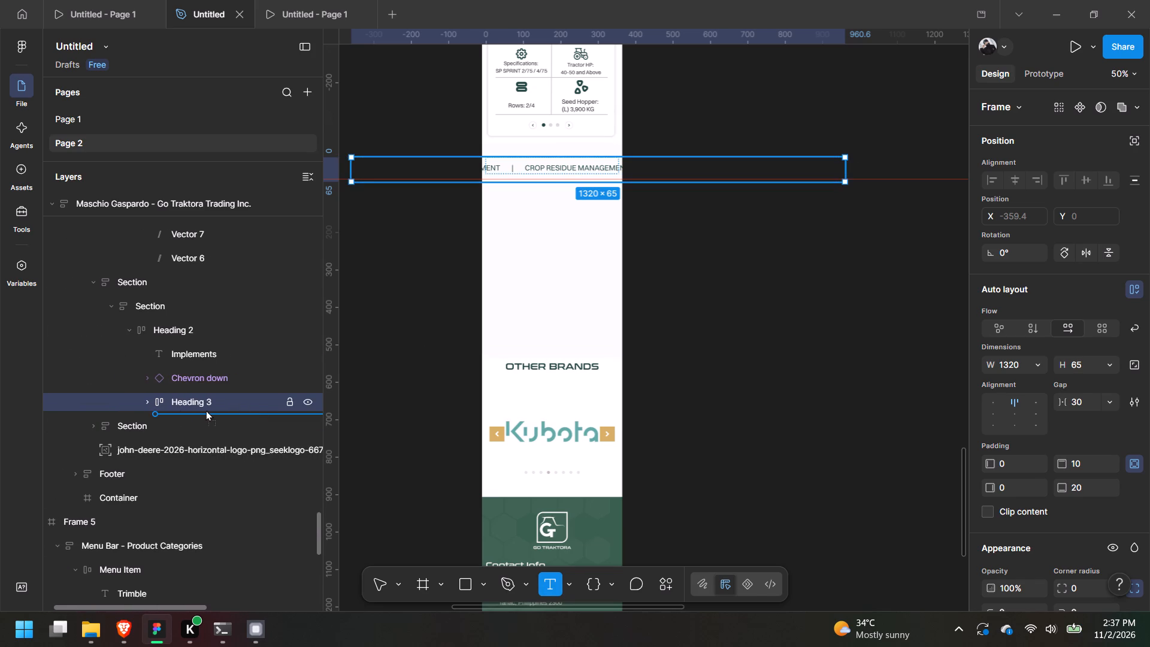
drag(205, 410, 253, 419)
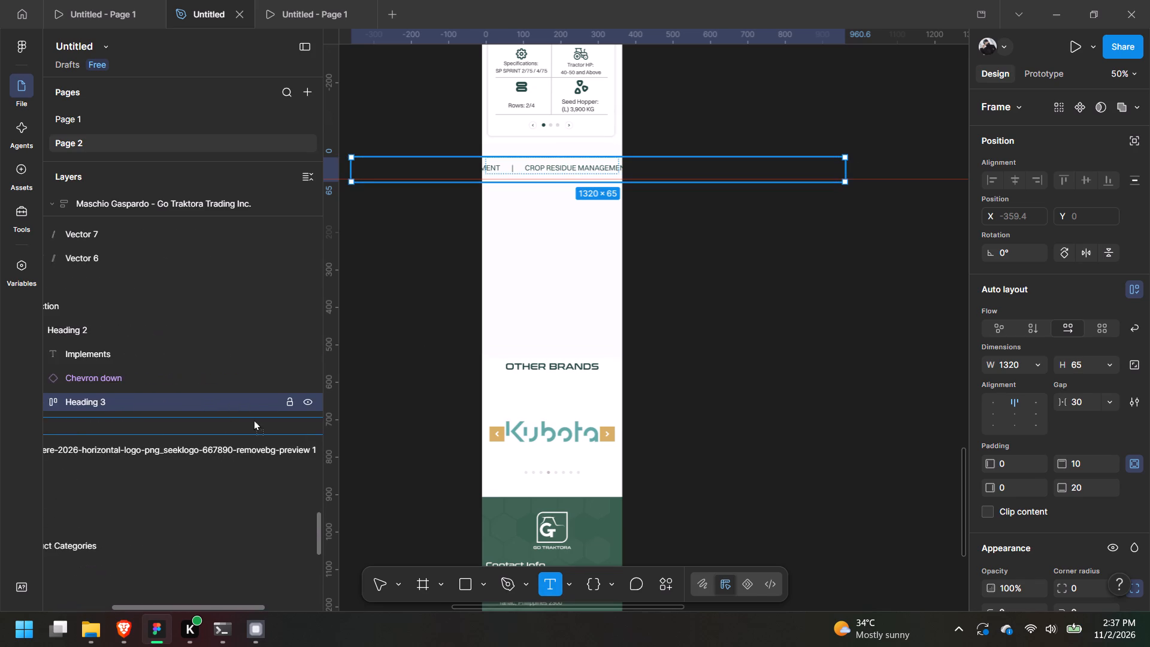
drag(253, 419, 243, 413)
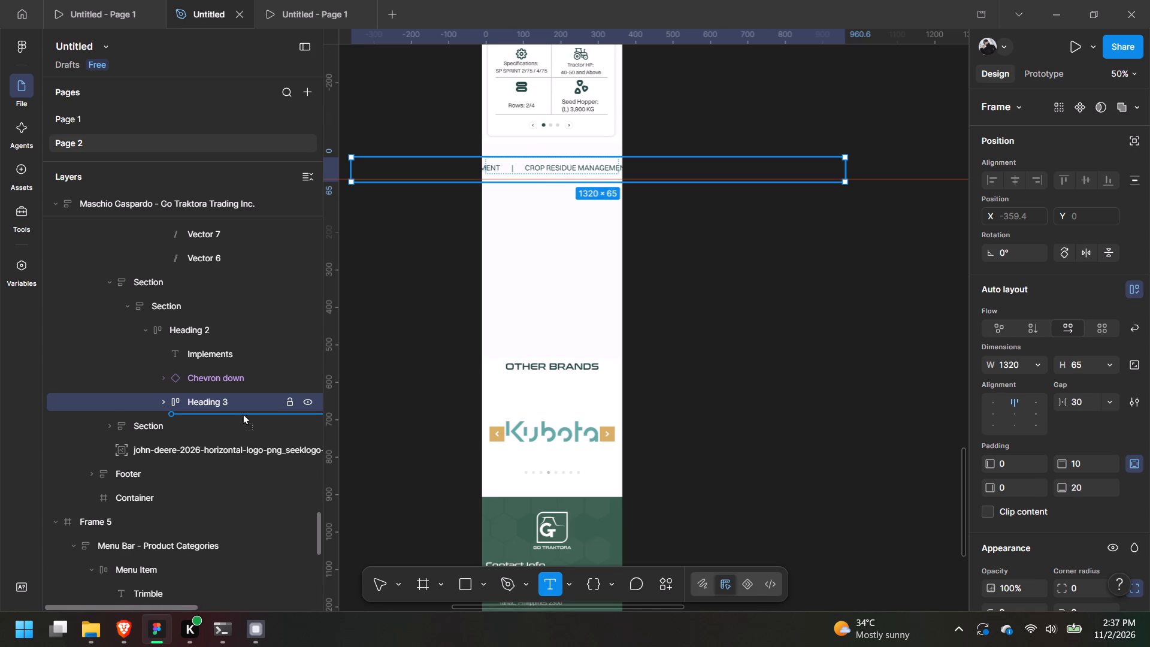
drag(243, 413, 232, 321)
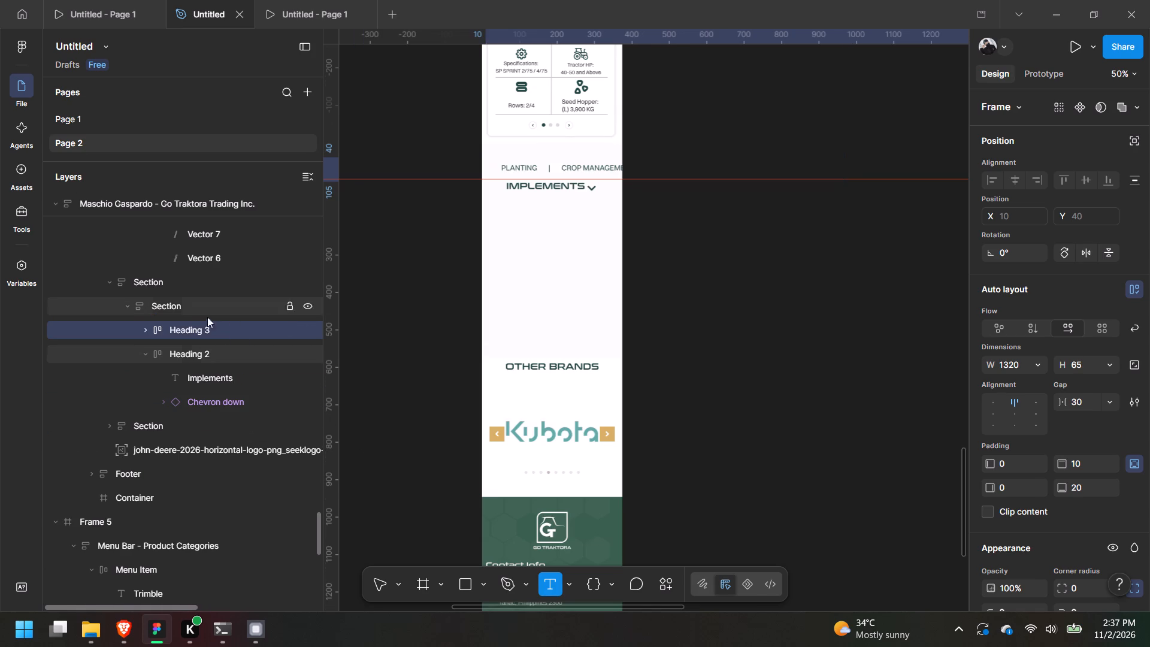
drag(190, 326, 129, 370)
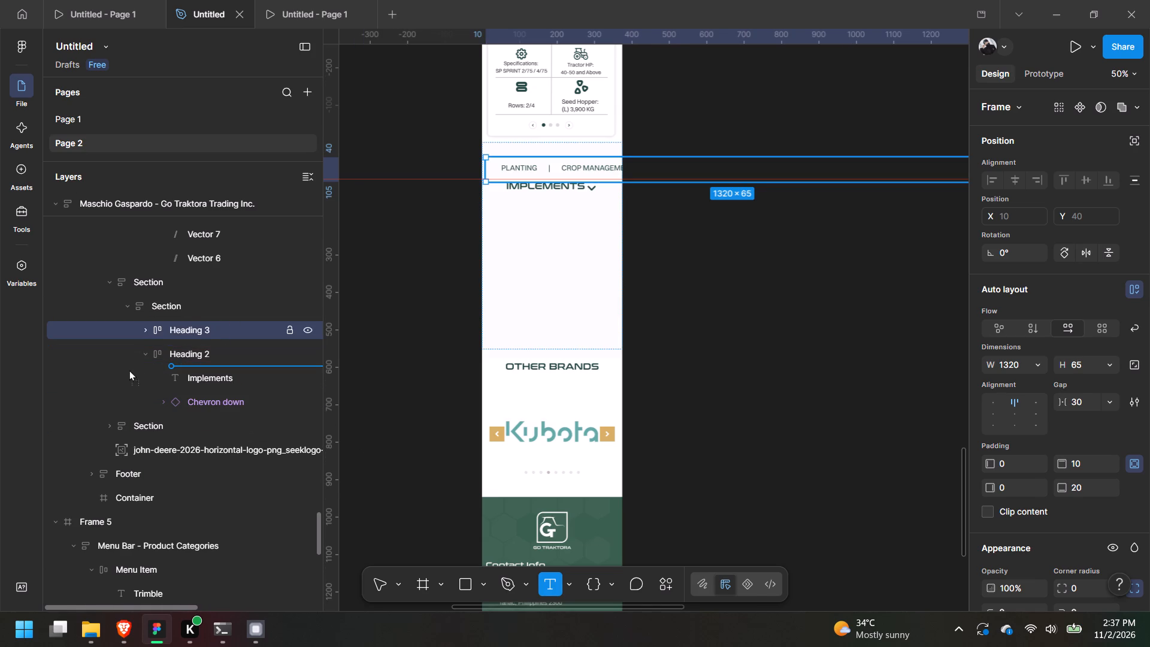
drag(129, 370, 235, 410)
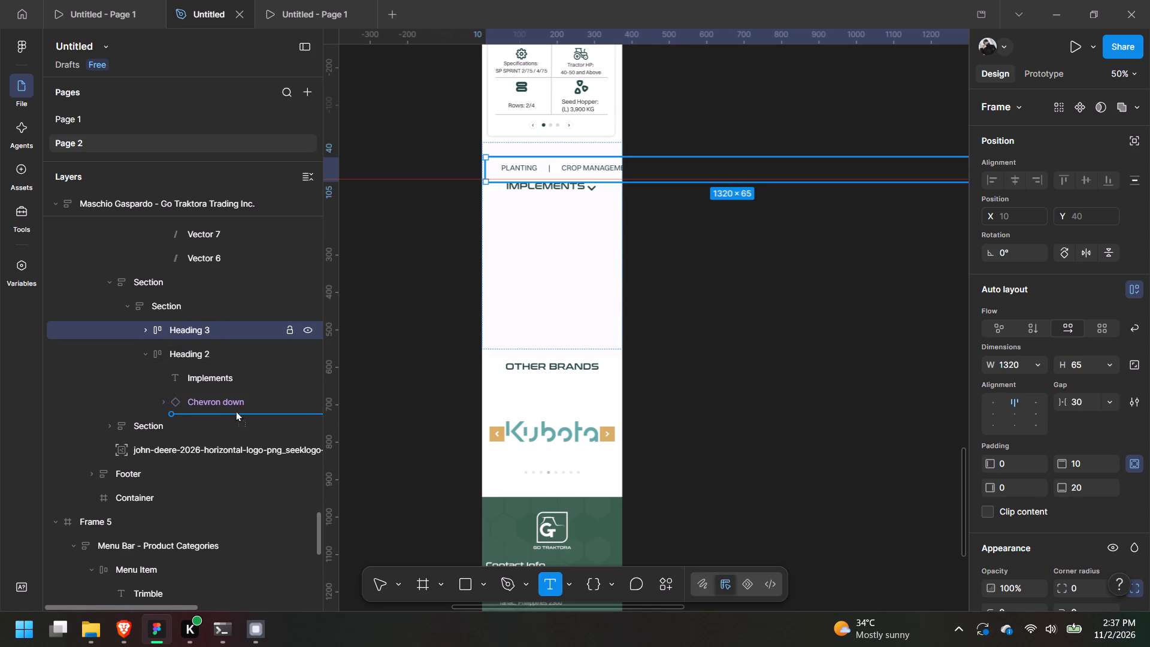
drag(235, 410, 205, 416)
drag(123, 404, 157, 389)
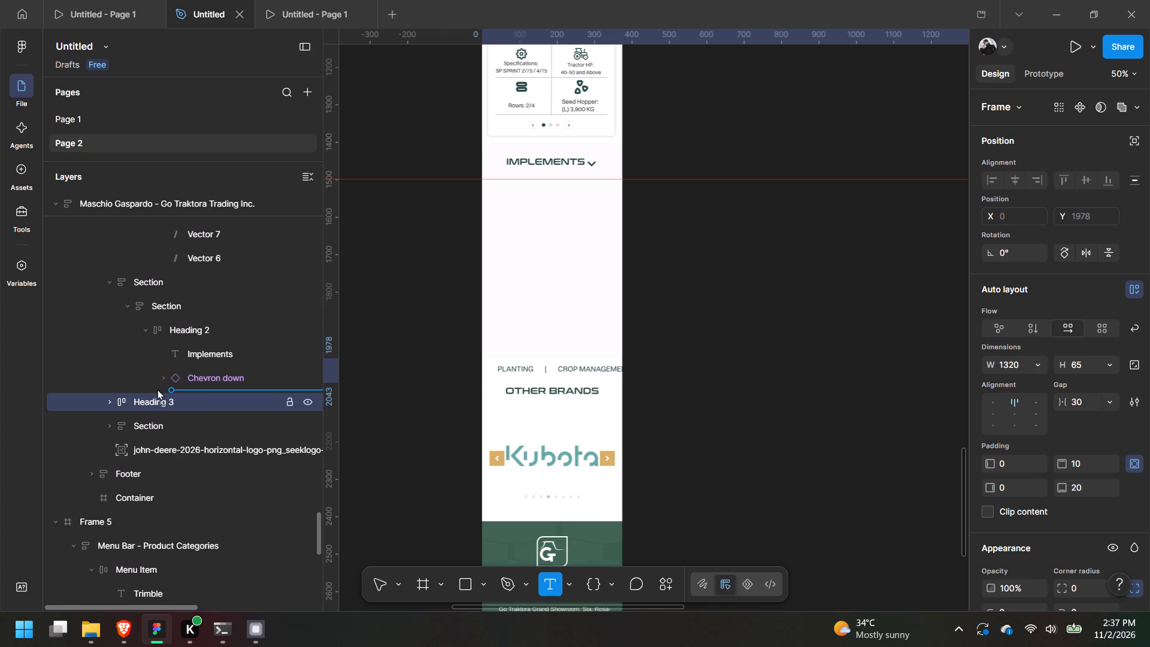
drag(157, 389, 143, 389)
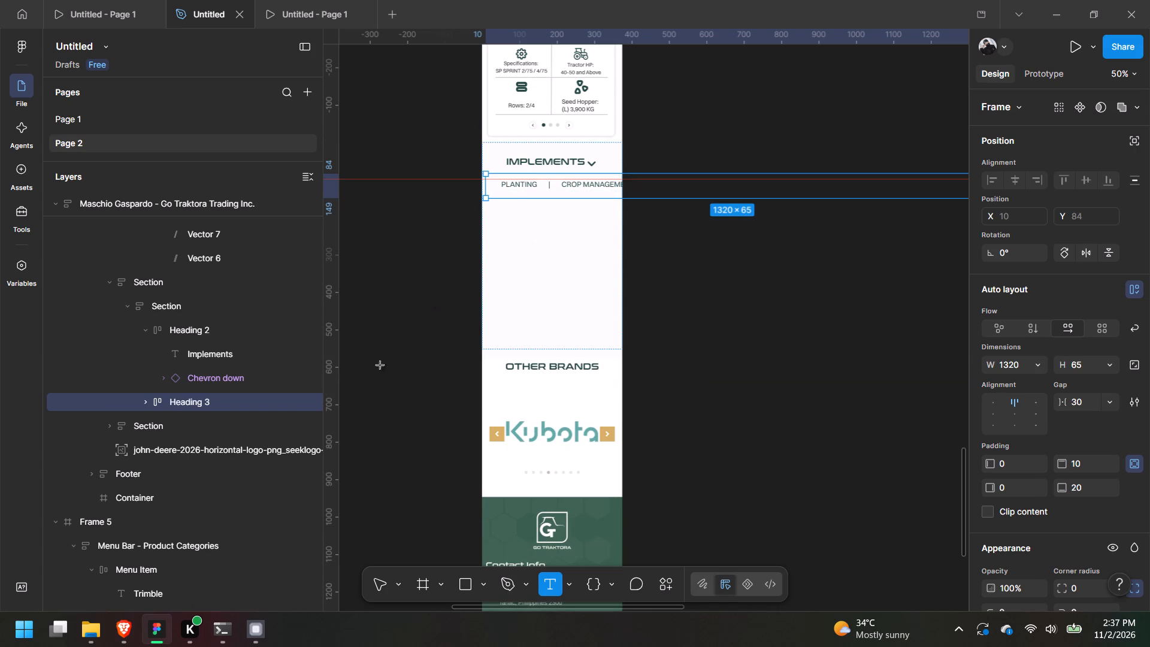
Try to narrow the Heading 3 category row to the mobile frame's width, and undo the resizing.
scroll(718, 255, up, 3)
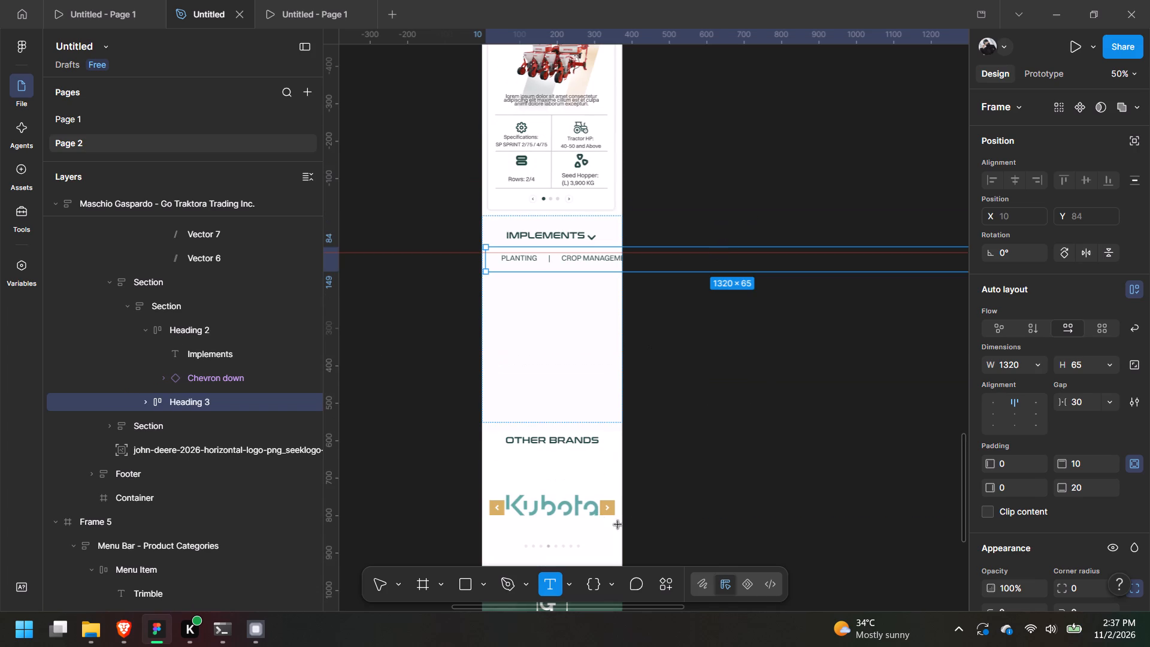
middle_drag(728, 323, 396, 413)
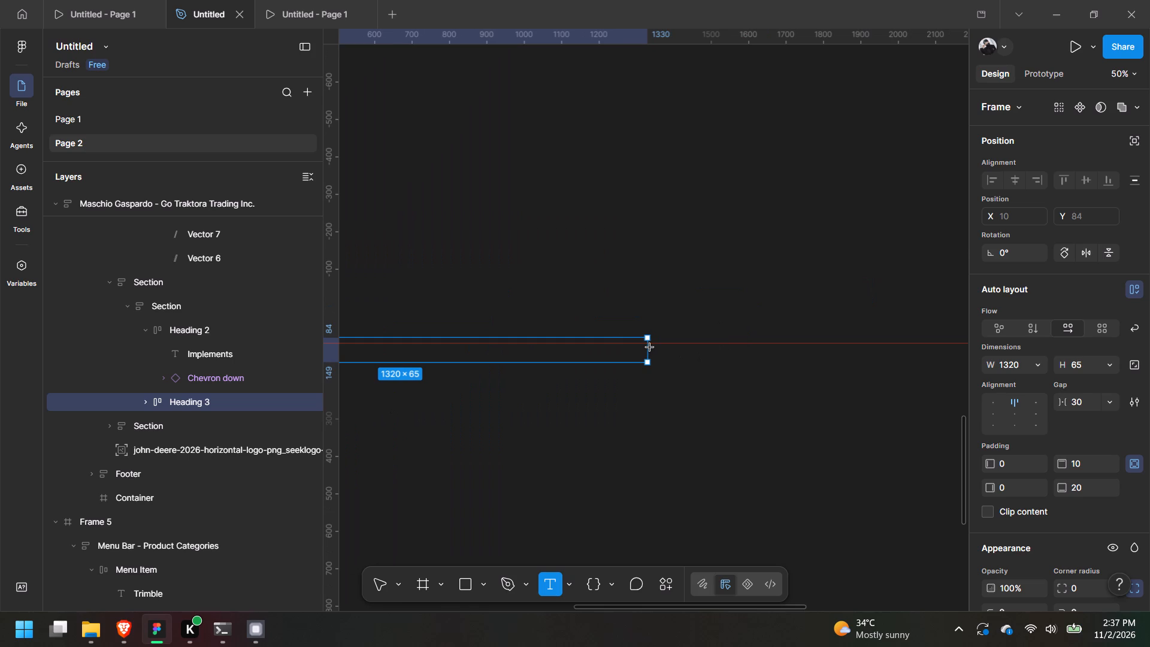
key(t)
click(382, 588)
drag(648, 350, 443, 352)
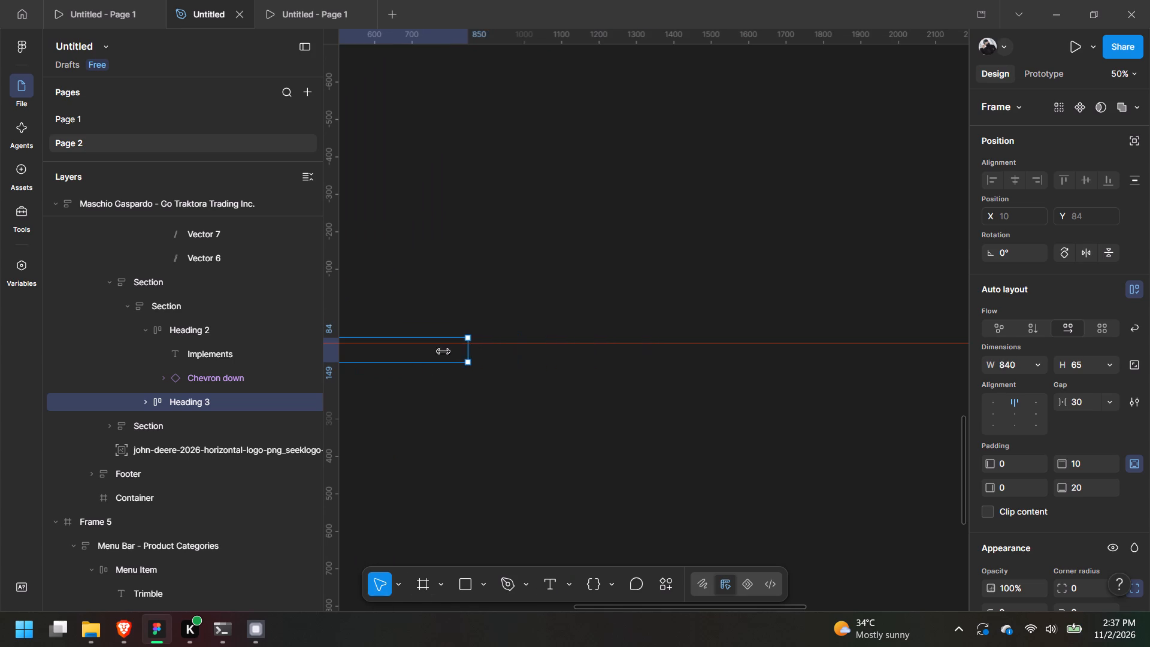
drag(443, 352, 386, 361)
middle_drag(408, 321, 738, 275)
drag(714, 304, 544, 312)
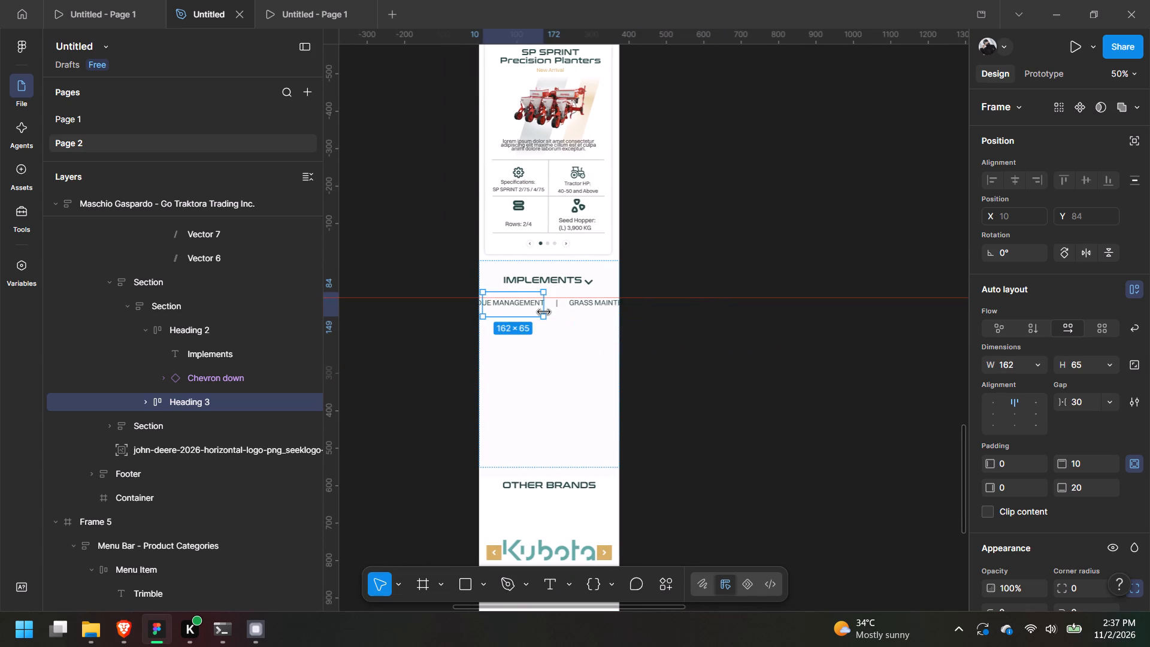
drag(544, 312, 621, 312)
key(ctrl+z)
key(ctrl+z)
Change the Heading 3 category row's auto layout flow to grid.
middle_drag(795, 236, 786, 237)
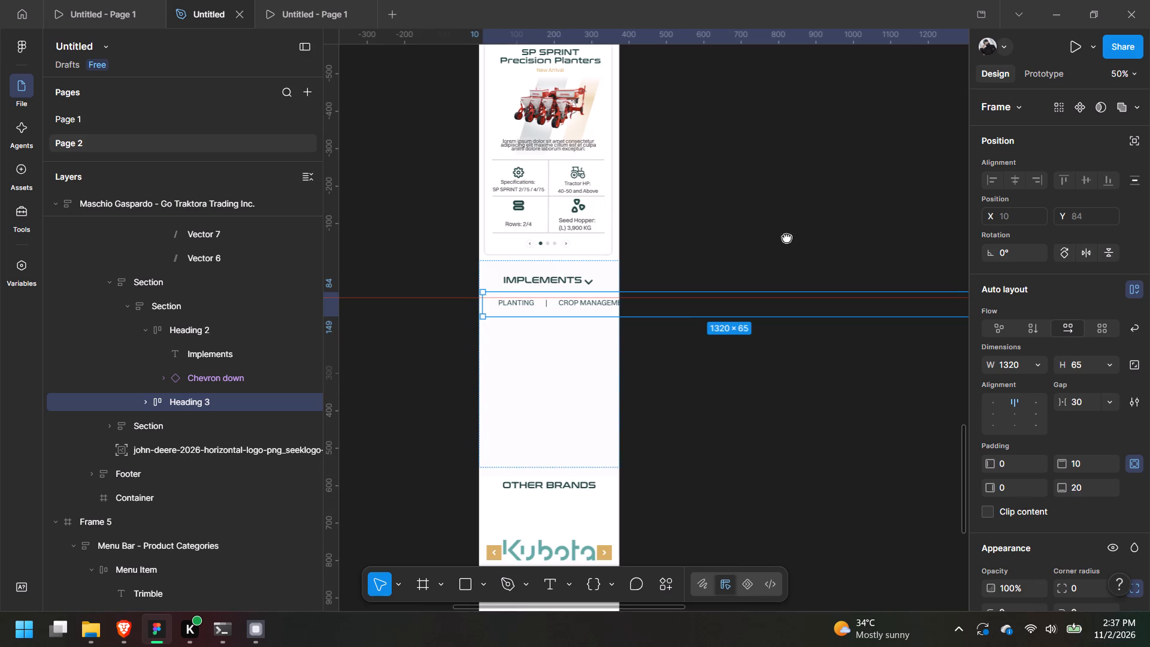
middle_drag(786, 237, 785, 313)
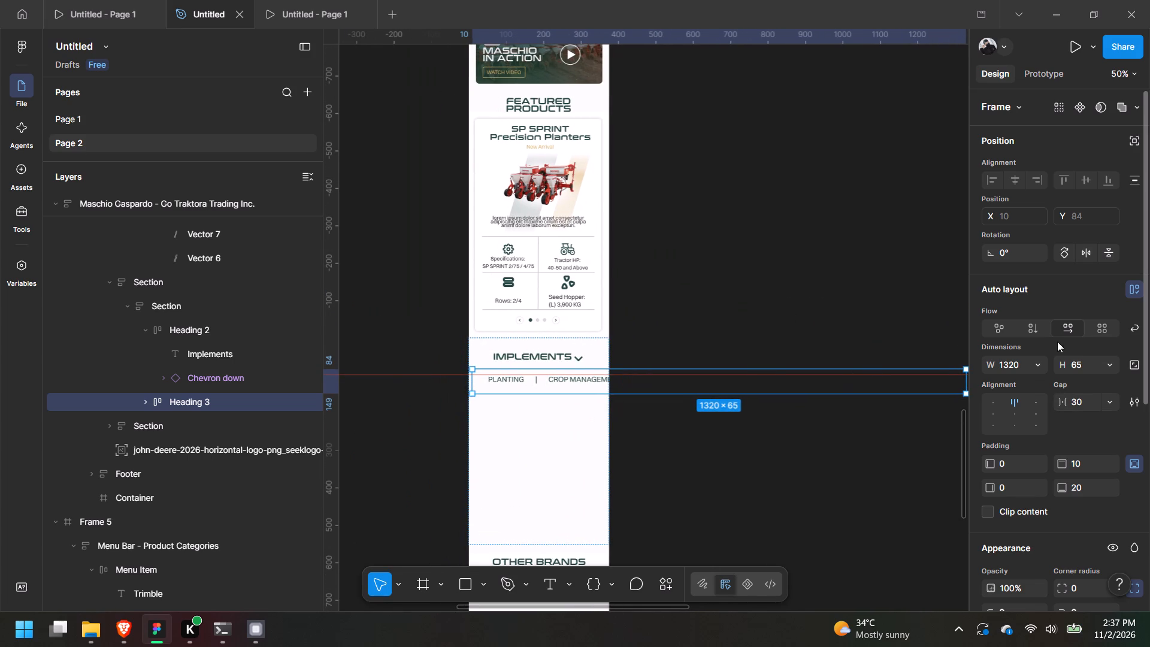
click(1104, 334)
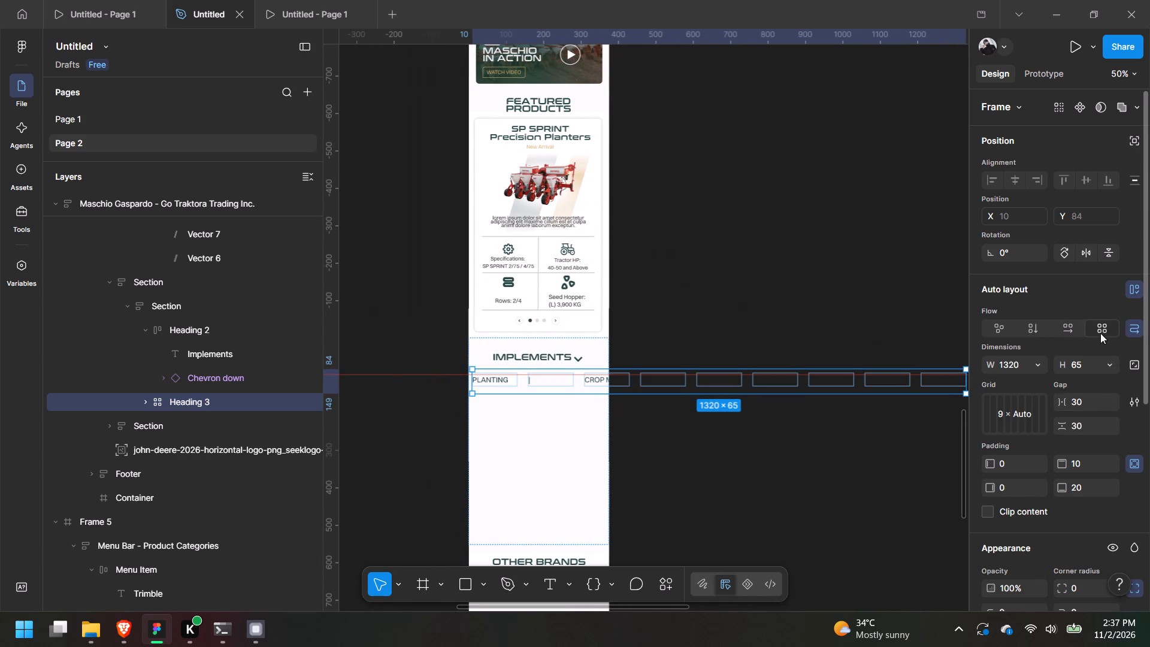
Narrow the Heading 3 category grid to about 355 wide so it fits within the mobile frame.
middle_drag(694, 313, 595, 313)
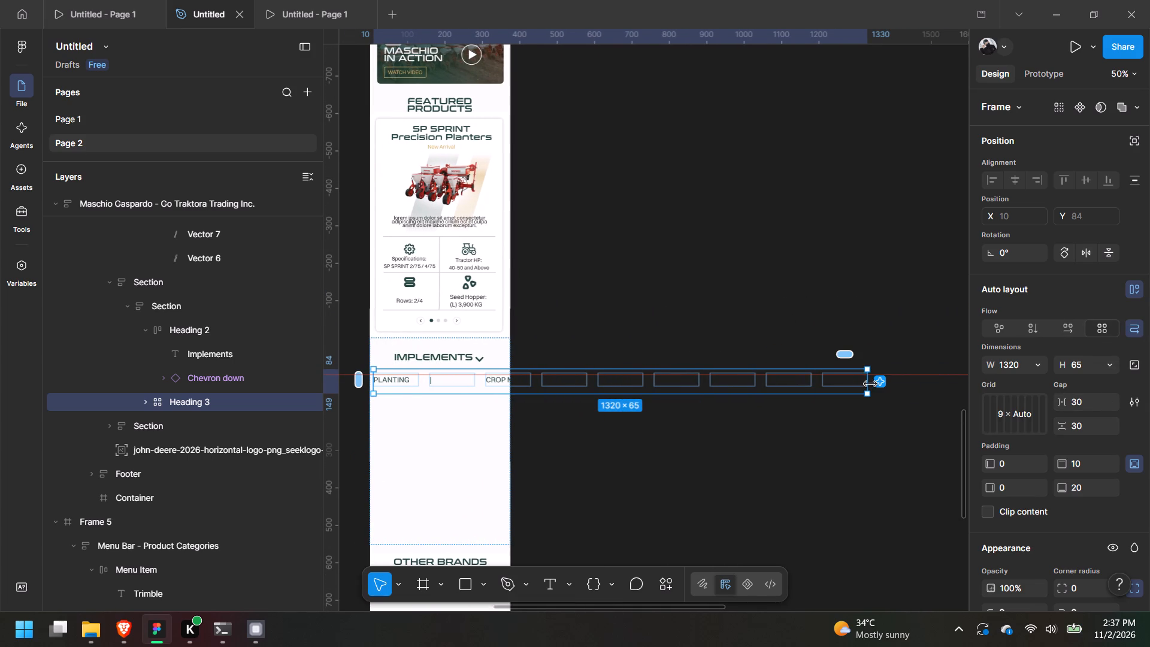
drag(870, 384, 595, 385)
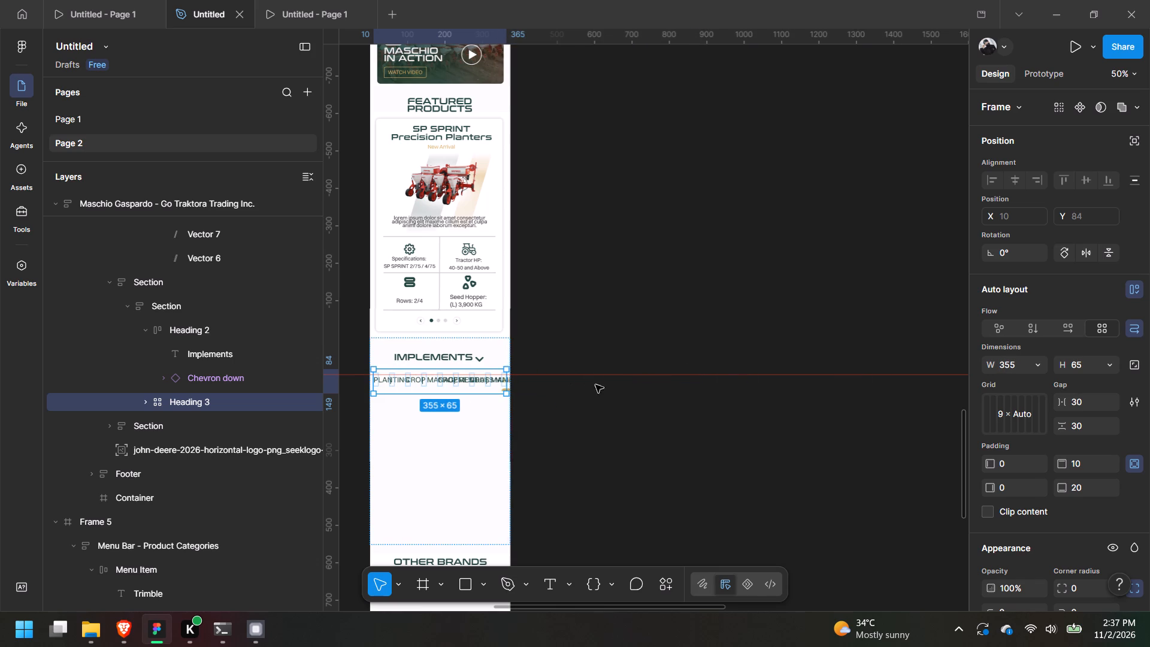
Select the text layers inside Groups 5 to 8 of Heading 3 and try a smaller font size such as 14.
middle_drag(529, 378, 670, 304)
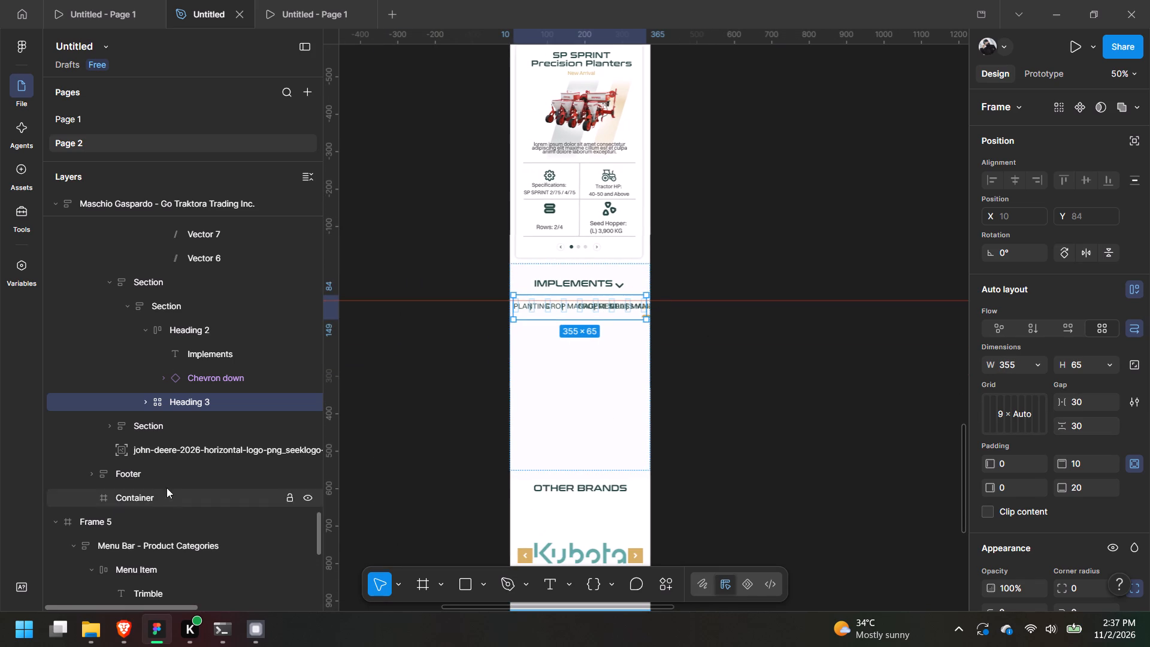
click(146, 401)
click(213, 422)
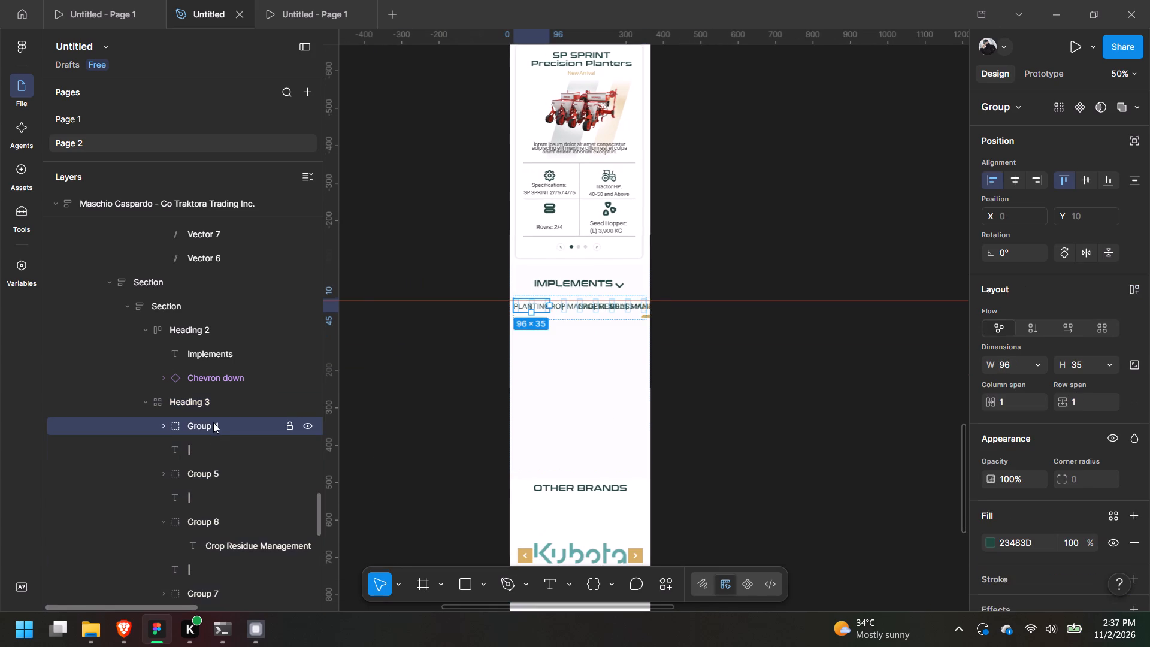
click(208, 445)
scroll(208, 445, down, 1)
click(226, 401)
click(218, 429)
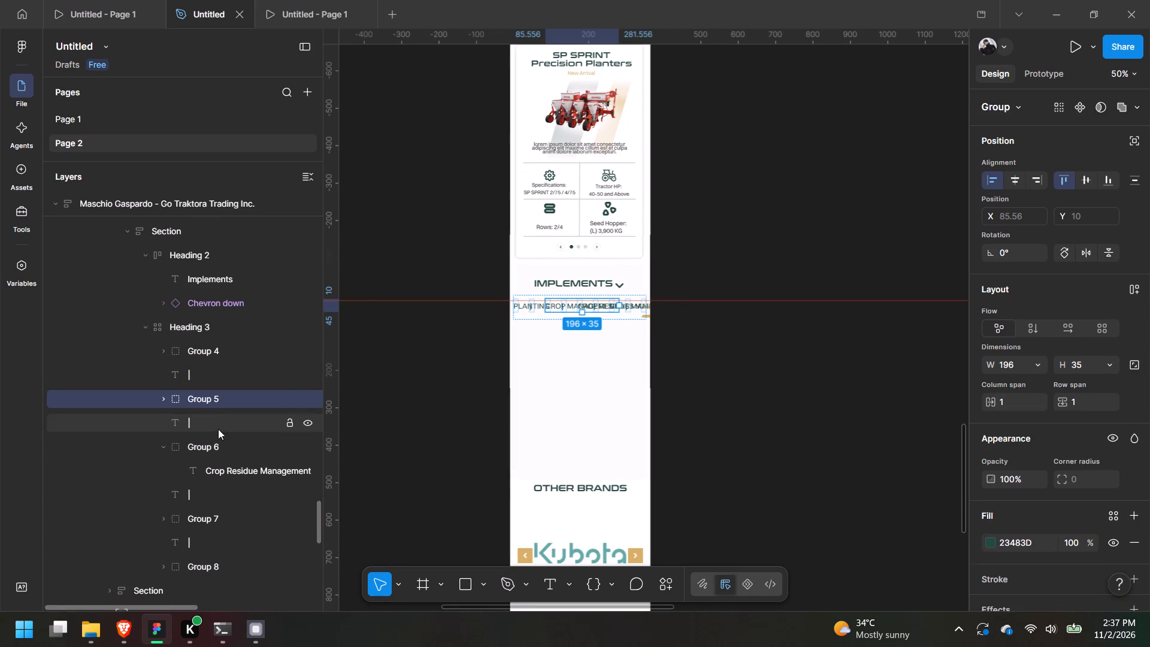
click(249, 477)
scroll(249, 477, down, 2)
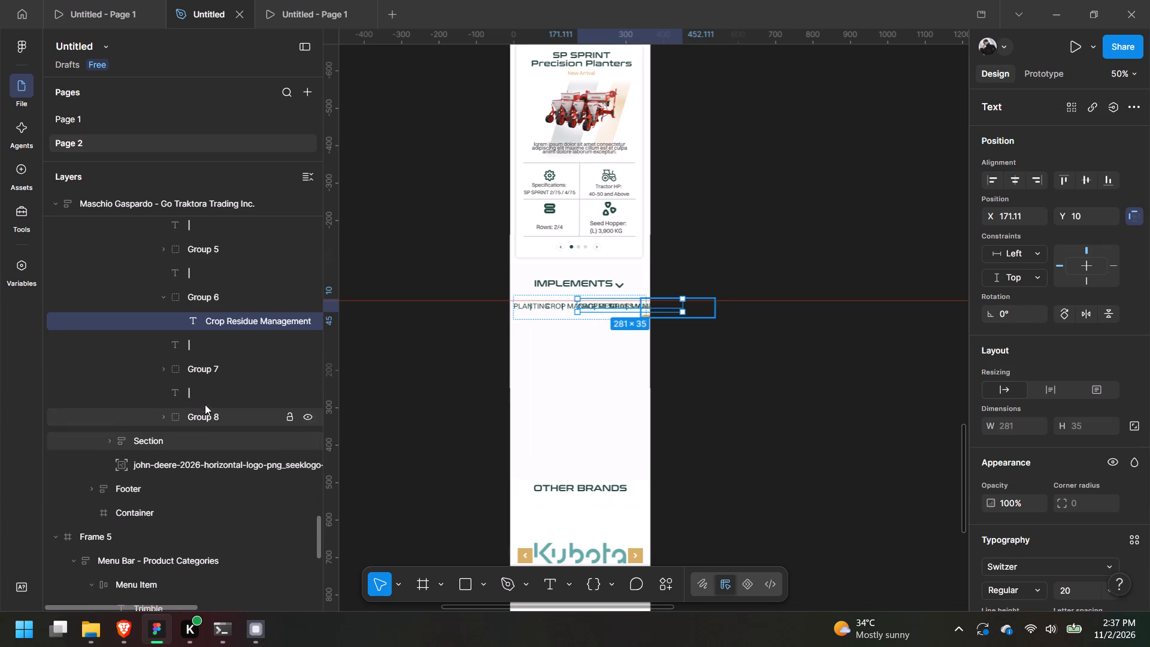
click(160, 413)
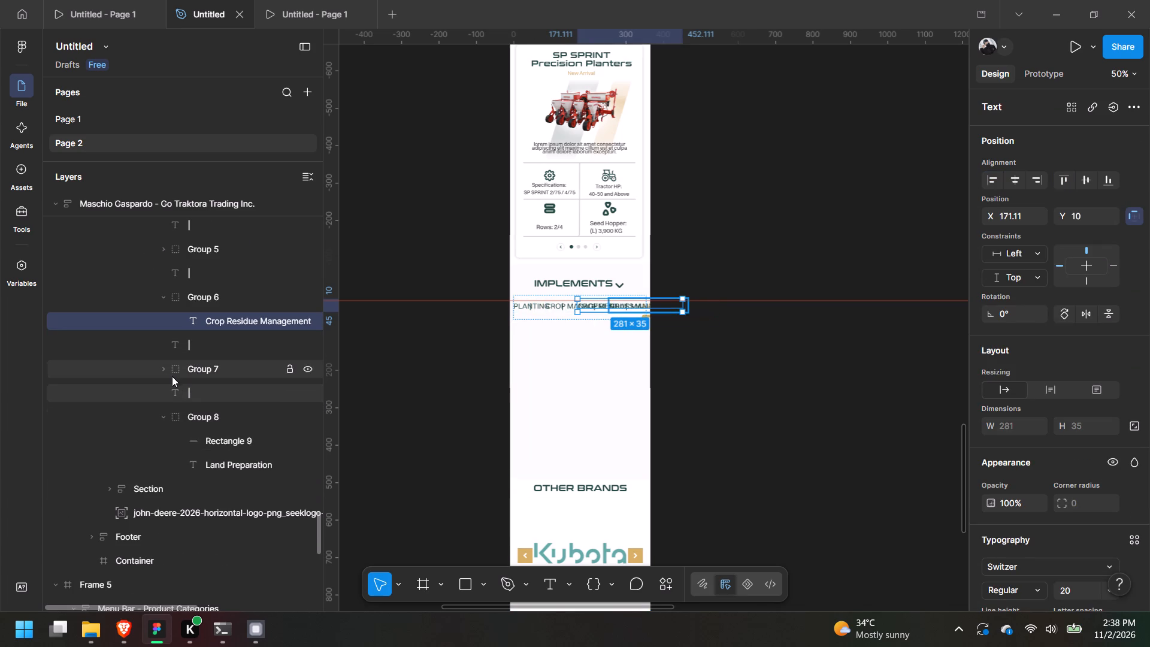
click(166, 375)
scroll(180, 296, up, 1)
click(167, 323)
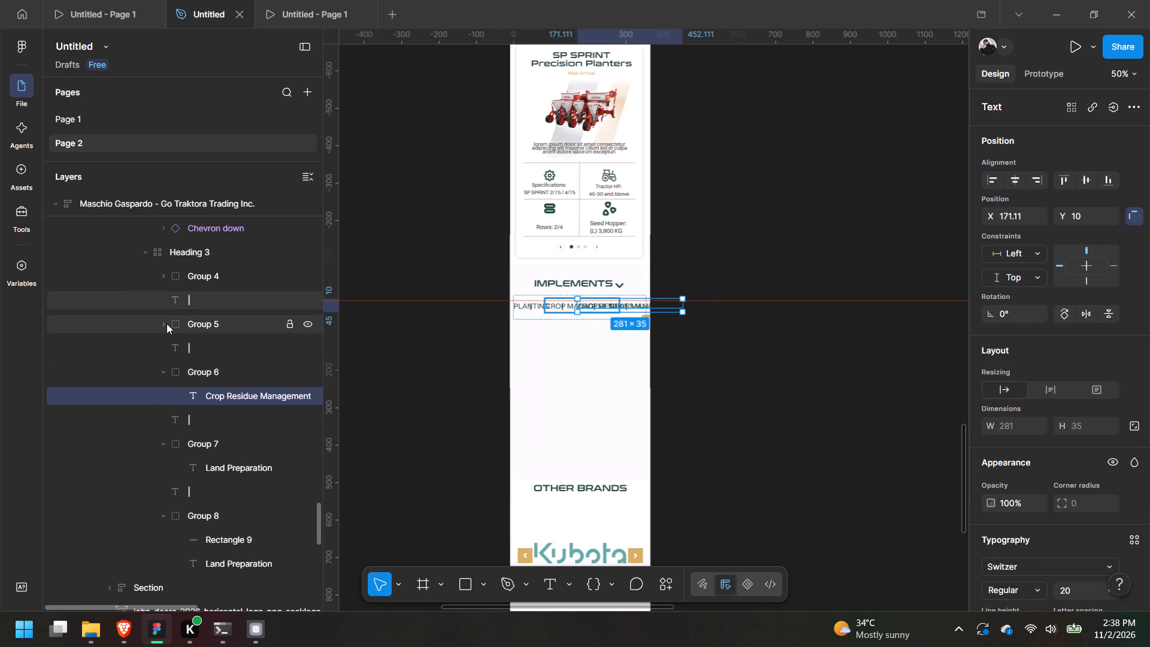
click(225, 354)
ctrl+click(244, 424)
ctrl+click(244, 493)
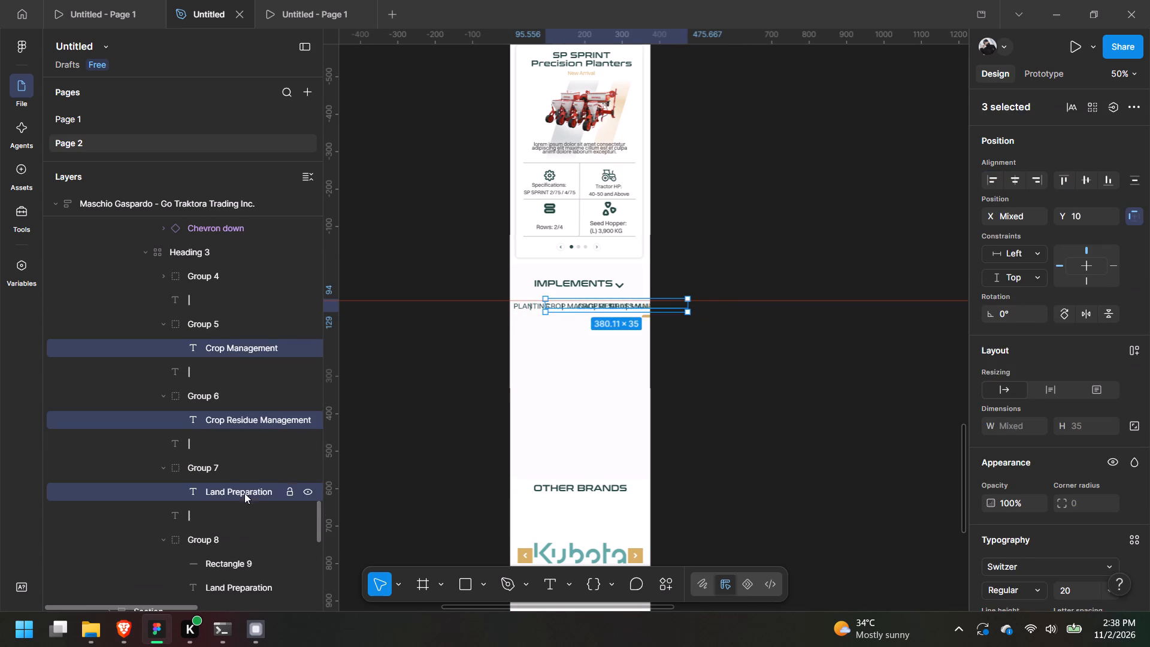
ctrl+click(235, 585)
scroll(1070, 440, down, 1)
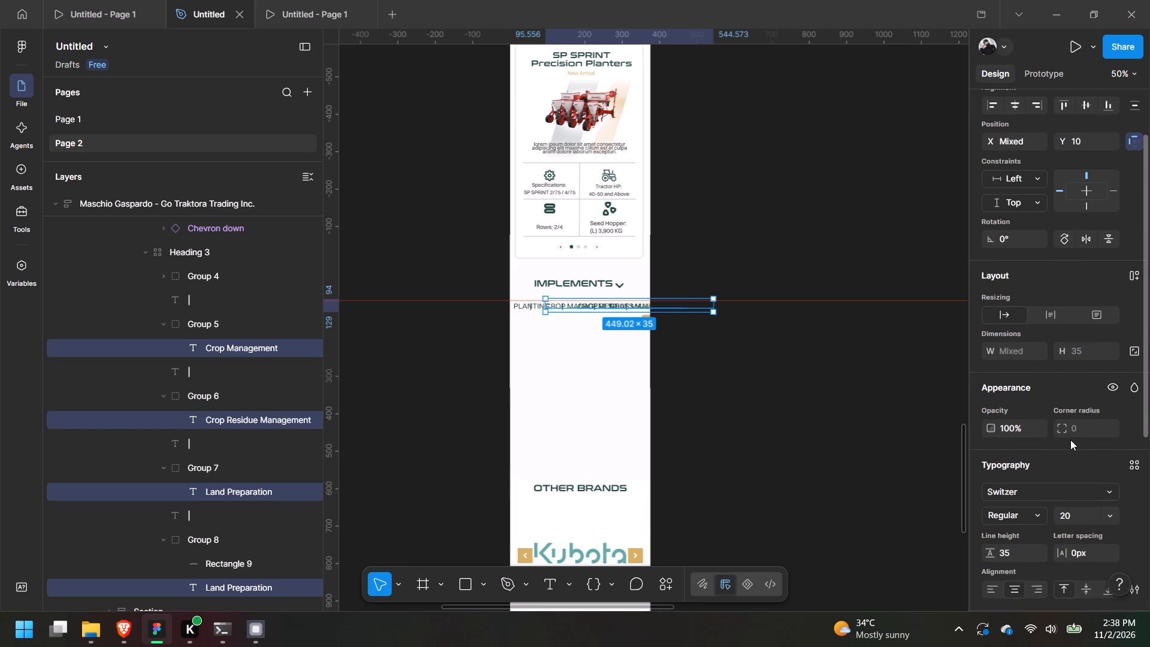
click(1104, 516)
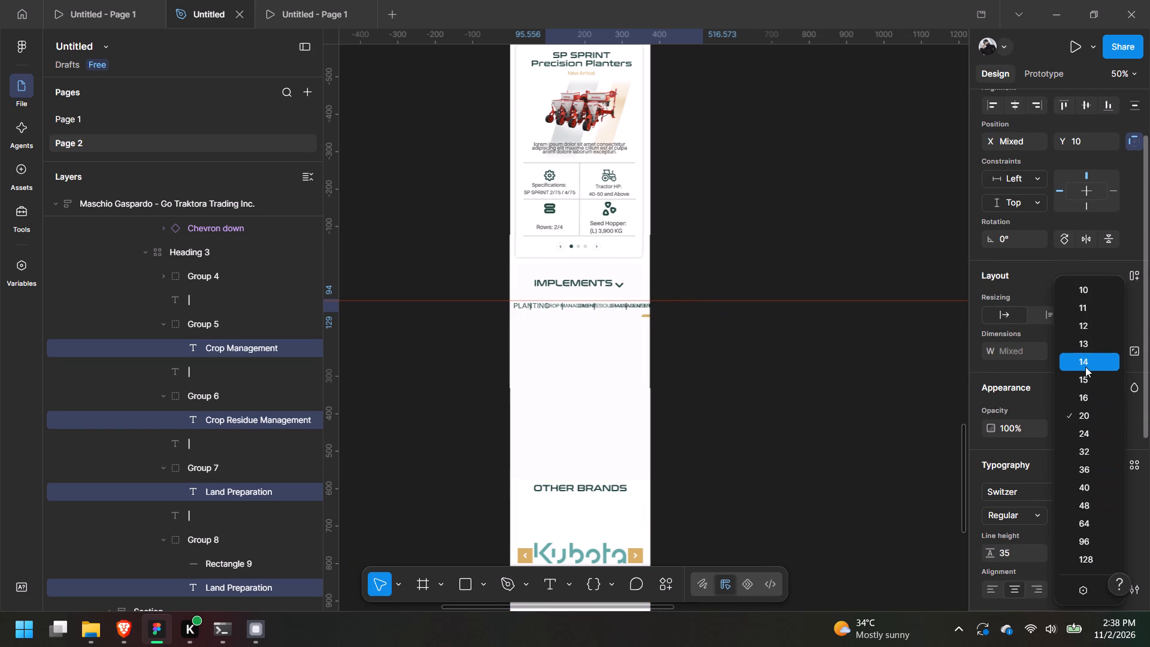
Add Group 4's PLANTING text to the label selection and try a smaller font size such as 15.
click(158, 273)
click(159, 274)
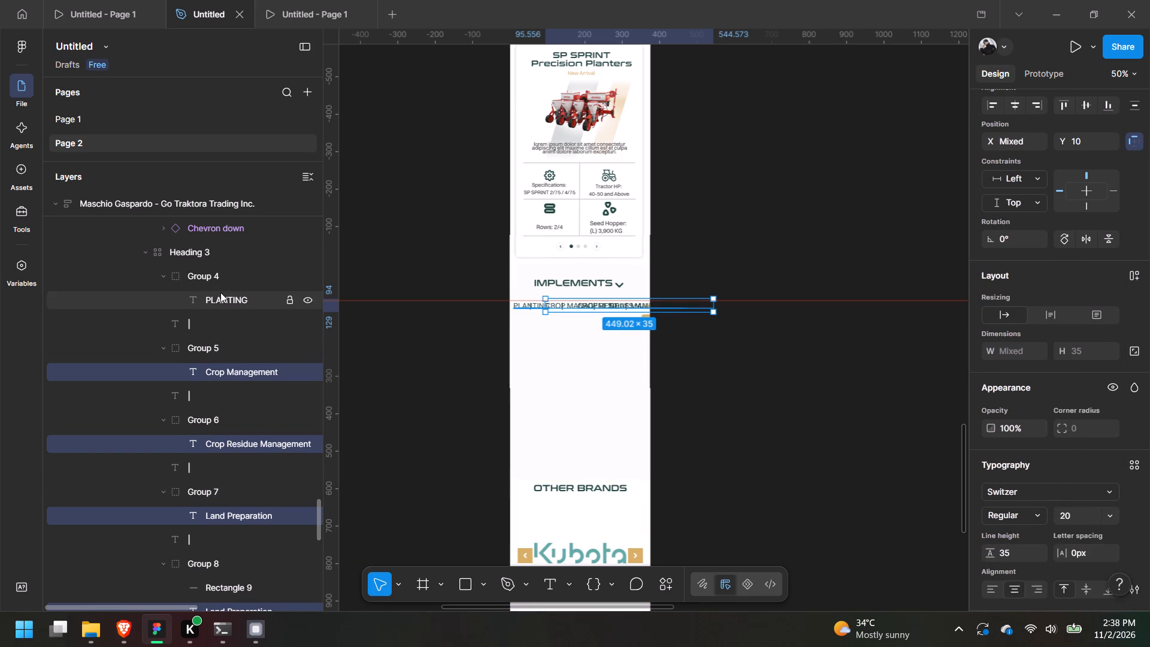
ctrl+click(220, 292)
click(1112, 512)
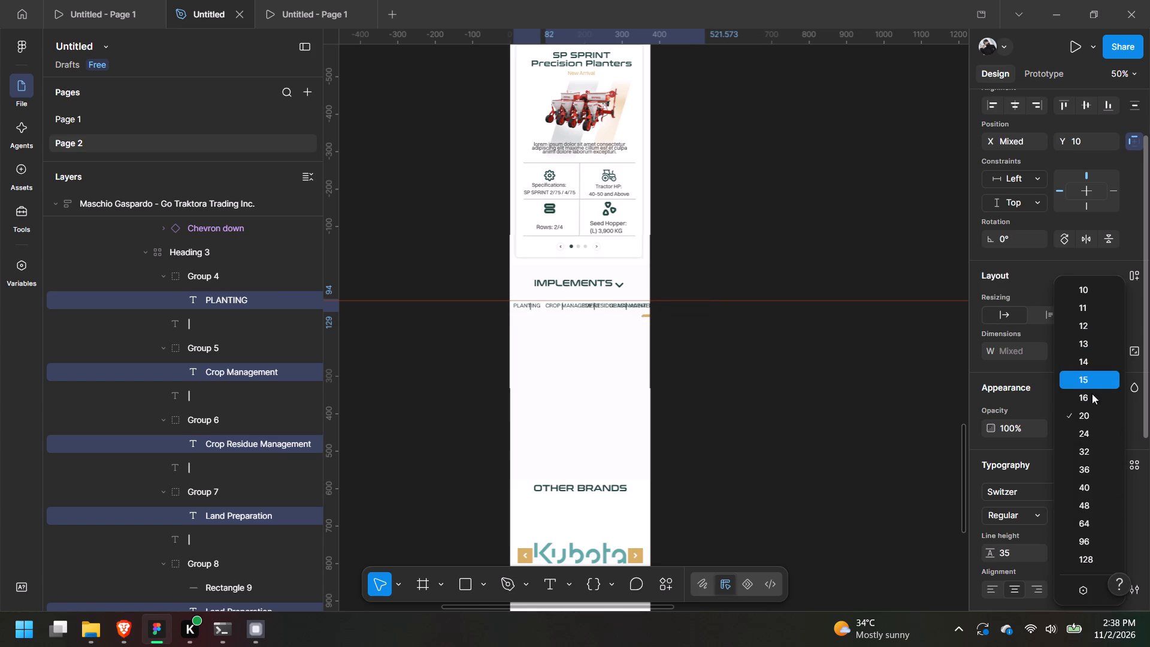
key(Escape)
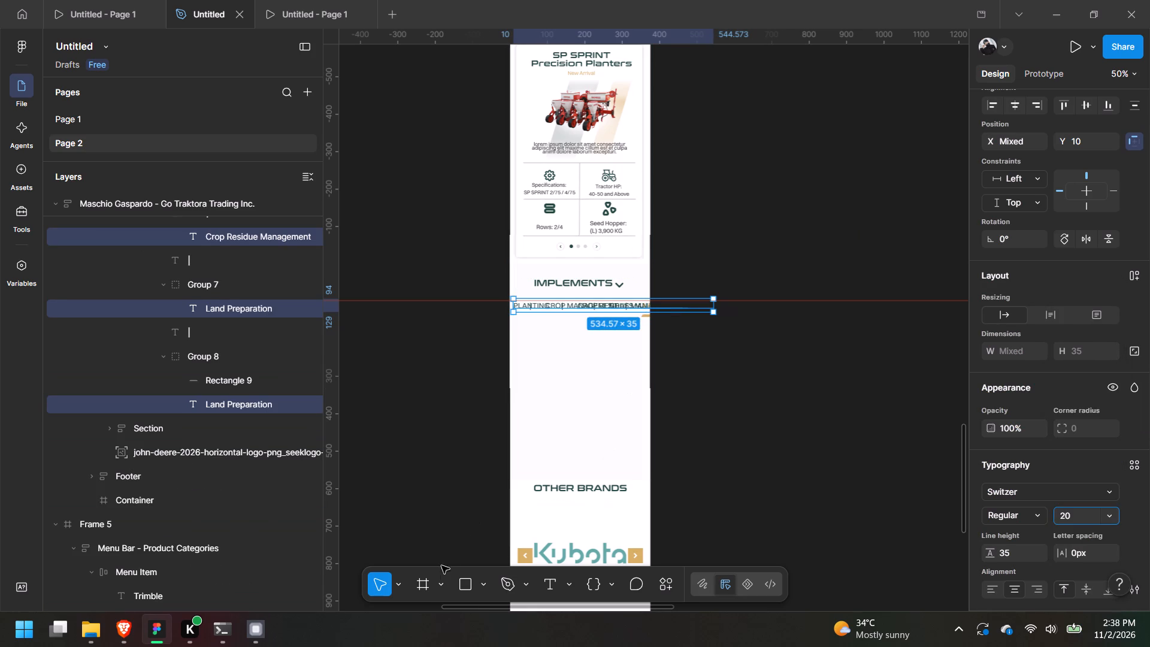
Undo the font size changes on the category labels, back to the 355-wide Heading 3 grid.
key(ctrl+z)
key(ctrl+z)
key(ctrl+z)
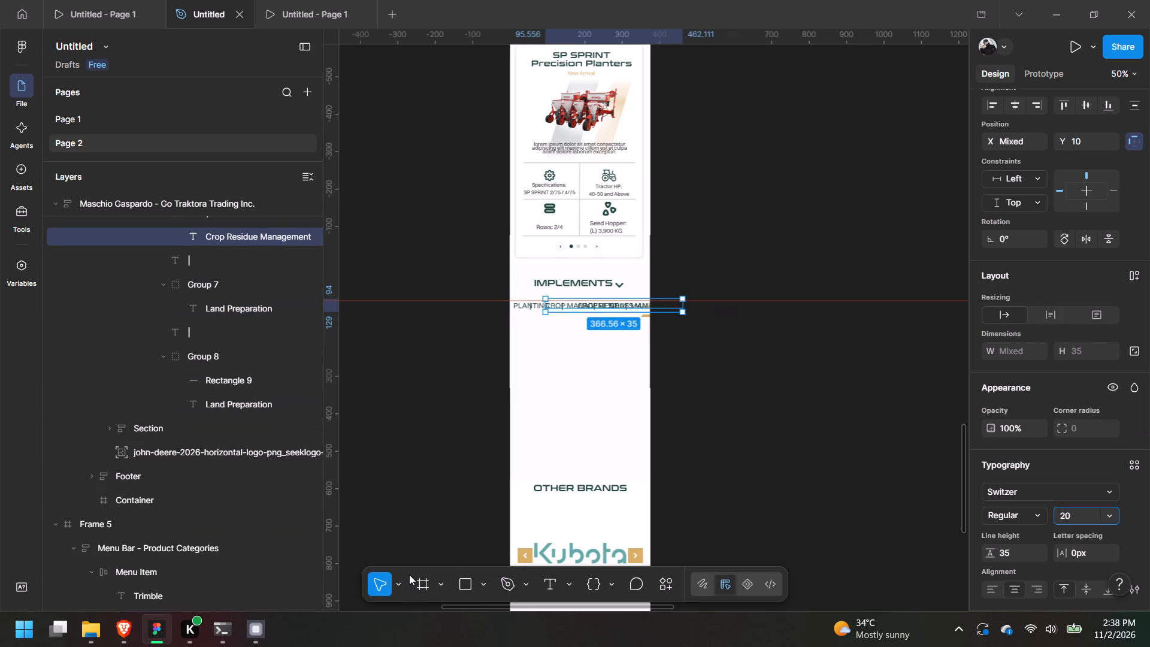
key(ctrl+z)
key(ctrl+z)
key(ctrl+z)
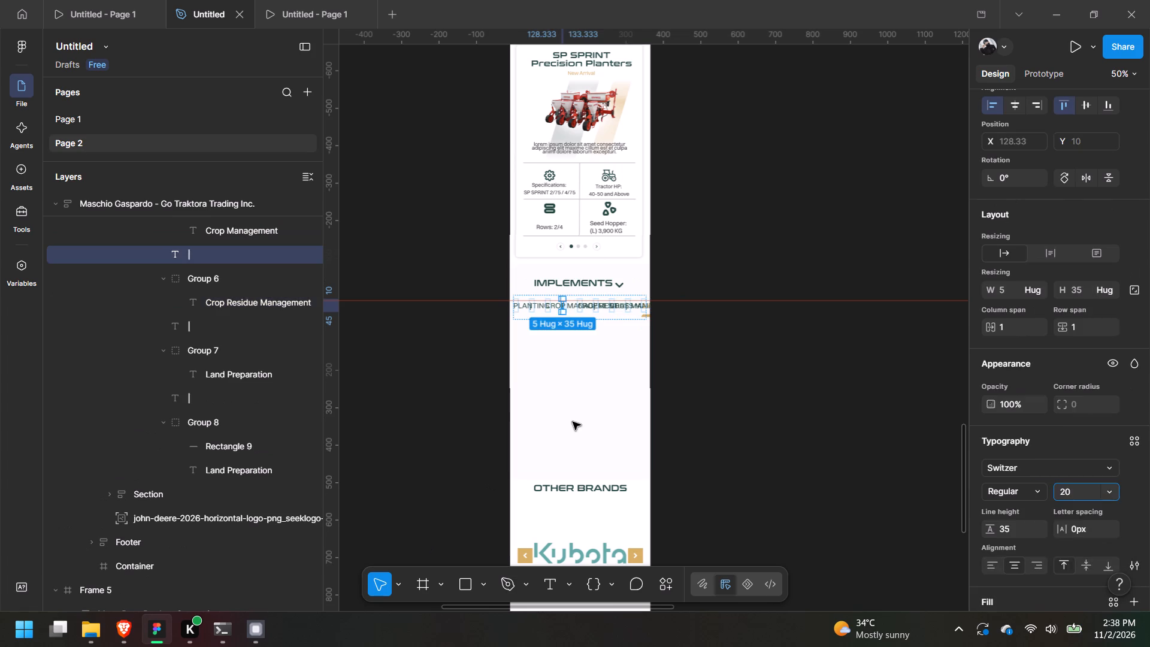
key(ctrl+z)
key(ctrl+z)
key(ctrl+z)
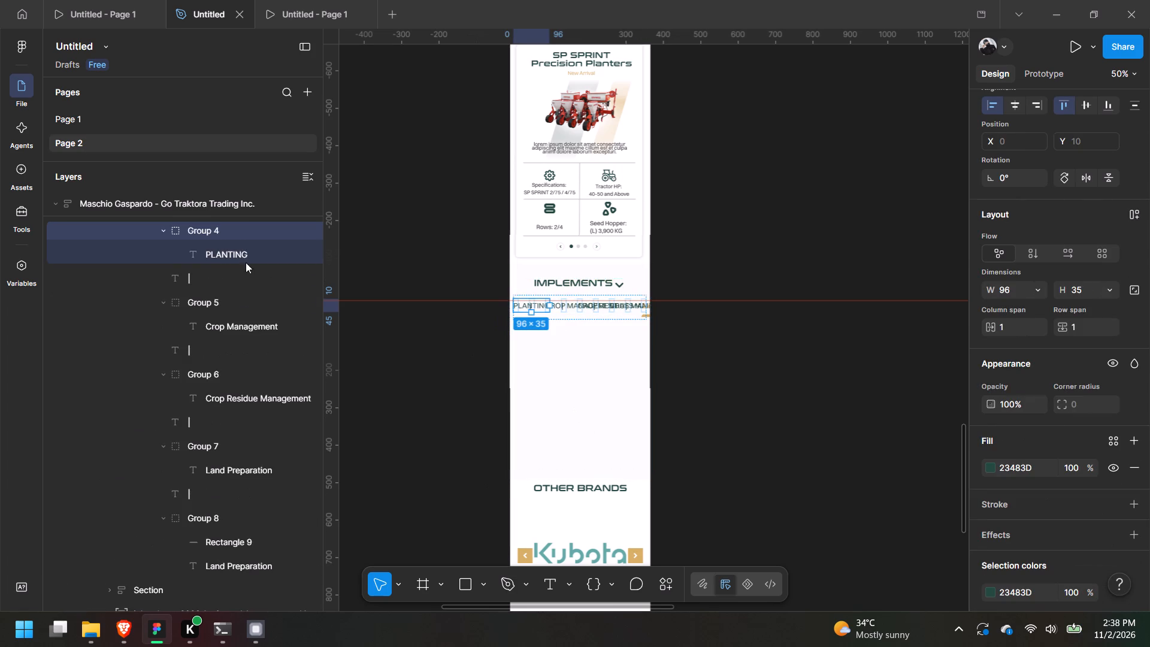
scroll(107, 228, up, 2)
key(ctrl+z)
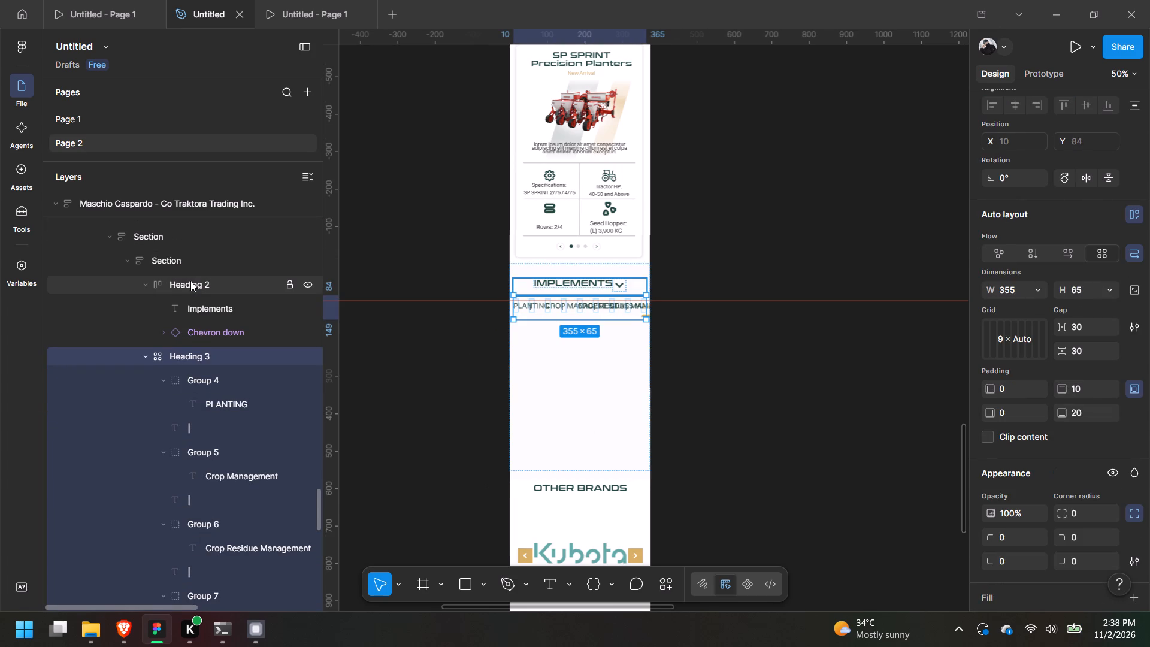
Reapply the grid flow to Heading 3 and set it to 3 columns by 3 rows.
click(185, 283)
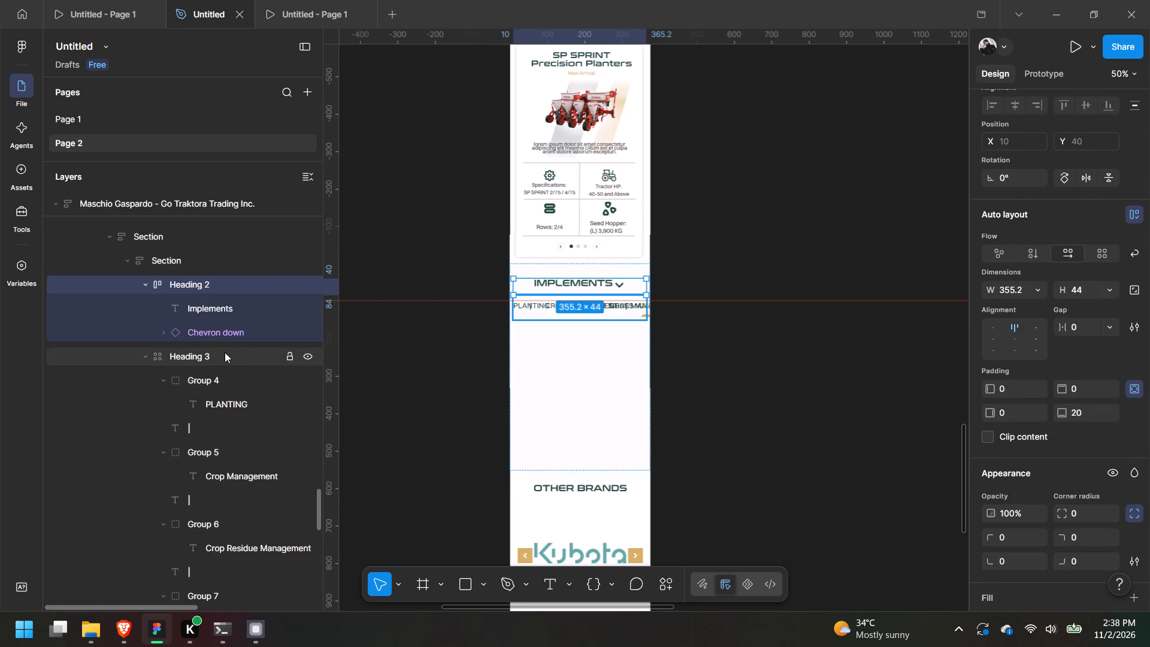
click(222, 351)
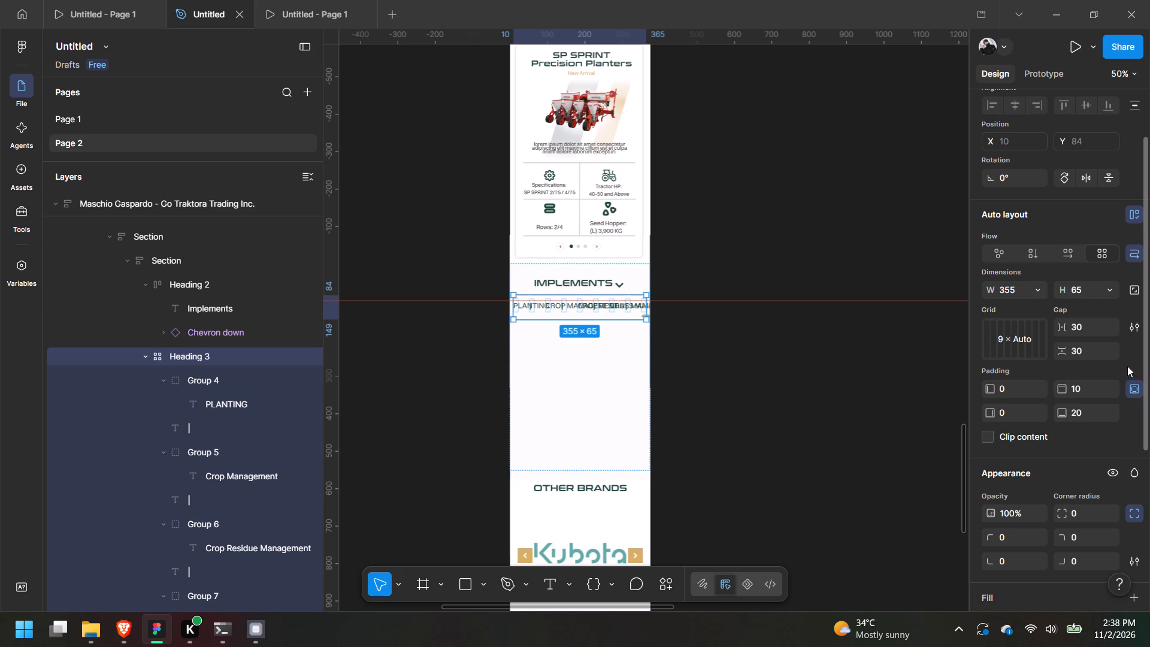
click(1073, 258)
click(1003, 255)
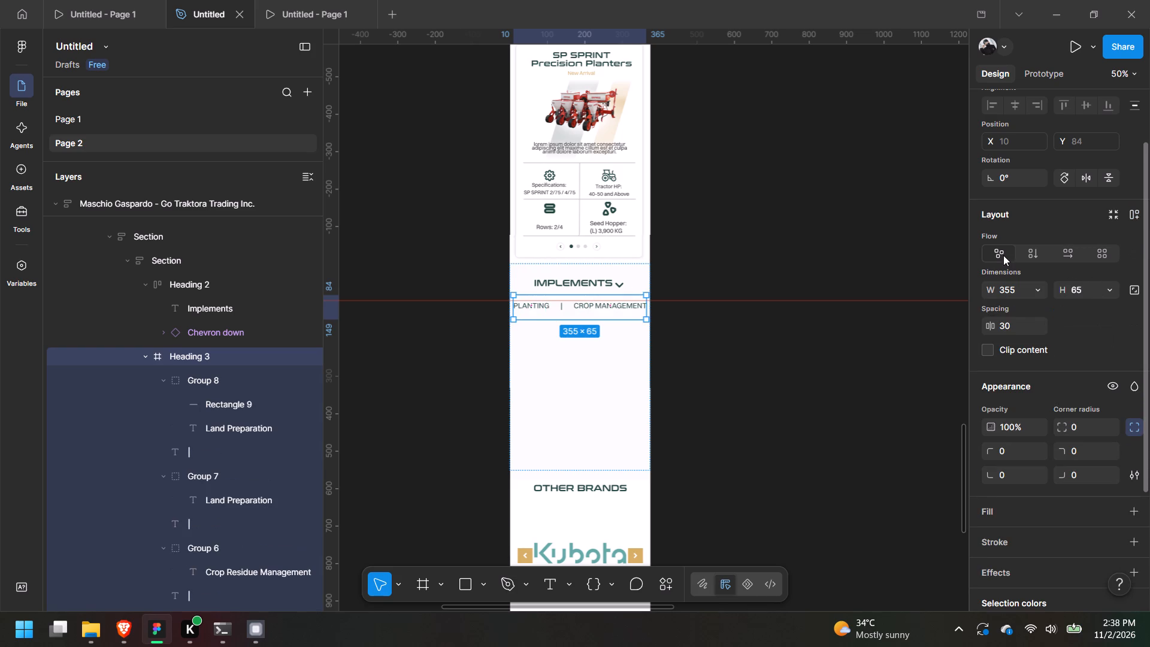
click(1100, 253)
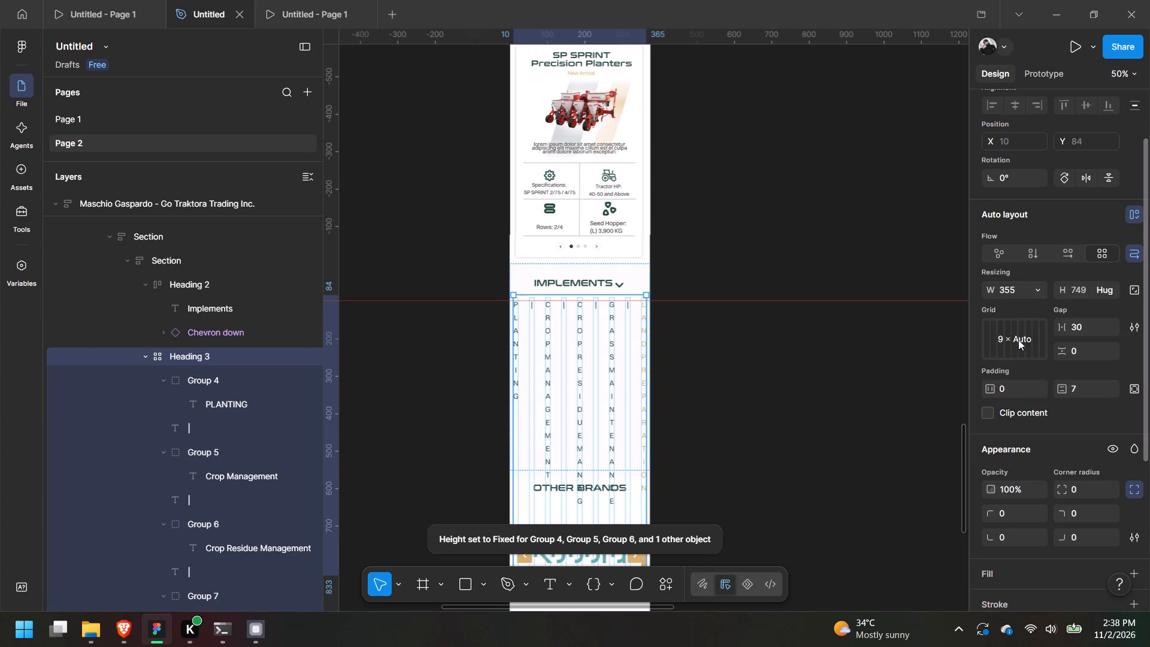
click(1022, 329)
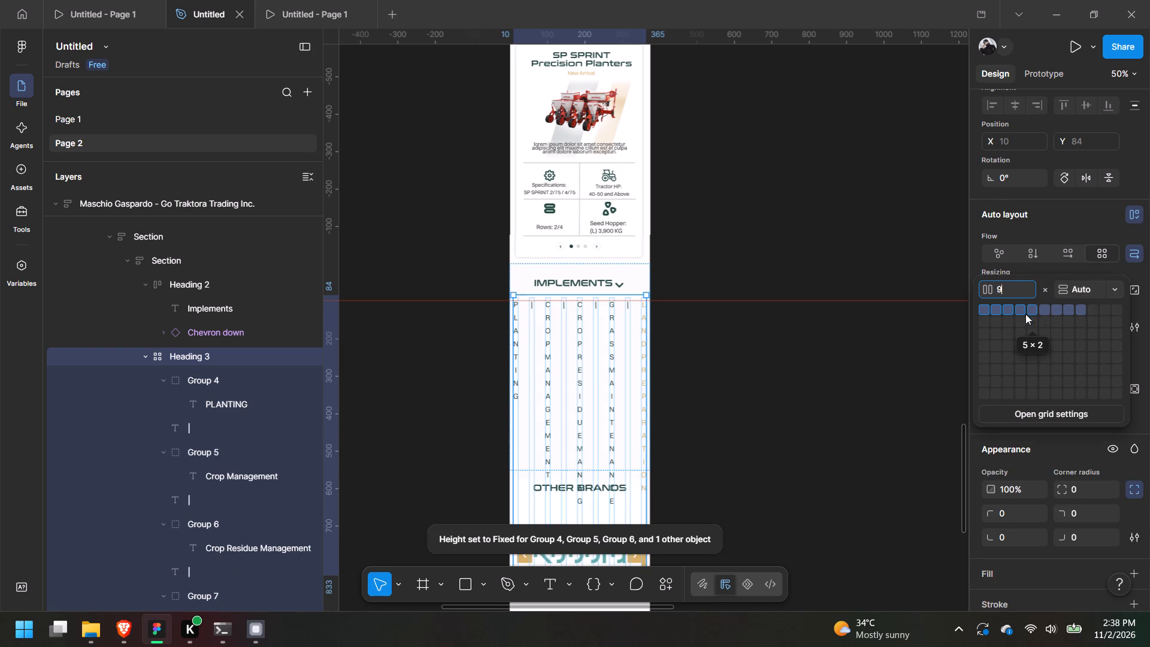
click(1005, 318)
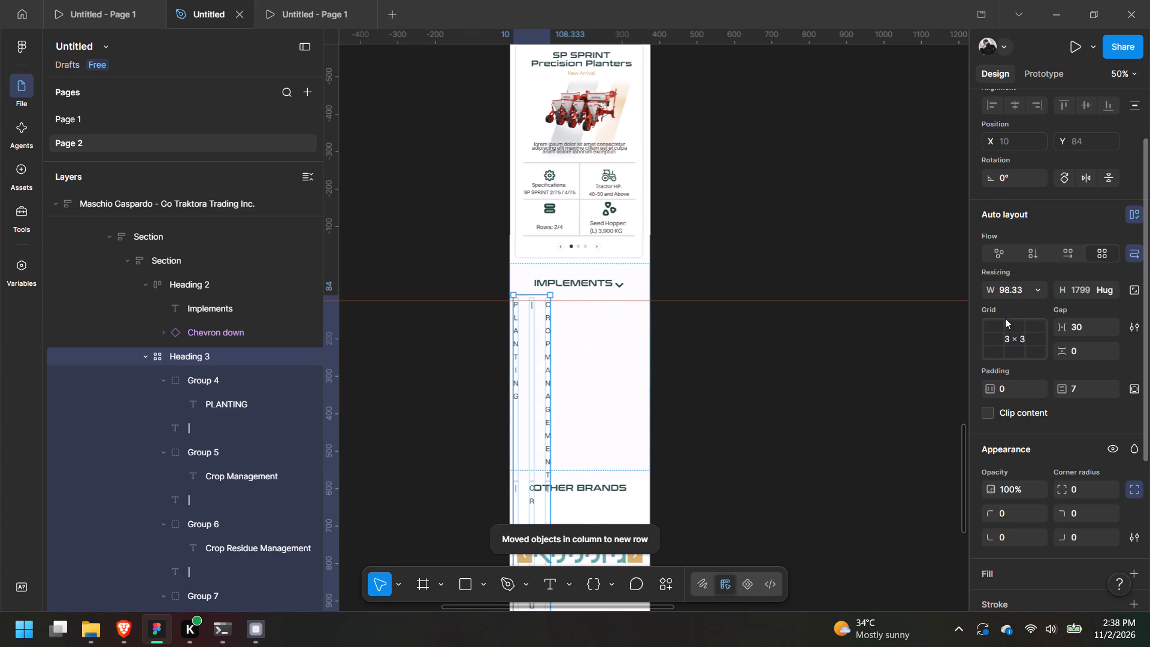
Widen the 3 × 3 Heading 3 grid to 355 so it spans the mobile frame.
drag(550, 352, 661, 353)
drag(586, 434, 597, 355)
key(ctrl+z)
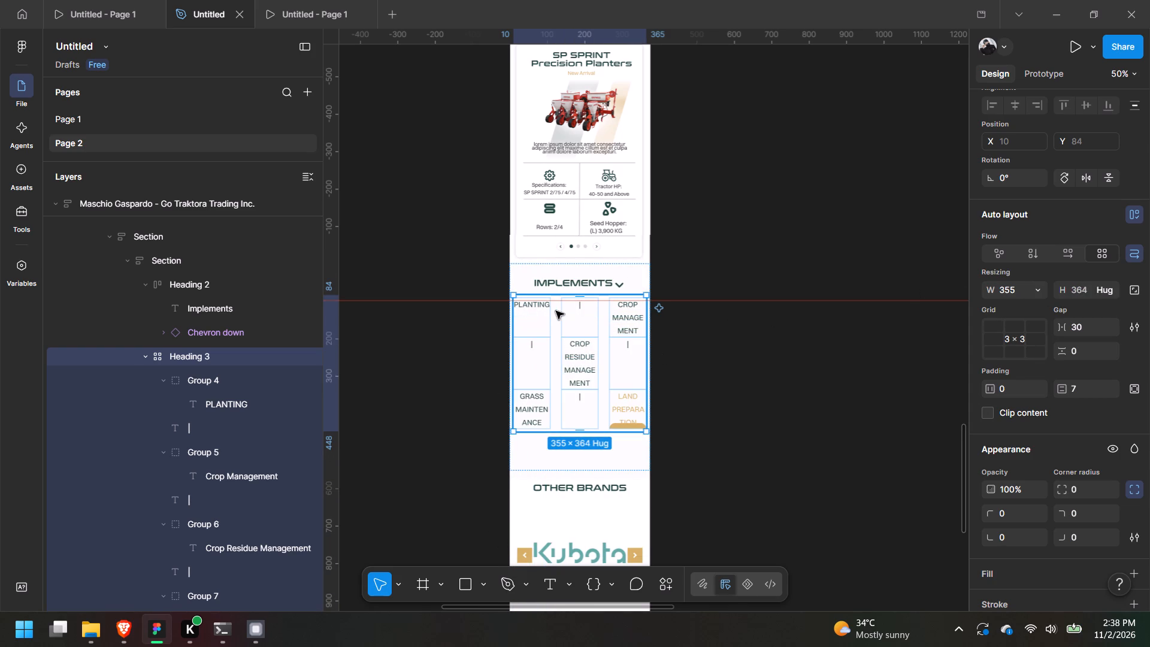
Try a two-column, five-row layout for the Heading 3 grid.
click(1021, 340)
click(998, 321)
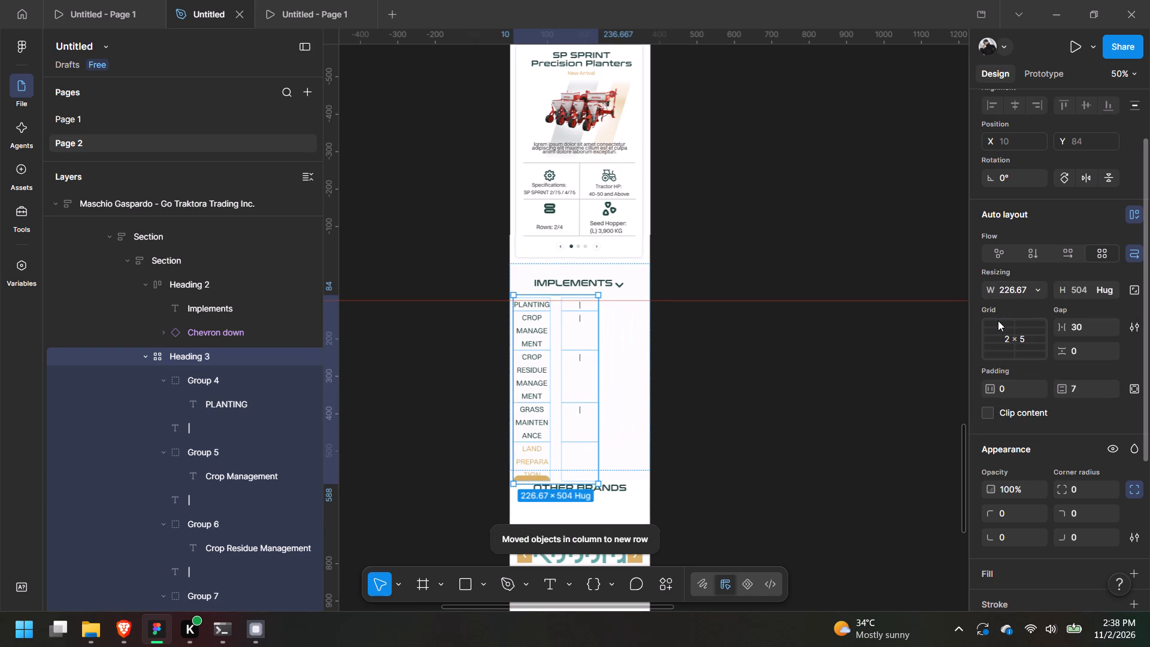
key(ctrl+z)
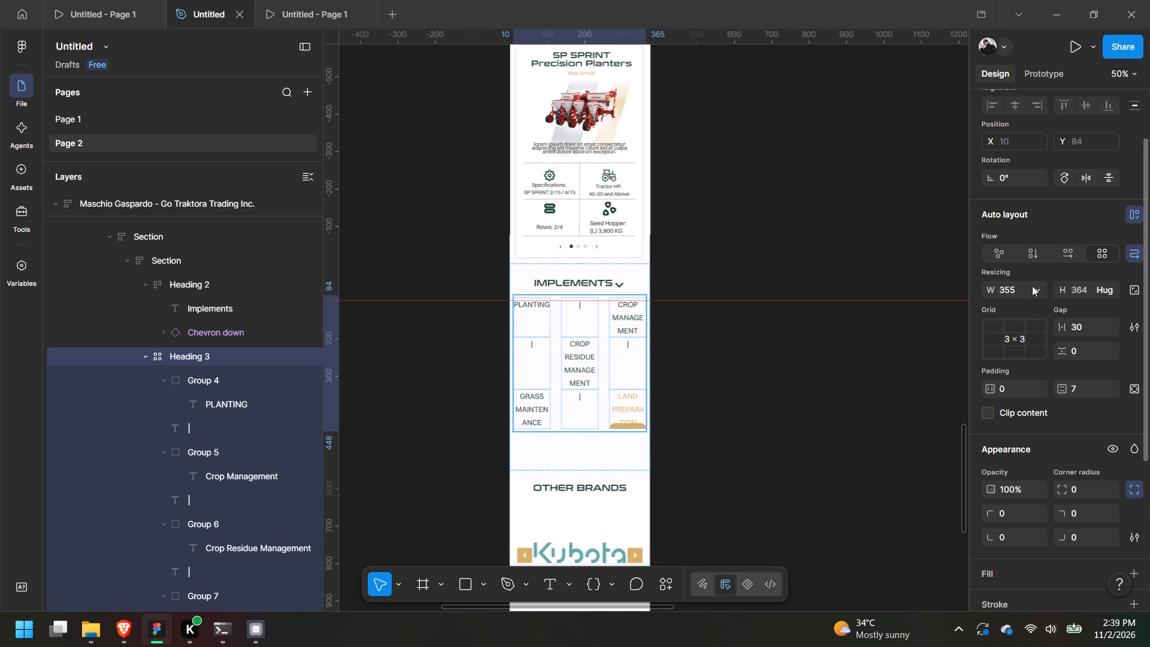
Shorten the Heading 3 grid to about 112 high, keeping its width at 355.
click(646, 367)
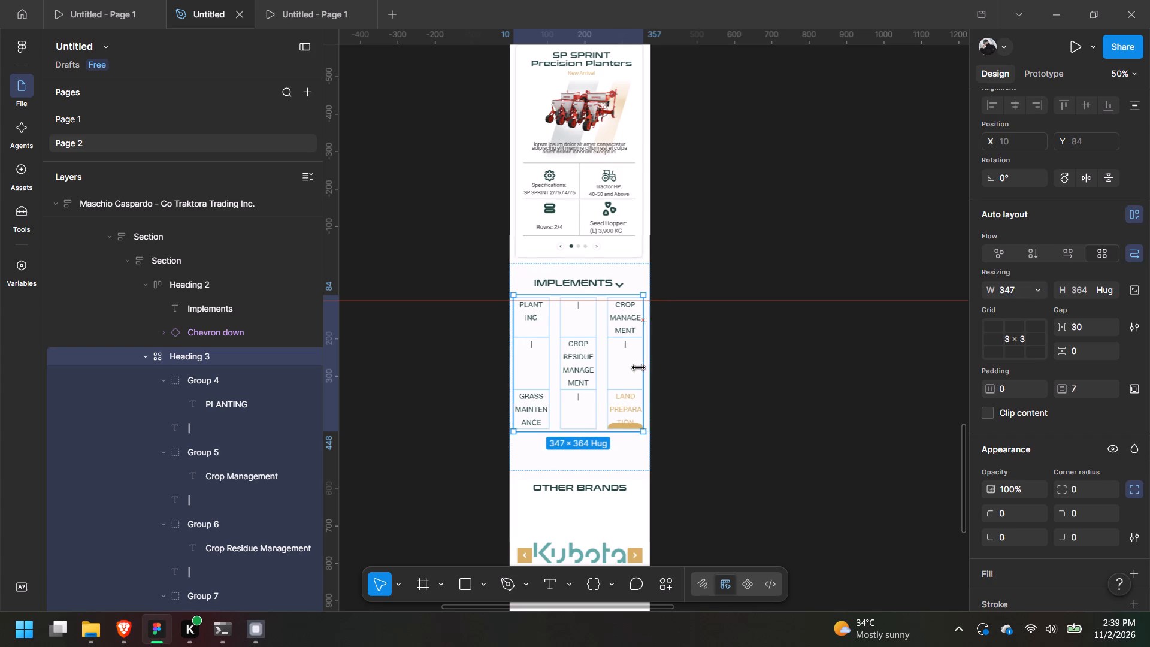
drag(589, 430, 606, 352)
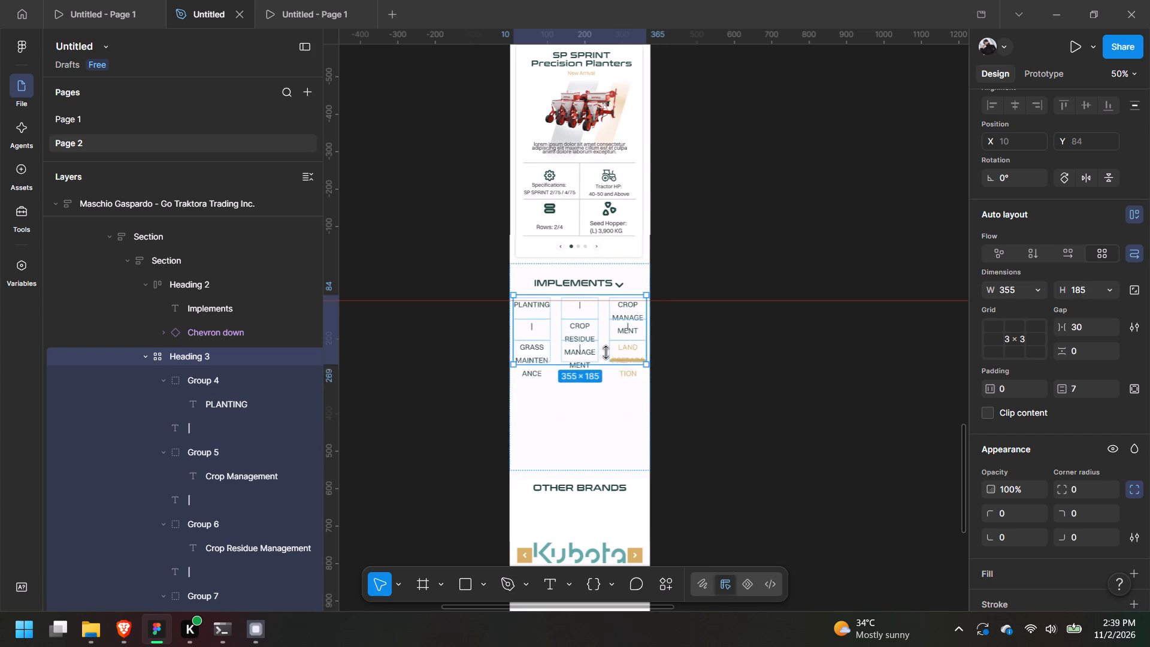
drag(606, 352, 608, 337)
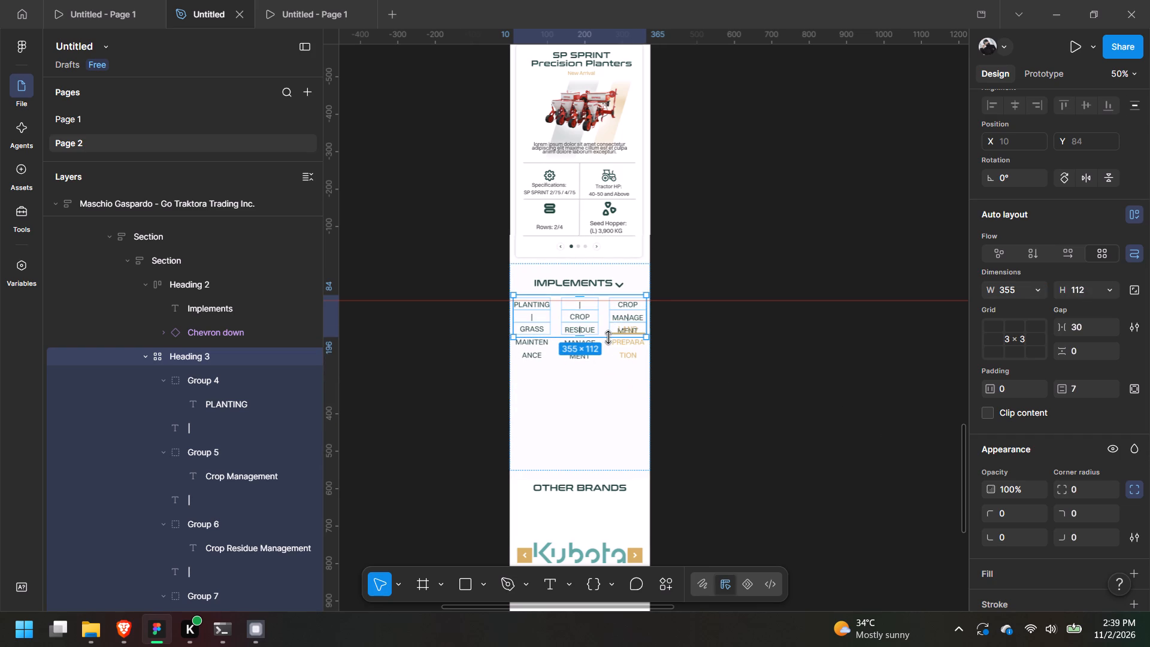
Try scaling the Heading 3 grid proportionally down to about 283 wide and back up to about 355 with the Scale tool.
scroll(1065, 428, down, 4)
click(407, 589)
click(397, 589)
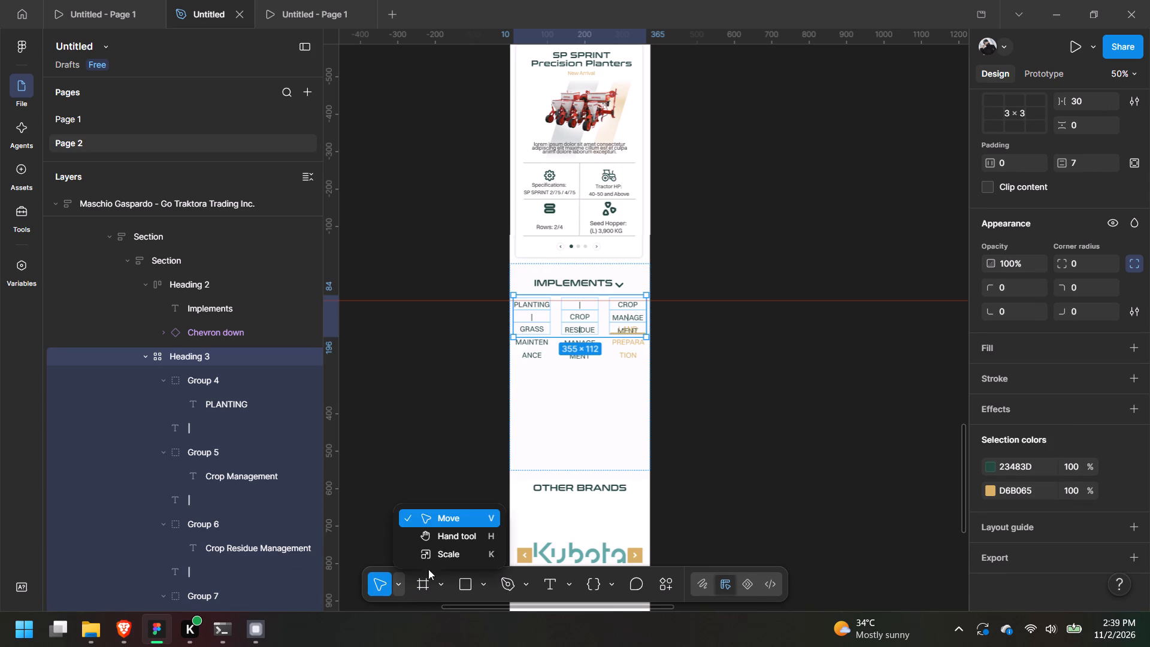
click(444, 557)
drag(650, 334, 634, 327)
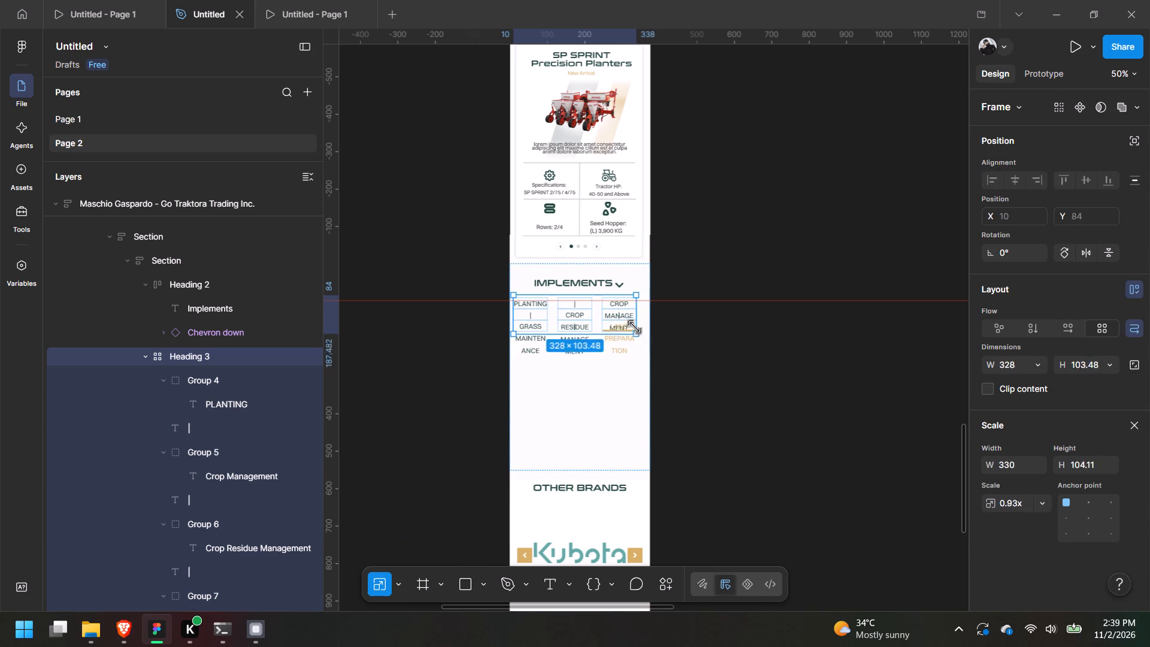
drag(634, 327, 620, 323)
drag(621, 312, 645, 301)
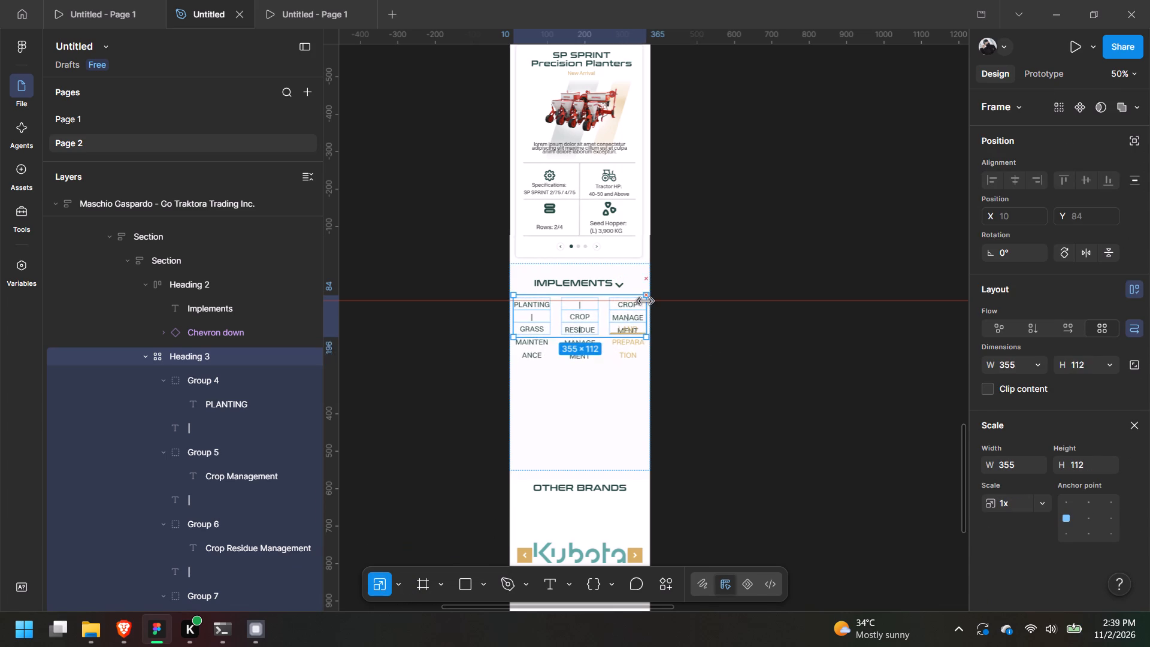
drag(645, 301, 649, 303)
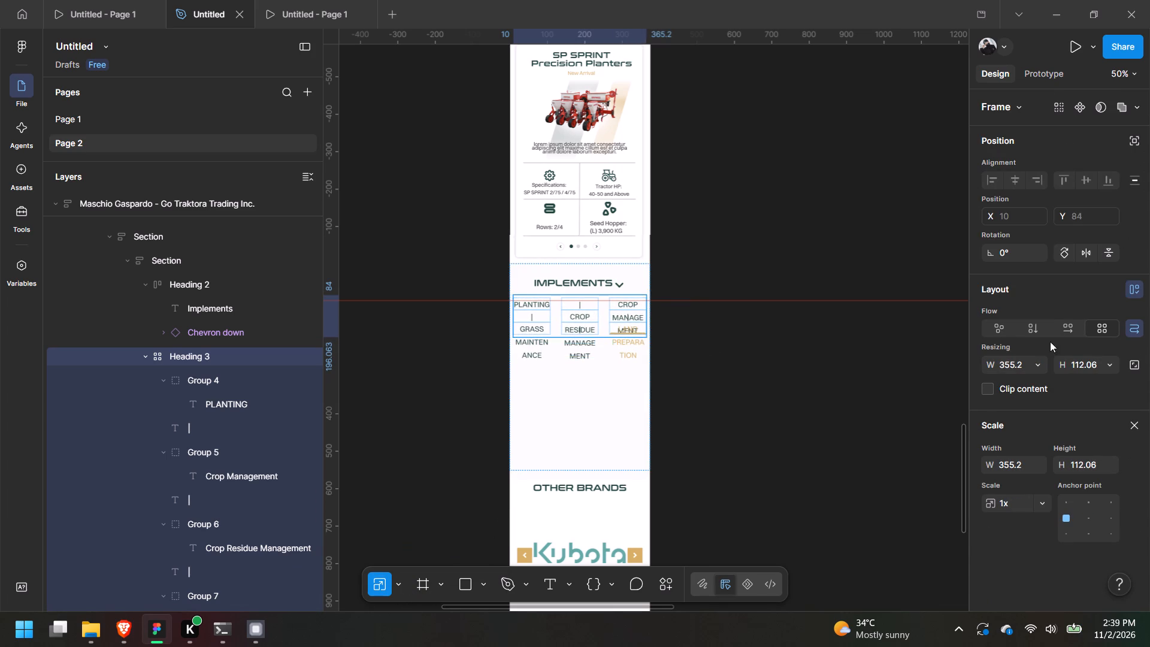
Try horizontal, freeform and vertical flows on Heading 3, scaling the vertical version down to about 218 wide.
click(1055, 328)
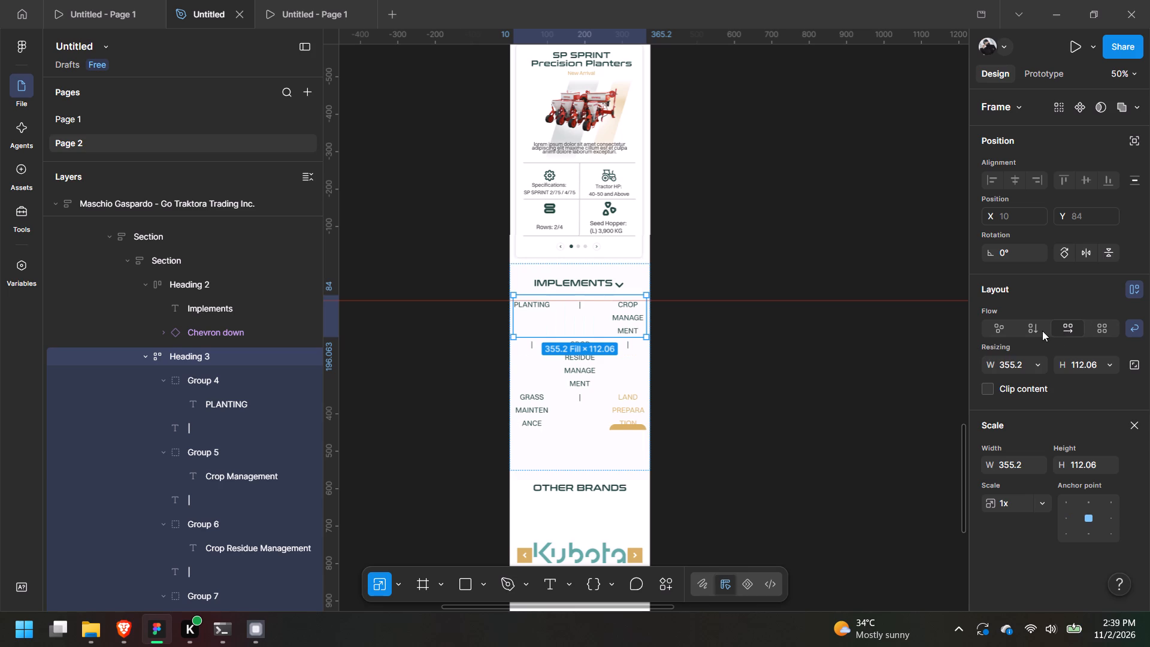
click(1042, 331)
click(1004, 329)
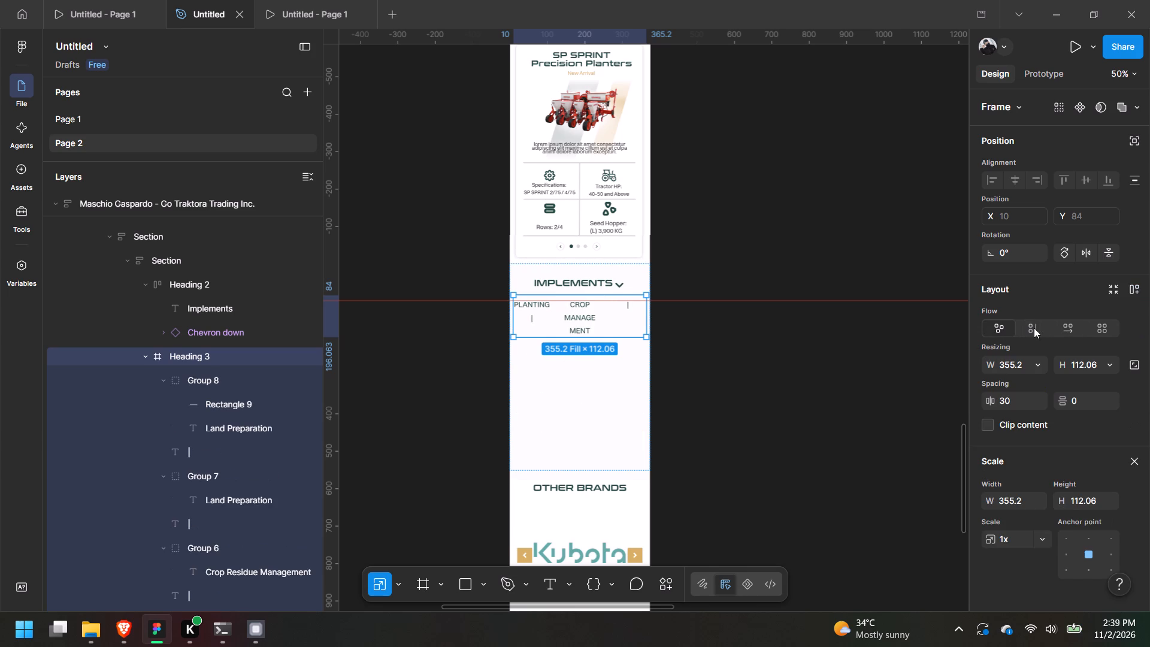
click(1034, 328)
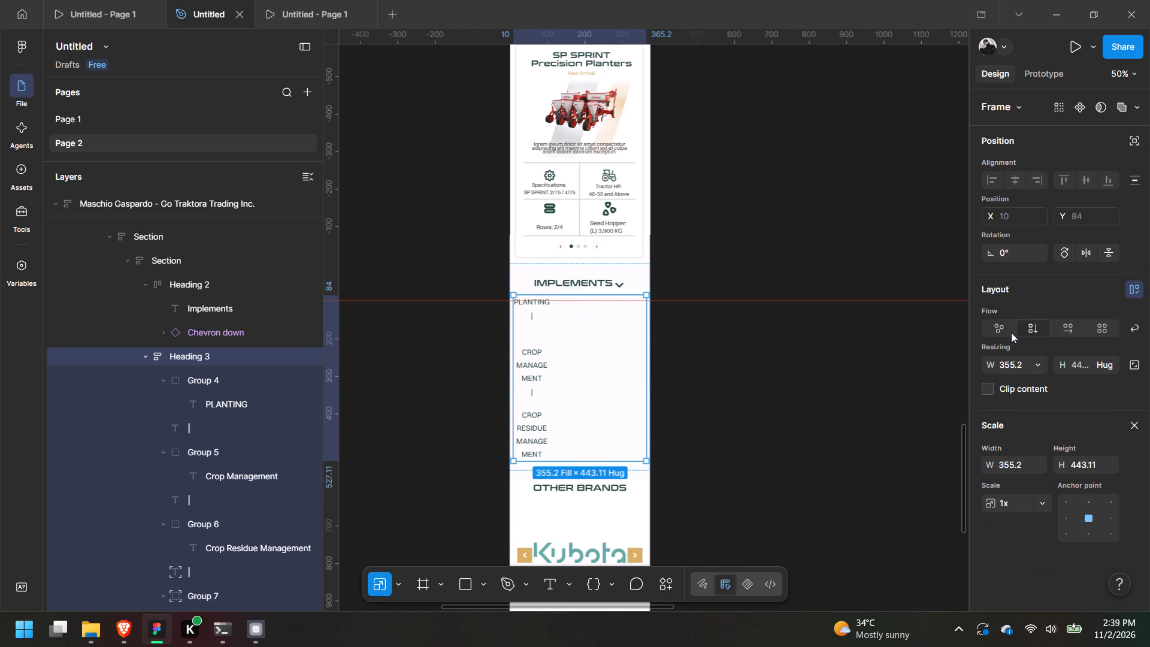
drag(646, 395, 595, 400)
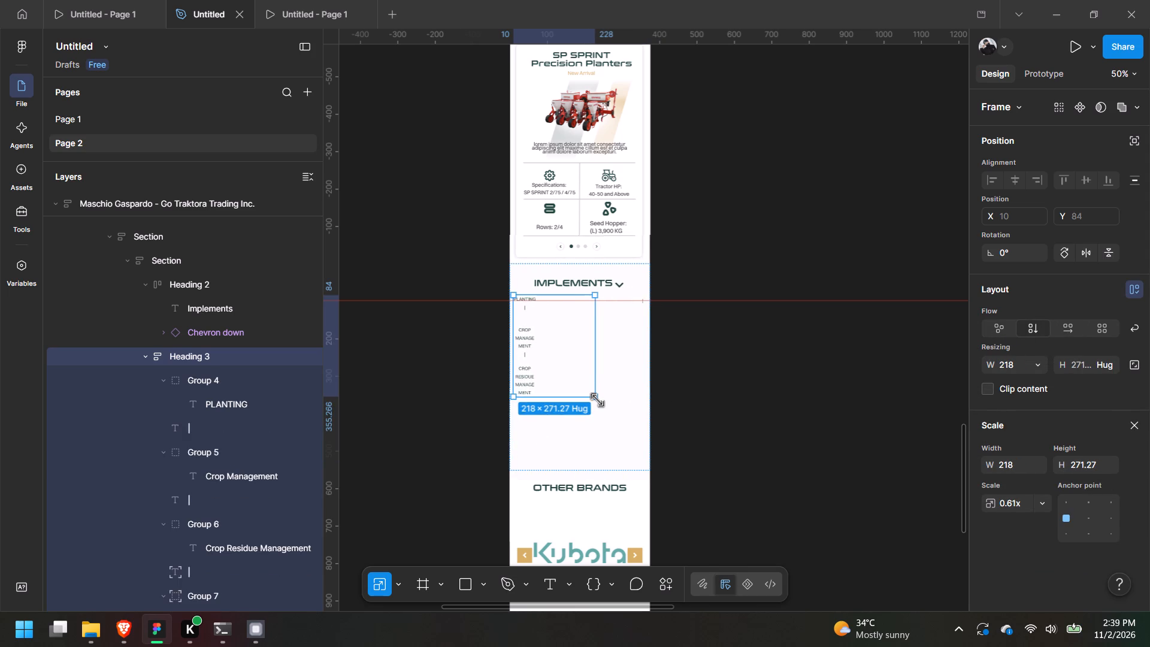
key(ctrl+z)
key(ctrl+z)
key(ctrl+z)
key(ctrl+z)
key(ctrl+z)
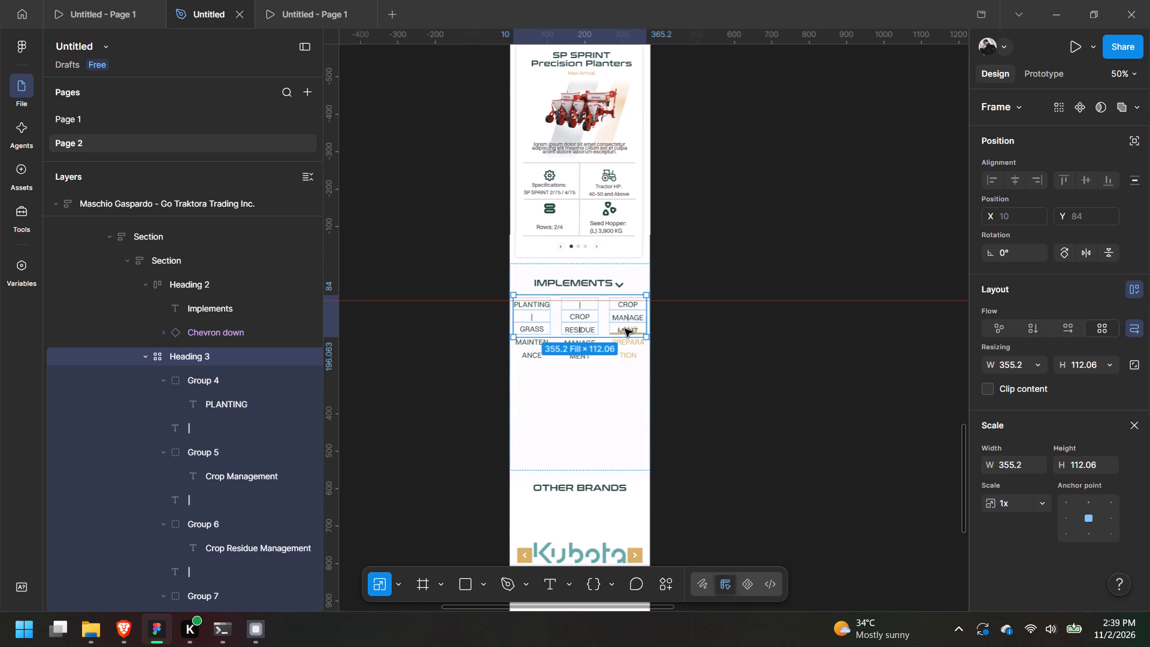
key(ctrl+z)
Scale the Heading 3 grid up to about 355 wide and 115 high.
drag(618, 311, 625, 310)
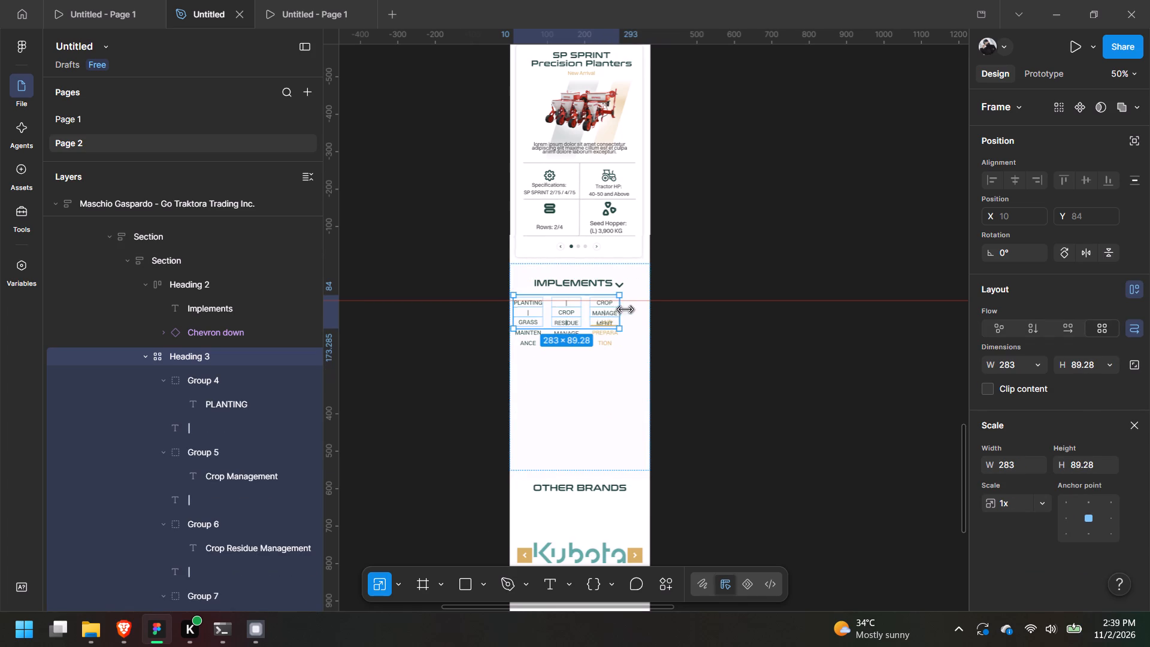
drag(625, 310, 651, 313)
drag(603, 334, 601, 360)
key(ctrl+z)
Look over the mobile page and the neighbouring frames, ending at the Implements category grid.
middle_drag(772, 229, 147, 600)
middle_drag(648, 247, 635, 322)
key(ctrl+minus)
key(ctrl+minus)
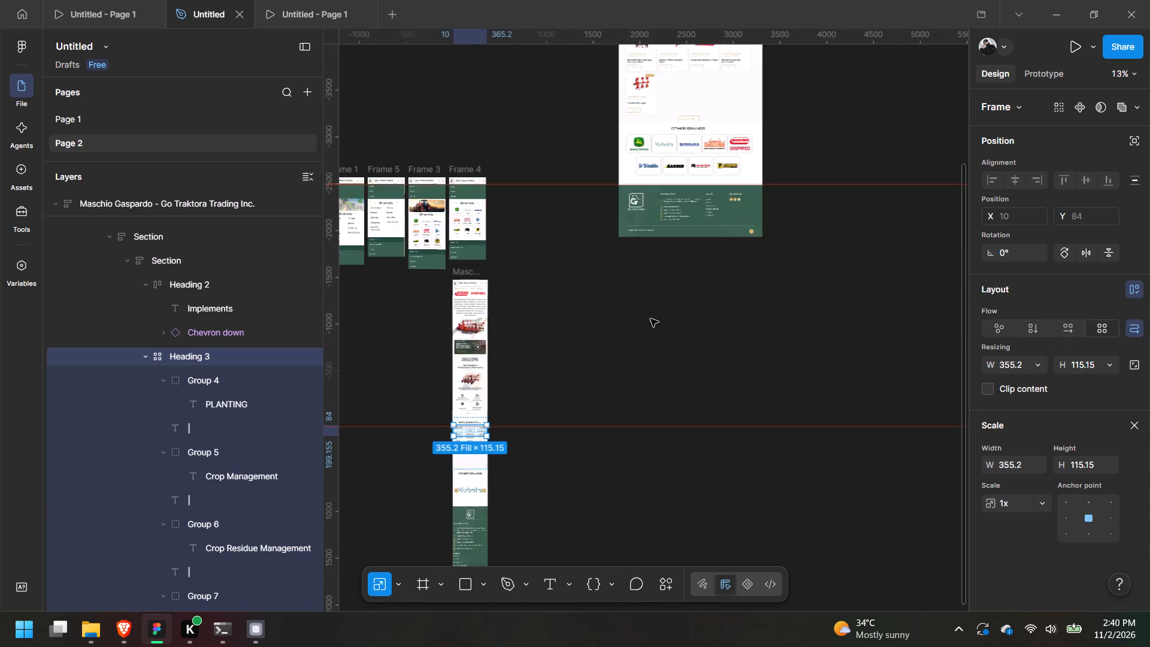
key(ctrl+minus)
key(ctrl+equal)
scroll(632, 315, up, 5)
middle_drag(555, 435, 691, 146)
key(ctrl+equal)
key(ctrl+equal)
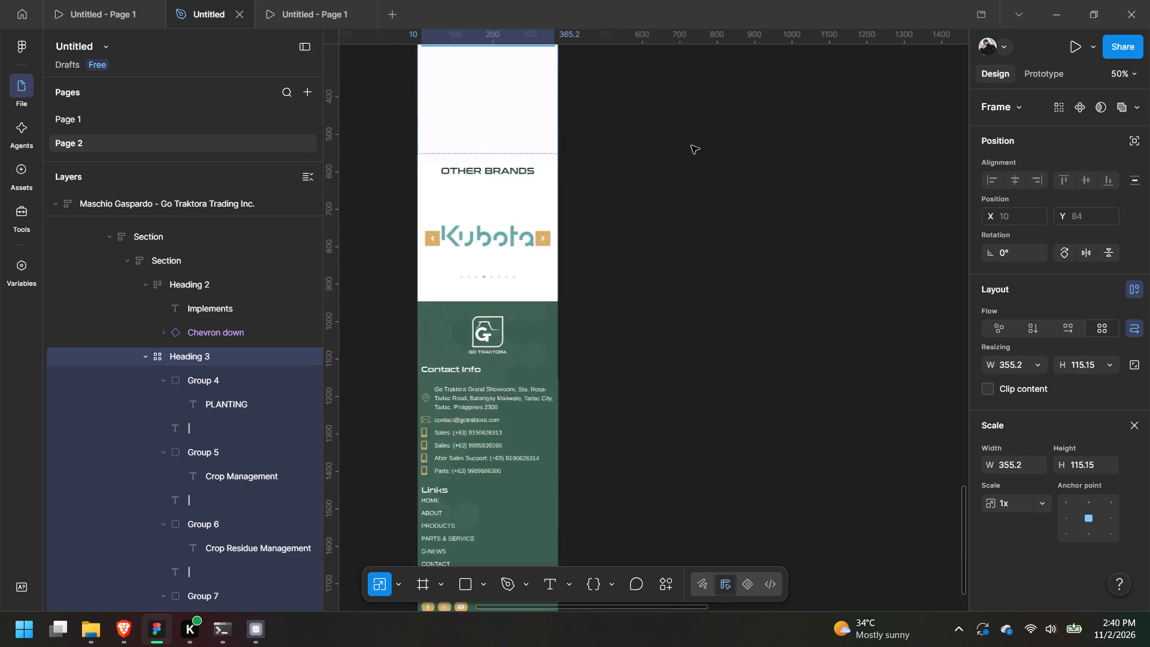
key(ctrl+equal)
middle_drag(616, 135, 688, 516)
scroll(616, 135, up, 1)
middle_drag(472, 239, 607, 458)
scroll(482, 249, down, 1)
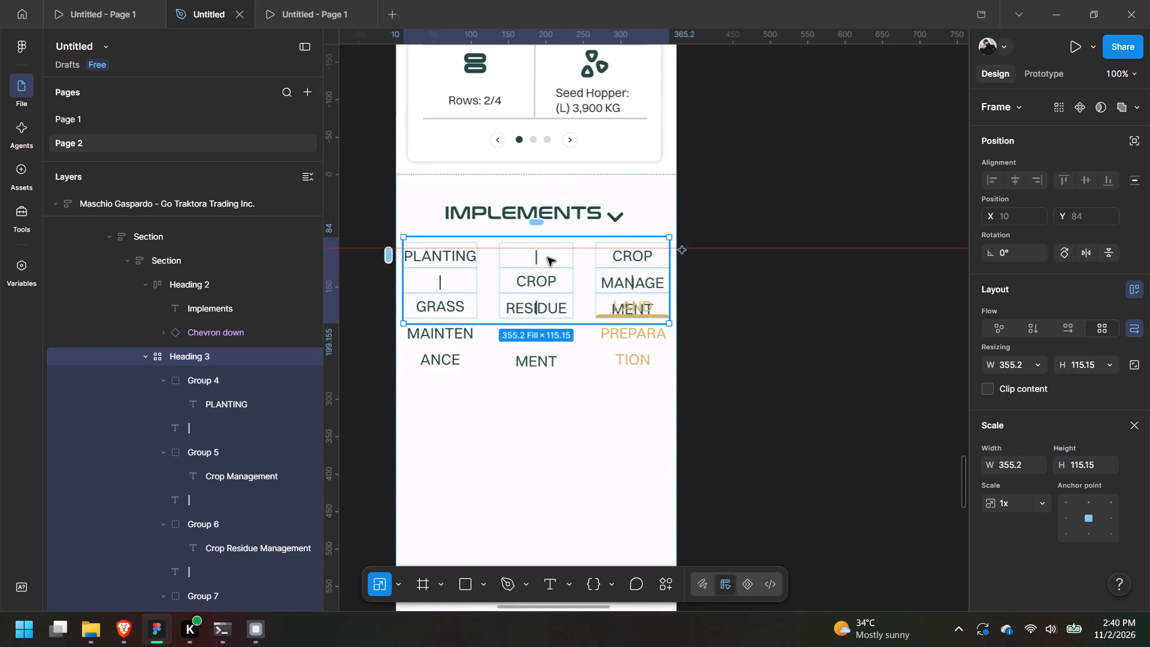
Scale the Heading 3 grid to about 351 wide and 114 high, and return to the Move tool.
drag(566, 325, 561, 309)
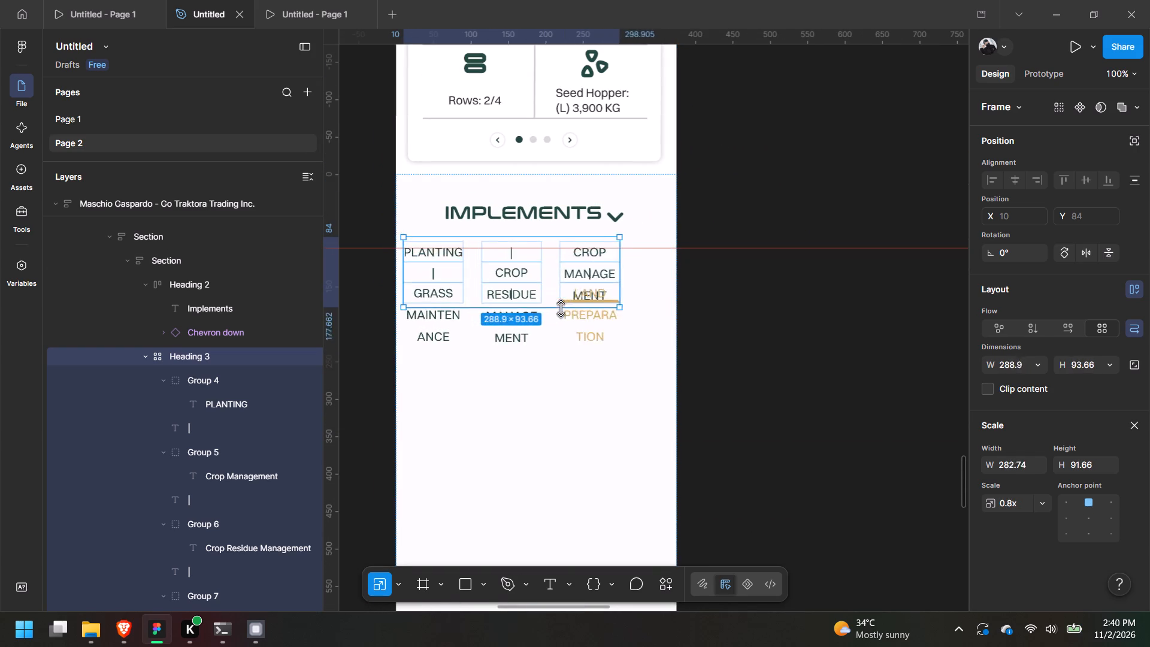
drag(561, 309, 556, 325)
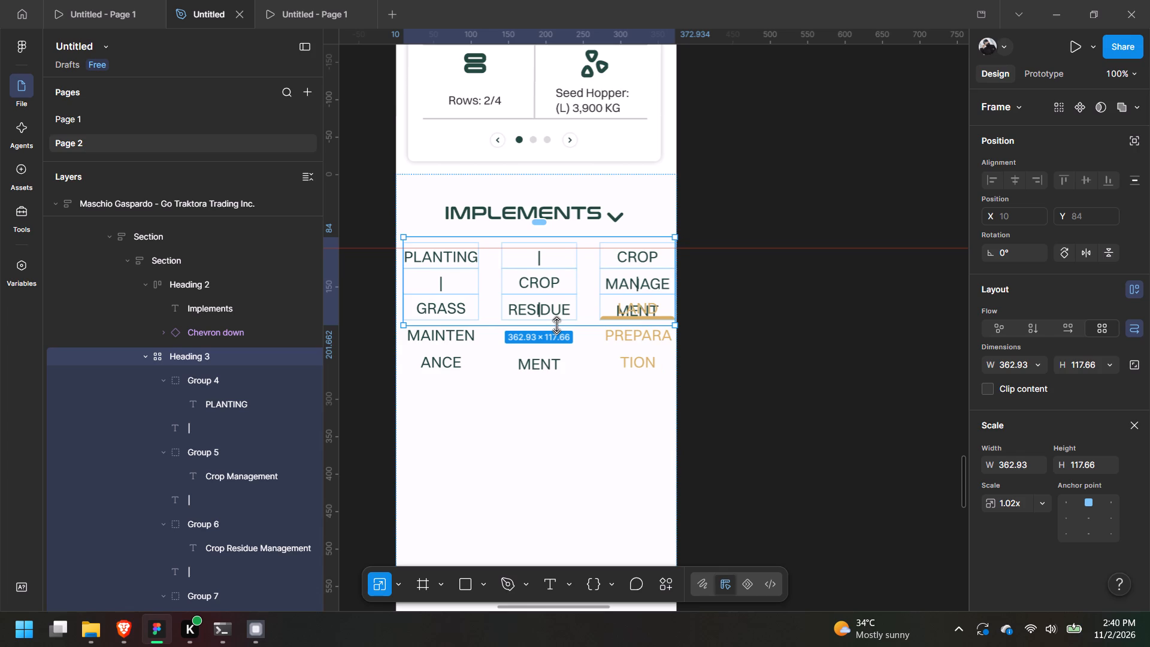
drag(402, 276, 395, 279)
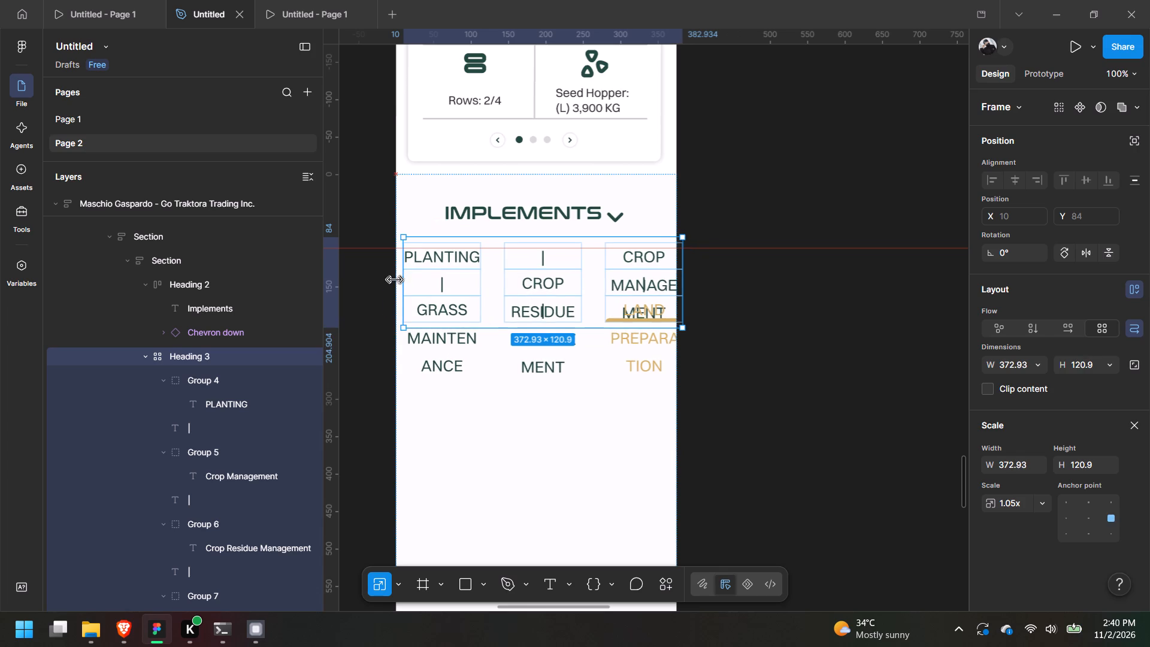
drag(395, 279, 413, 283)
click(400, 589)
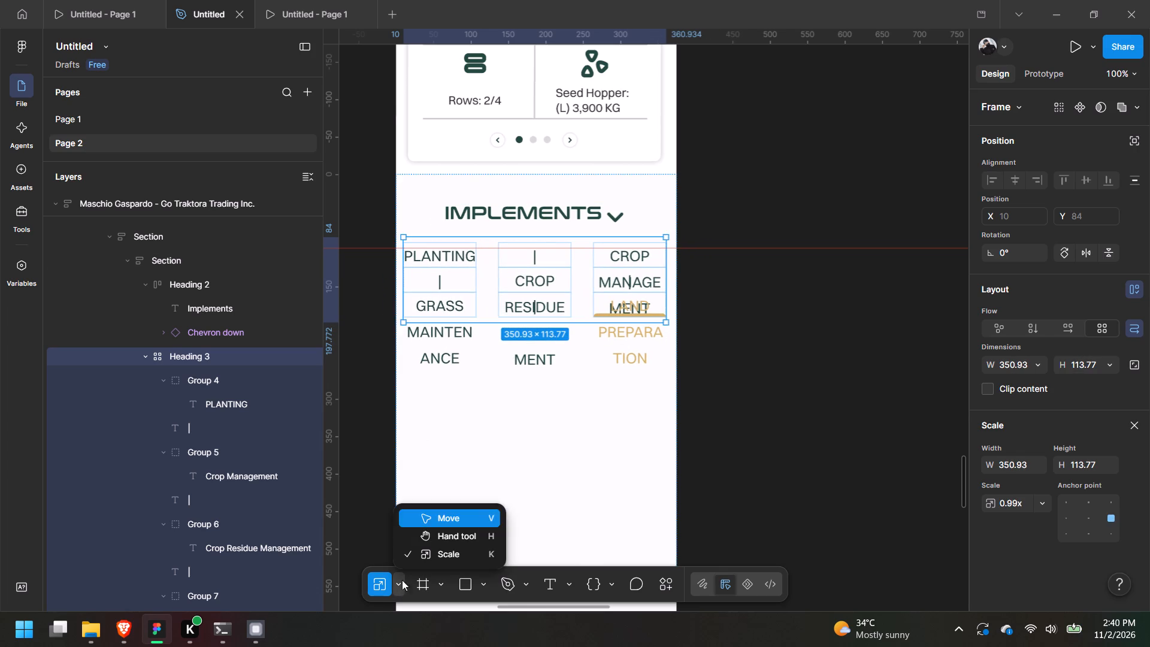
click(446, 523)
Resize the Heading 3 category grid to 351 wide and 102 high.
click(467, 245)
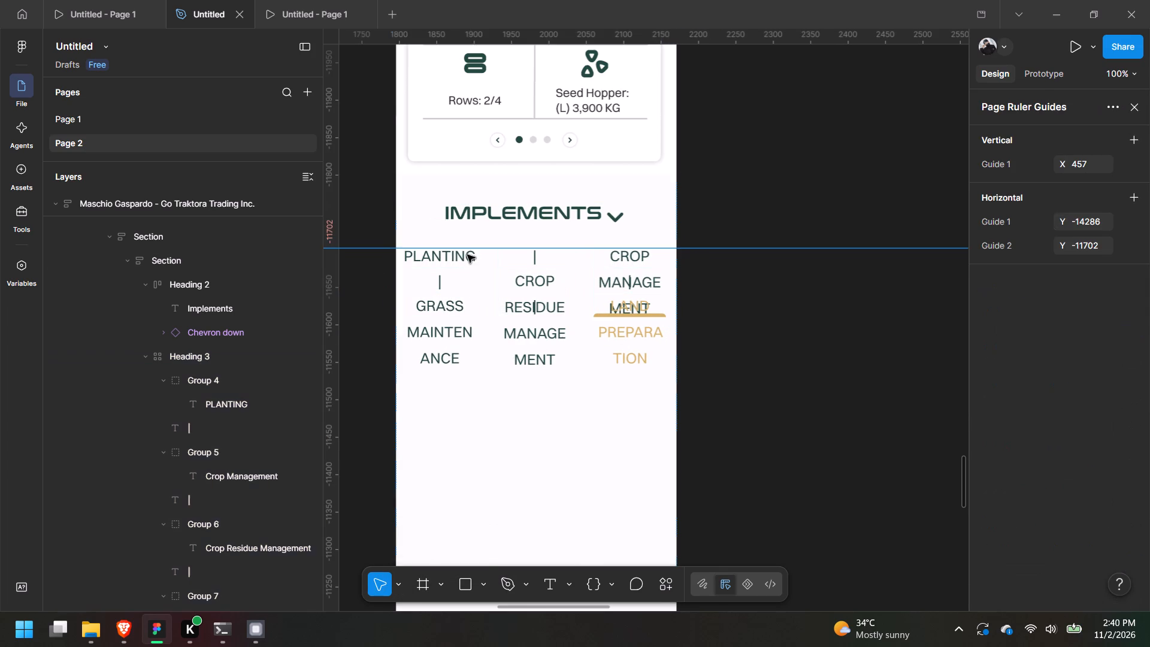
triple_click(476, 258)
double_click(476, 258)
double_click(477, 266)
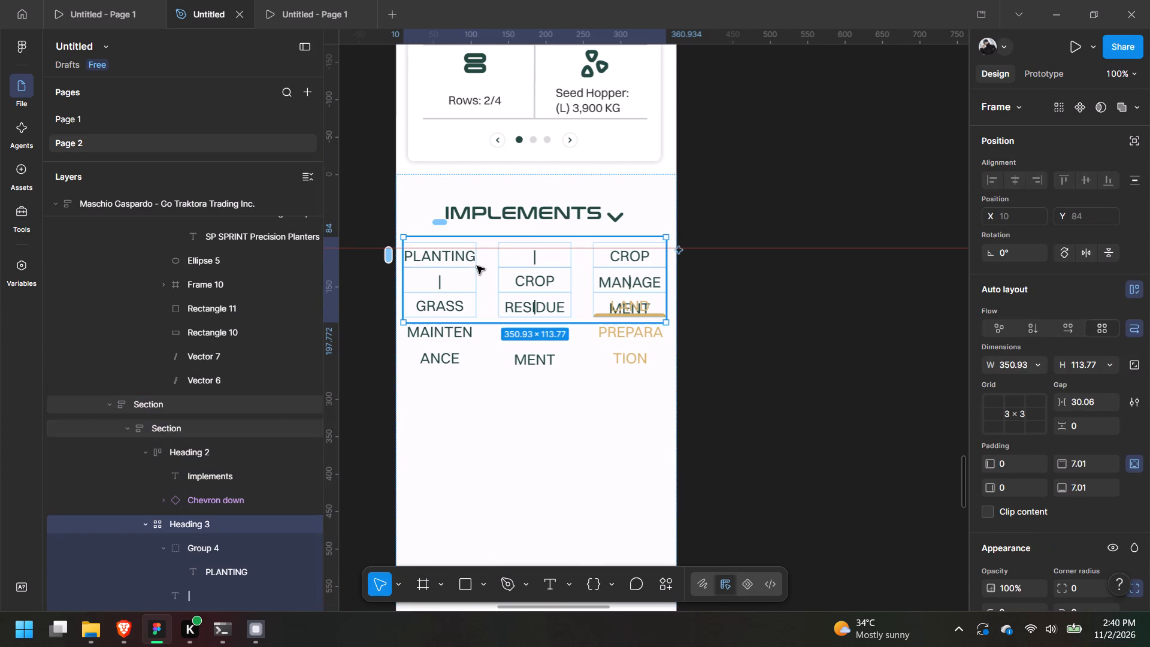
drag(531, 321, 538, 307)
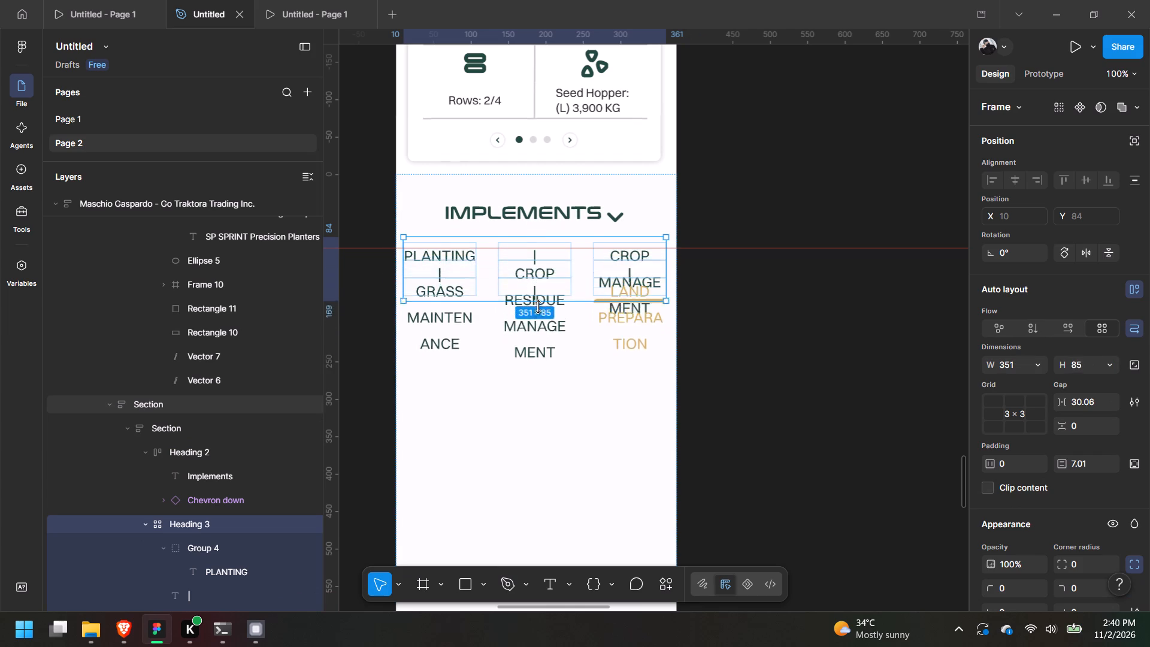
drag(538, 307, 537, 315)
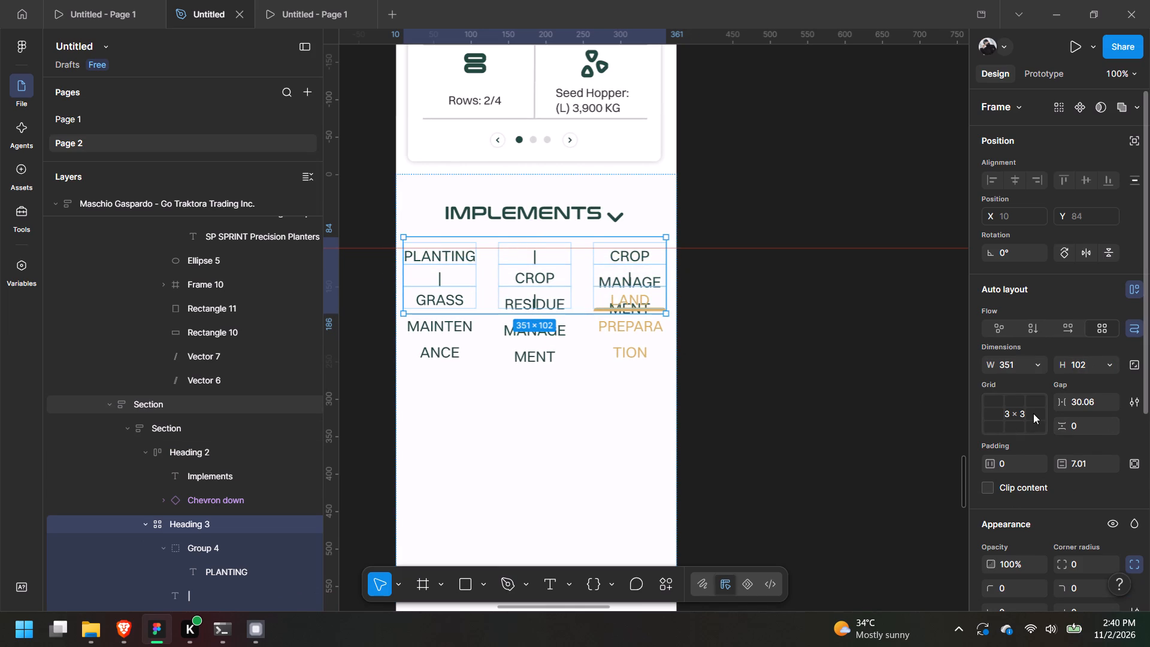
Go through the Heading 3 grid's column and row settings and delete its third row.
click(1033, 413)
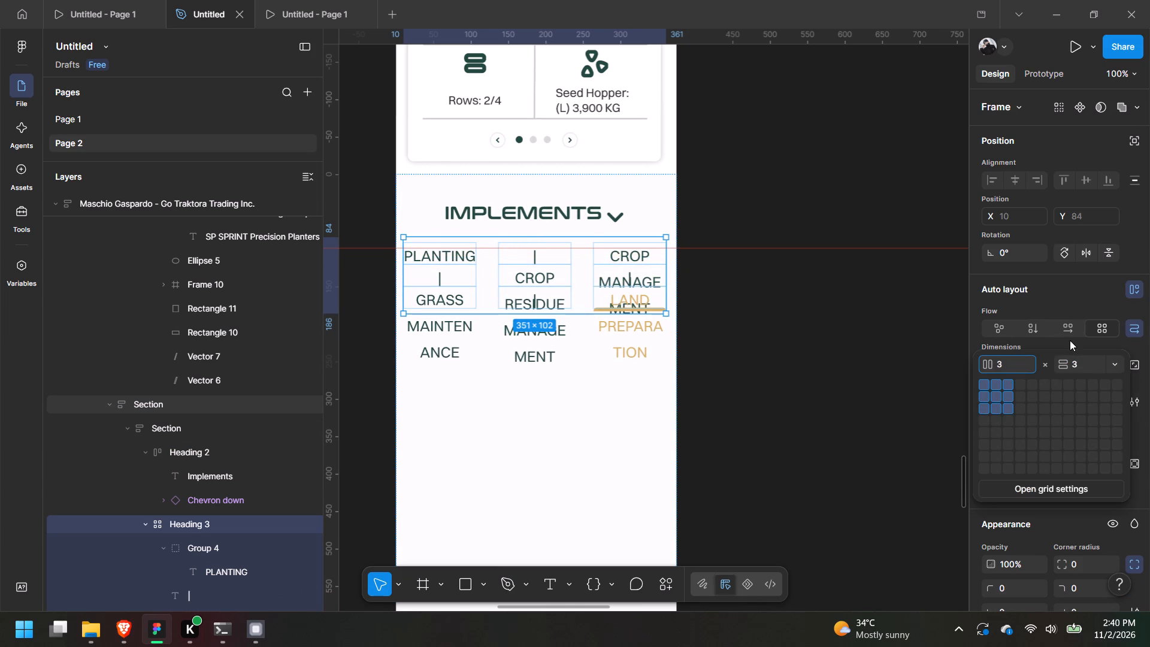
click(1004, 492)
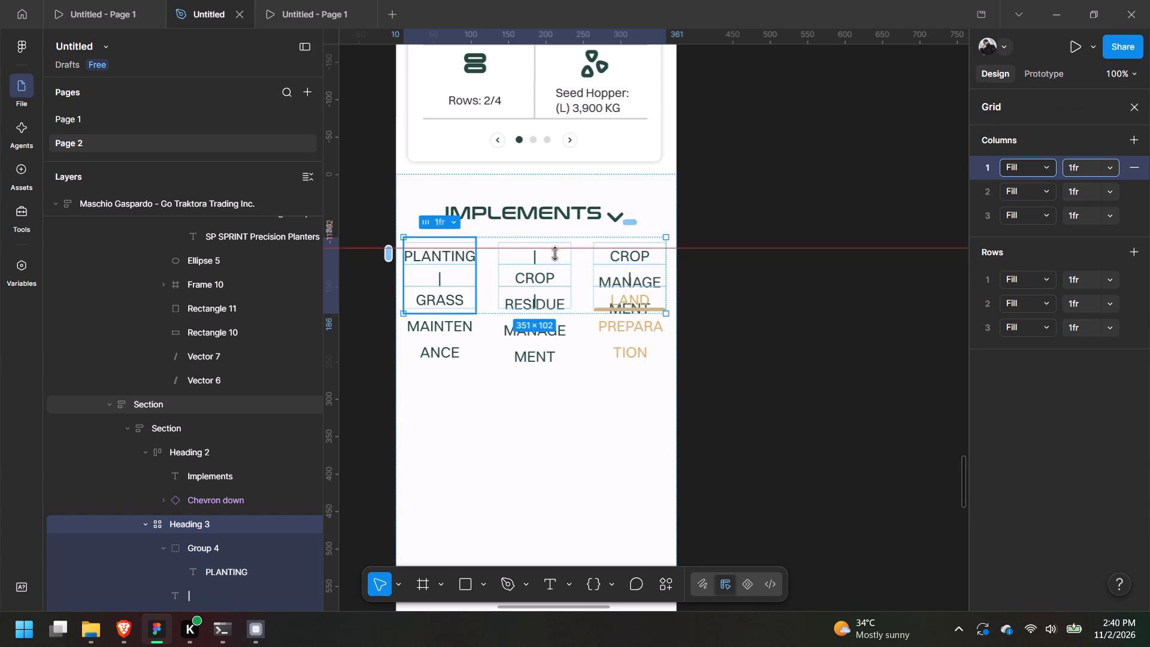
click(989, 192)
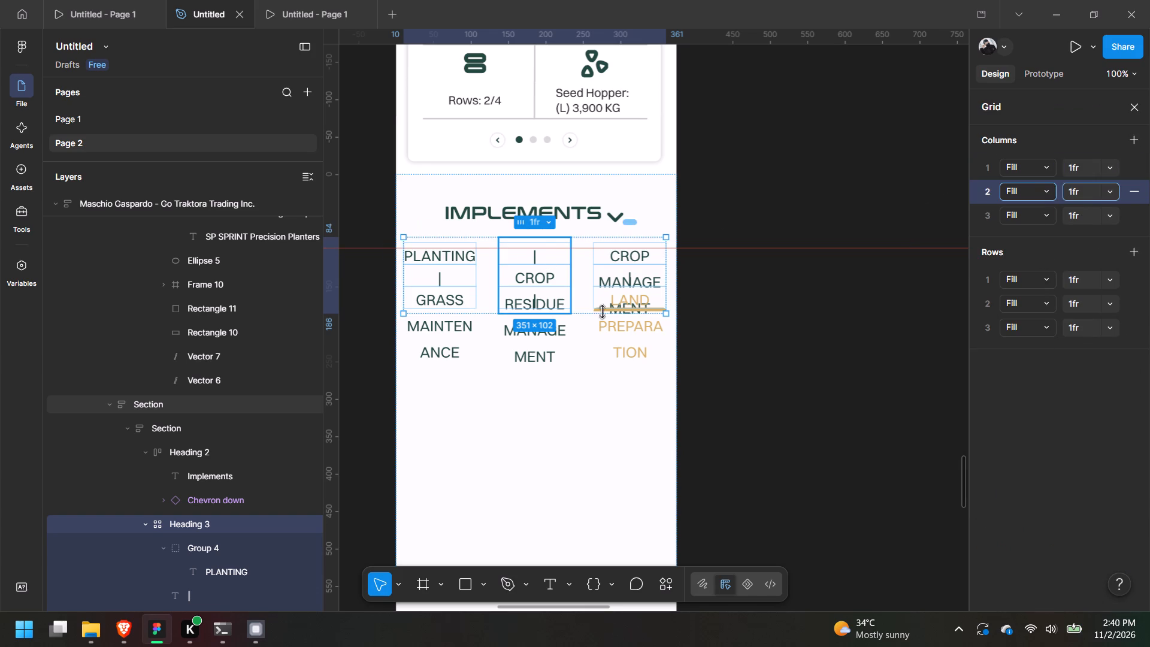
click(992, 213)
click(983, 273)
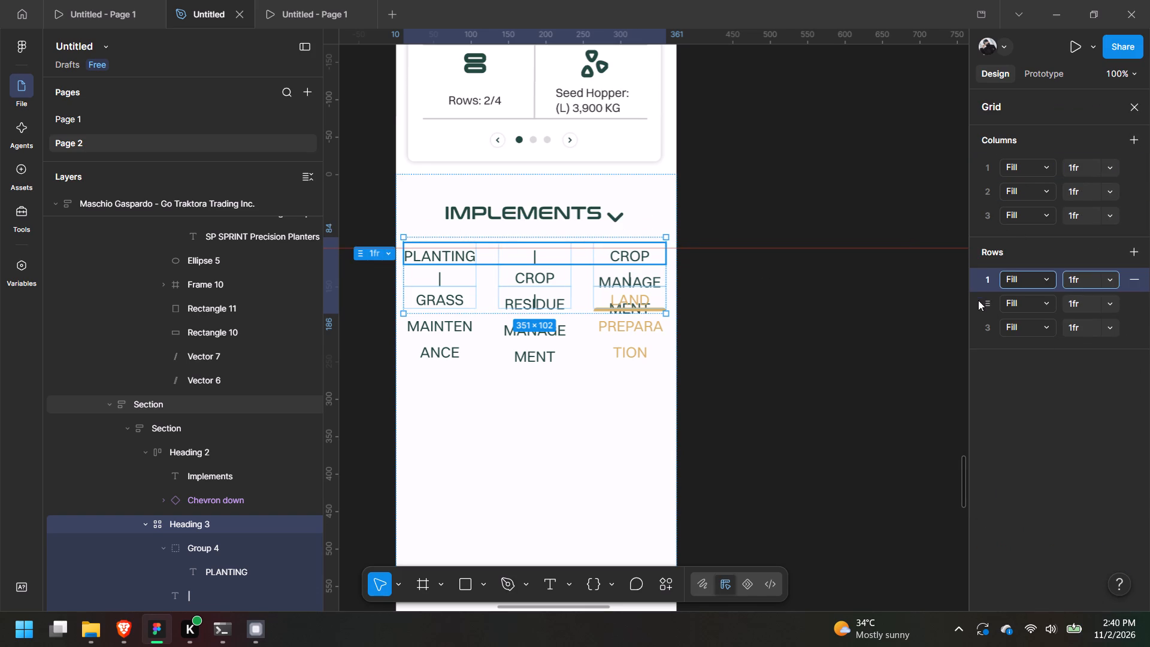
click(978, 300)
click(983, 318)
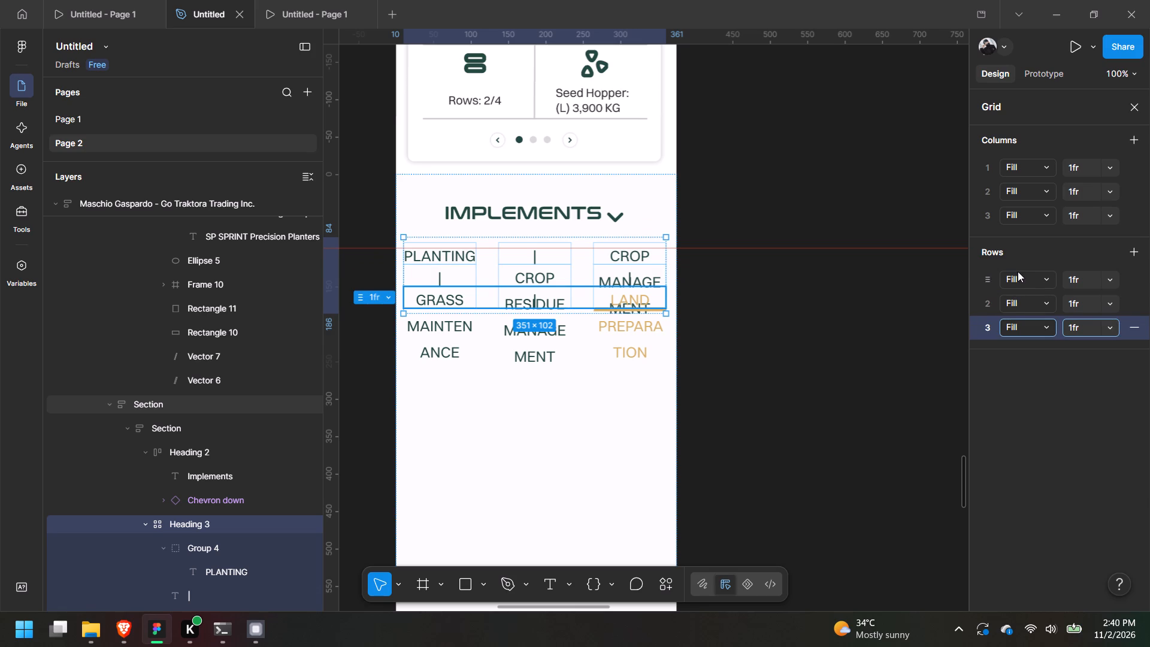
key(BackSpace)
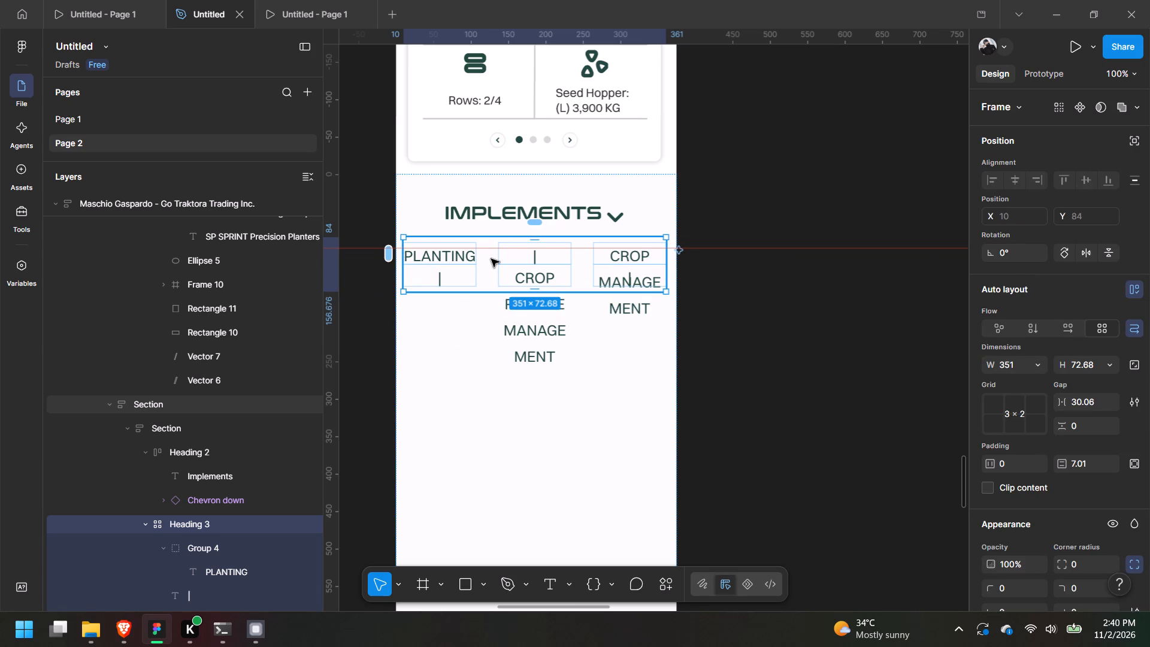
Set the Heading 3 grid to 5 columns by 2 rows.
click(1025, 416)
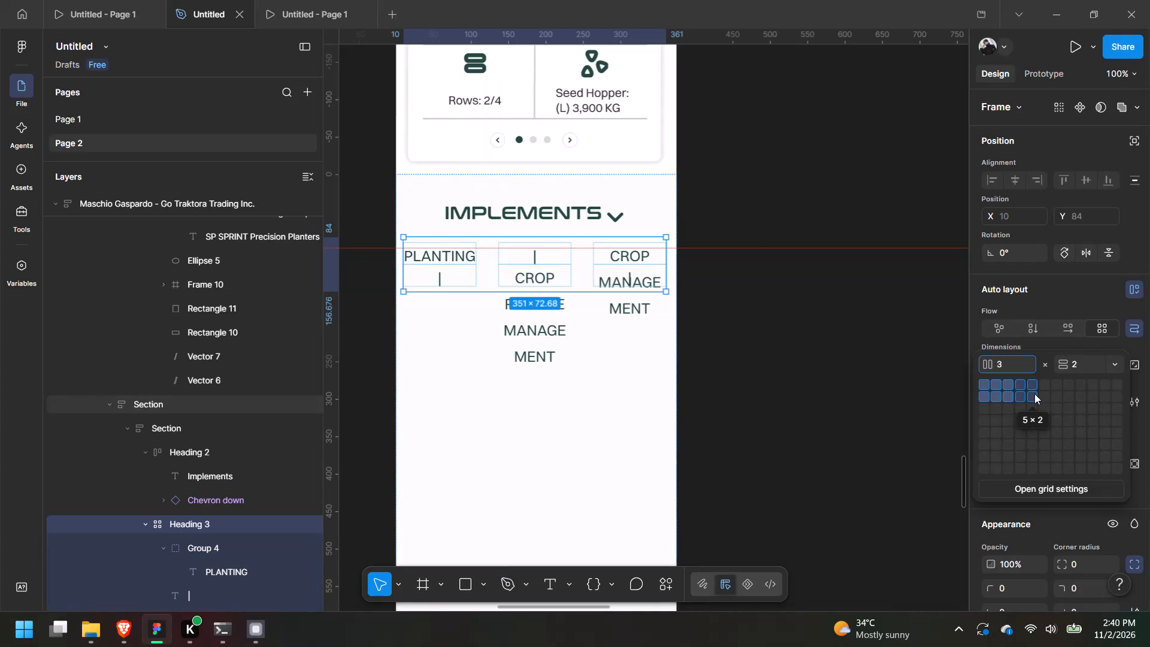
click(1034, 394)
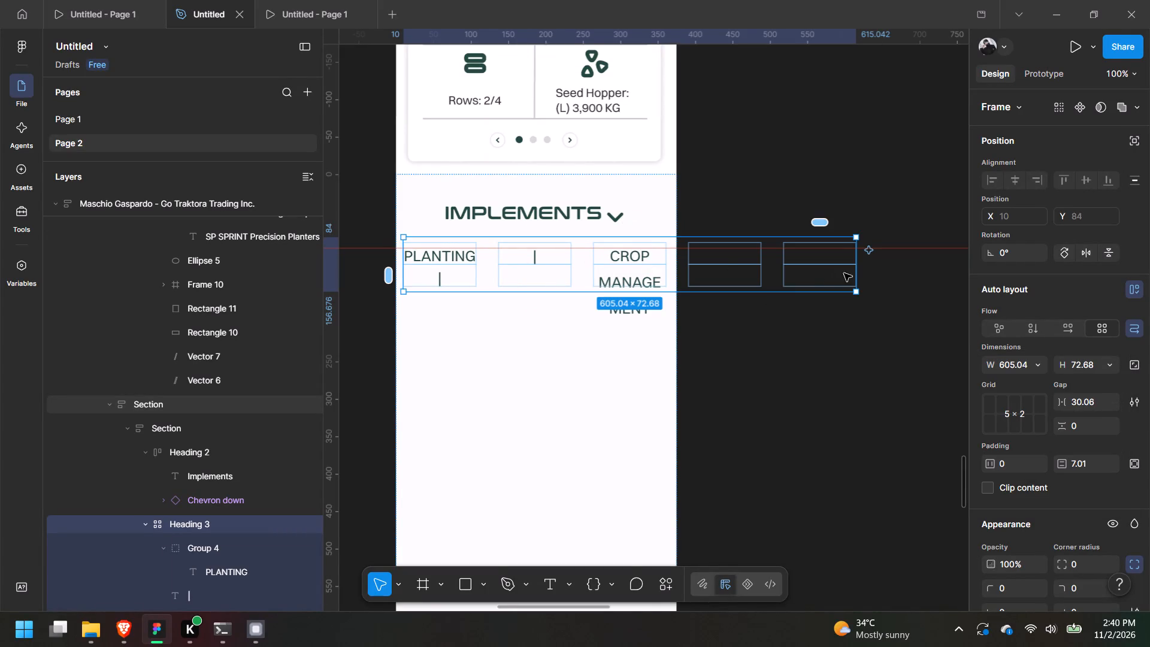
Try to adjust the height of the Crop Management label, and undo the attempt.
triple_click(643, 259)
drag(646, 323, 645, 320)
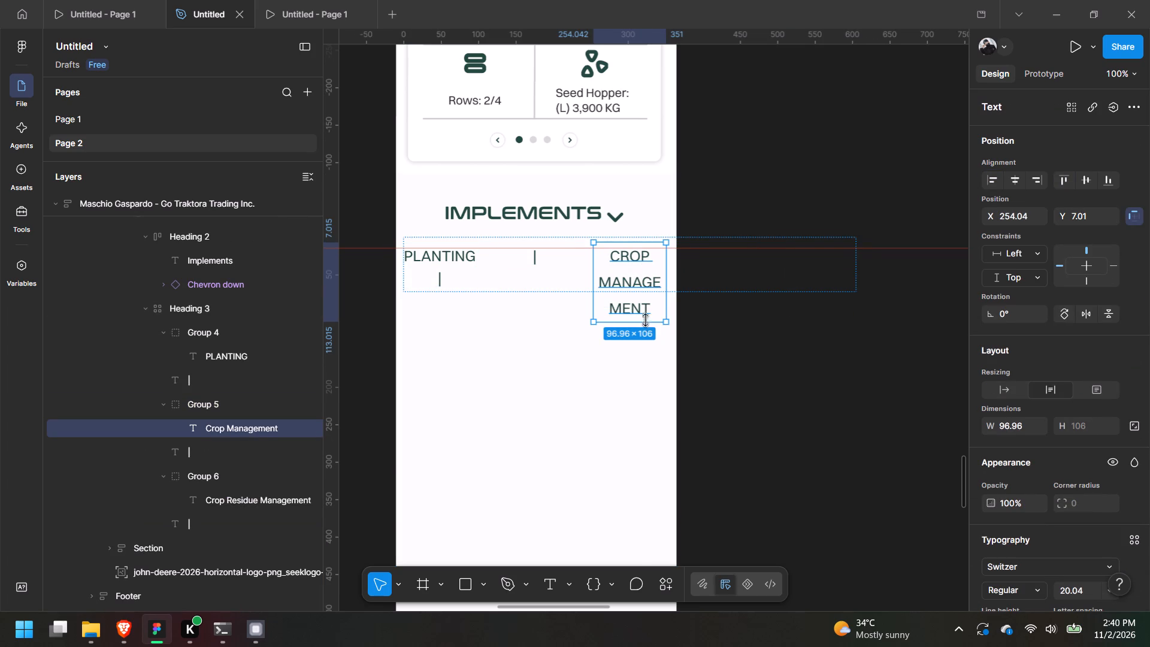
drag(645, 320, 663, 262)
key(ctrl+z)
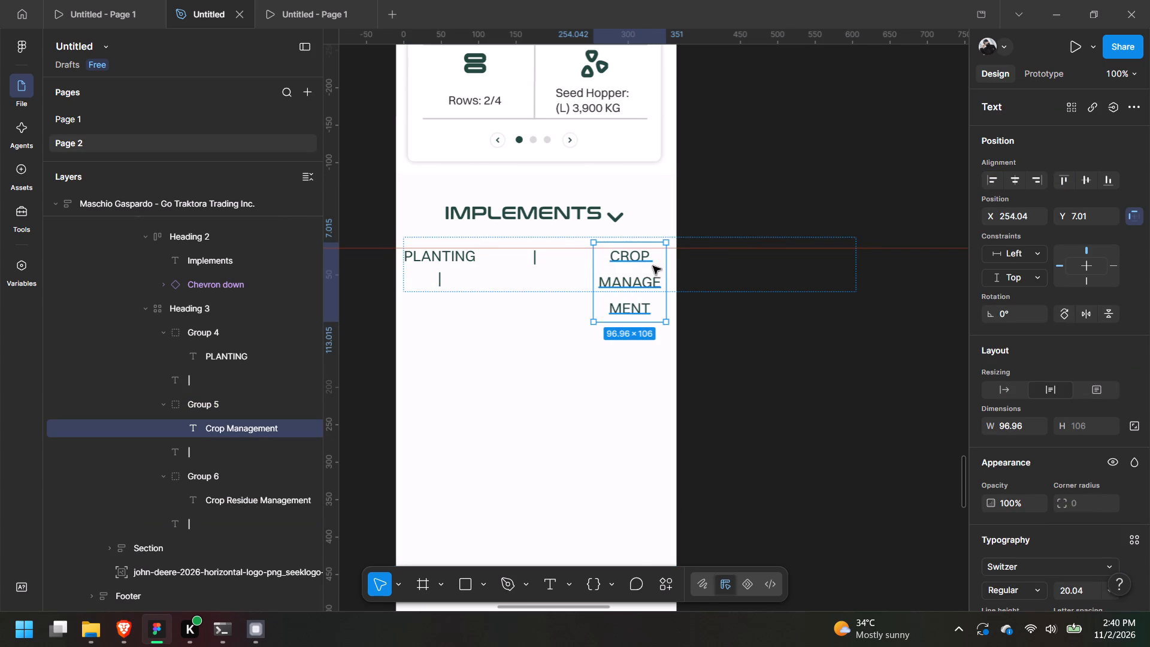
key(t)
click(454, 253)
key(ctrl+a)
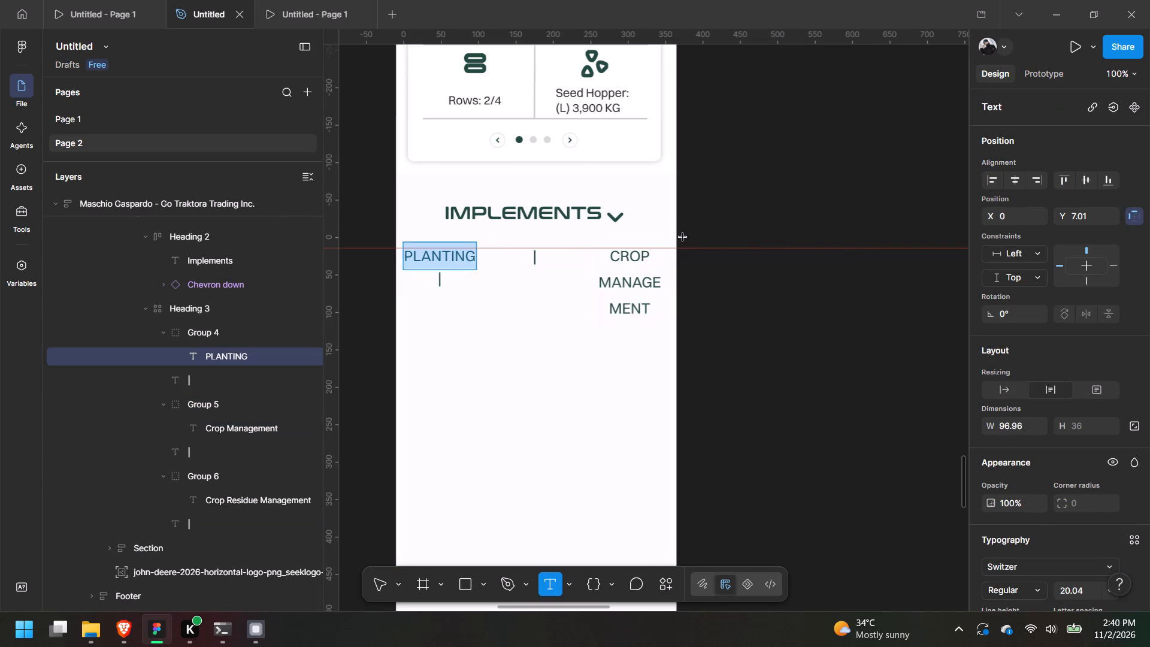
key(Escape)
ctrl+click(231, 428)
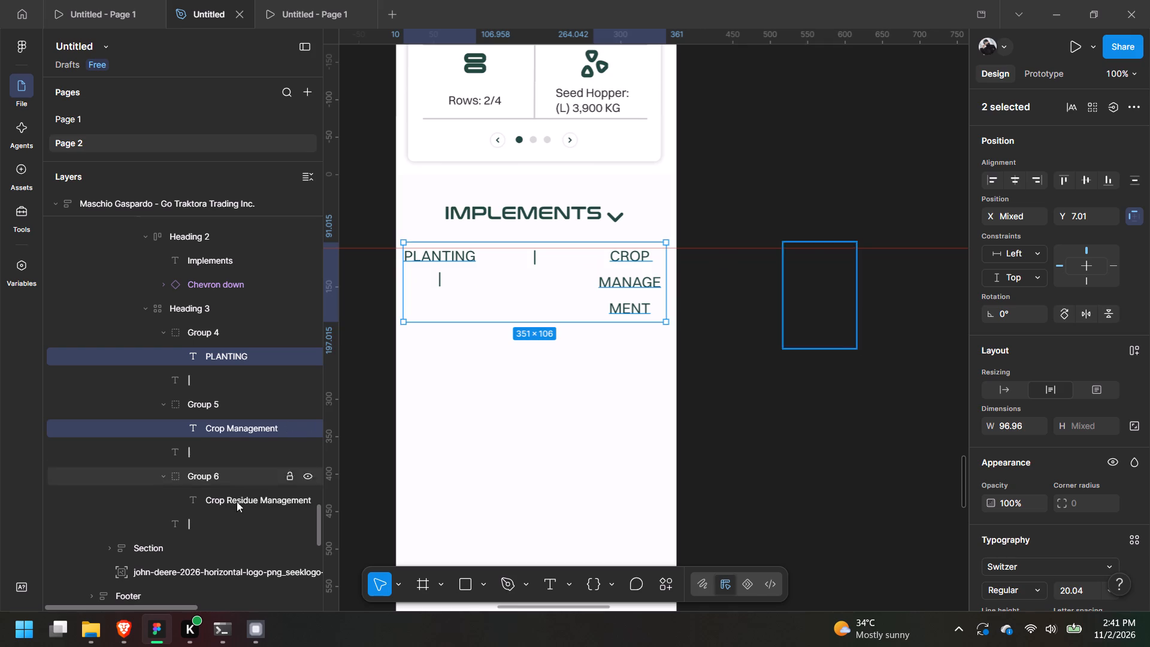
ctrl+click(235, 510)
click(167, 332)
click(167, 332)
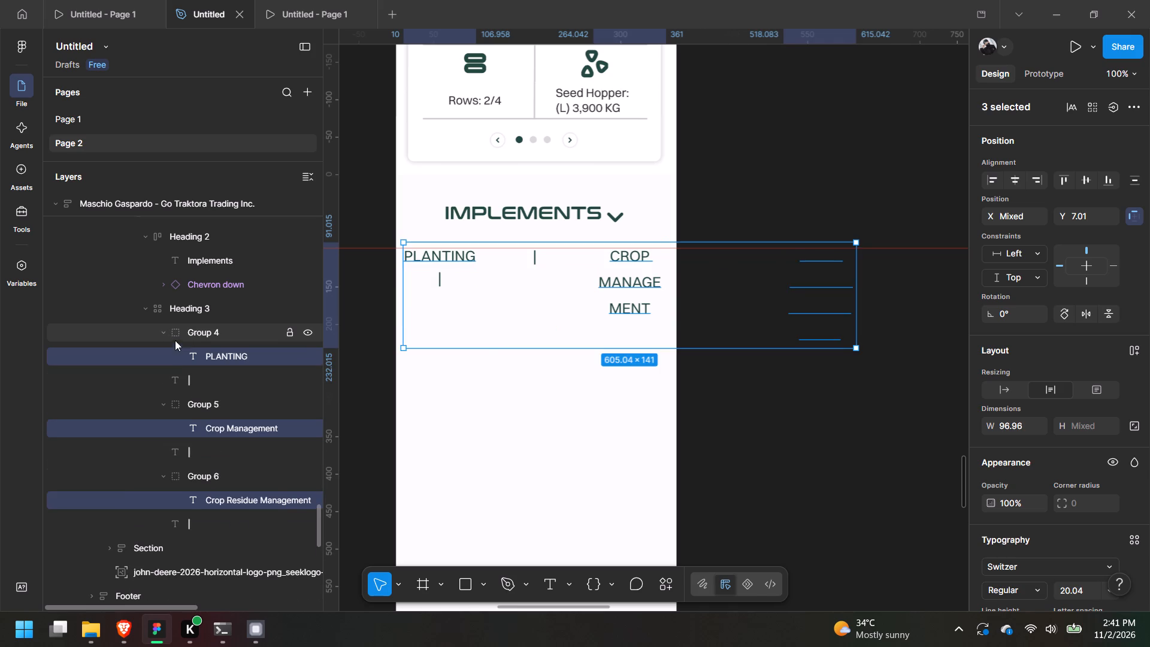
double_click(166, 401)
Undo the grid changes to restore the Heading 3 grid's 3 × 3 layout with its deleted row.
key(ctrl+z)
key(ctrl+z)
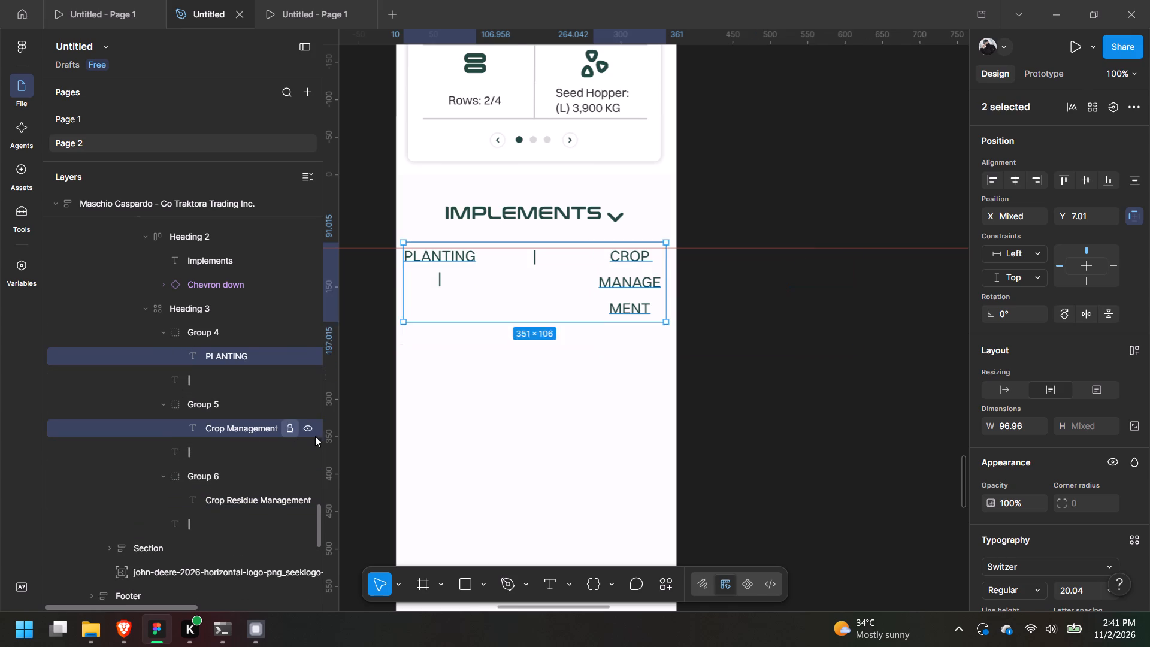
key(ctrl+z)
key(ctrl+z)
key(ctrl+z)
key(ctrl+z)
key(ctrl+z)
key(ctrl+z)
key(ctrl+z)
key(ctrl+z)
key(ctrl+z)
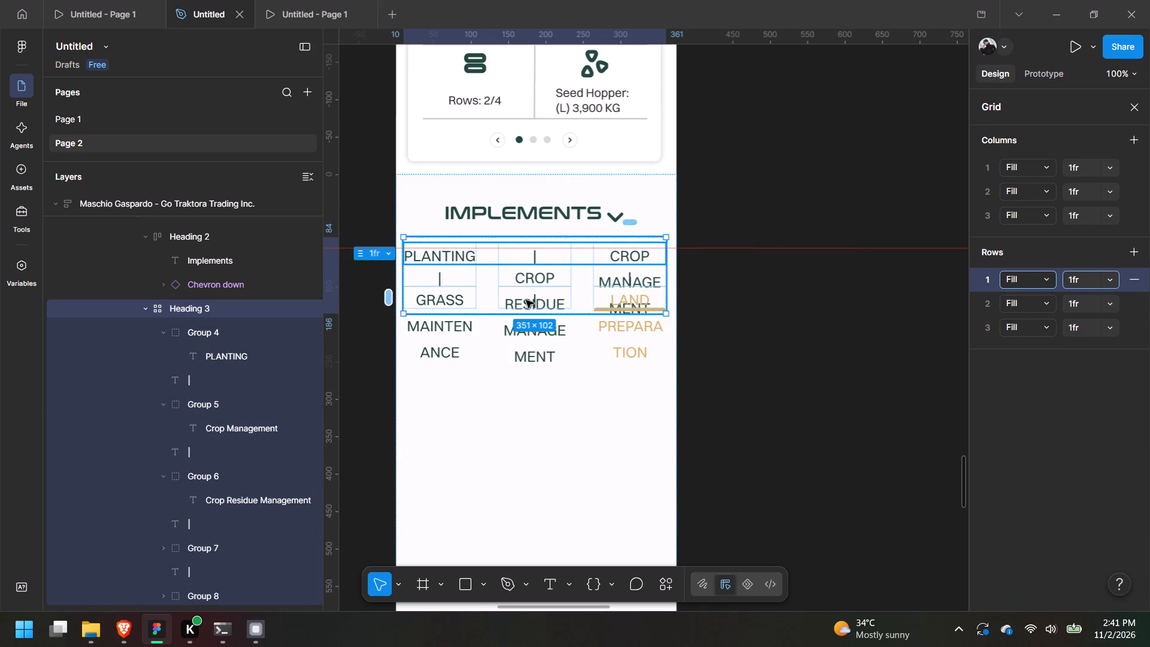
Set the font size of all five category labels in Heading 3 to 16, including both Land Preparation text layers.
scroll(207, 426, down, 1)
click(248, 273)
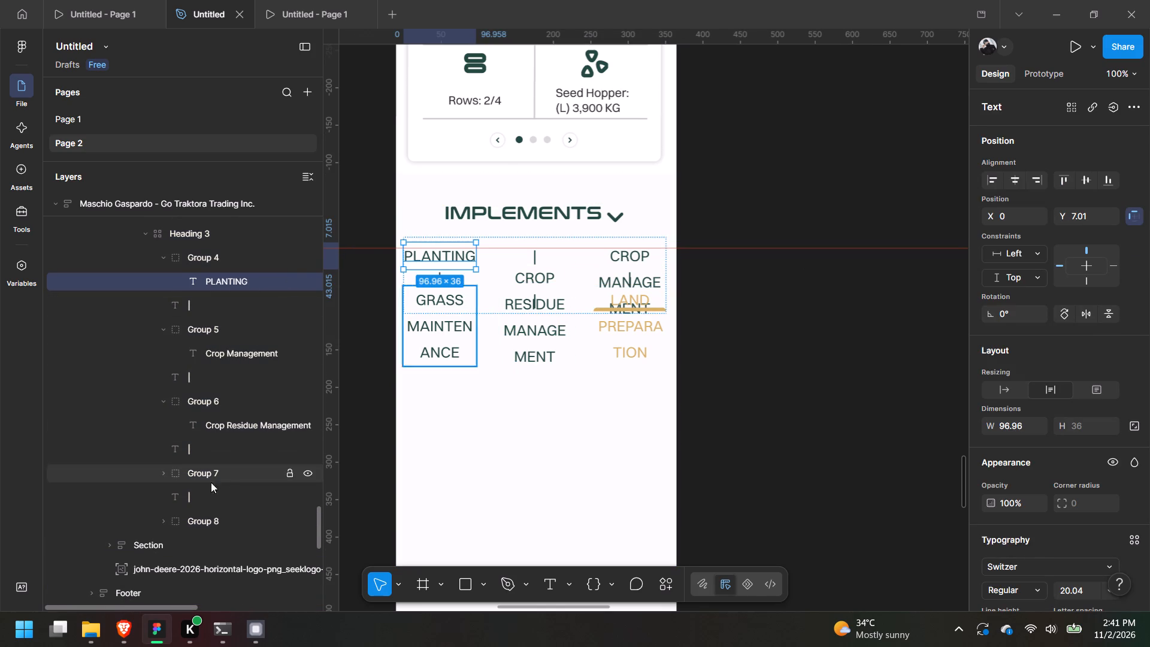
click(167, 517)
click(163, 470)
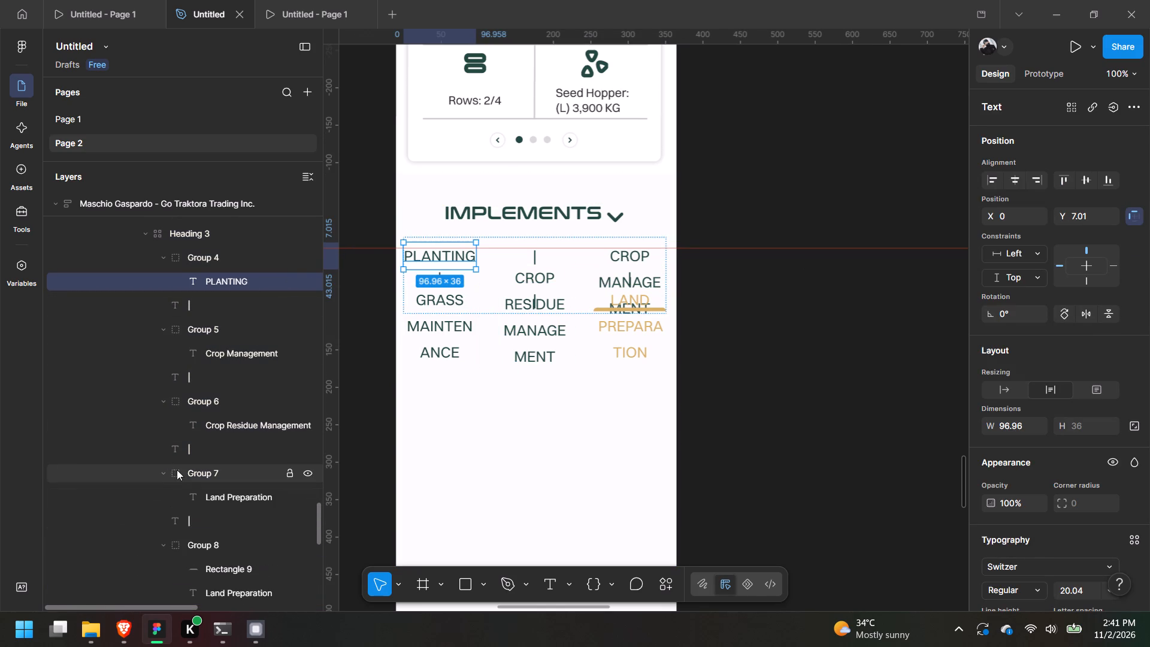
ctrl+click(233, 430)
ctrl+click(250, 351)
ctrl+scroll(249, 368, down, 2)
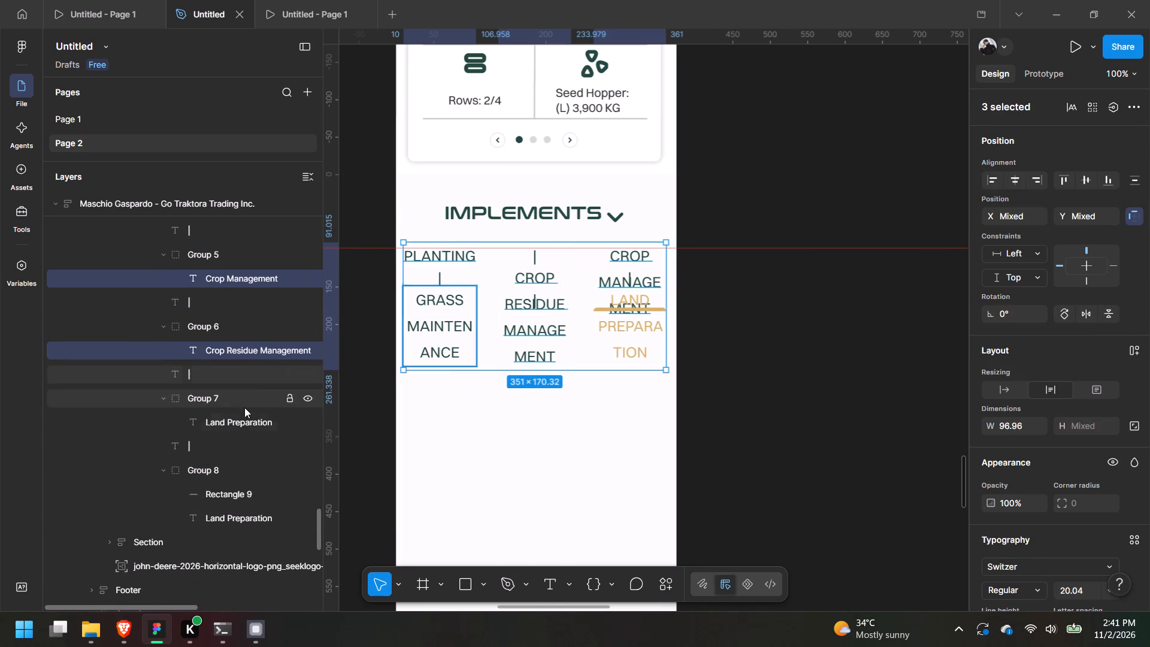
ctrl+click(237, 421)
ctrl+click(228, 522)
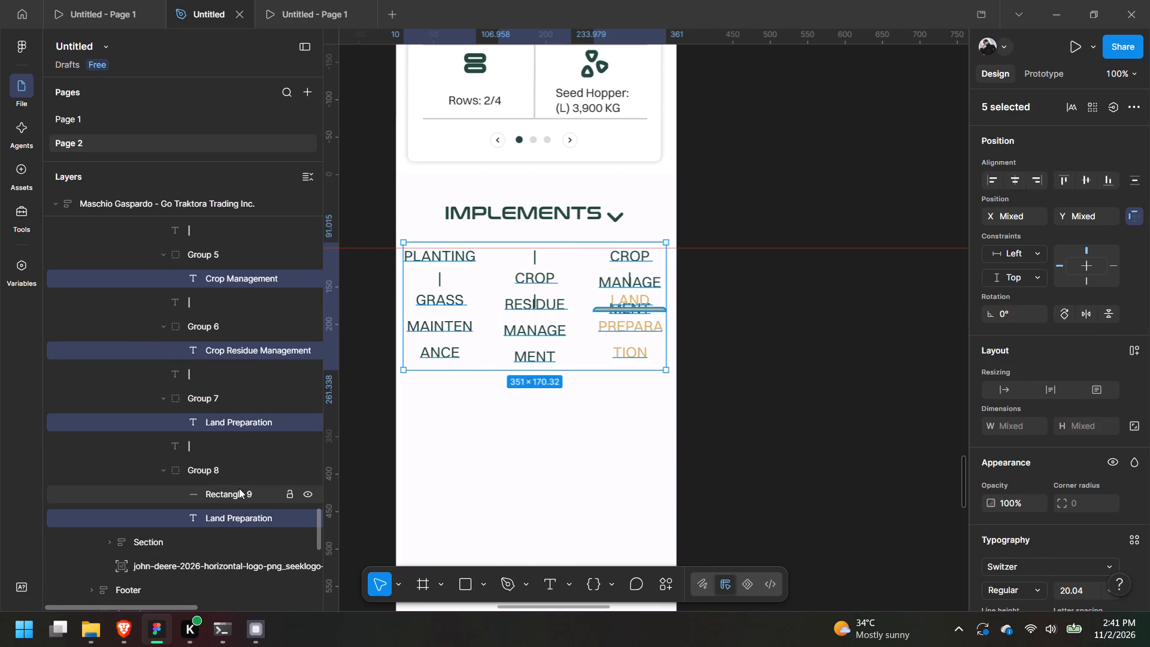
scroll(1113, 460, down, 1)
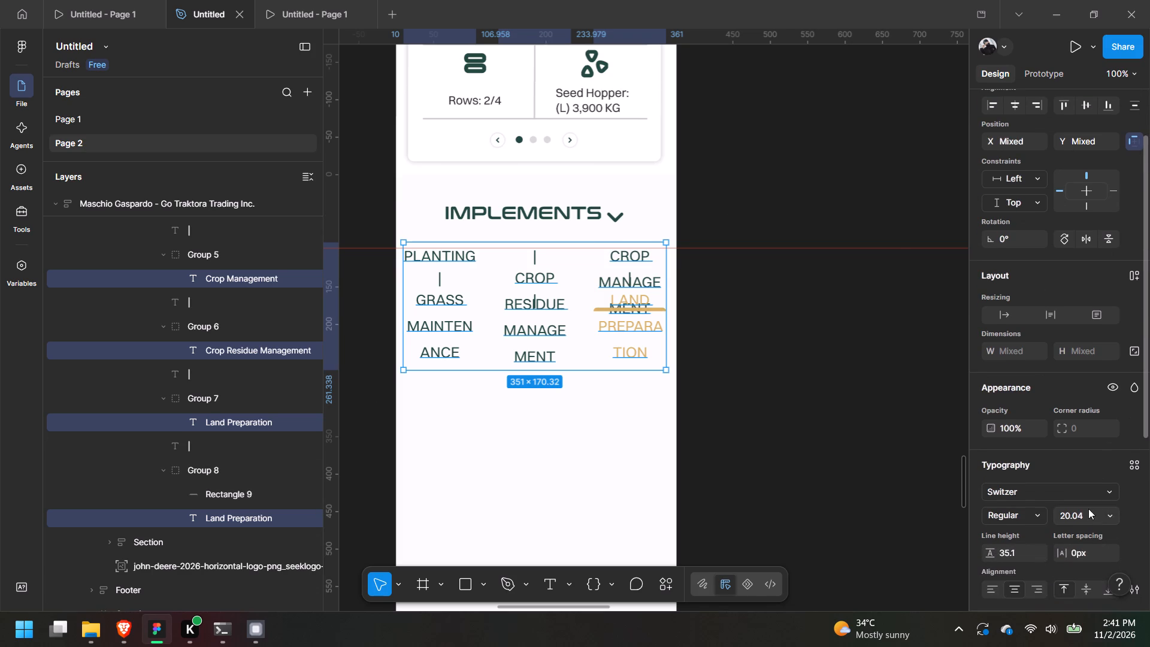
click(1107, 515)
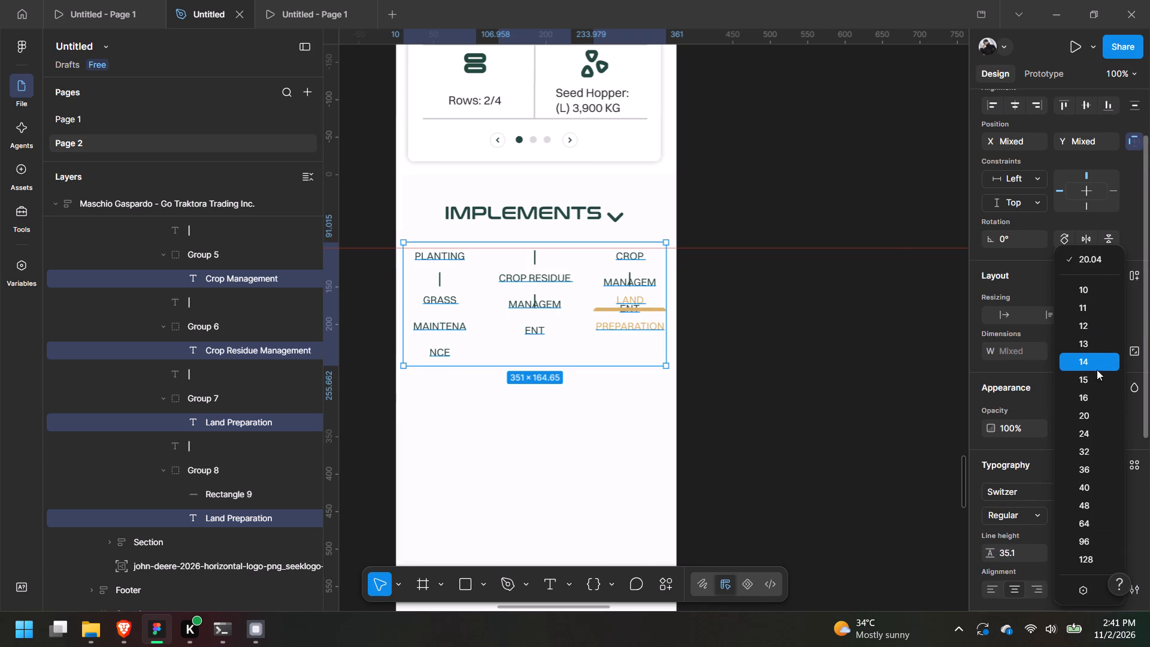
click(1082, 399)
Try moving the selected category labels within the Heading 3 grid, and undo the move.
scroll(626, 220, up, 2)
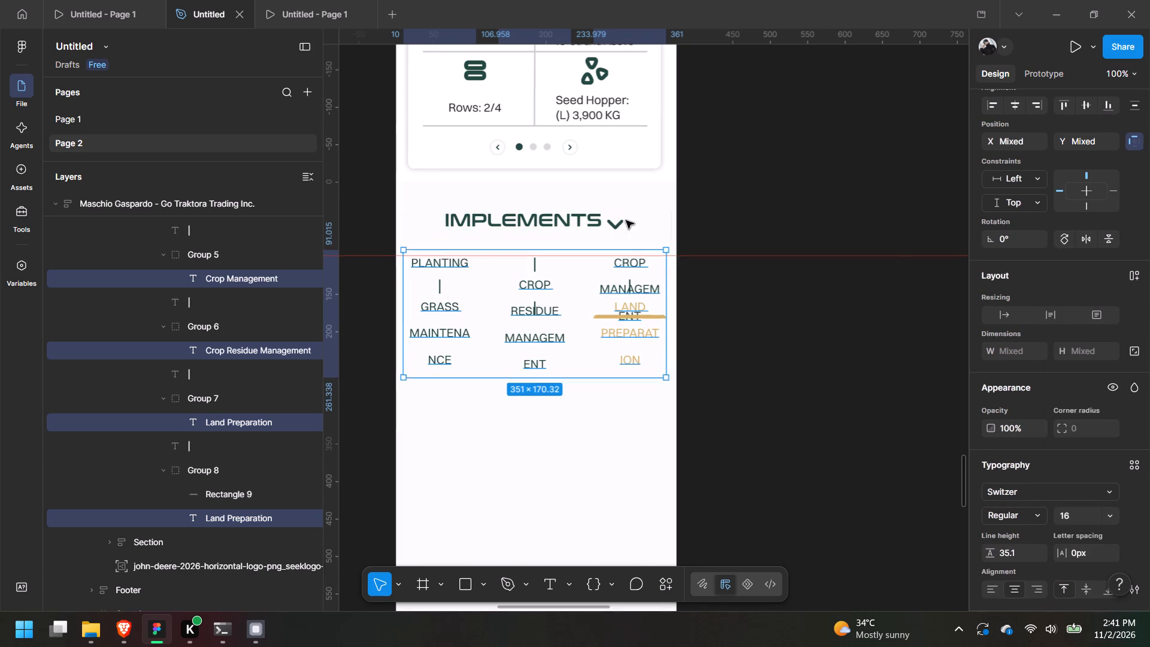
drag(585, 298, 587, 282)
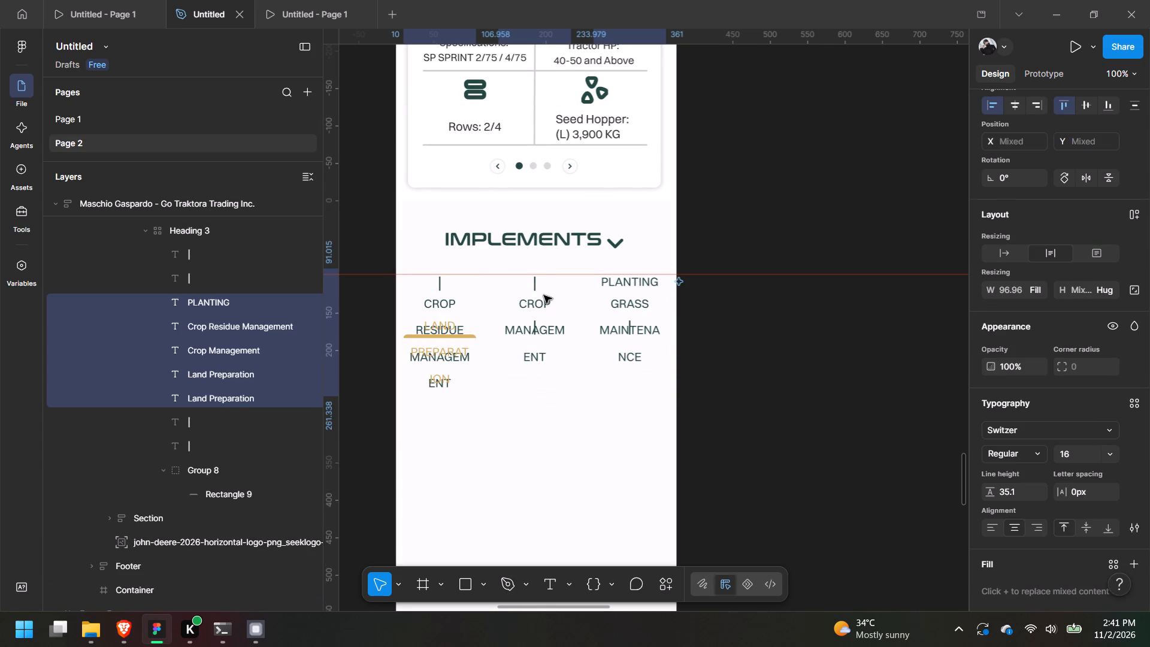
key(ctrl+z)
Set the font size of the four vertical-bar separators in the Heading 3 grid to 16.
triple_click(537, 286)
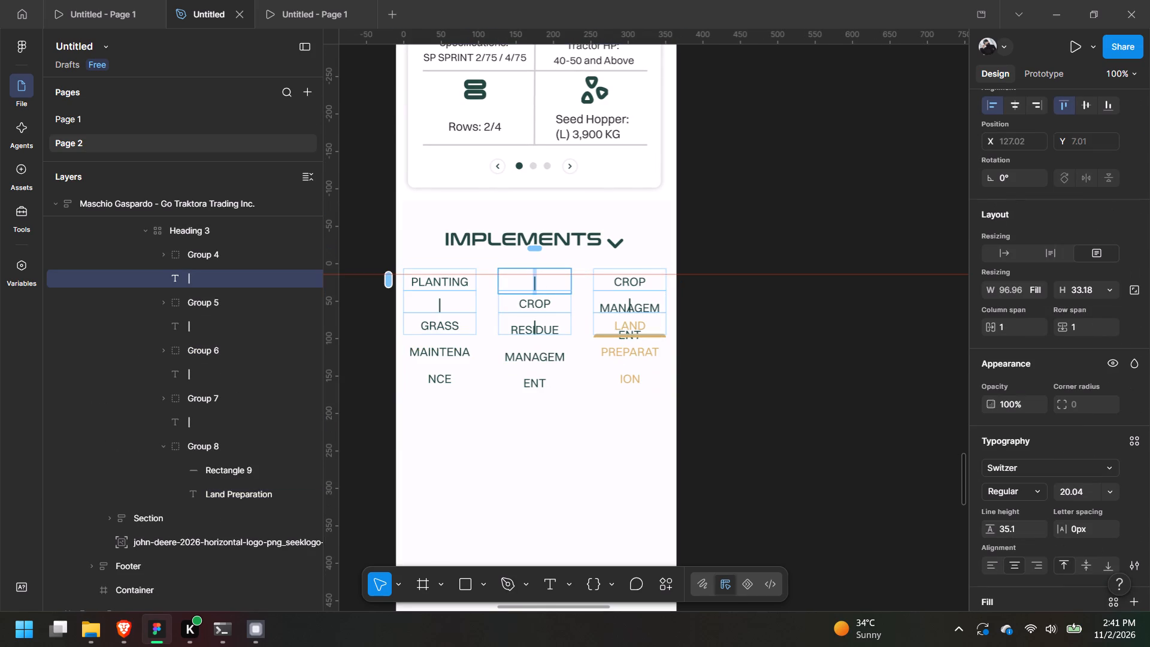
click(567, 285)
scroll(1075, 368, down, 1)
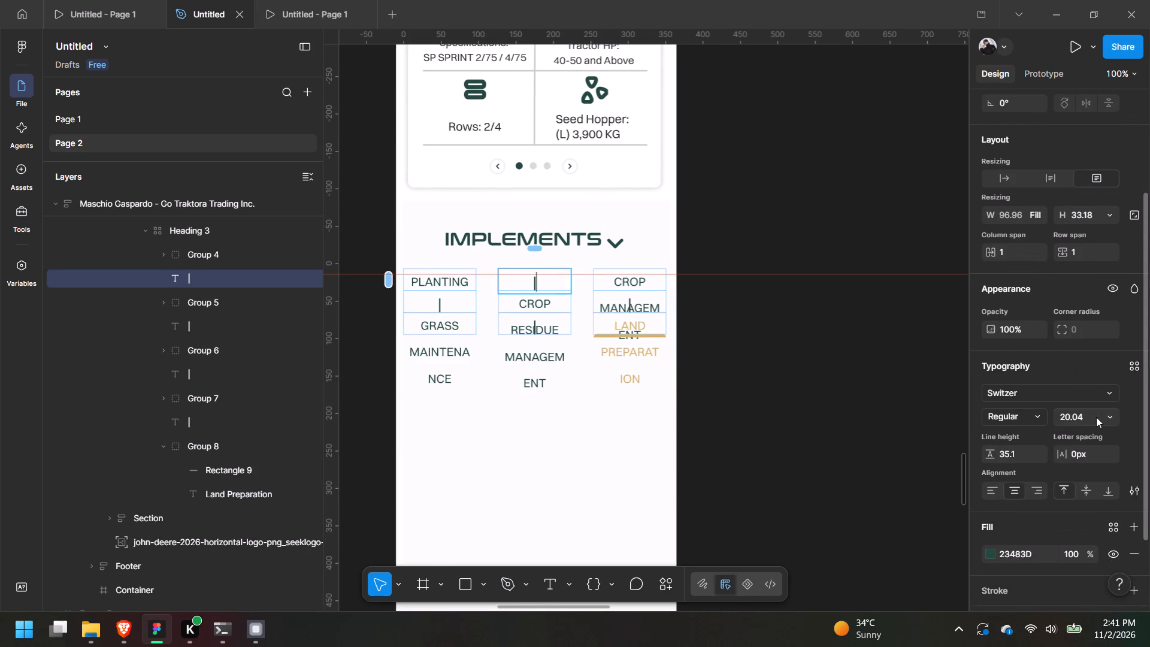
click(1107, 417)
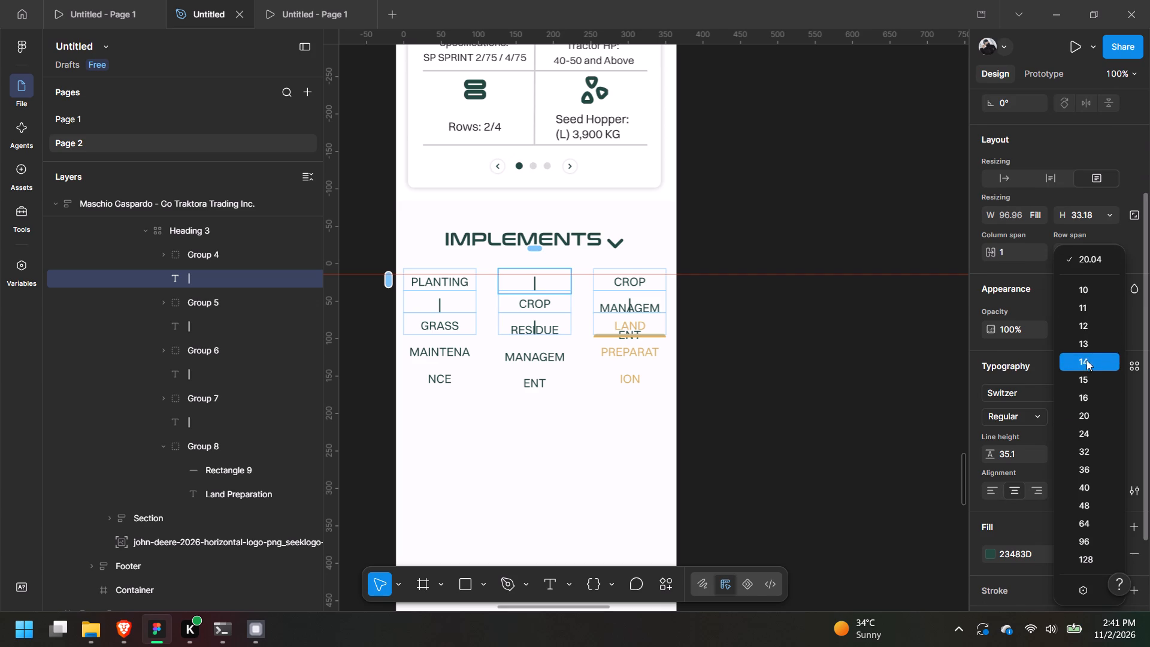
click(1079, 394)
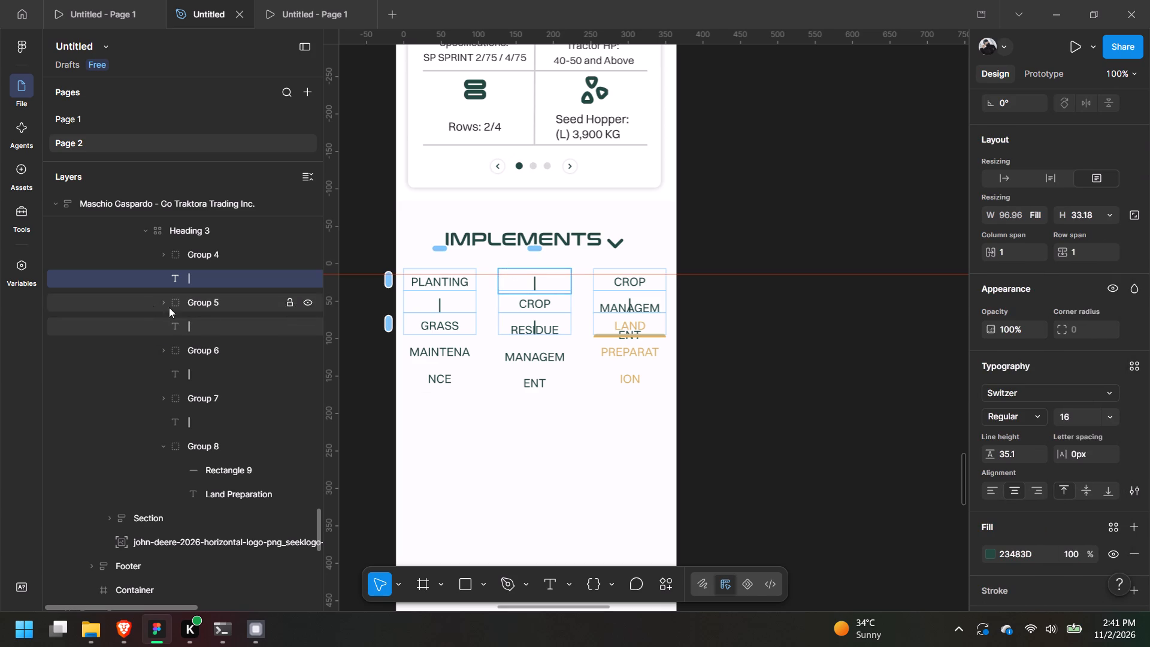
ctrl+click(211, 323)
ctrl+click(208, 376)
ctrl+click(198, 424)
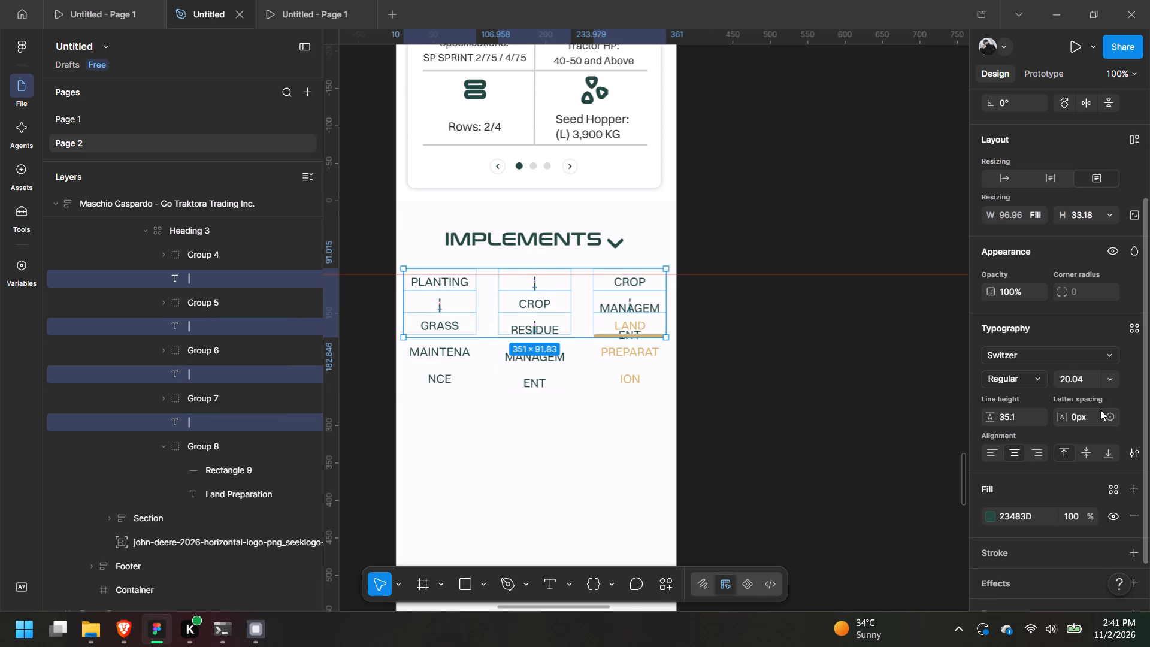
click(1106, 389)
click(1109, 377)
click(1082, 396)
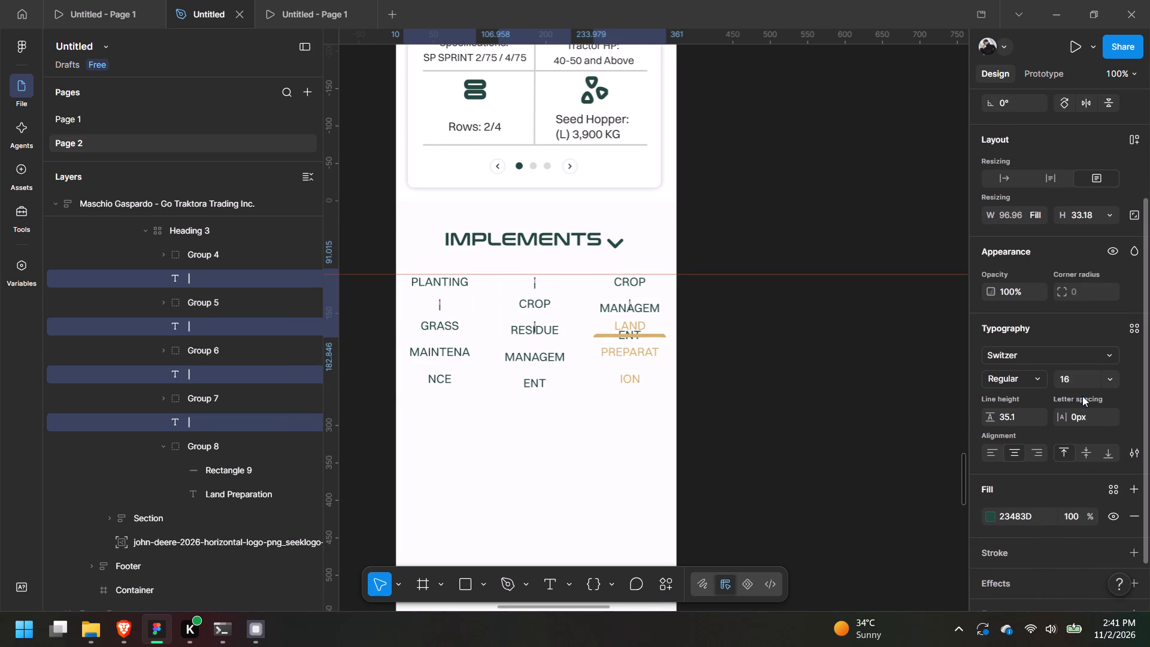
Narrow the vertical-bar separator between Planting and Crop Management in the Heading 3 grid's top row.
click(542, 285)
double_click(546, 285)
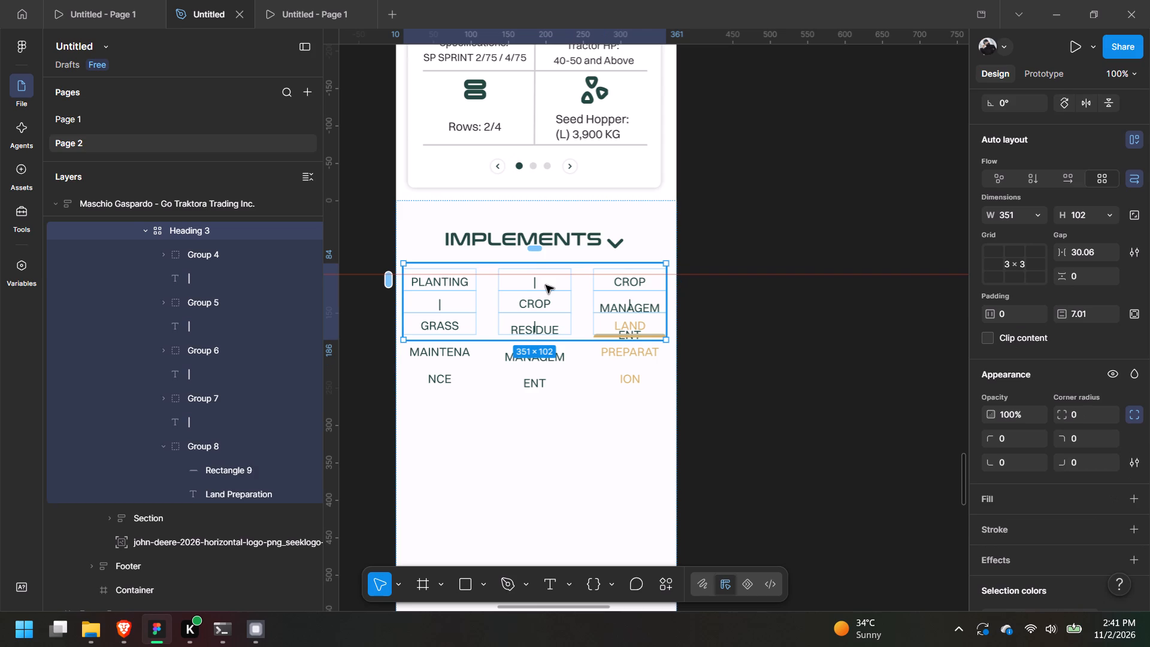
double_click(552, 279)
triple_click(534, 284)
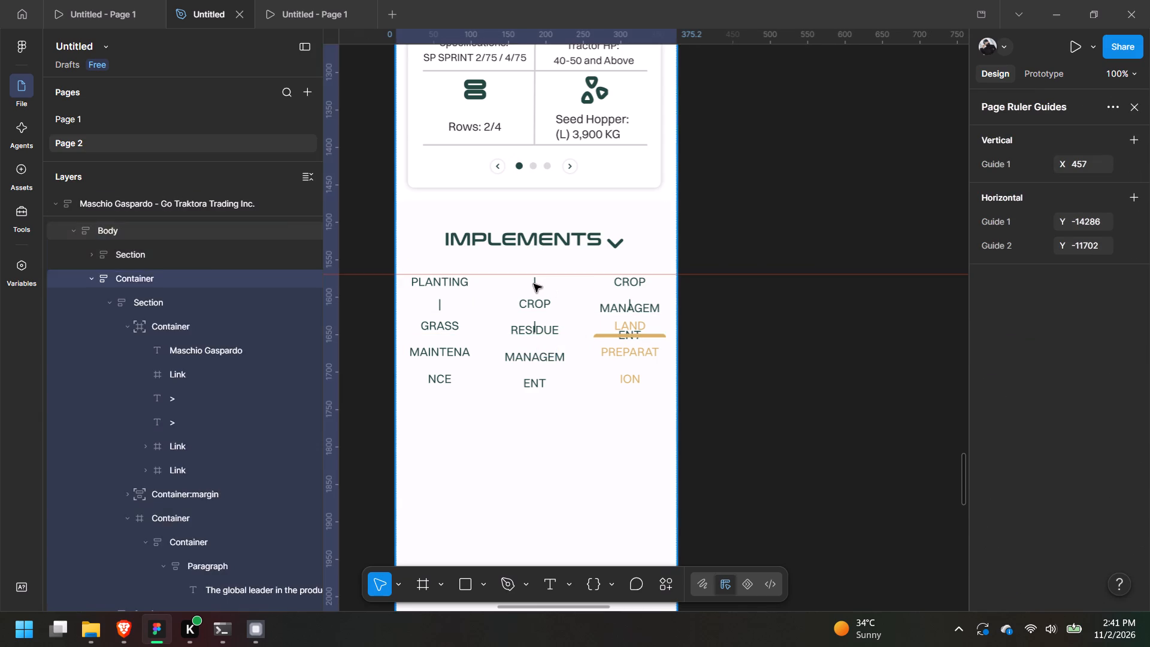
triple_click(534, 284)
click(534, 284)
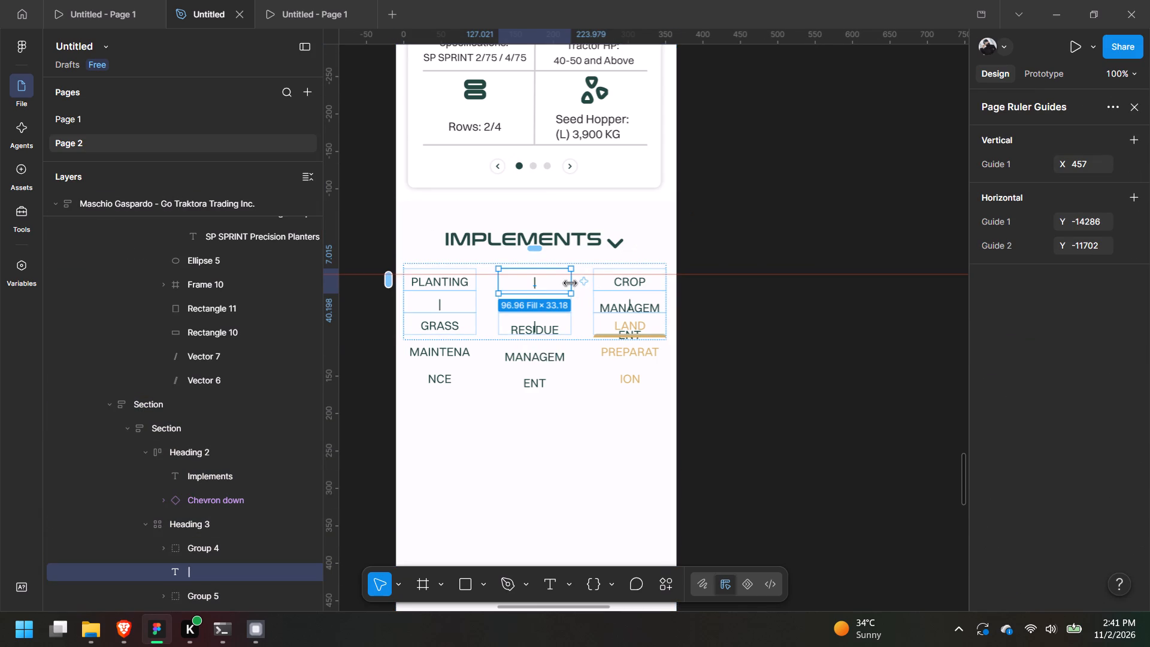
drag(570, 283, 514, 287)
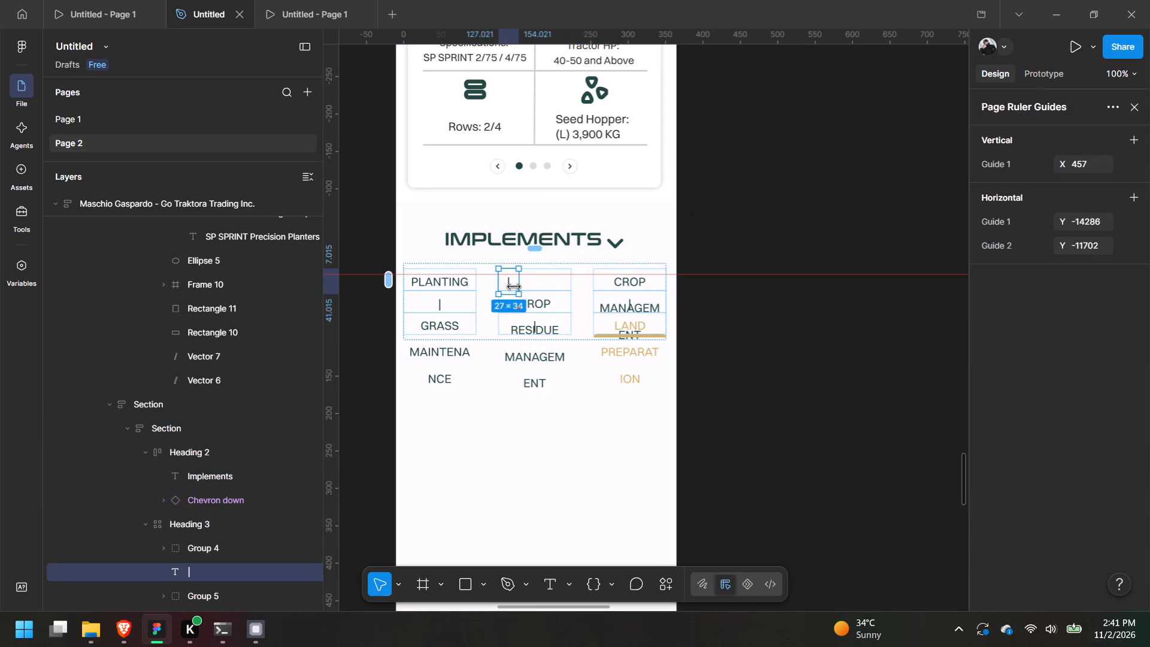
drag(514, 287, 510, 288)
Narrow the vertical-bar separator in the middle row's first cell, below Planting, to a width of about 10.
double_click(439, 306)
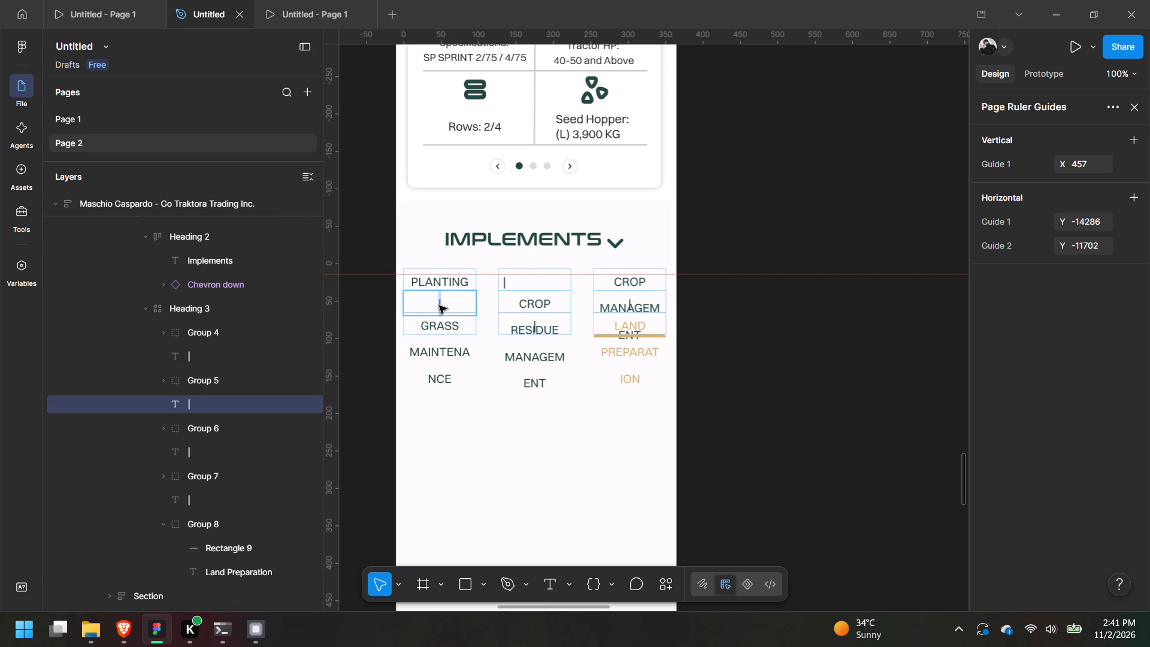
click(476, 304)
click(488, 303)
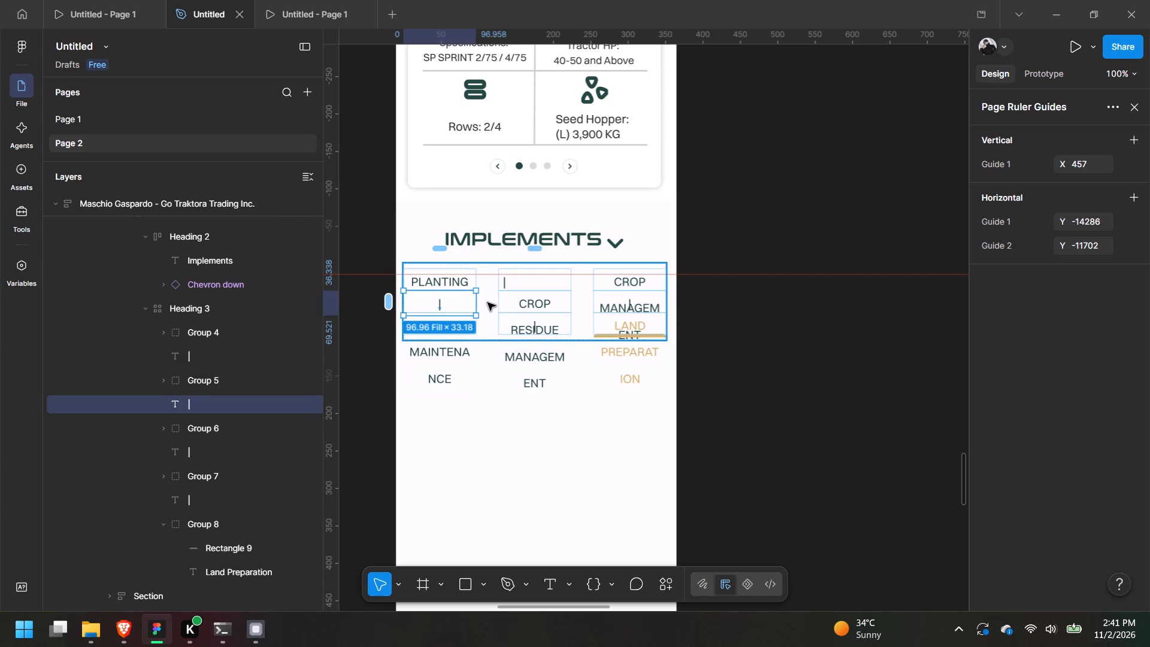
drag(473, 305, 418, 314)
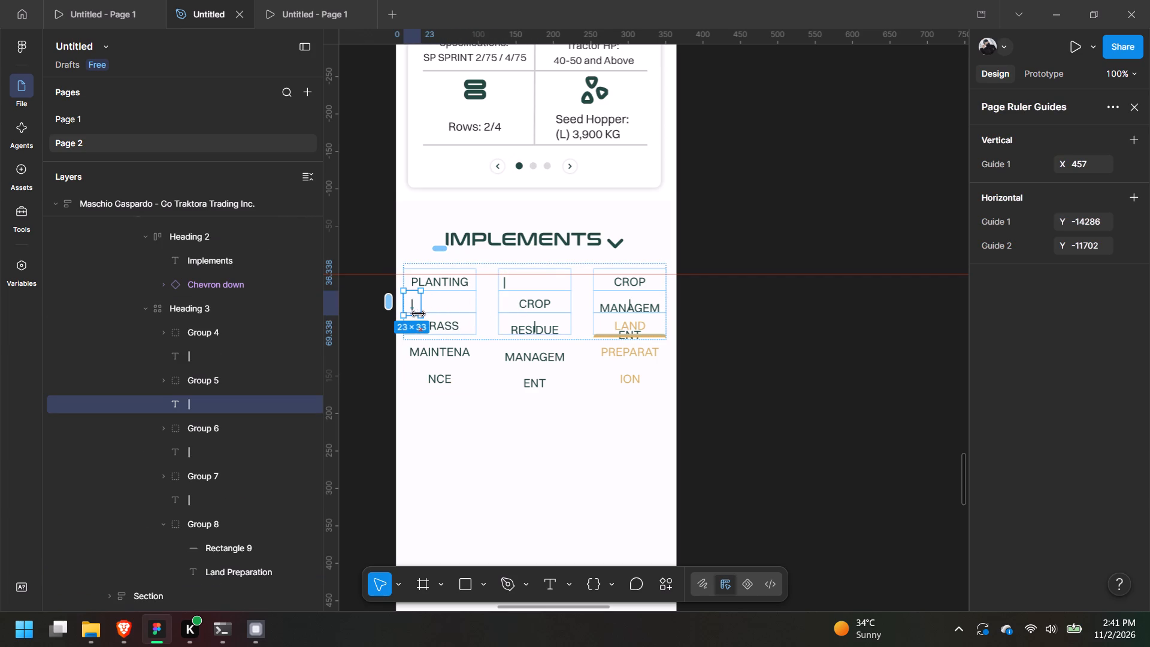
drag(418, 314, 413, 315)
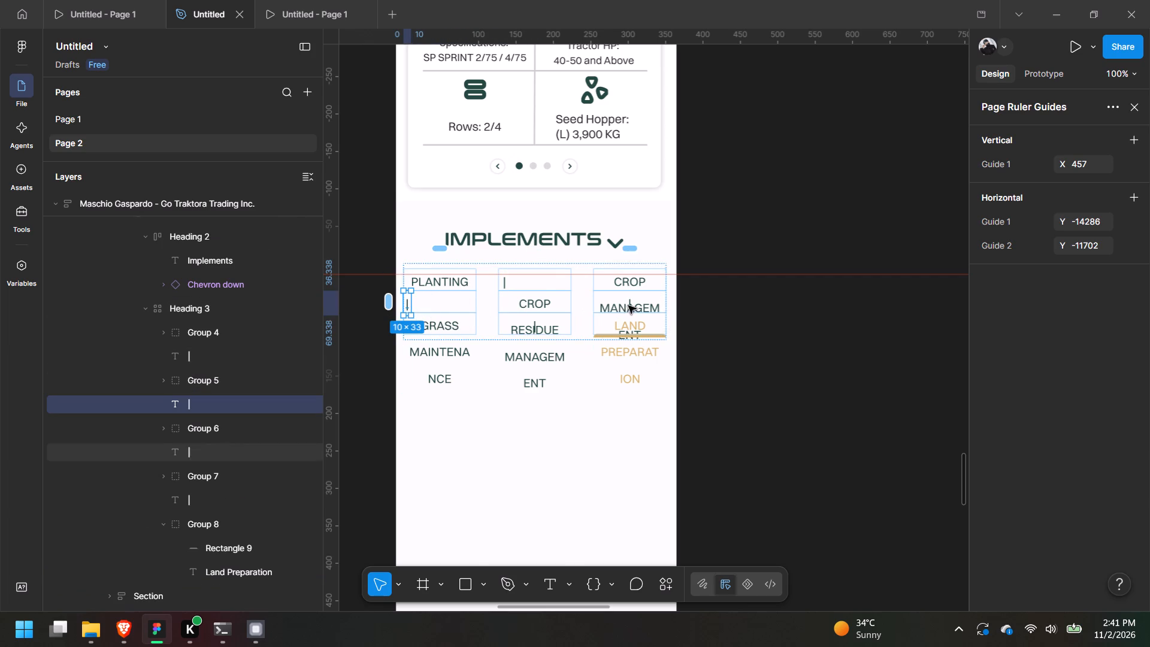
Narrow the vertical-bar separator in the middle row's last cell, after Crop Residue Management, to a width of about 10.
double_click(629, 306)
click(657, 300)
click(705, 301)
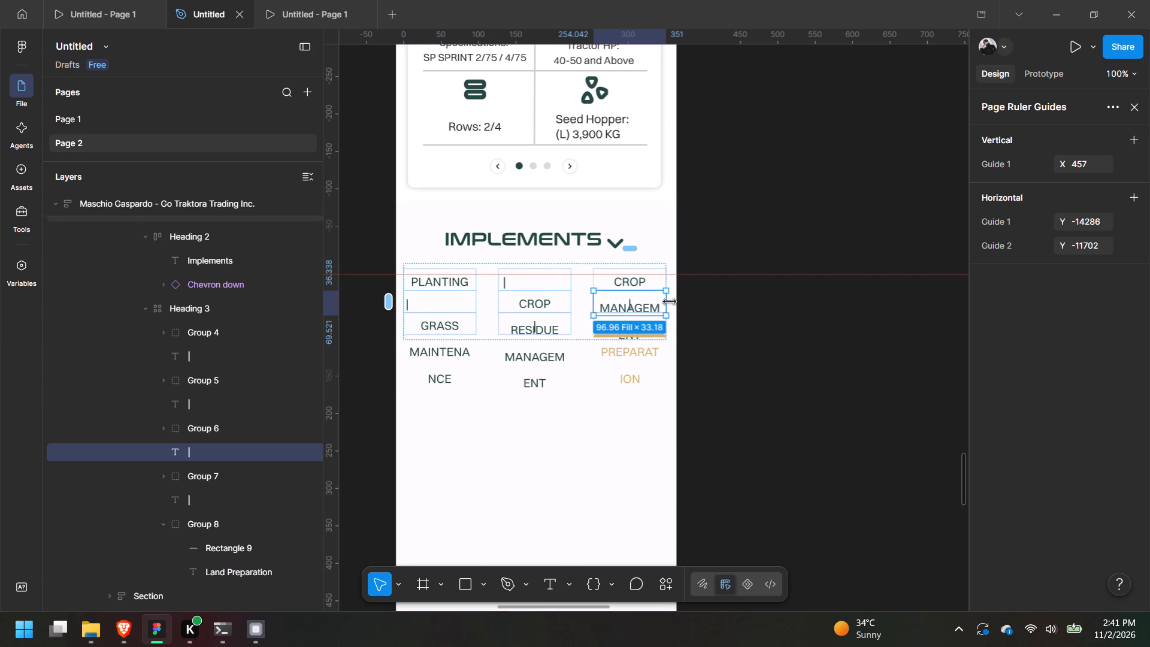
drag(666, 304, 604, 308)
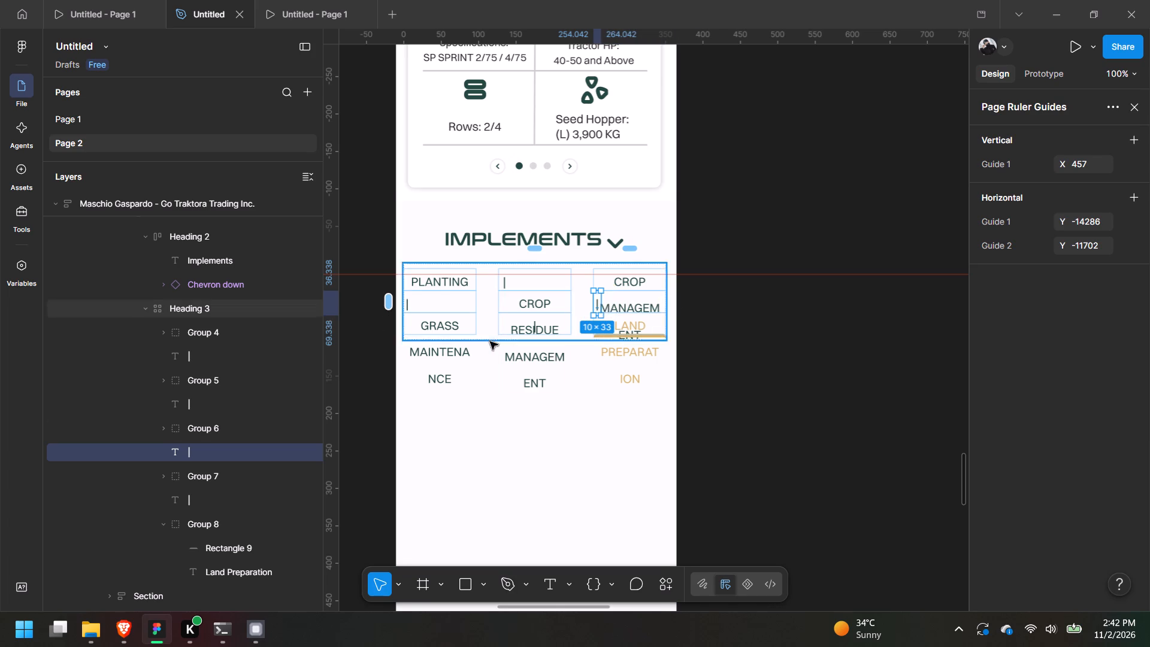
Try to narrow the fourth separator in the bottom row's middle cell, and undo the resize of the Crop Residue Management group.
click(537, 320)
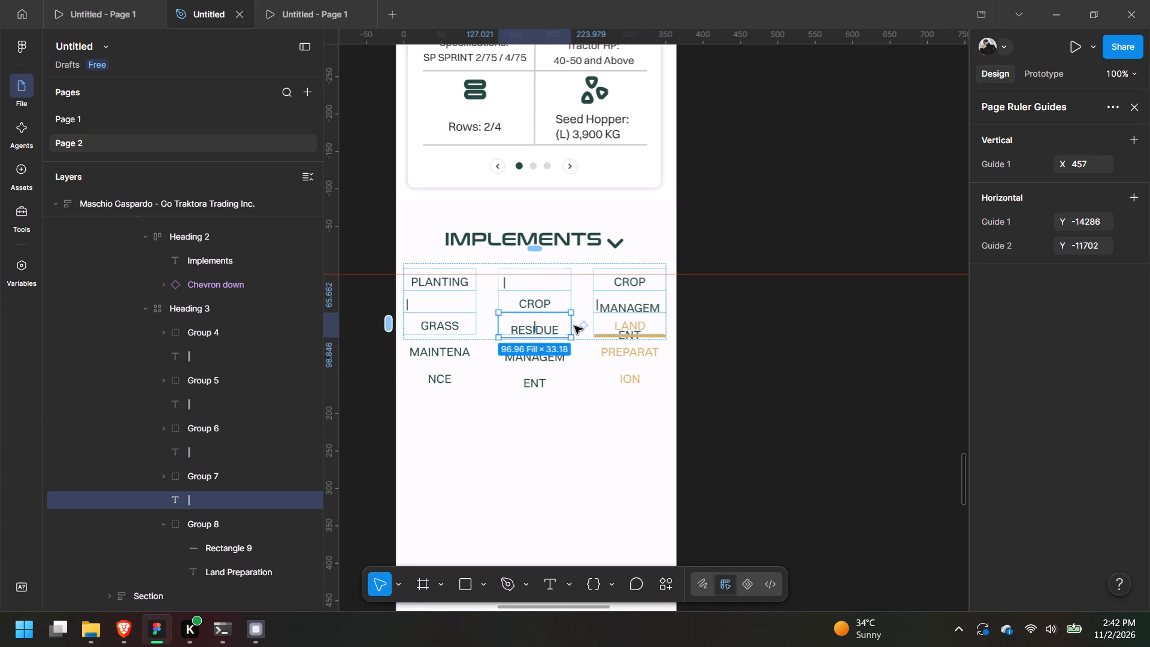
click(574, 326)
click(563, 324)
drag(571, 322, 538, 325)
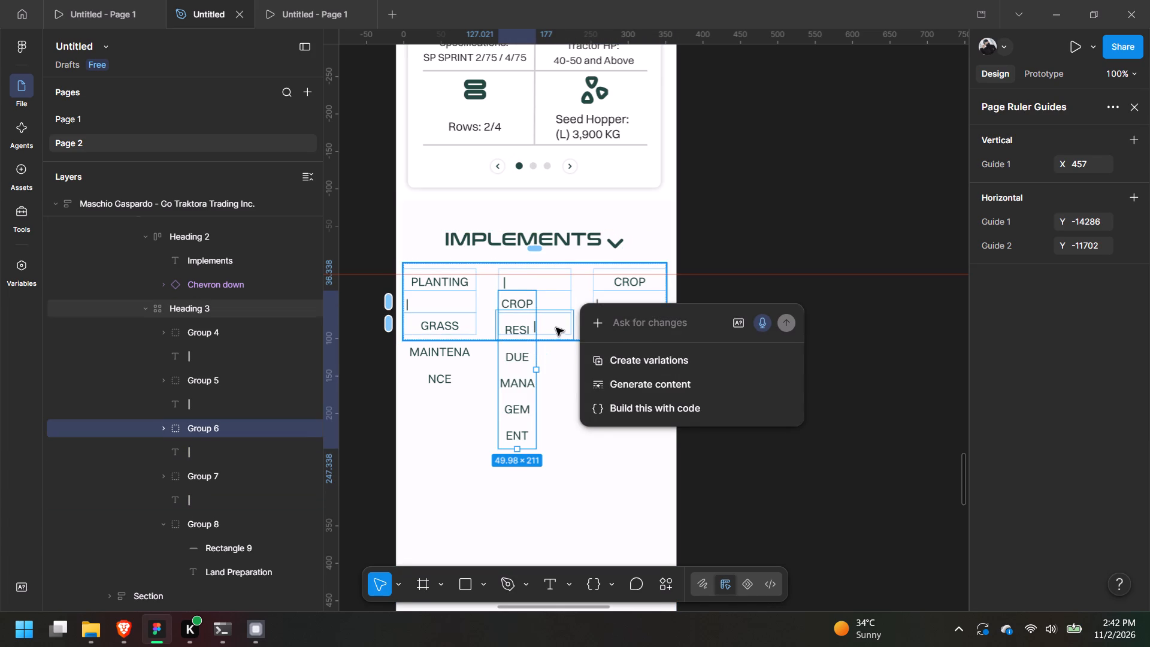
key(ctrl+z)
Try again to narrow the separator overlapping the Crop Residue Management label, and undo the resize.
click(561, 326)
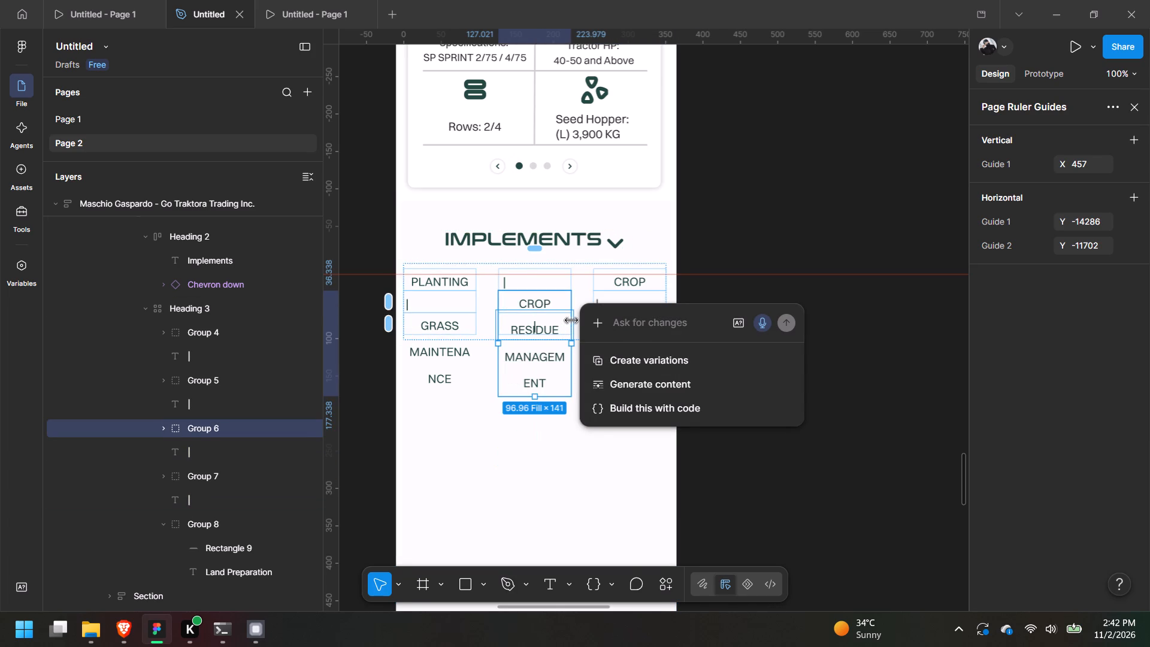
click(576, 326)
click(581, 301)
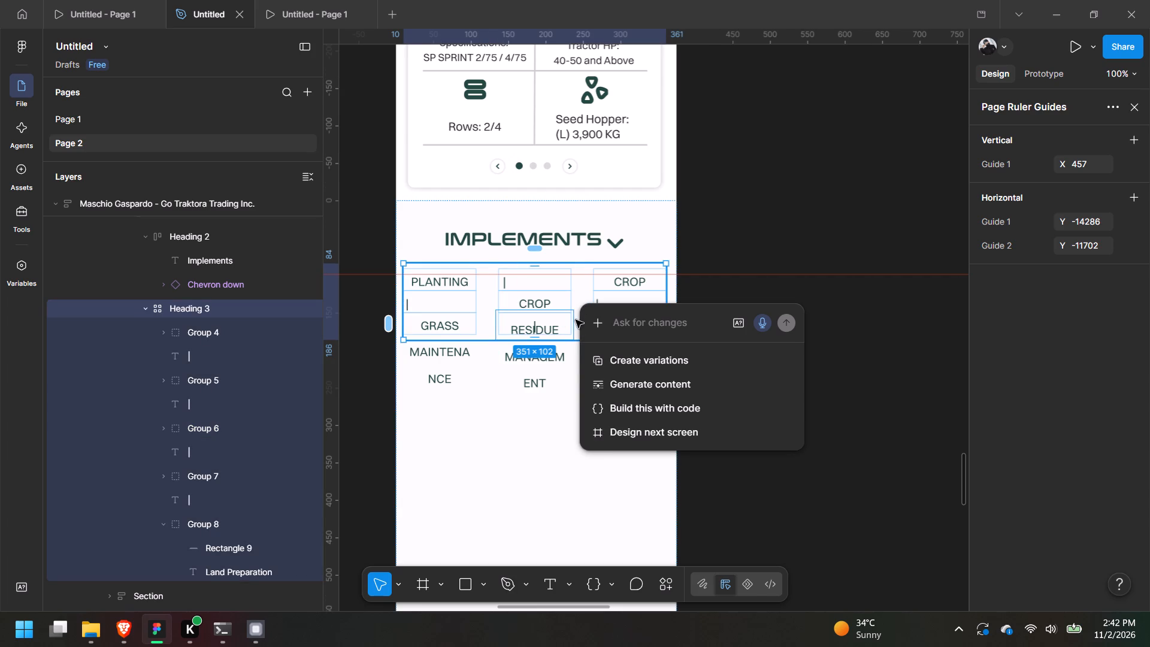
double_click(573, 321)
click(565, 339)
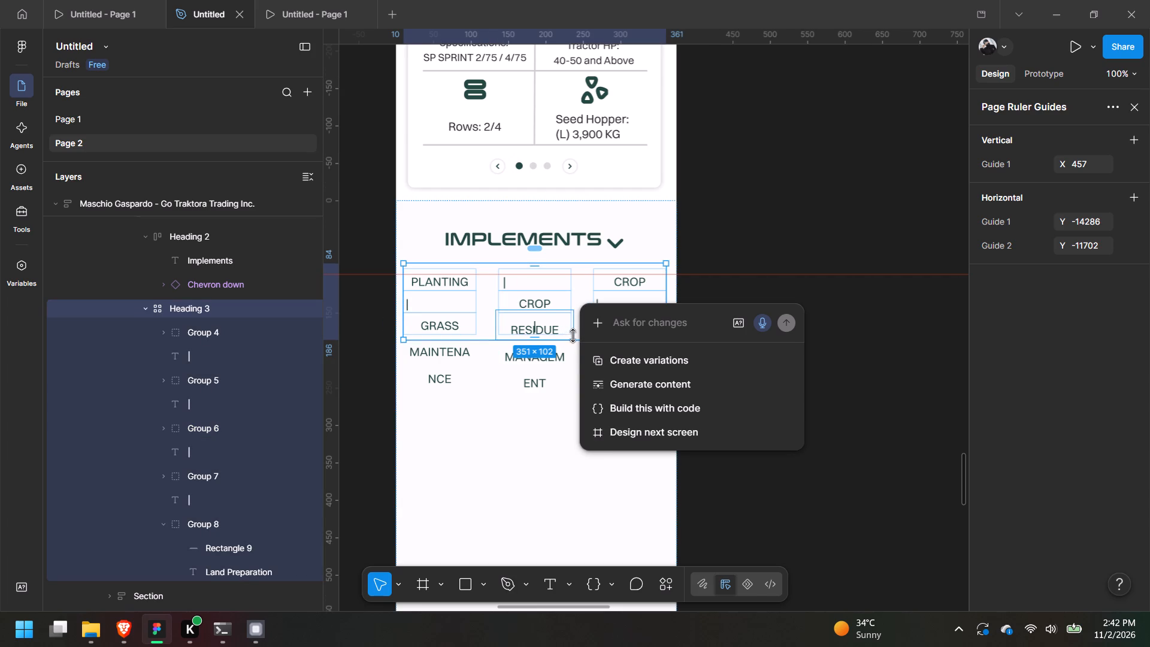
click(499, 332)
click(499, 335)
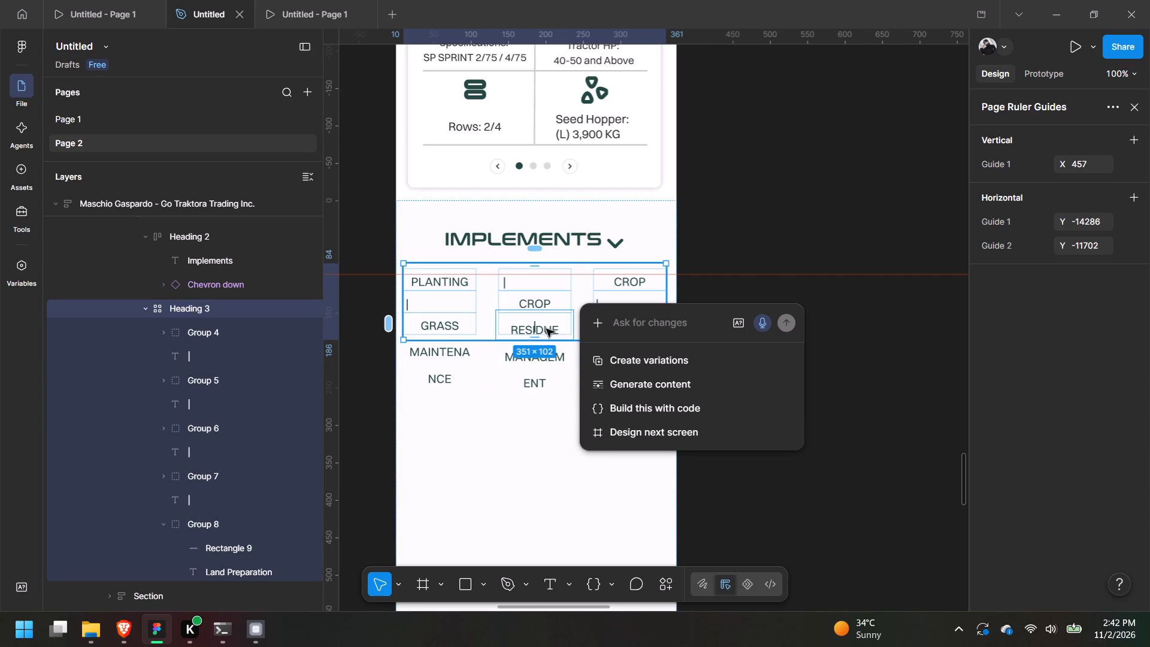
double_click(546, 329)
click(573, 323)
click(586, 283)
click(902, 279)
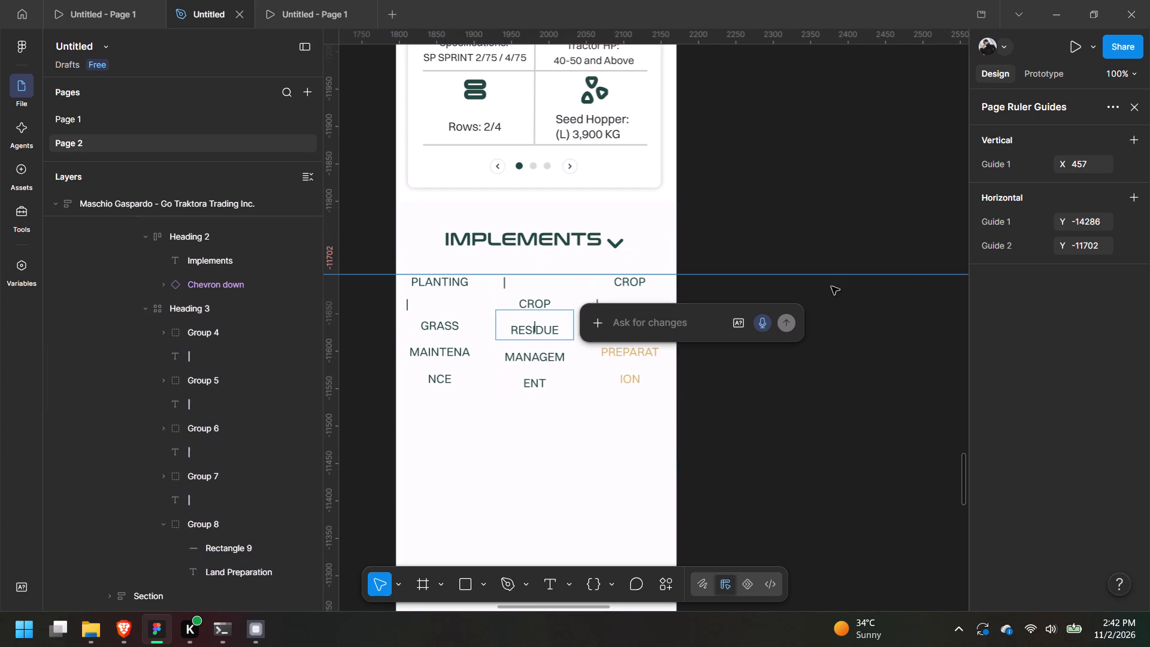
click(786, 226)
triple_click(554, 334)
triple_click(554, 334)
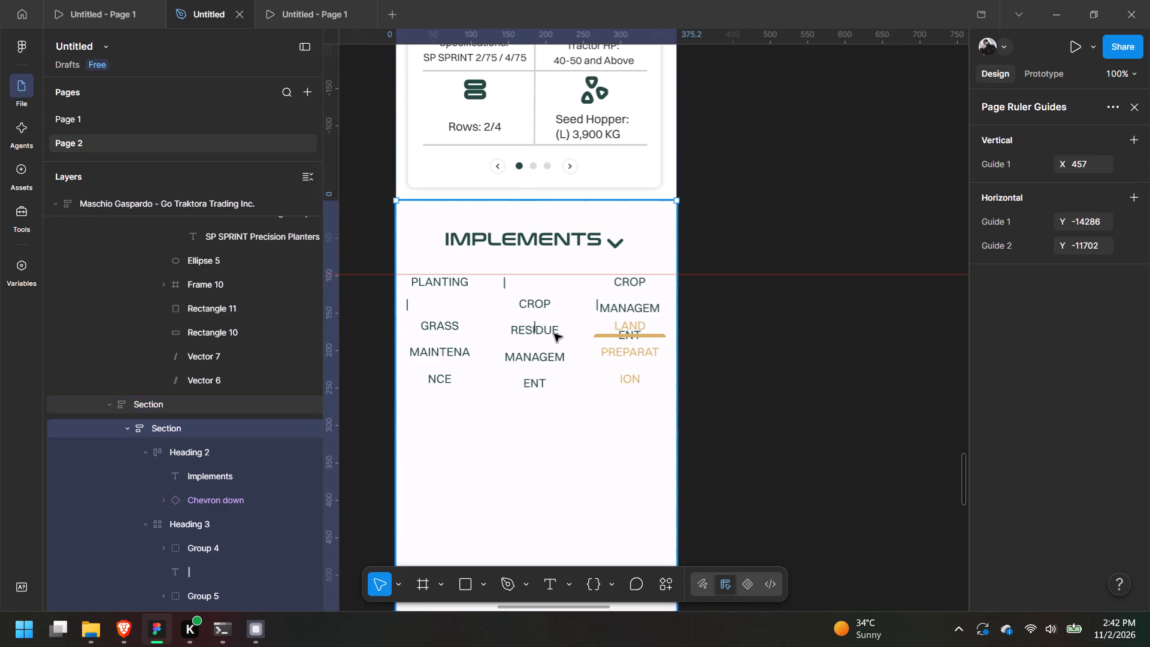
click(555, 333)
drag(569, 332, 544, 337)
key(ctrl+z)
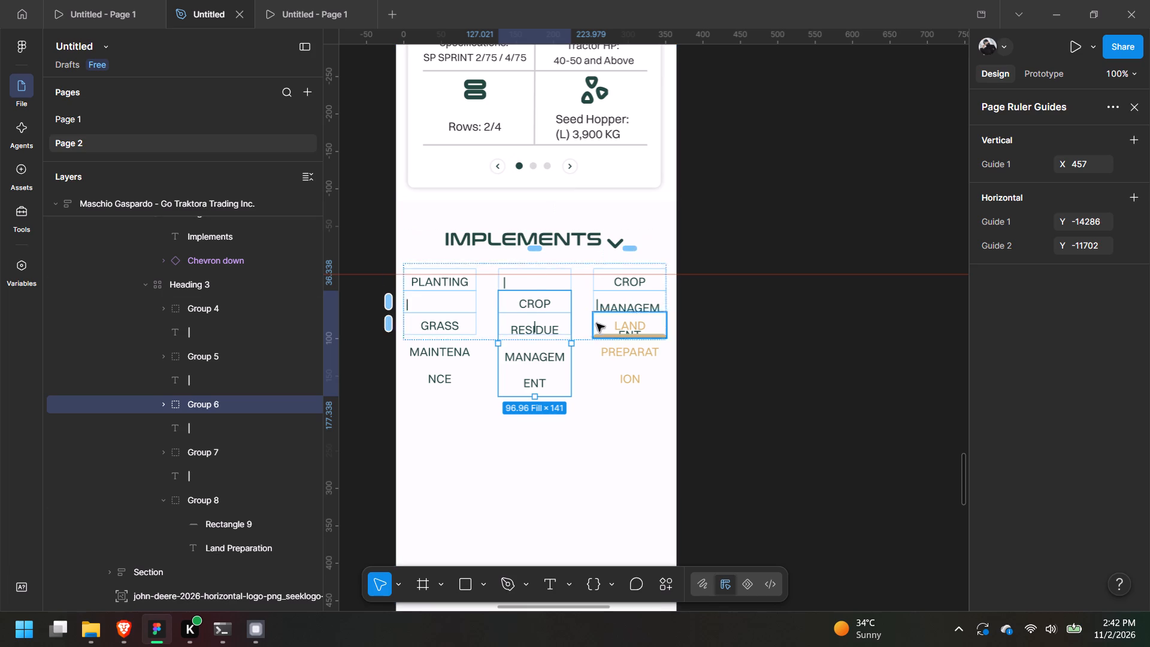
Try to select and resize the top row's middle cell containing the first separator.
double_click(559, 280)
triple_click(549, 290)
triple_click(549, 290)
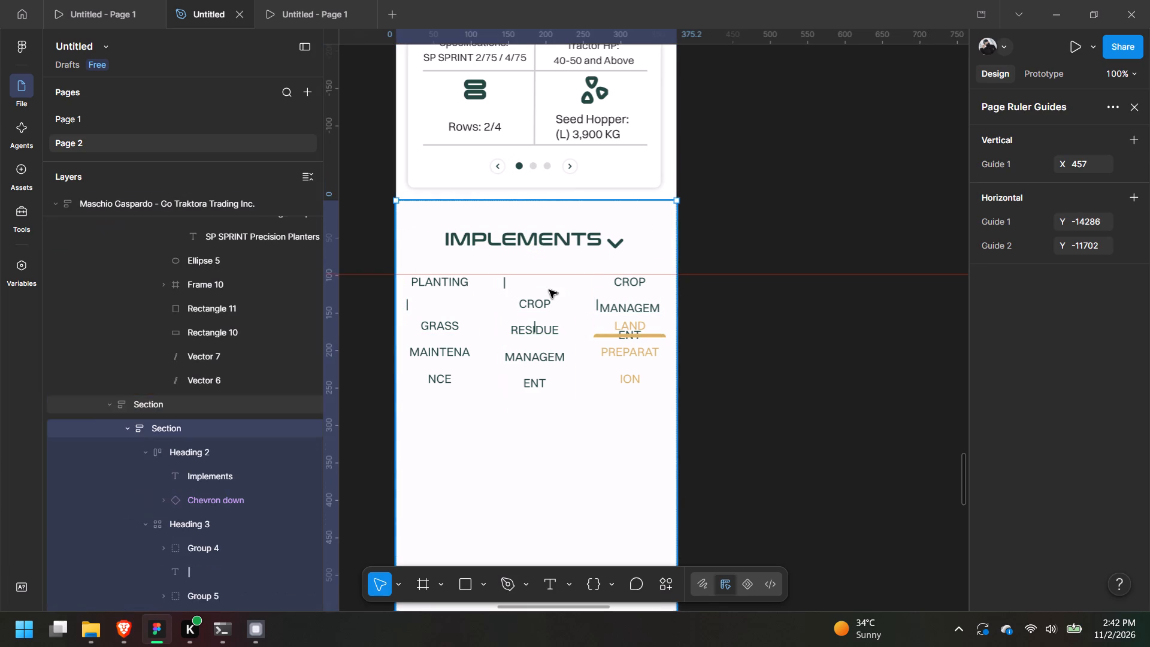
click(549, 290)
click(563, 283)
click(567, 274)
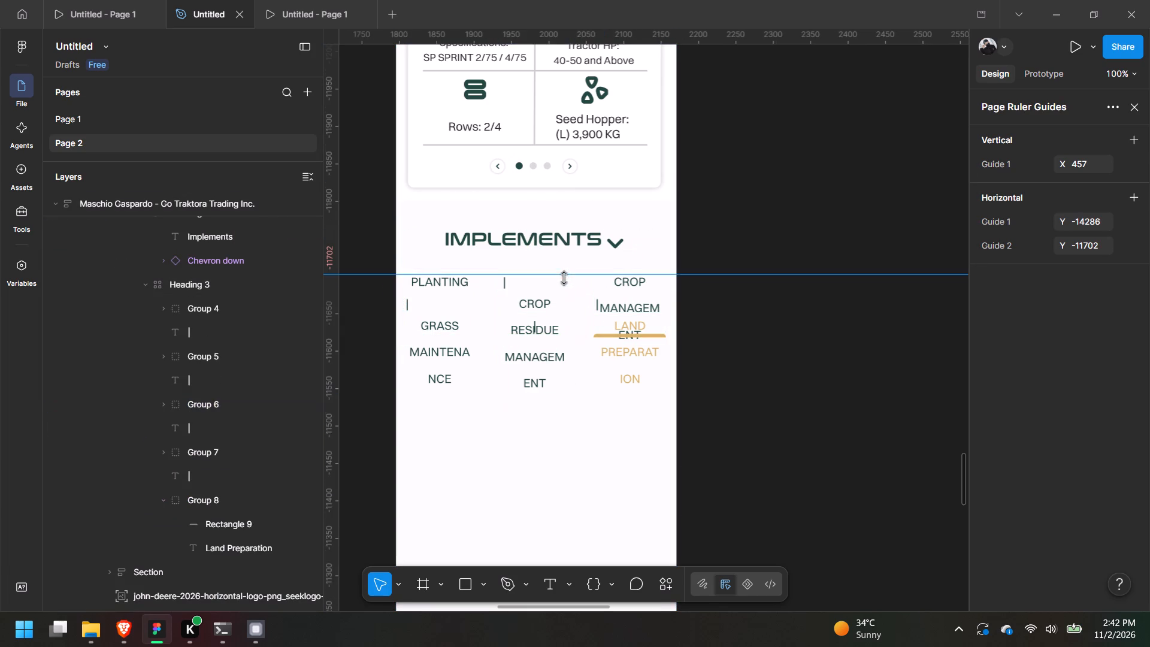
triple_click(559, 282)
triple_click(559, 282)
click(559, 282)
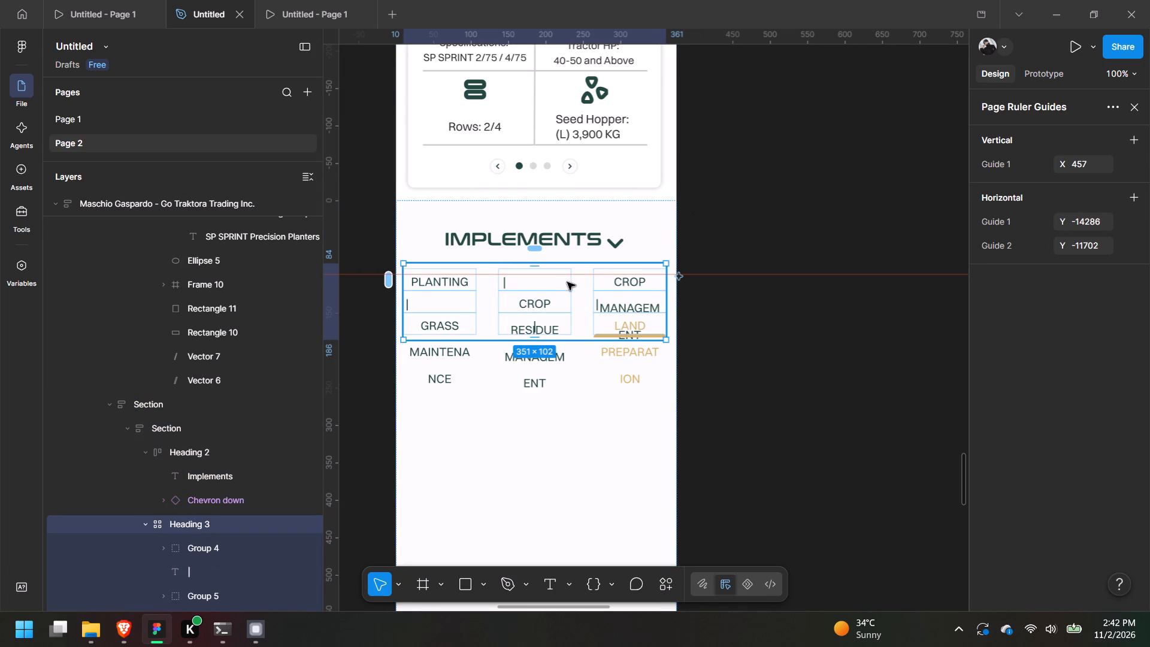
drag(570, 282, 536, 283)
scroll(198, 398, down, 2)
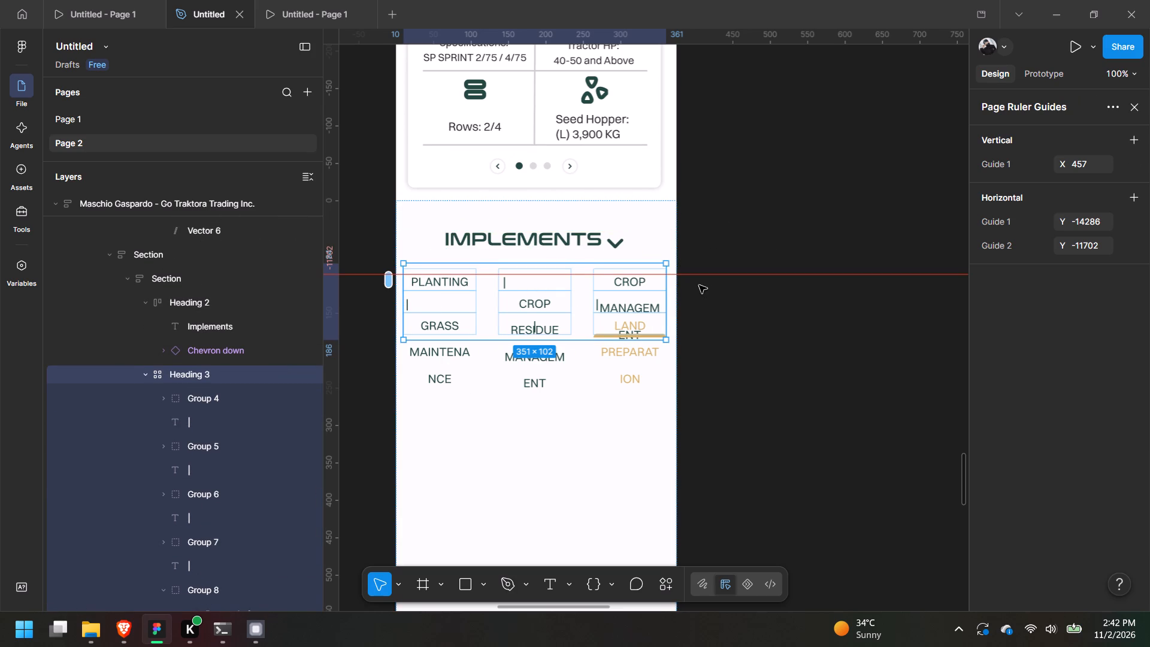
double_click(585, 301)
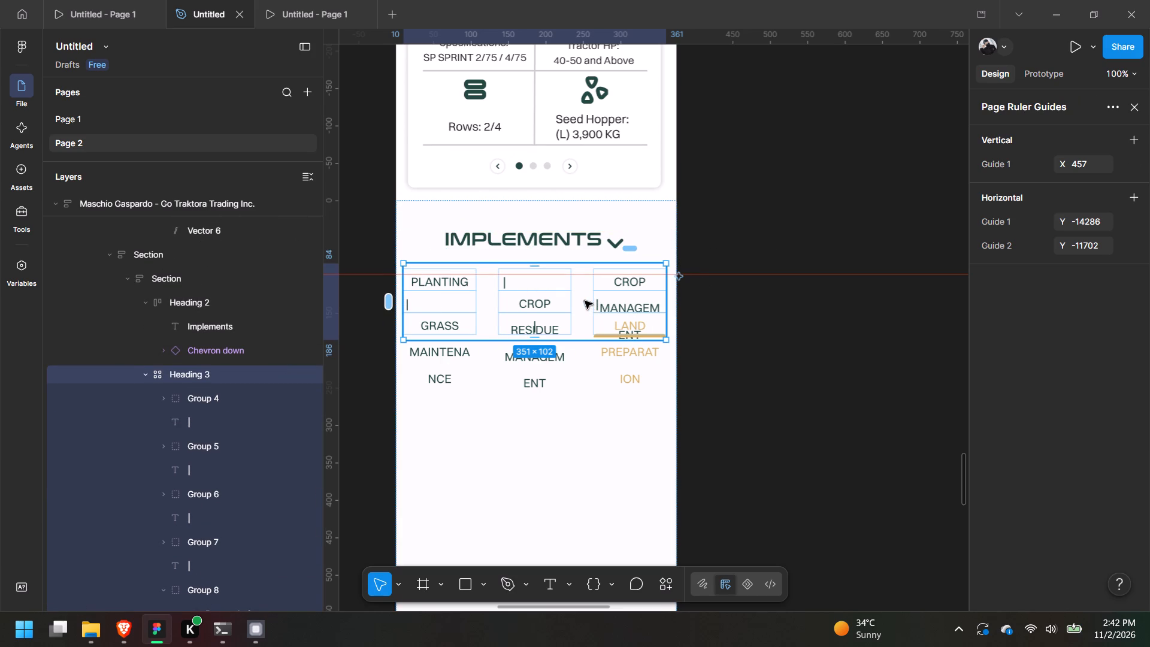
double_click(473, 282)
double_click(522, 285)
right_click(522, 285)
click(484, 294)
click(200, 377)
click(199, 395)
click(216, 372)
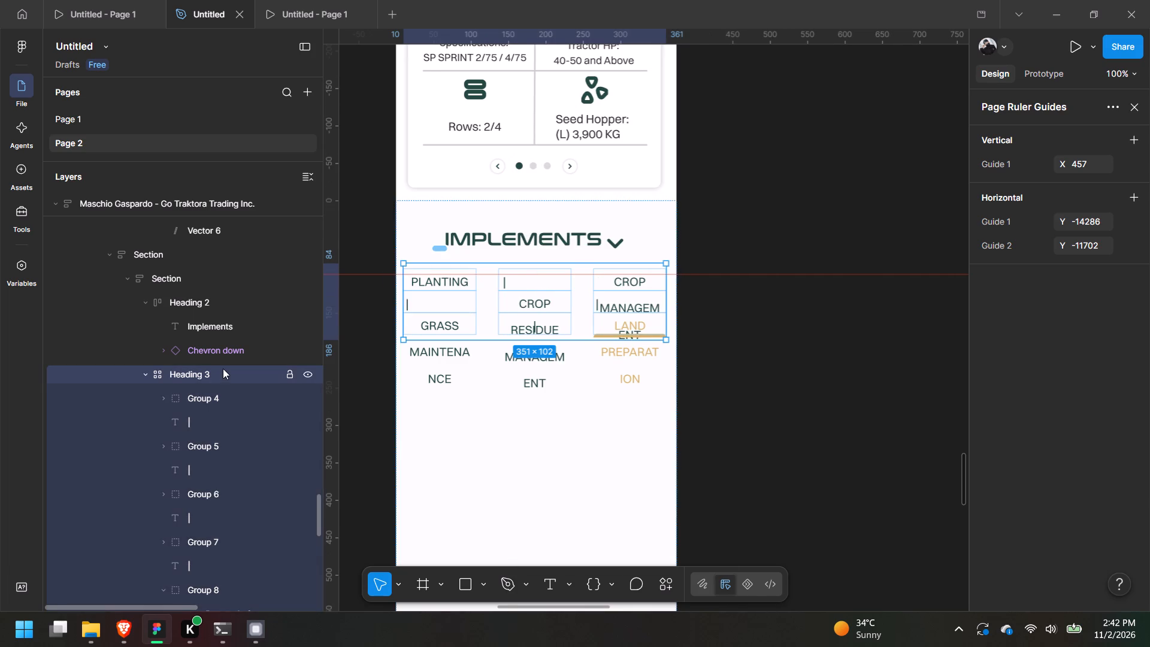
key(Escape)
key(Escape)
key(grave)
Set the Heading 3 grid's horizontal gap between columns to 0.
triple_click(603, 297)
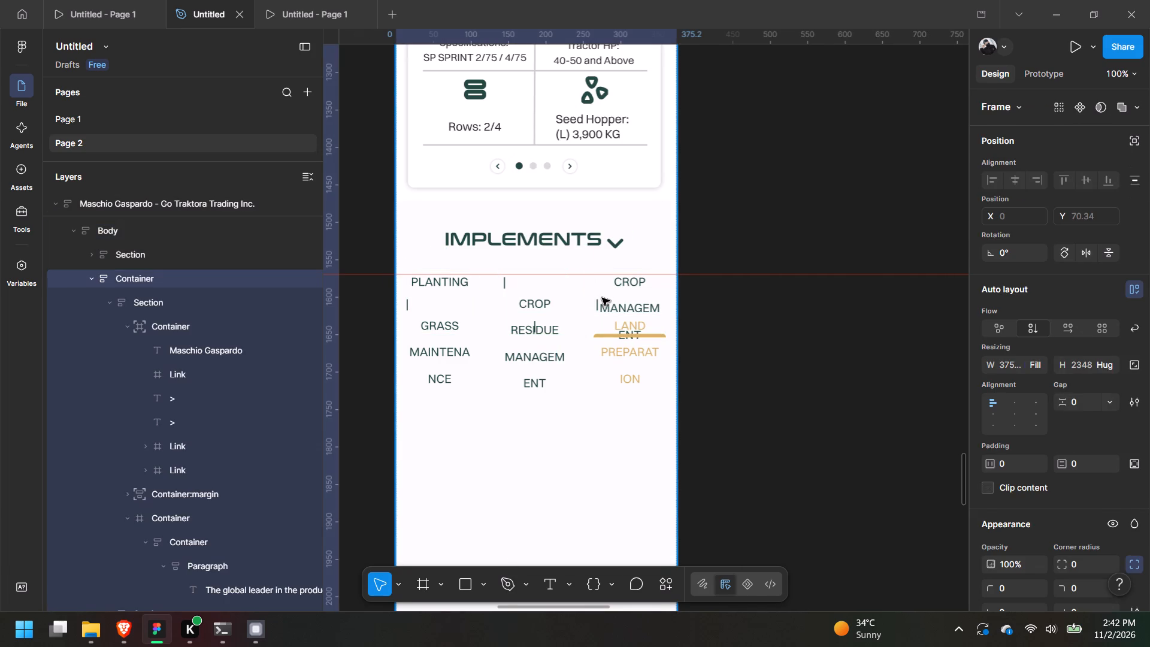
scroll(1083, 370, down, 2)
triple_click(576, 345)
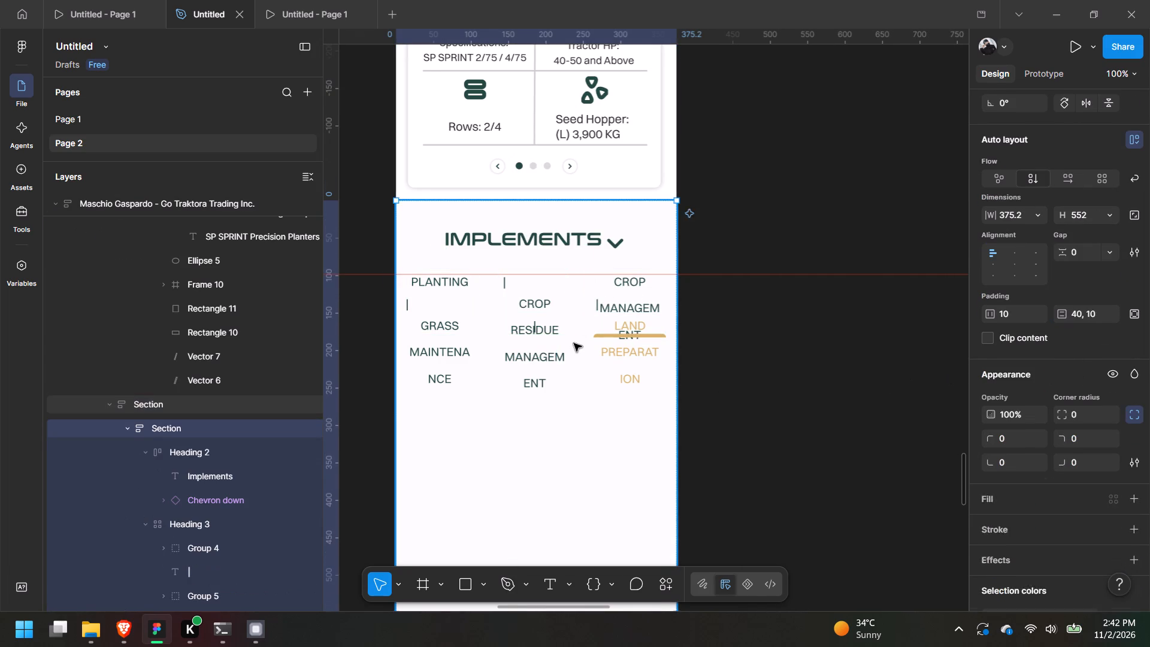
click(574, 343)
double_click(526, 337)
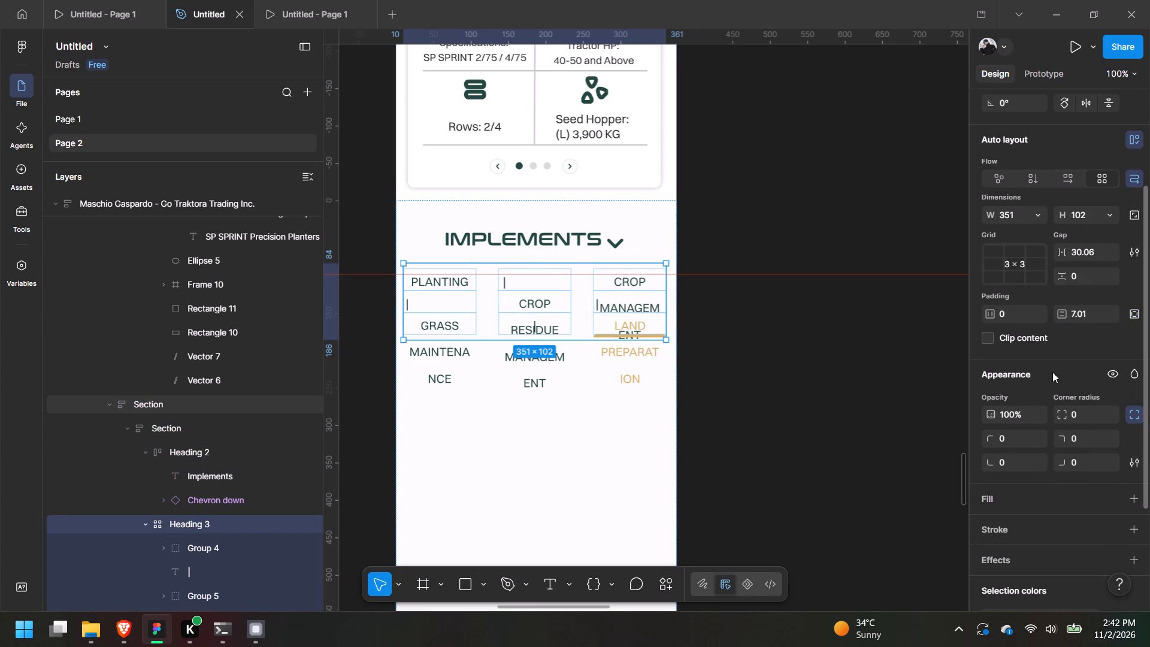
scroll(1075, 323, up, 2)
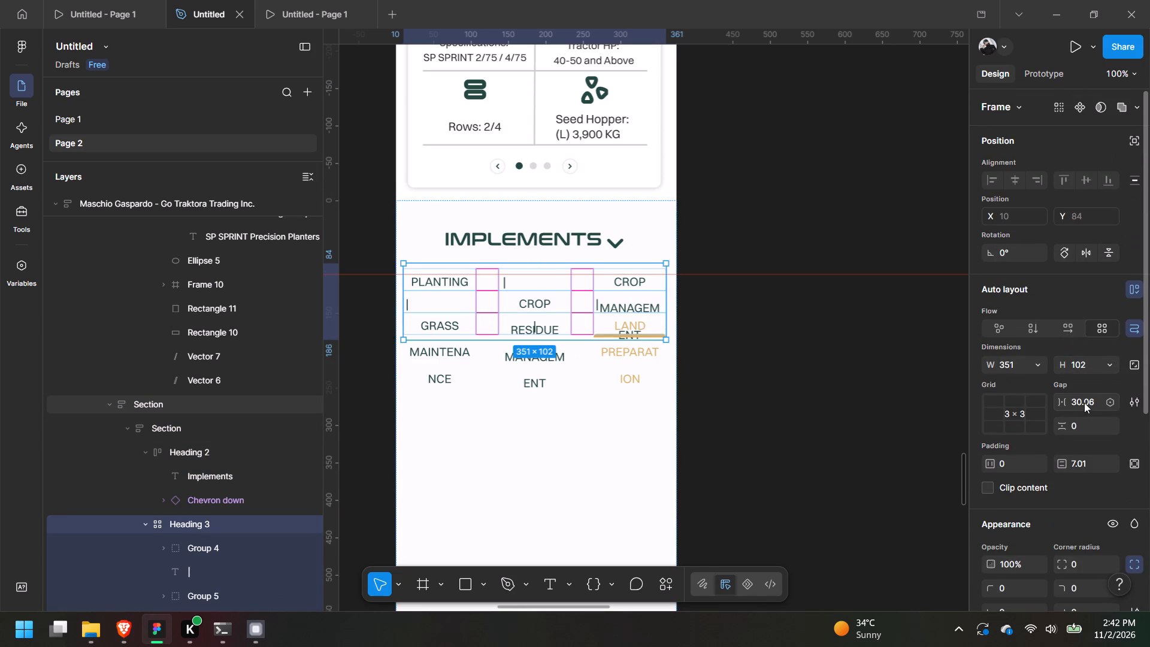
click(1084, 403)
key(0)
key(Return)
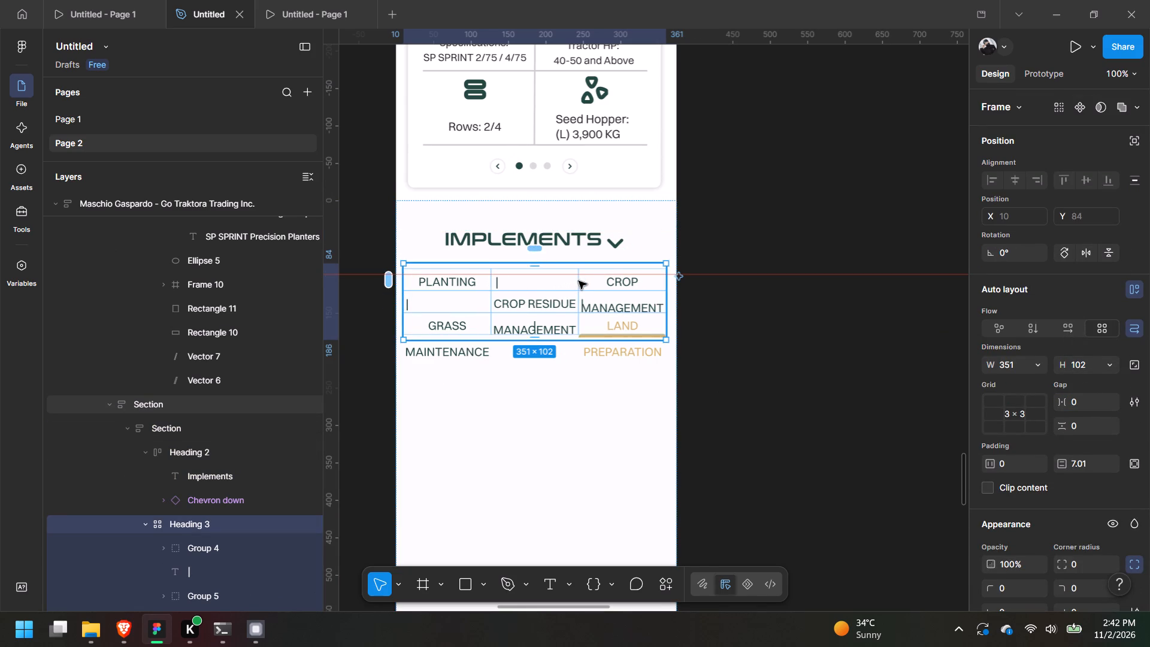
Switch the Heading 3 frame's auto layout flow from grid to horizontal.
scroll(1125, 407, down, 2)
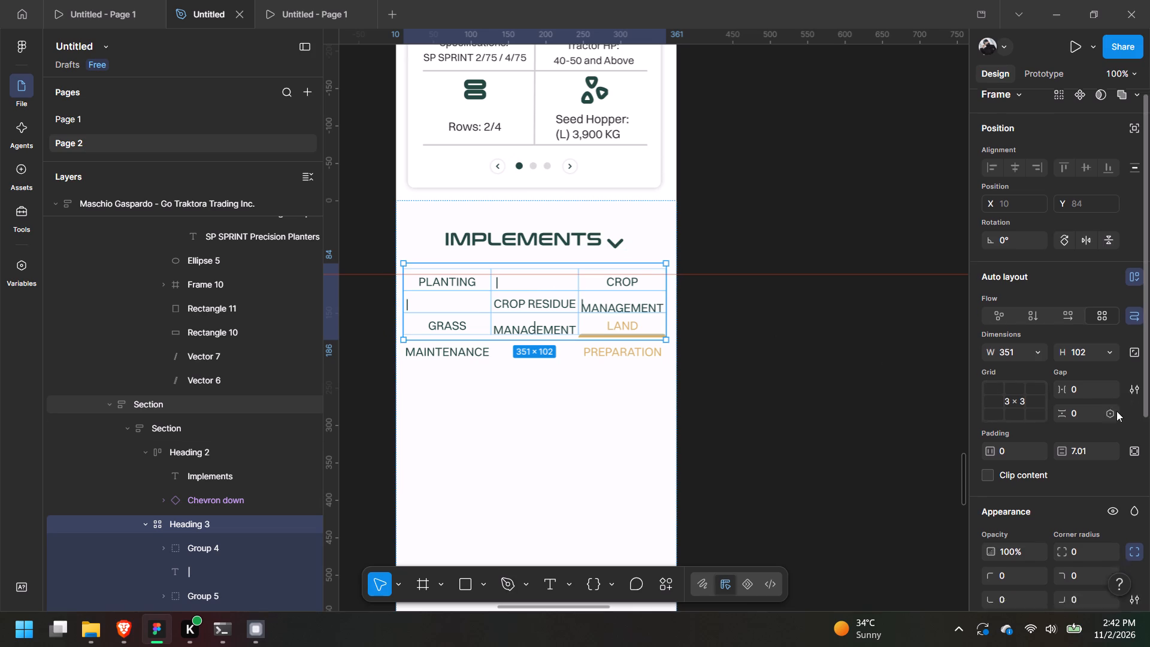
scroll(1116, 411, down, 1)
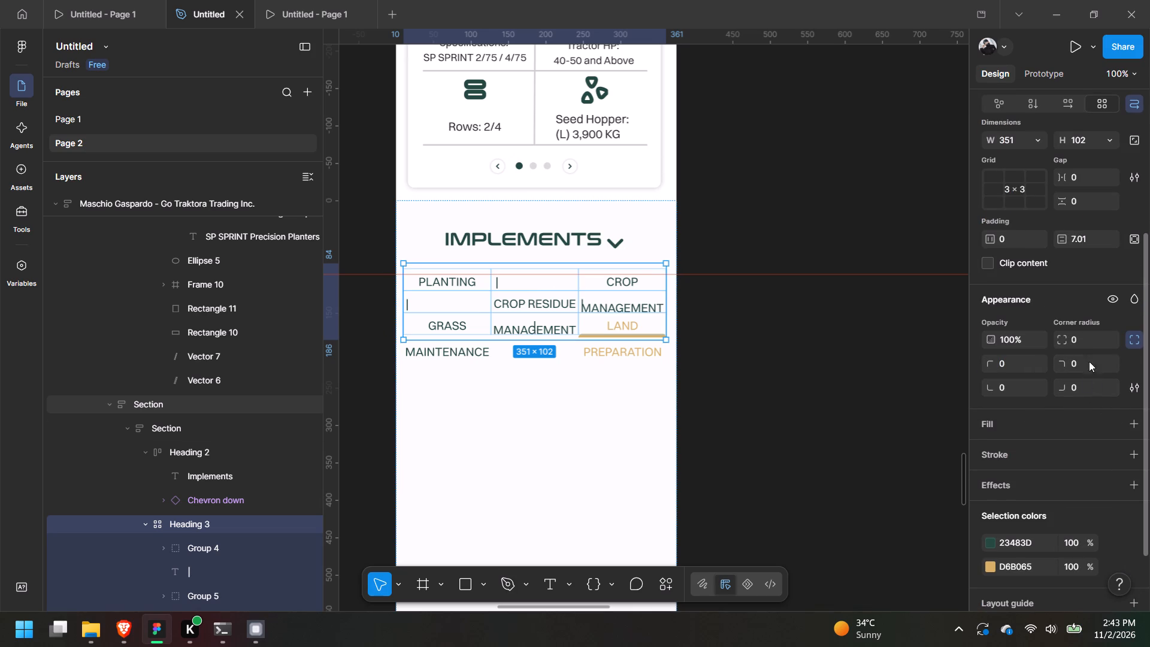
click(1070, 106)
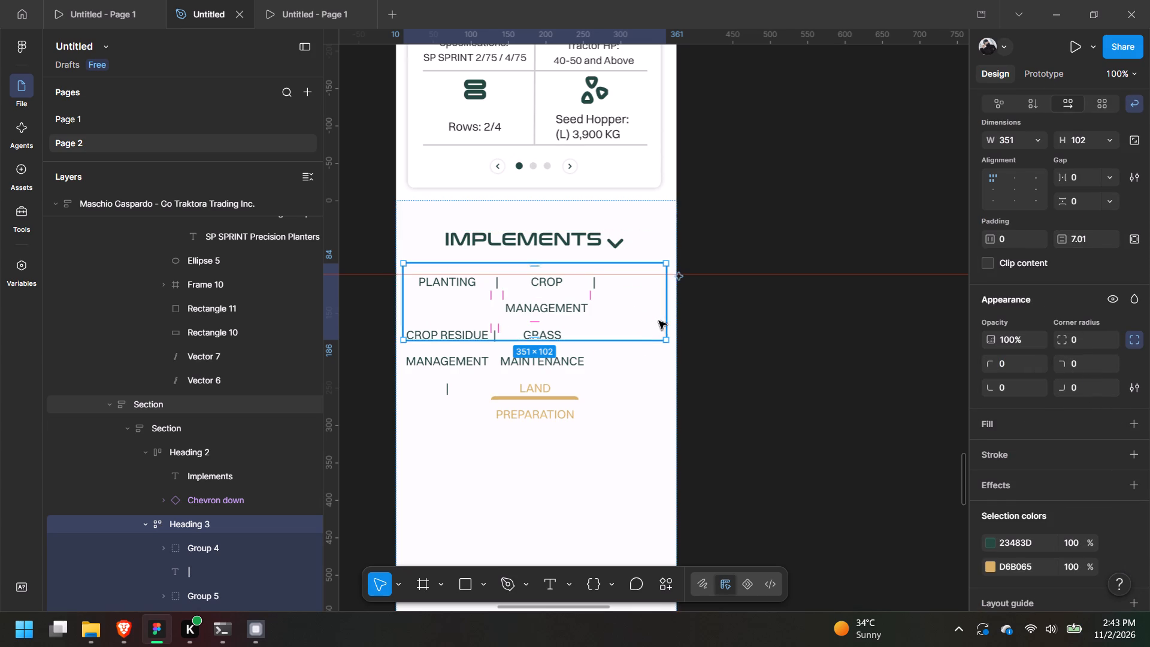
Widen the Heading 3 frame holding the category labels to 355.
drag(665, 317, 888, 317)
double_click(508, 290)
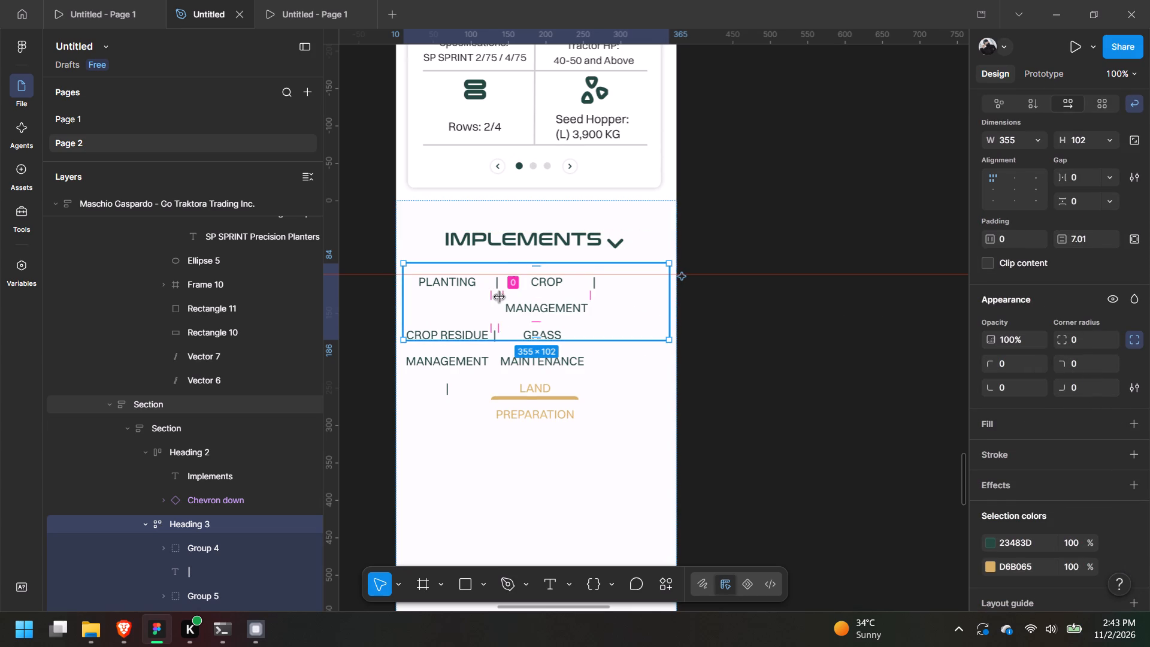
click(500, 297)
click(497, 284)
scroll(1058, 330, up, 3)
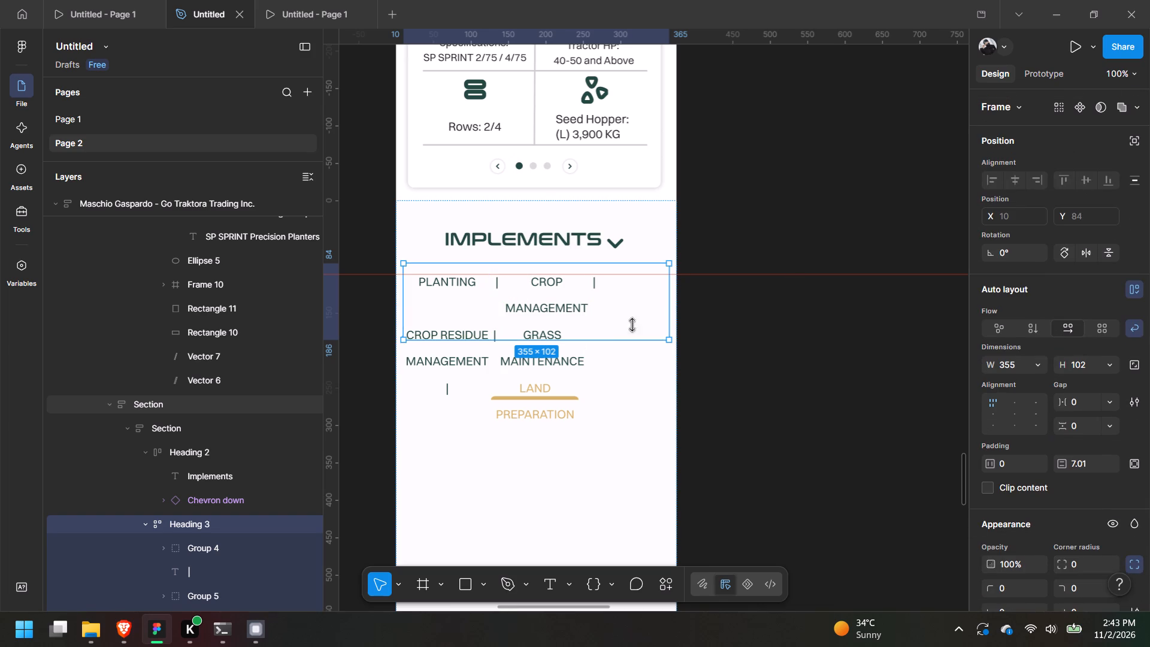
drag(666, 295, 707, 306)
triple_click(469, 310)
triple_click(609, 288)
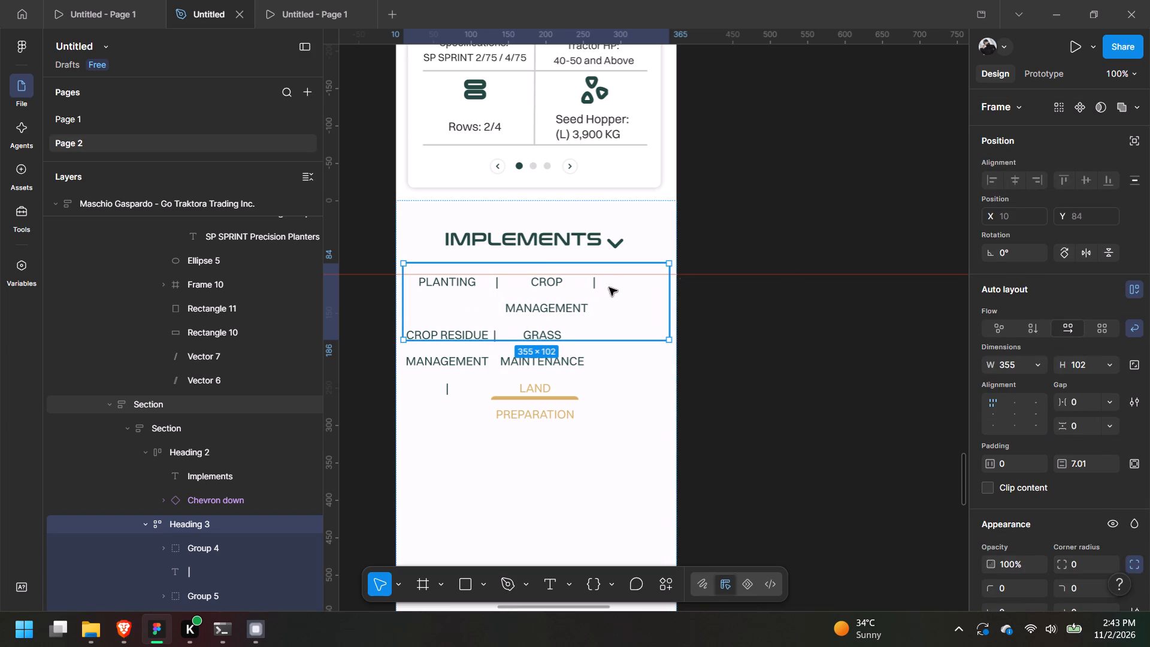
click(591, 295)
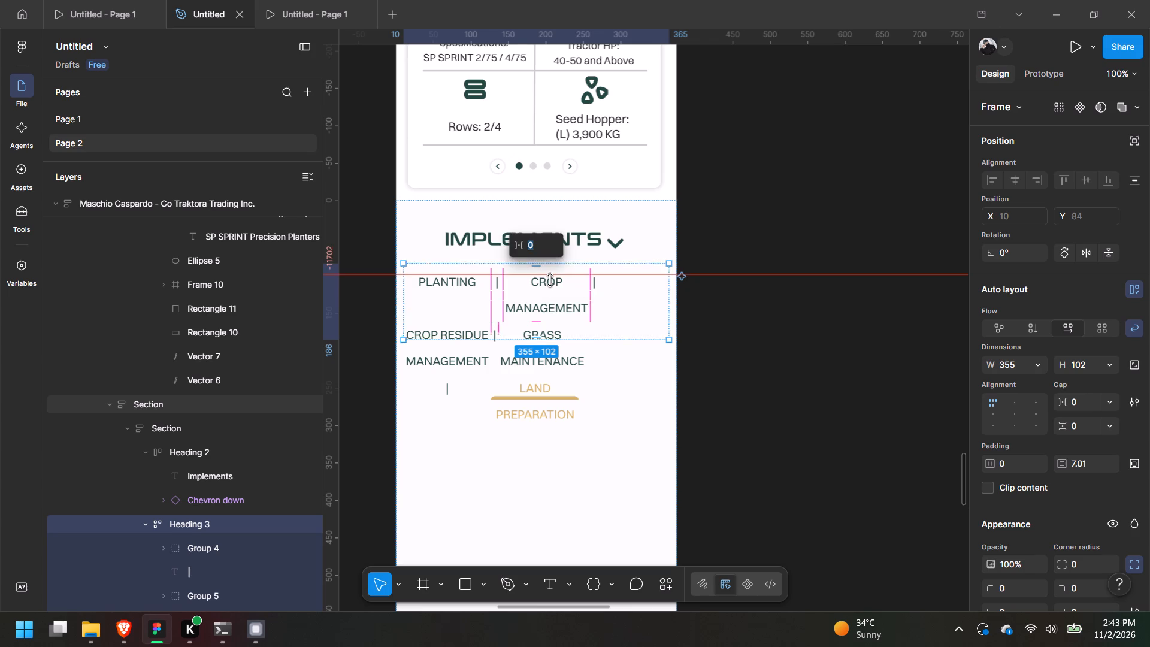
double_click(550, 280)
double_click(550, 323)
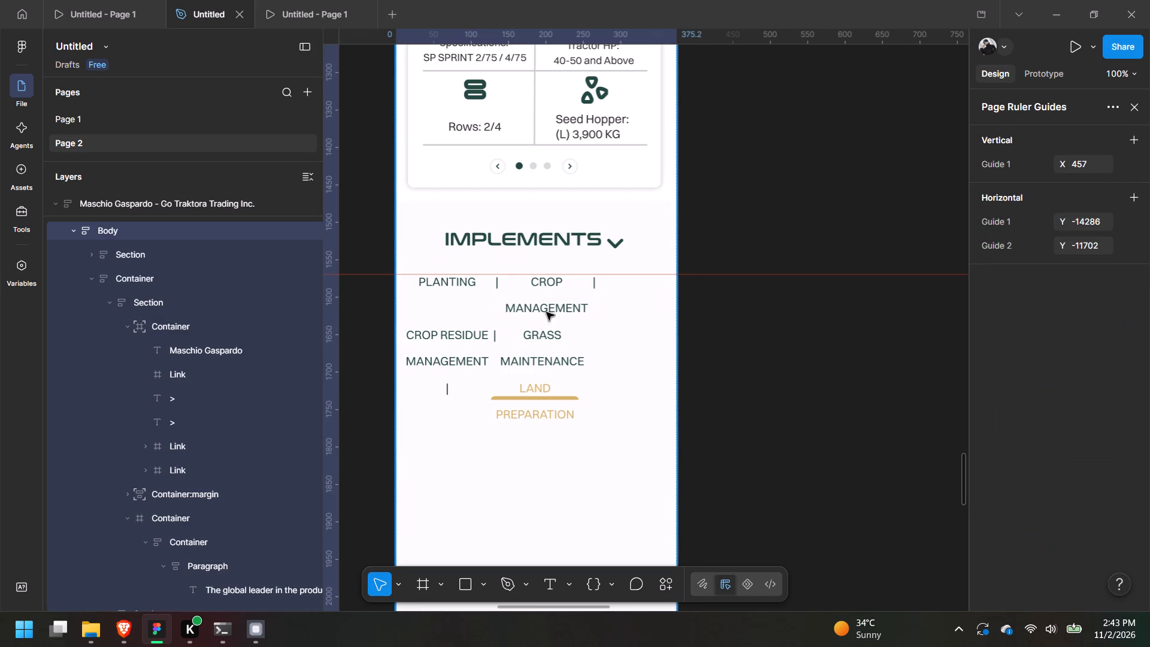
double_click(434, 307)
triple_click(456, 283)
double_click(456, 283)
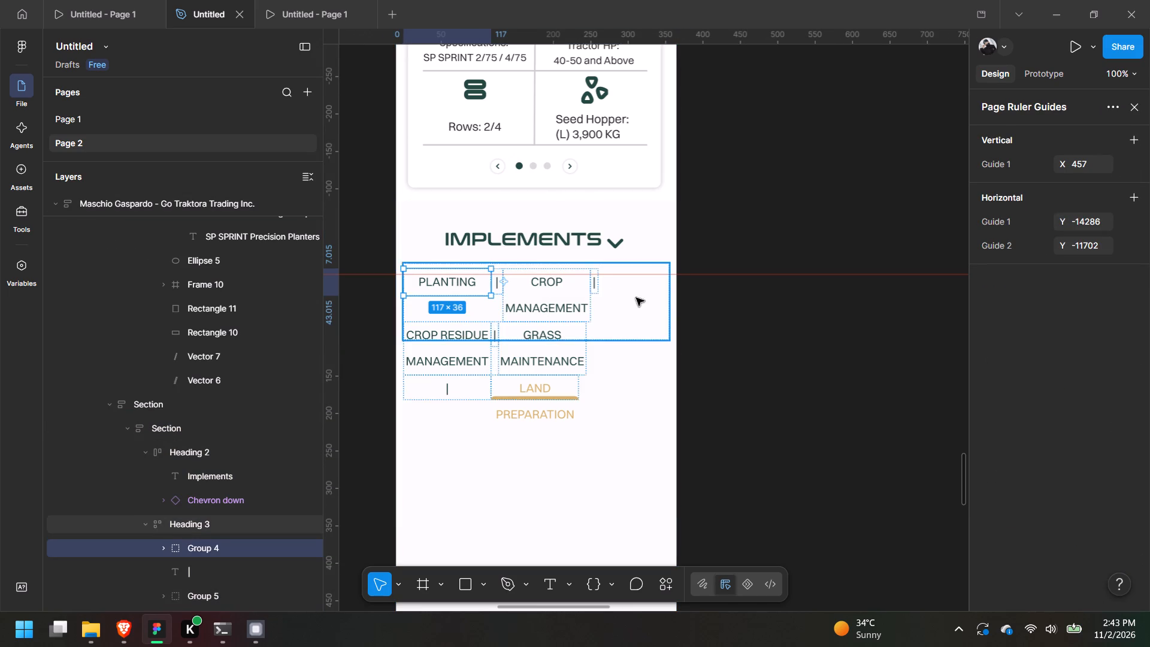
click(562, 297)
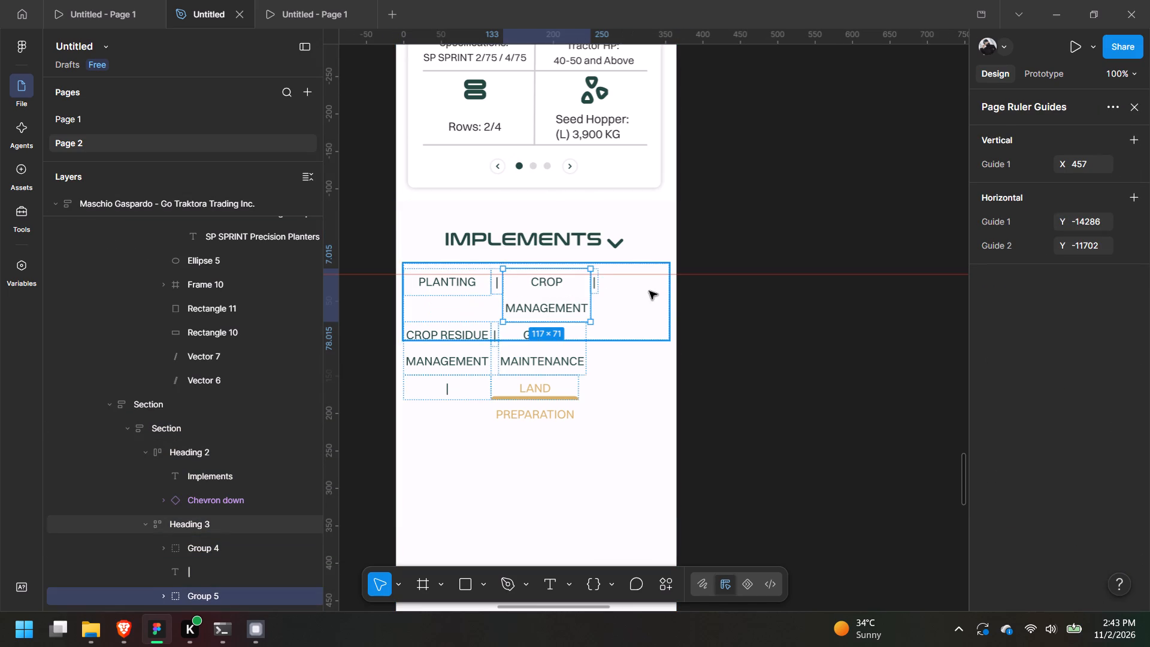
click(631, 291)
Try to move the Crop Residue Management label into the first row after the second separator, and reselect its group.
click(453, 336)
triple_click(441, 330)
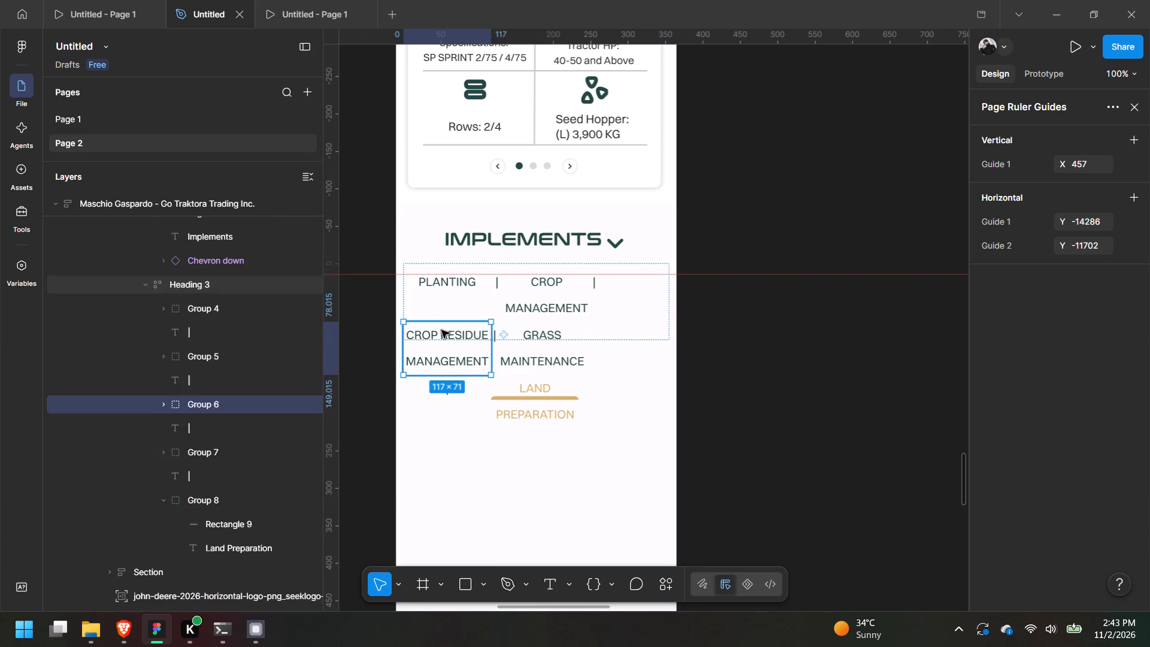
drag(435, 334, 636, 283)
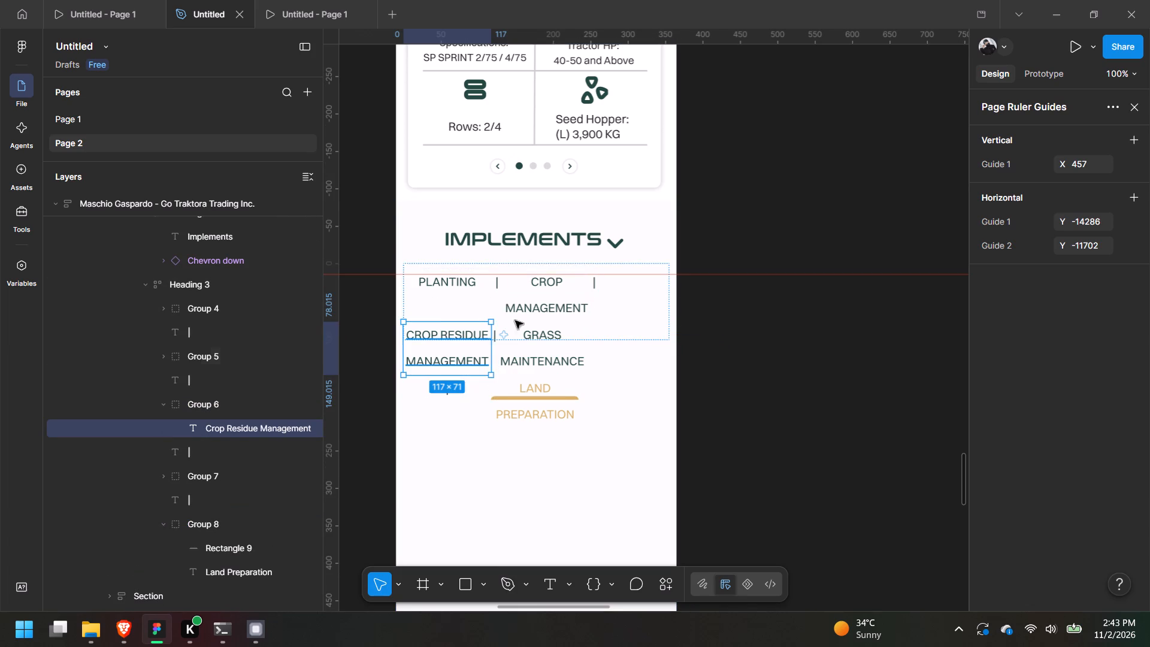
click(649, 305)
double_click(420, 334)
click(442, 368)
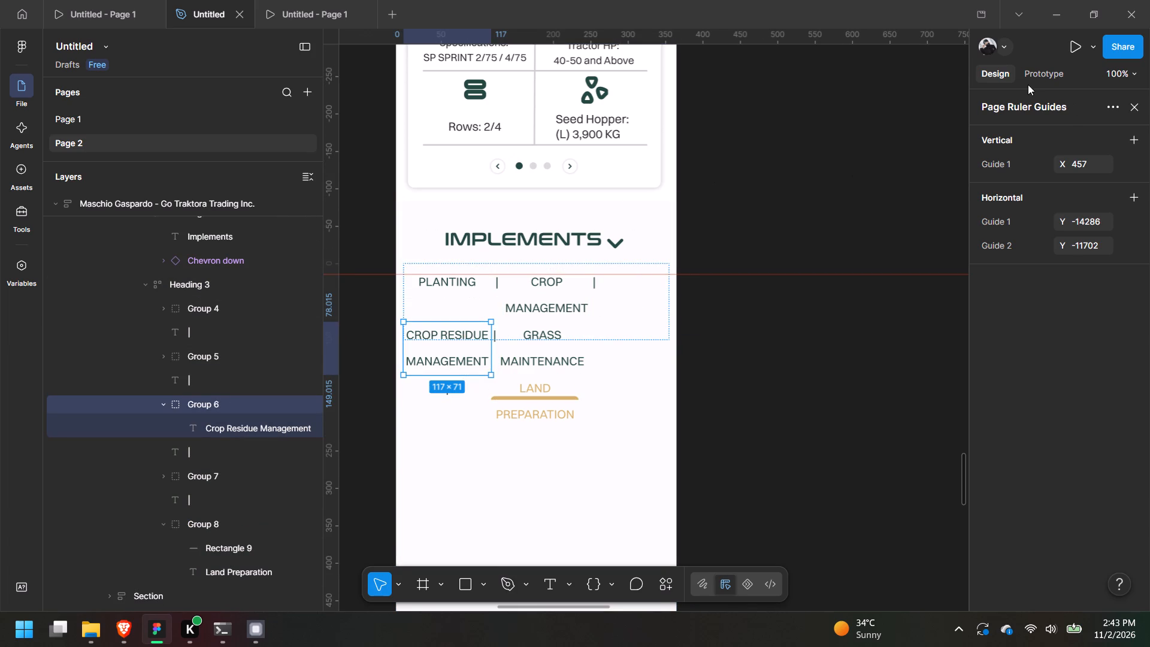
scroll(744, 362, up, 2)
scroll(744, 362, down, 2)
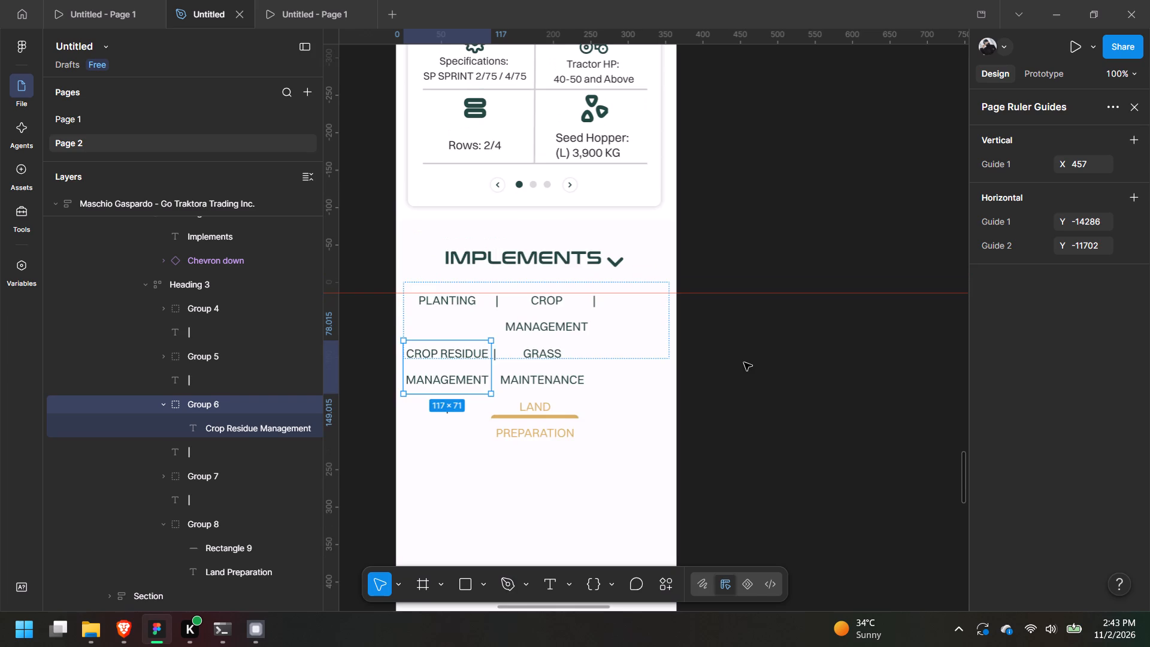
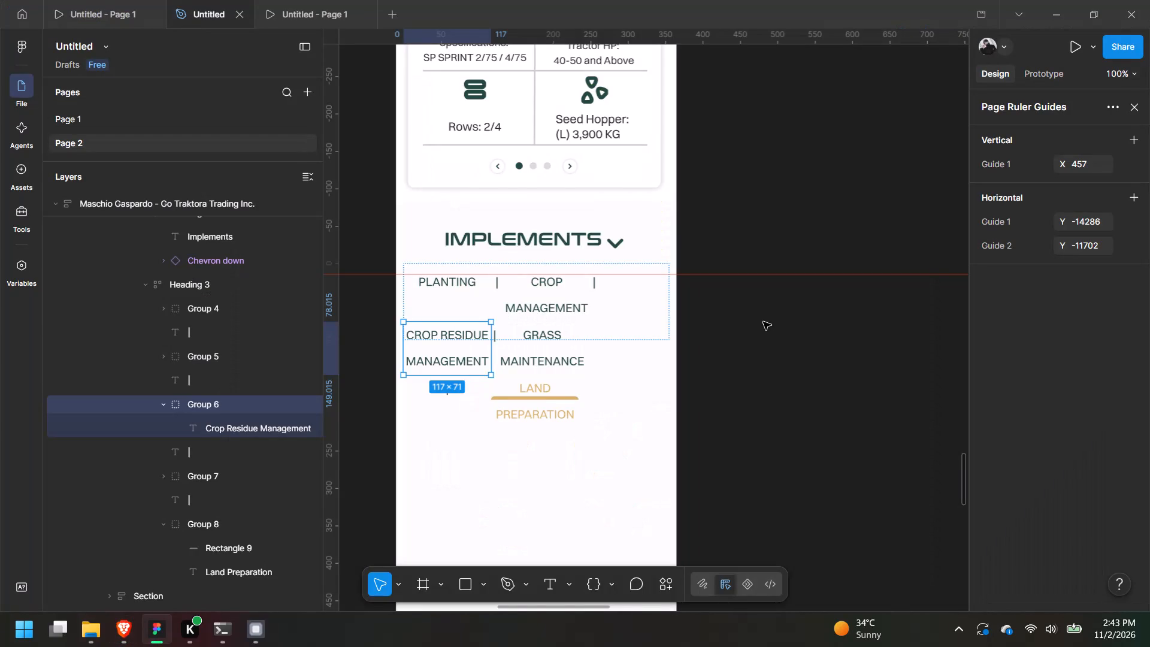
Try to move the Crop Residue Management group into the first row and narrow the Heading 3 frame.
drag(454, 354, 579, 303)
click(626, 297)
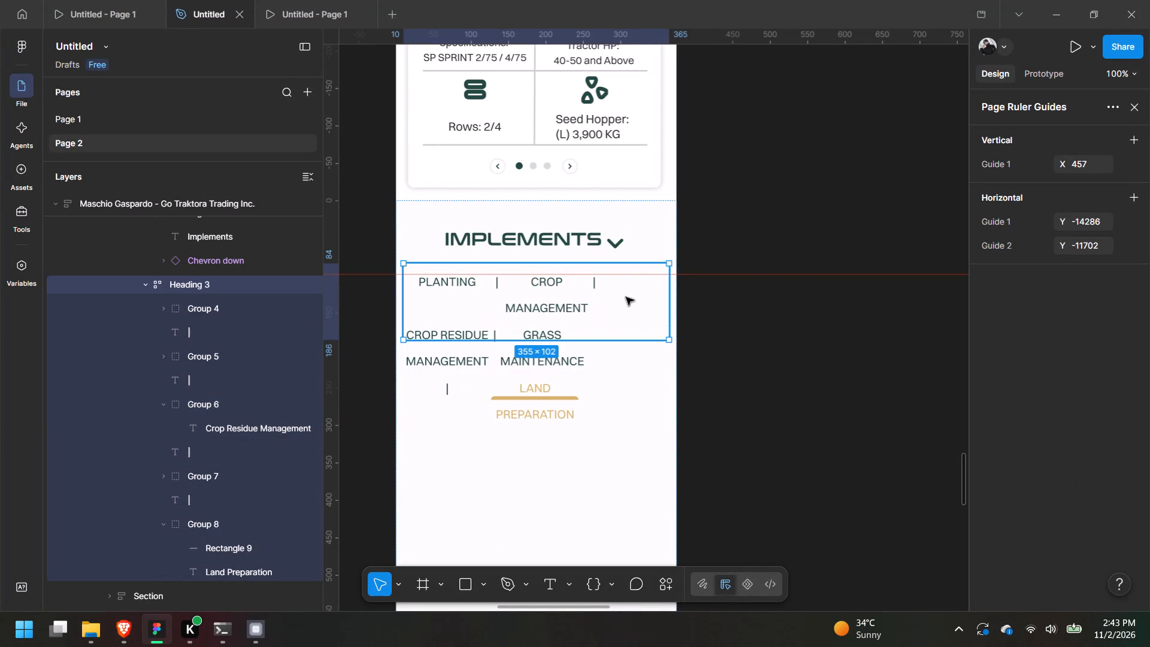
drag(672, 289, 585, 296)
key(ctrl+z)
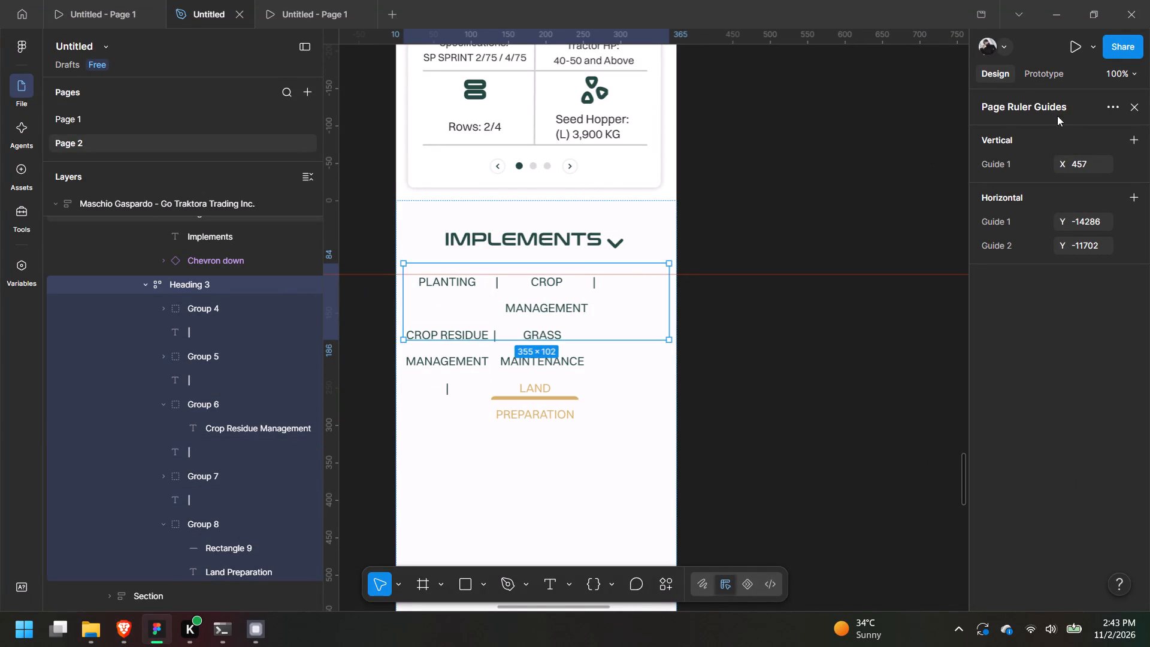
Close the page ruler guides settings.
click(1130, 105)
scroll(1013, 492, down, 2)
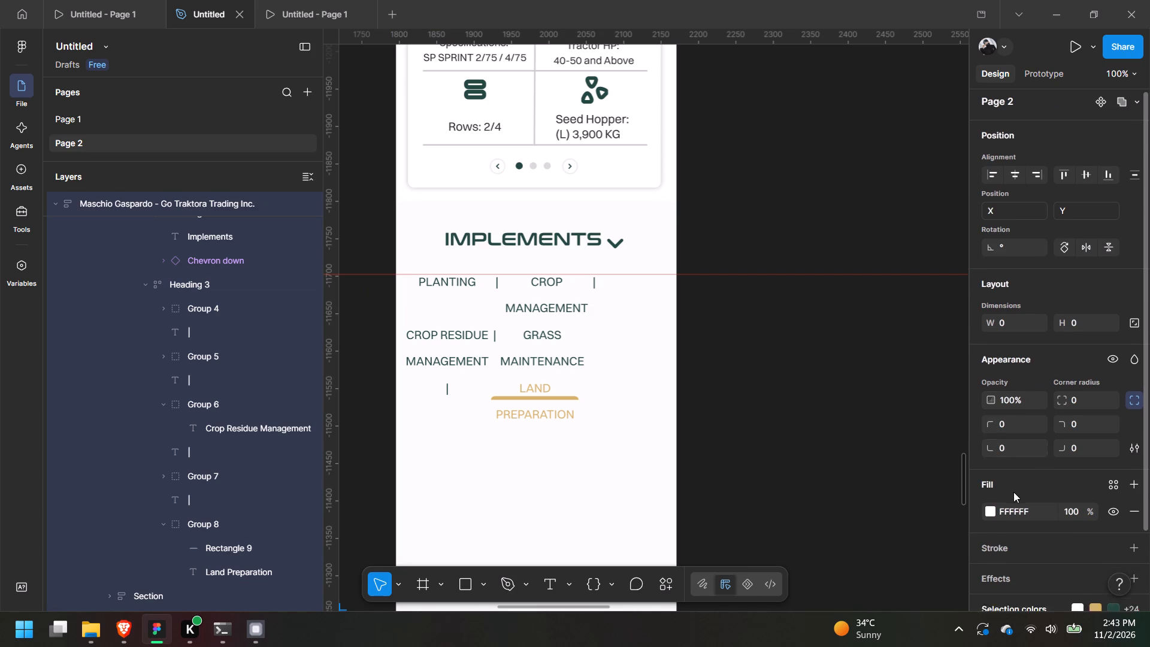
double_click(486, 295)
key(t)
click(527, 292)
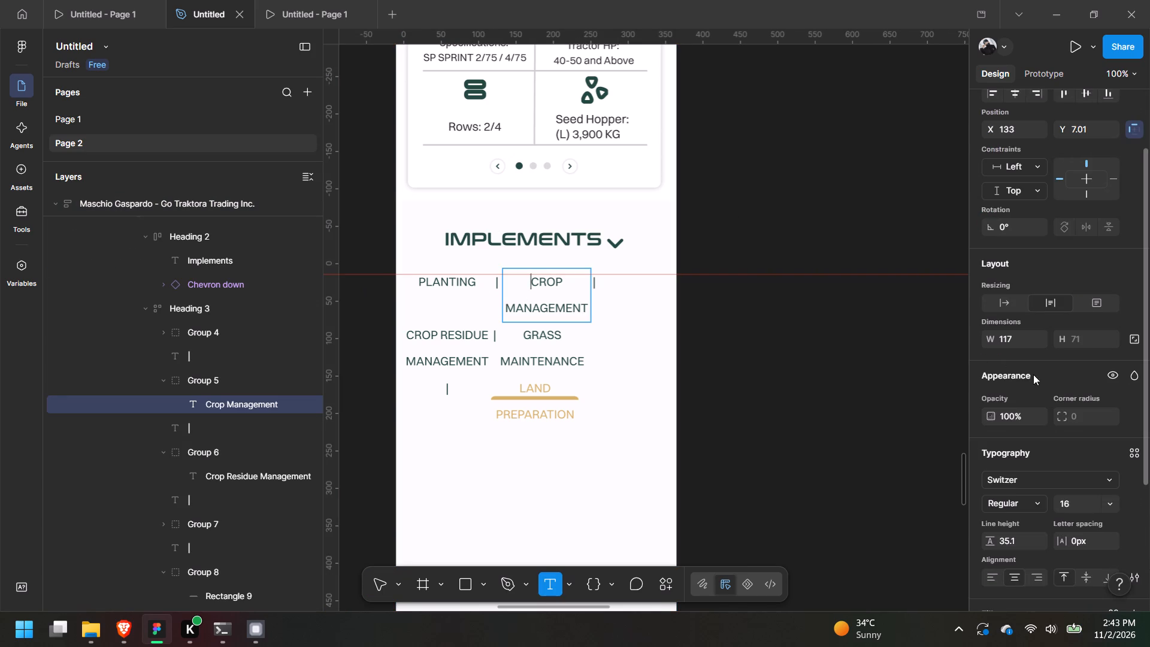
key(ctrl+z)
Switch the Heading 3 frame's flow from wrapping horizontal auto layout to free form.
scroll(196, 351, down, 3)
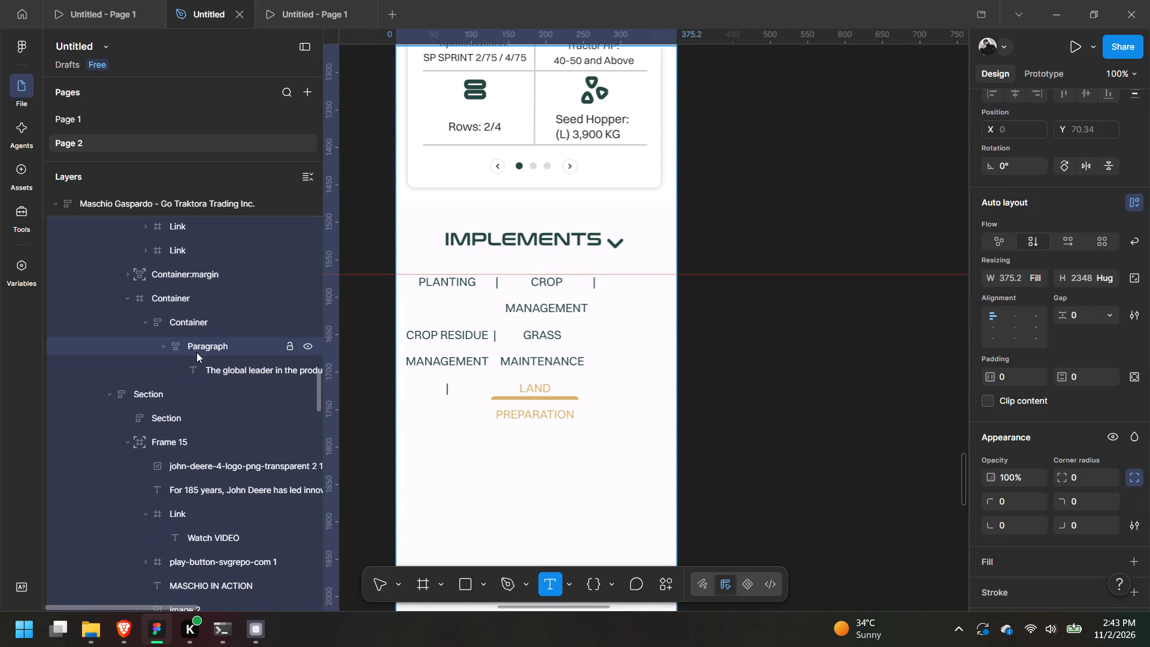
scroll(254, 340, up, 2)
click(525, 283)
scroll(117, 315, up, 1)
click(158, 308)
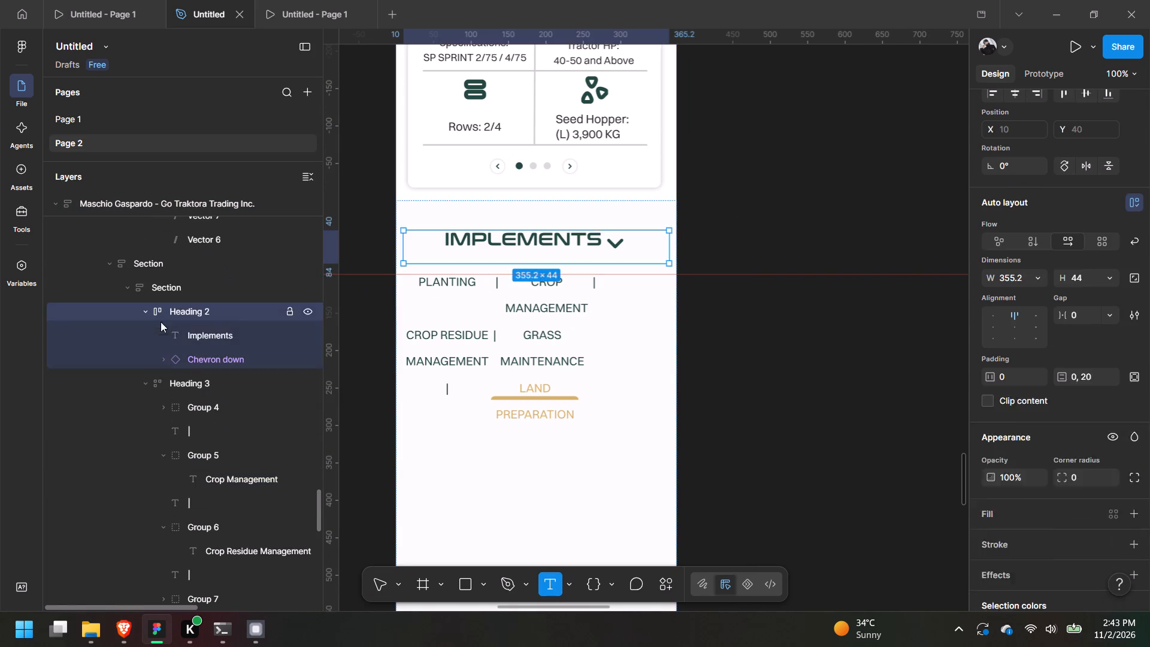
click(170, 379)
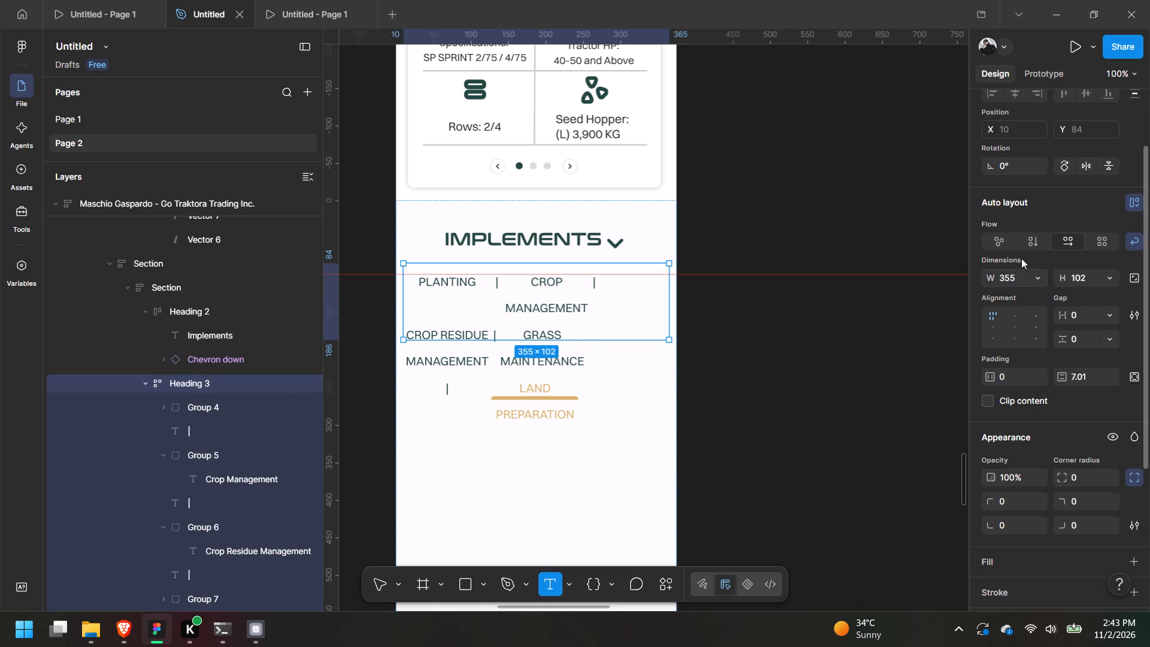
click(998, 245)
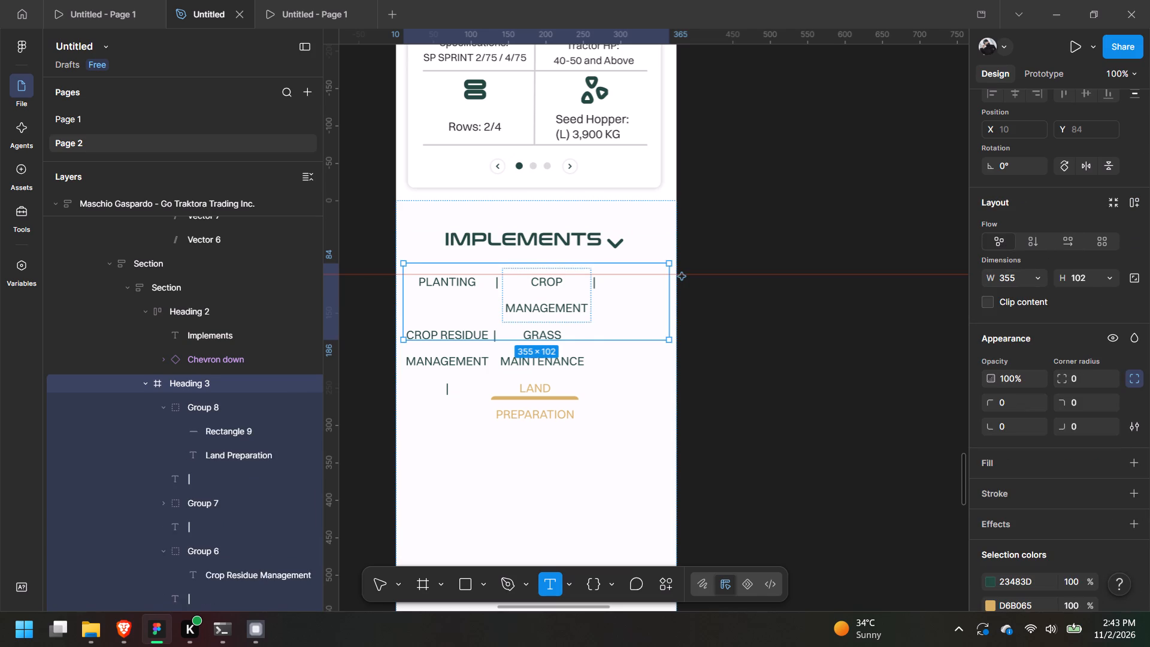
Move the Crop Residue Management label into the first row after the second separator, at about X 260, Y 7.
click(389, 585)
click(447, 373)
click(462, 358)
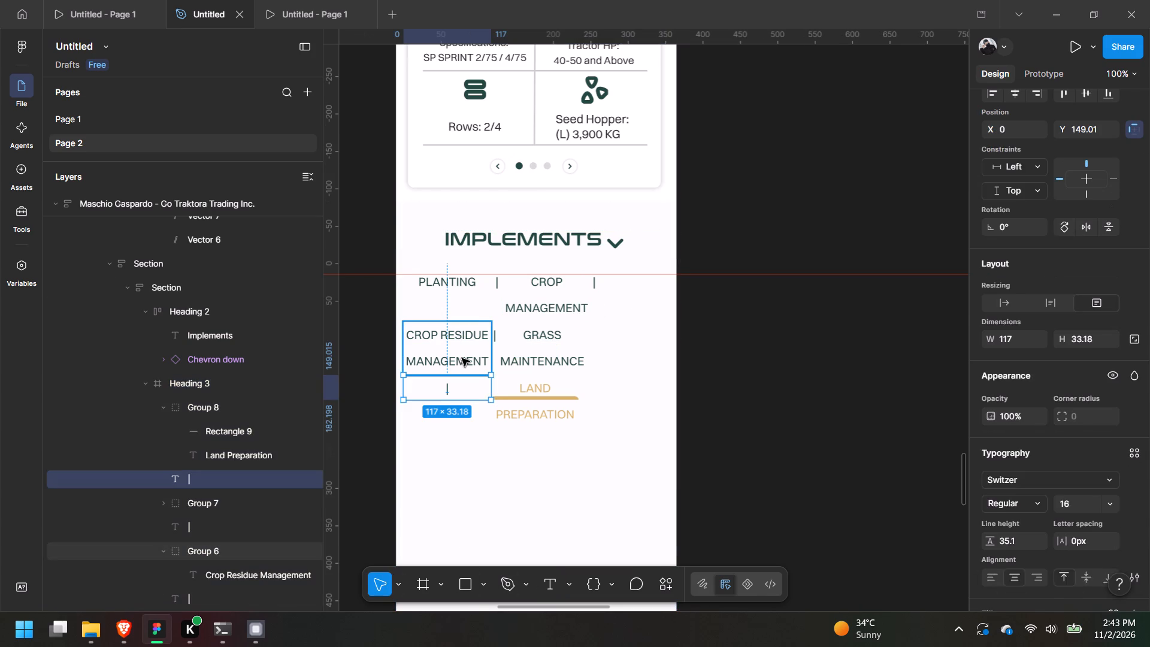
drag(462, 359, 644, 310)
drag(627, 310, 642, 304)
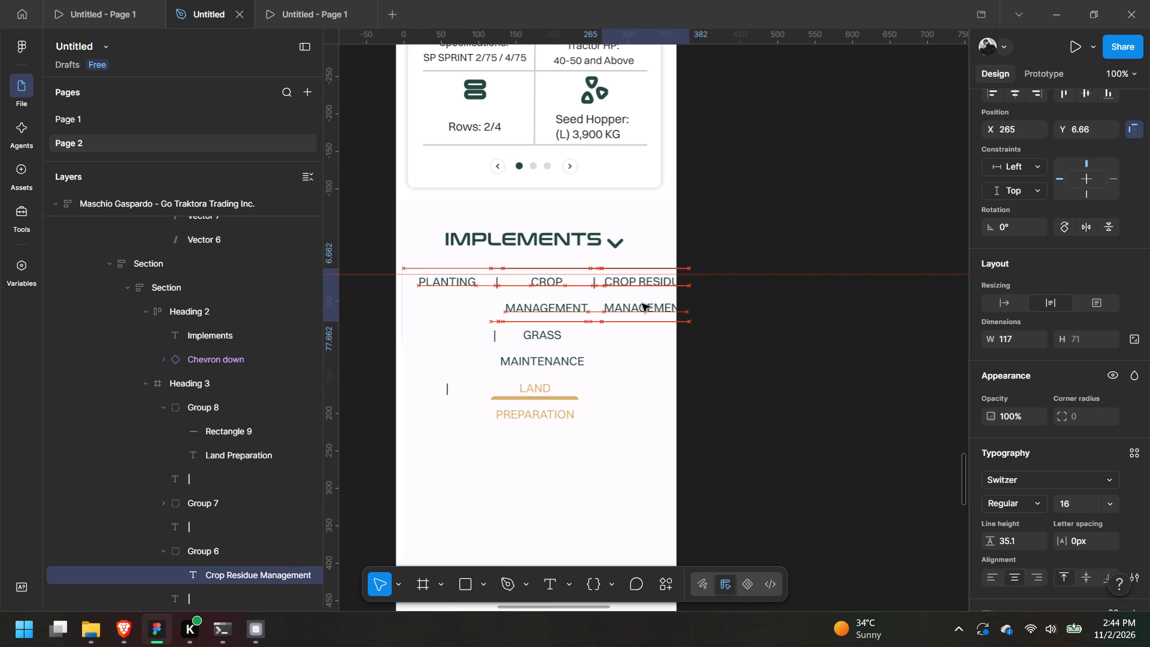
drag(642, 304, 639, 304)
Set the line height of the Crop Management label's text to 20.
click(546, 305)
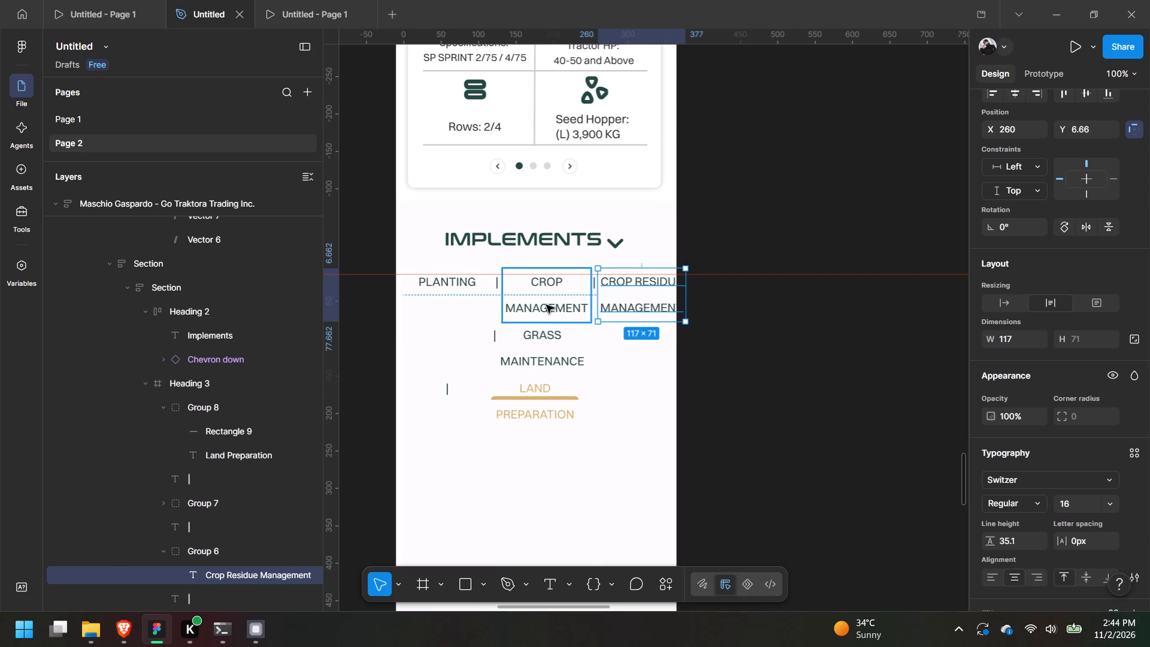
scroll(1069, 363, down, 2)
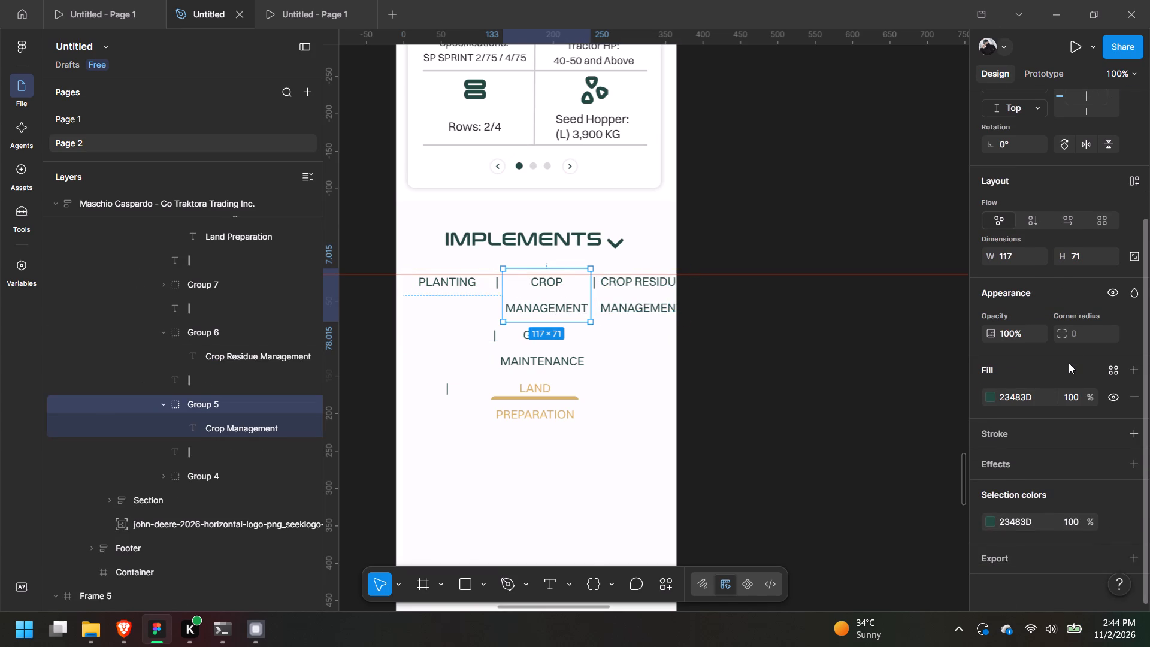
scroll(1069, 363, up, 2)
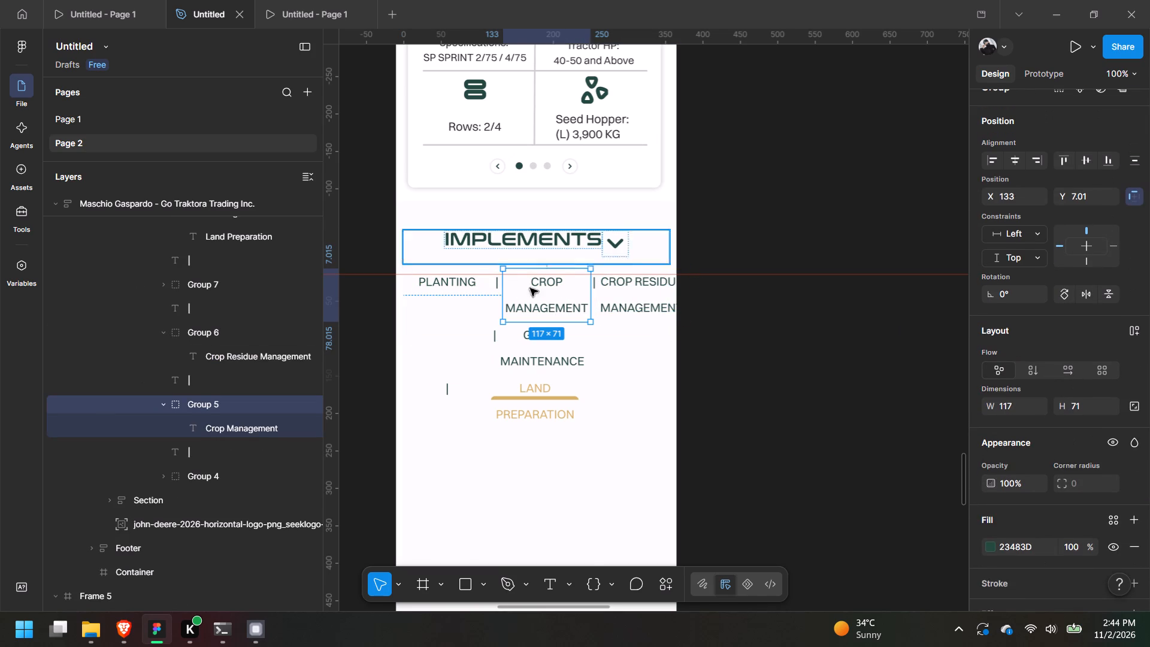
key(t)
click(537, 295)
key(ctrl+a)
scroll(1034, 401, down, 3)
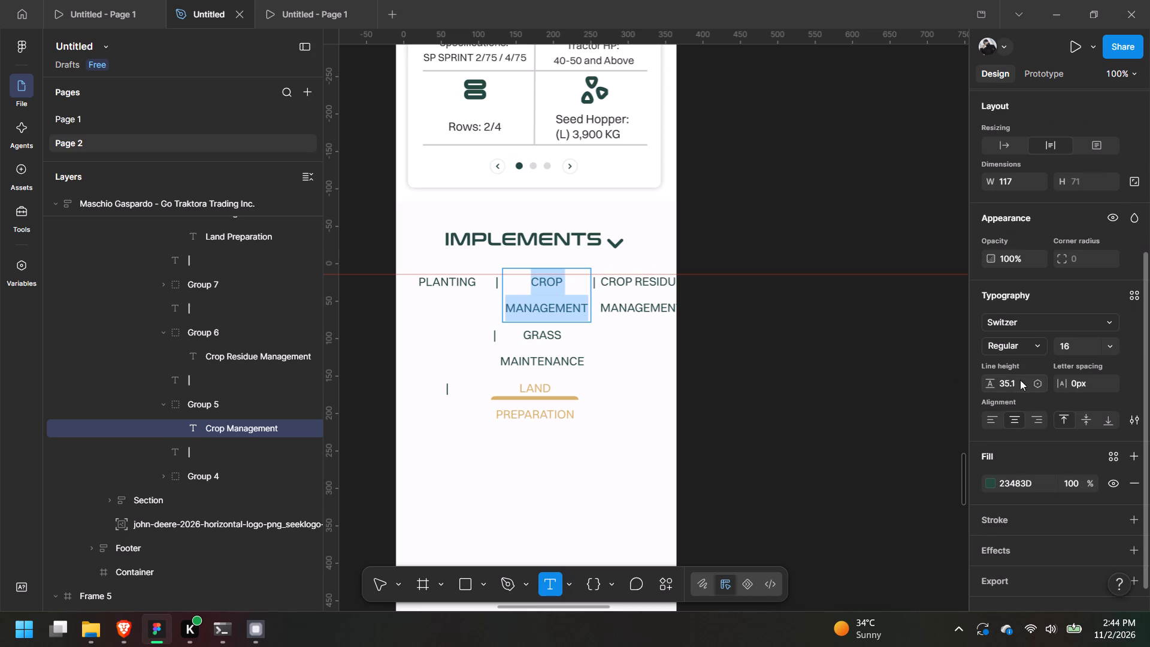
click(1025, 387)
text(20)
key(Return)
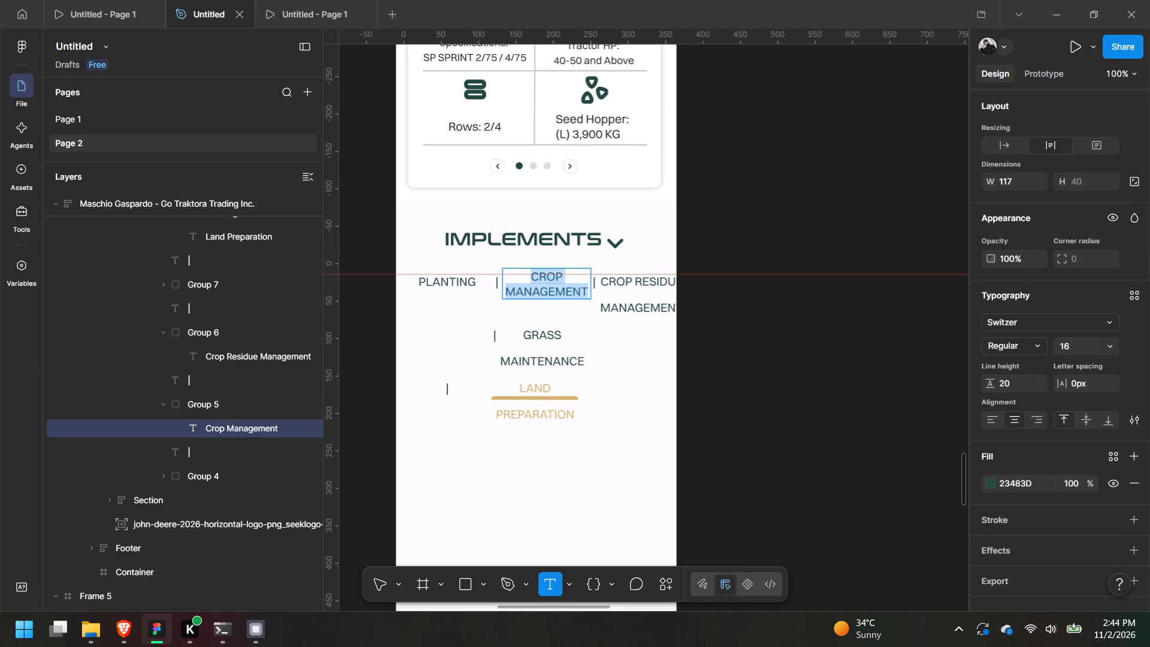
Set the line height of the Crop Residue Management label's text to 20.
click(652, 283)
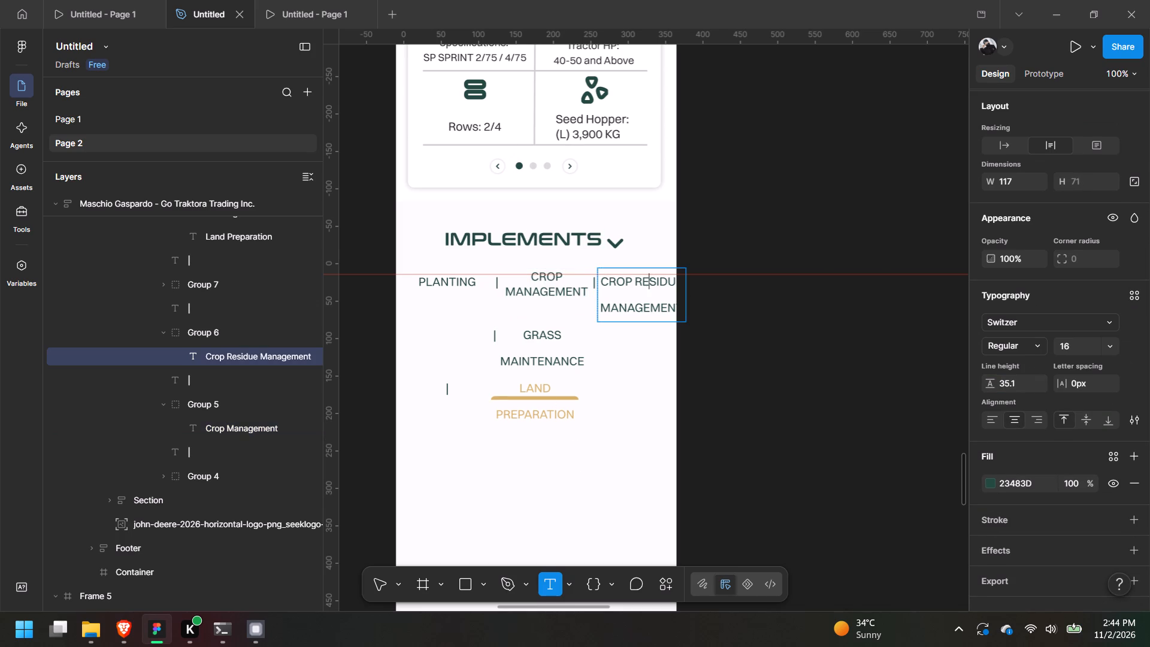
key(ctrl+a)
click(1016, 382)
text(20)
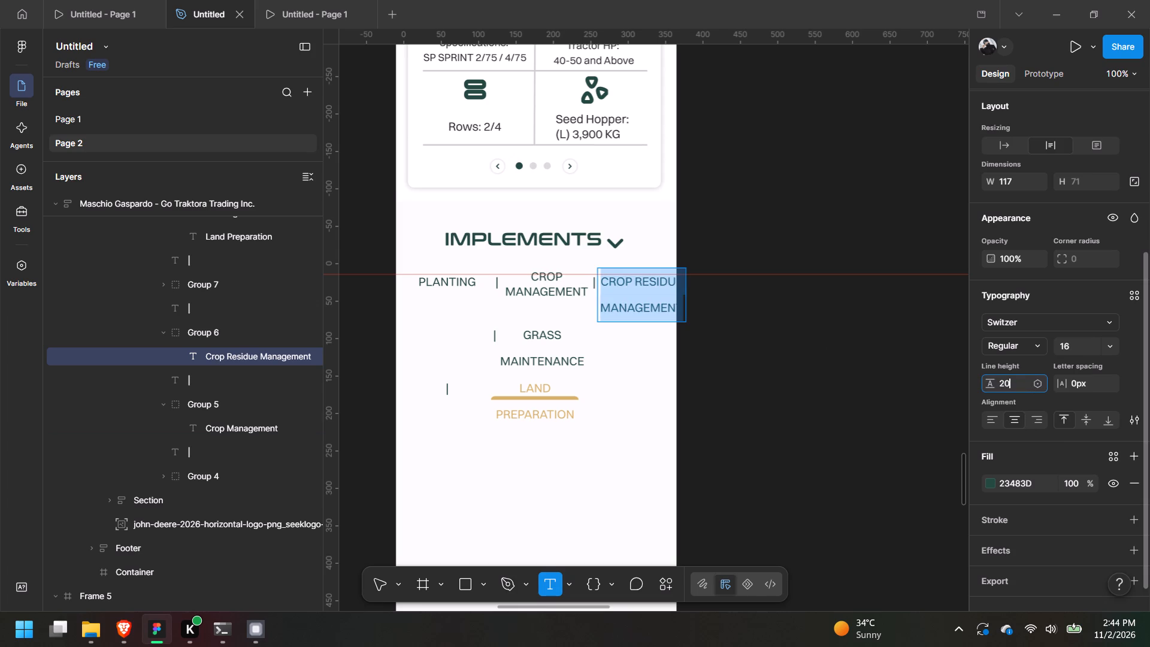
key(Return)
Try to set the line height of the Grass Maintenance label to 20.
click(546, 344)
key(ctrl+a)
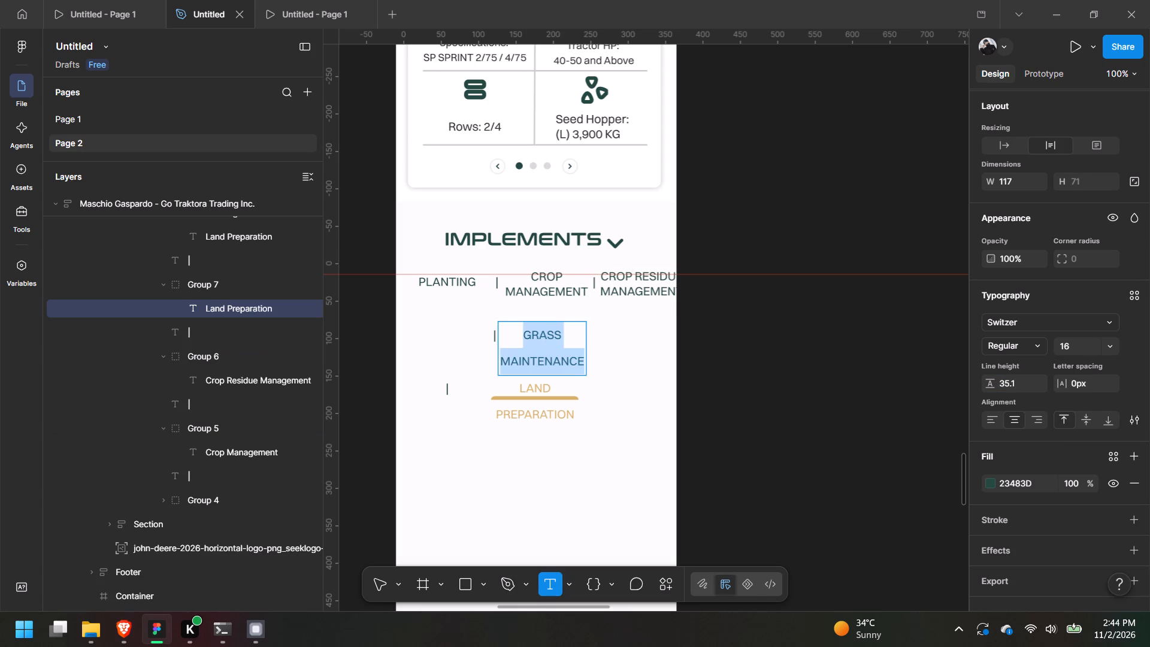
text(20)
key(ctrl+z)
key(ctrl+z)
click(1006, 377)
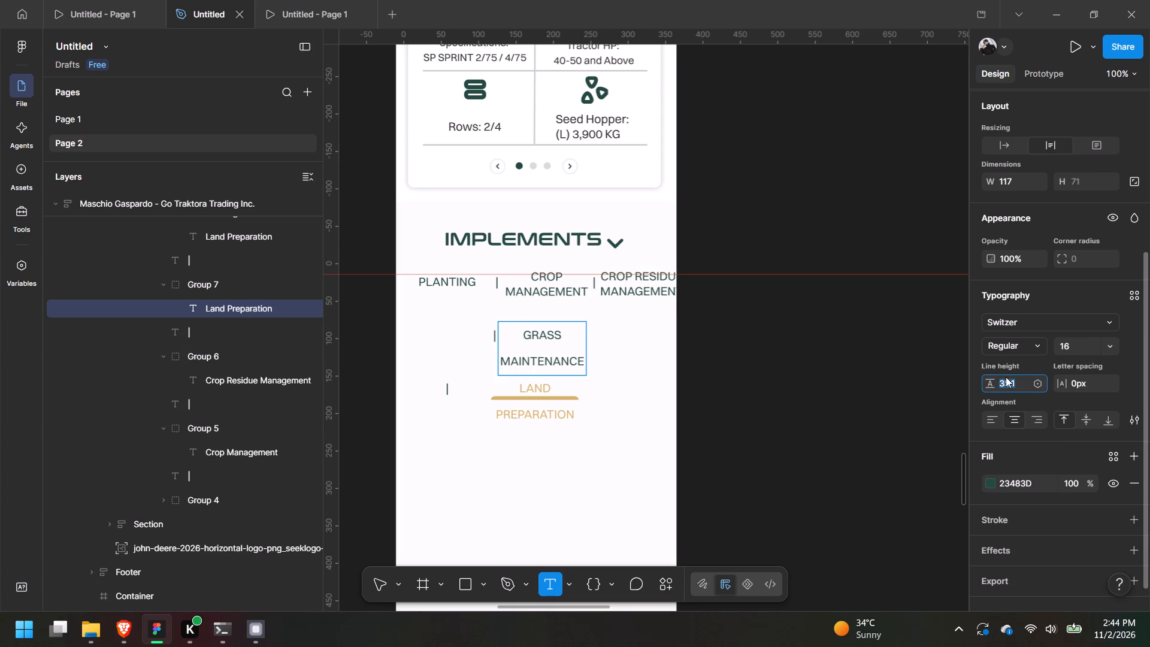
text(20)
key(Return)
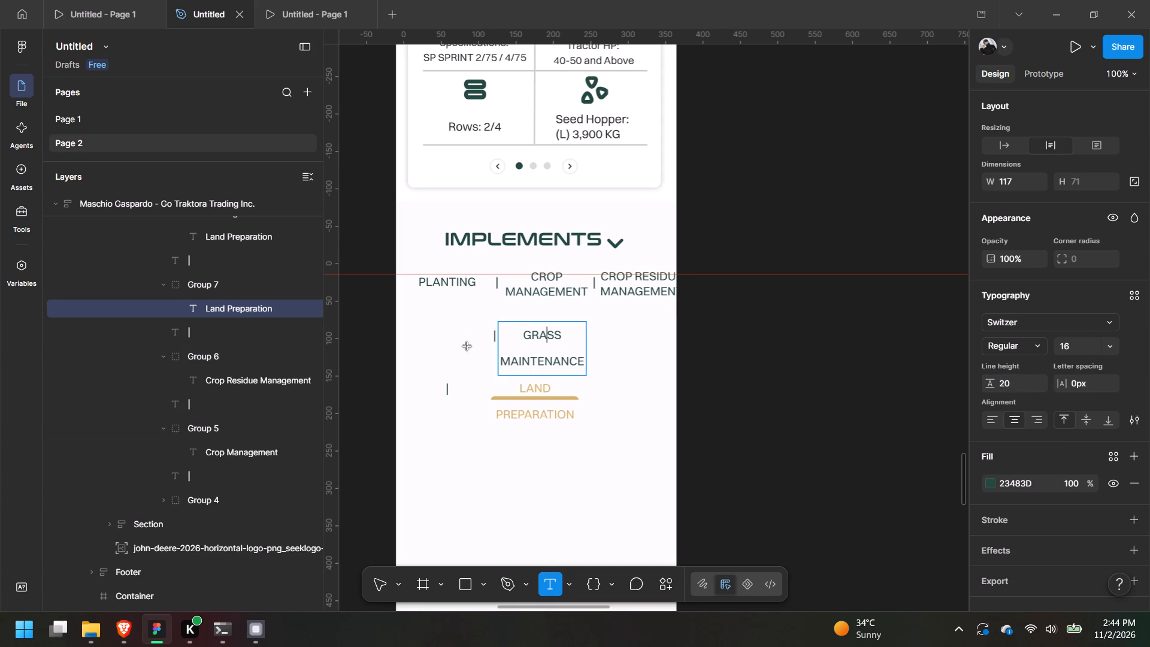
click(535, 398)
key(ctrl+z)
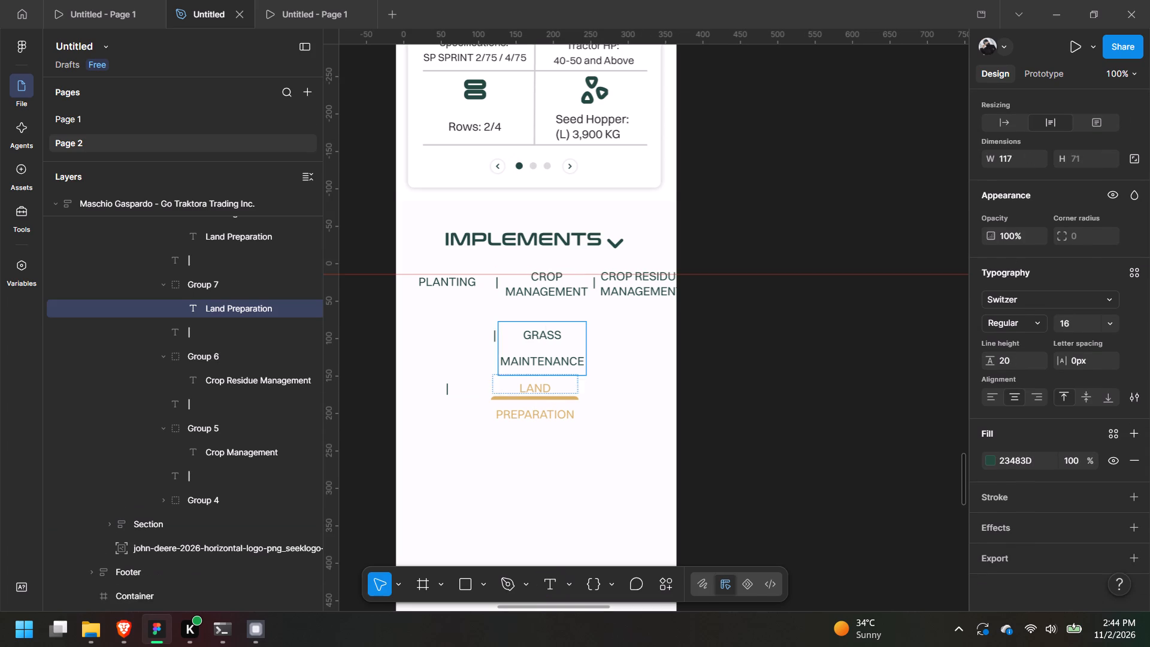
Set the line height of all the Grass Maintenance label's text to 20.
click(560, 352)
key(ctrl+a)
click(1021, 362)
text(20)
key(Return)
key(t)
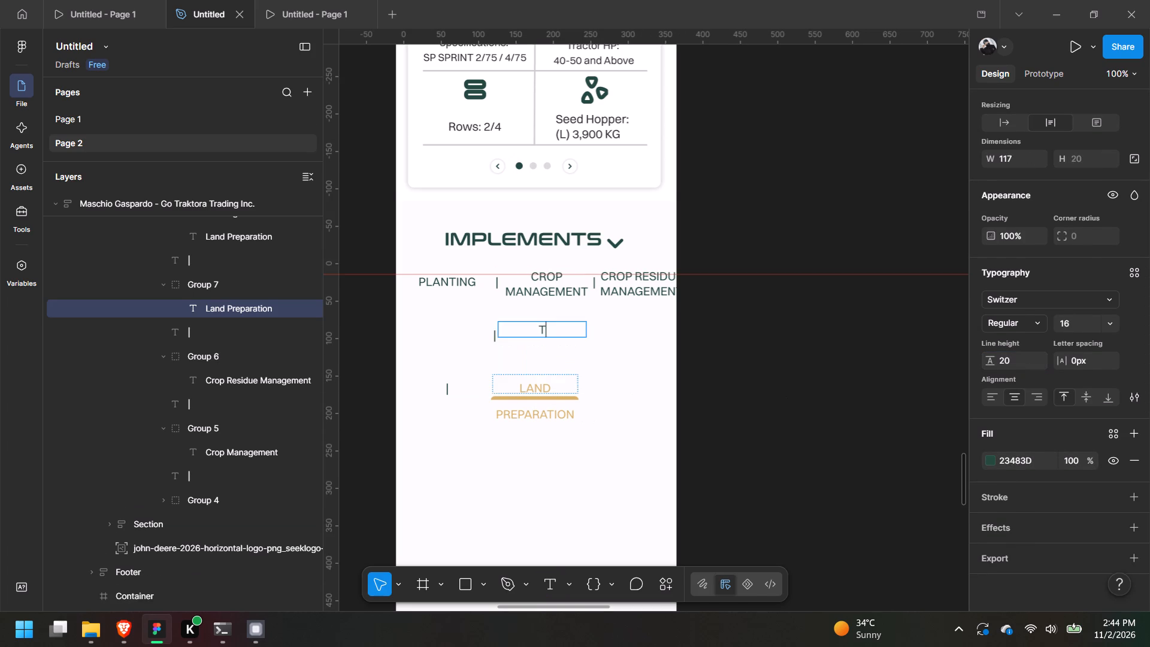
key(ctrl+z)
Set the line height of the gold Land Preparation label's text to 20.
click(540, 388)
click(548, 406)
click(562, 412)
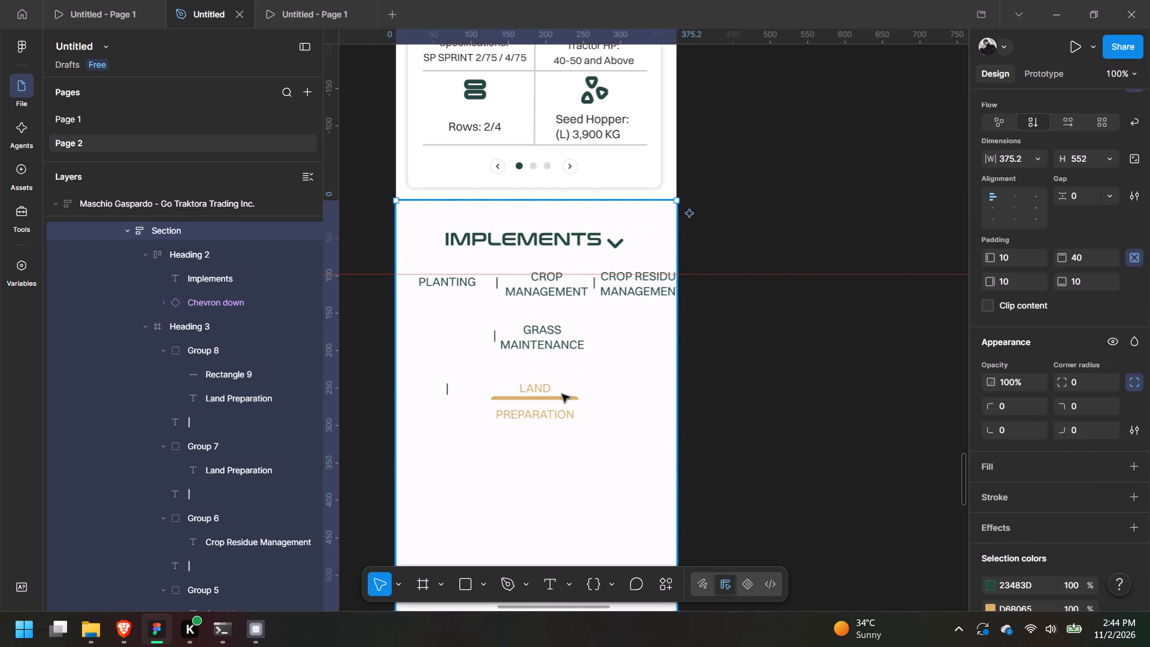
key(t)
click(541, 388)
key(ctrl+a)
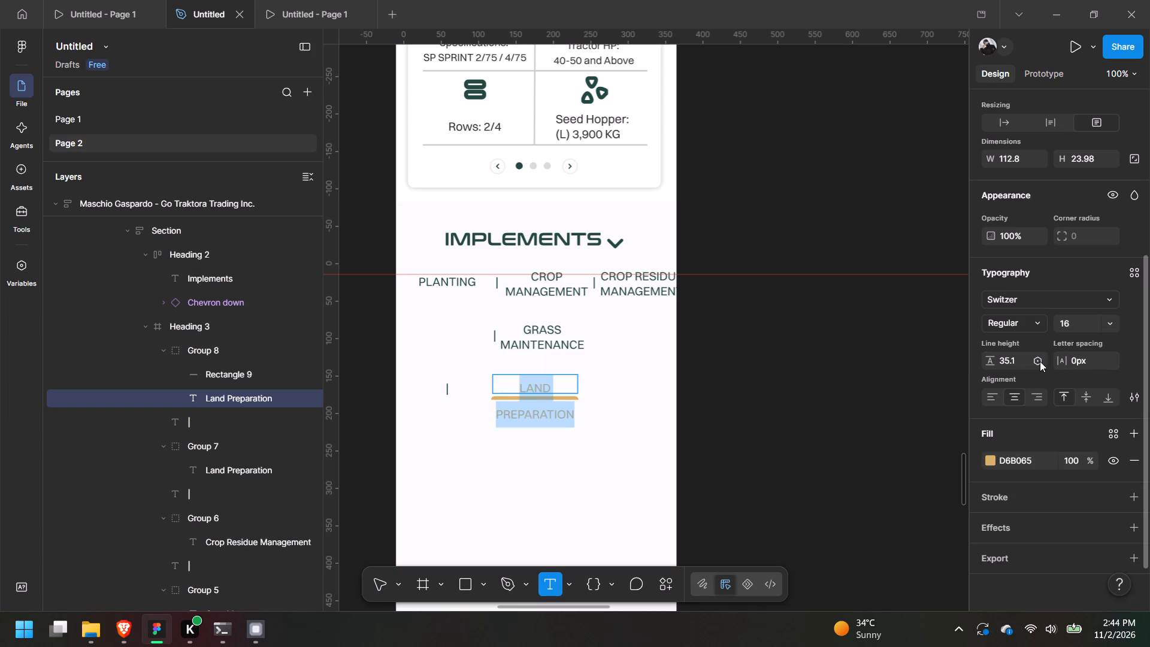
click(1020, 362)
text(20)
key(Return)
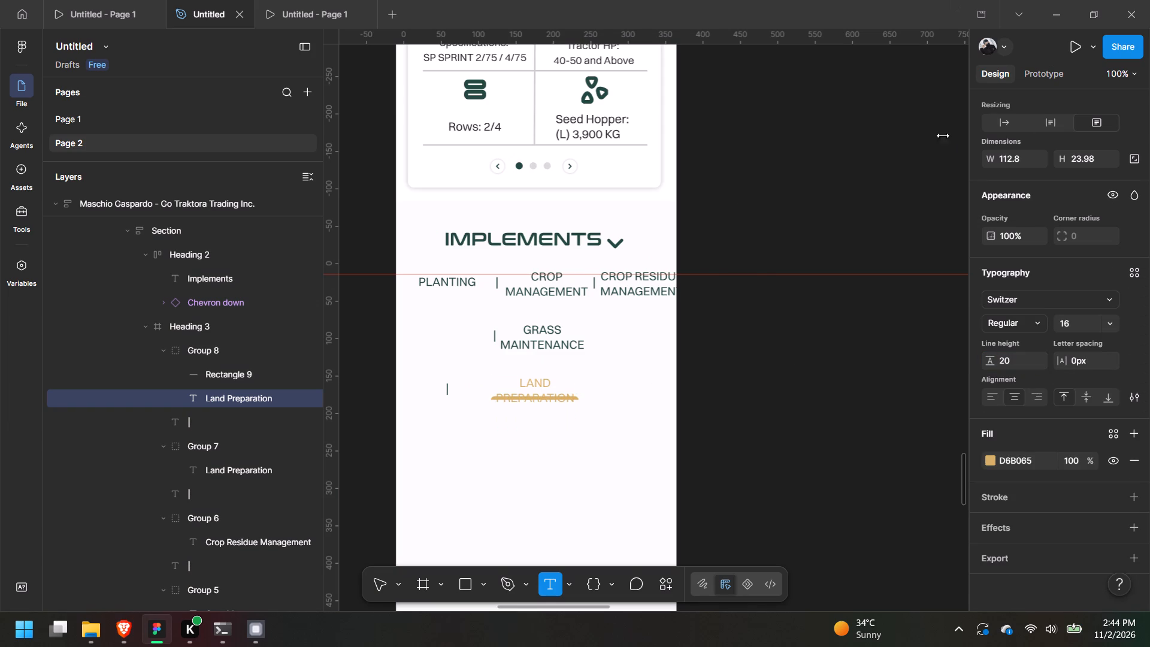
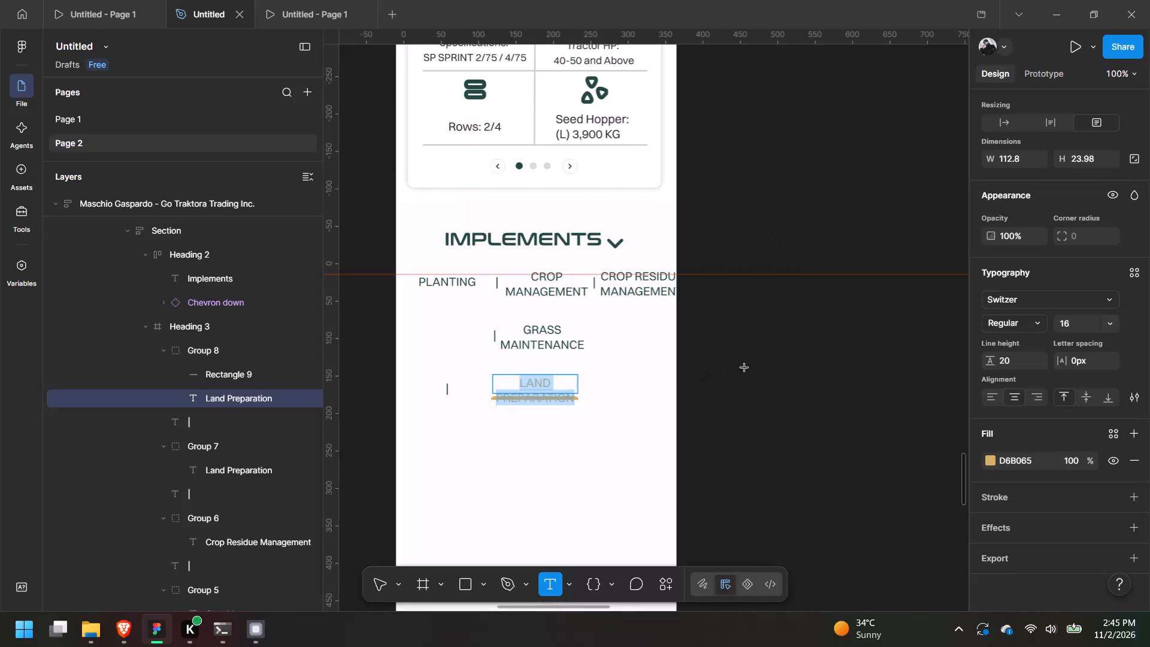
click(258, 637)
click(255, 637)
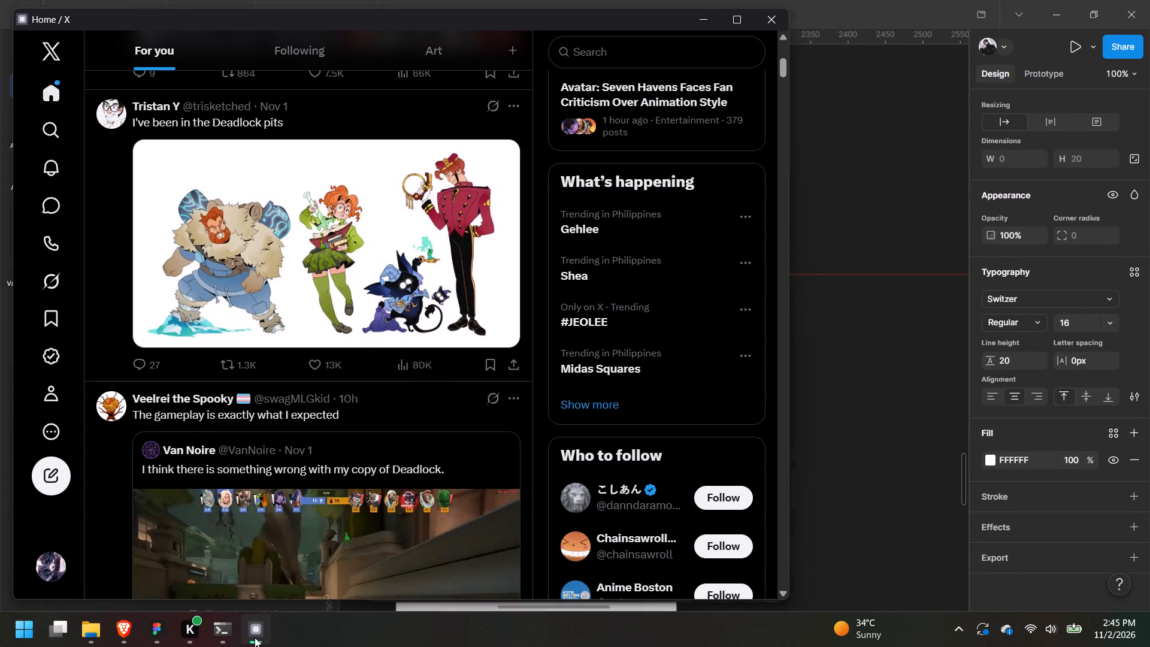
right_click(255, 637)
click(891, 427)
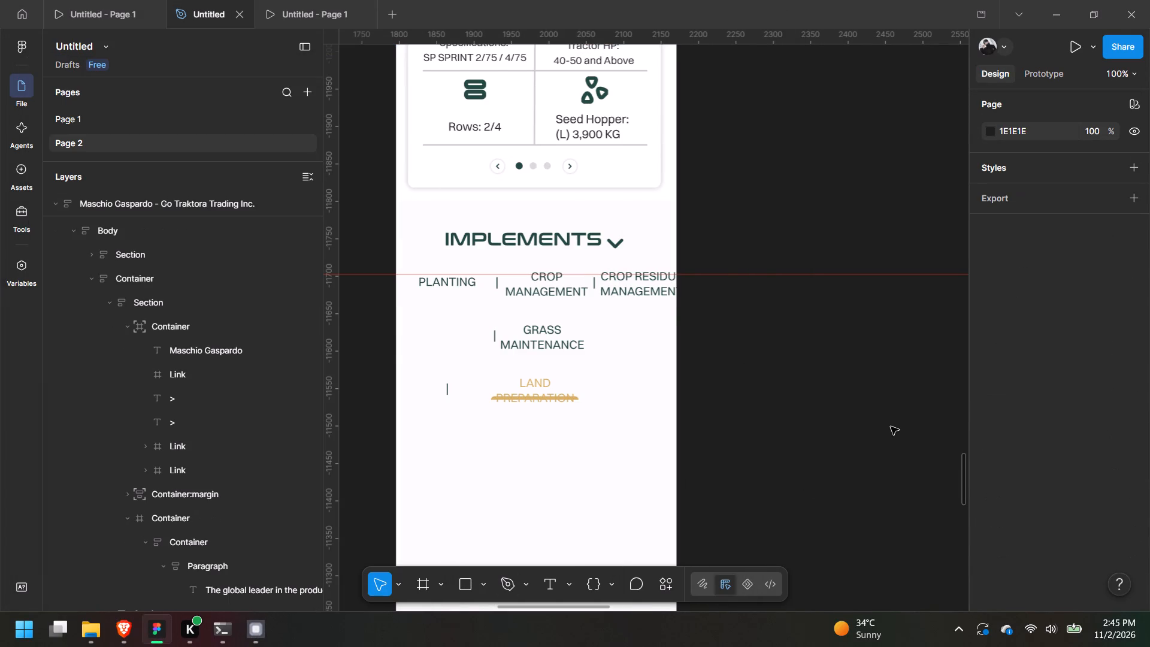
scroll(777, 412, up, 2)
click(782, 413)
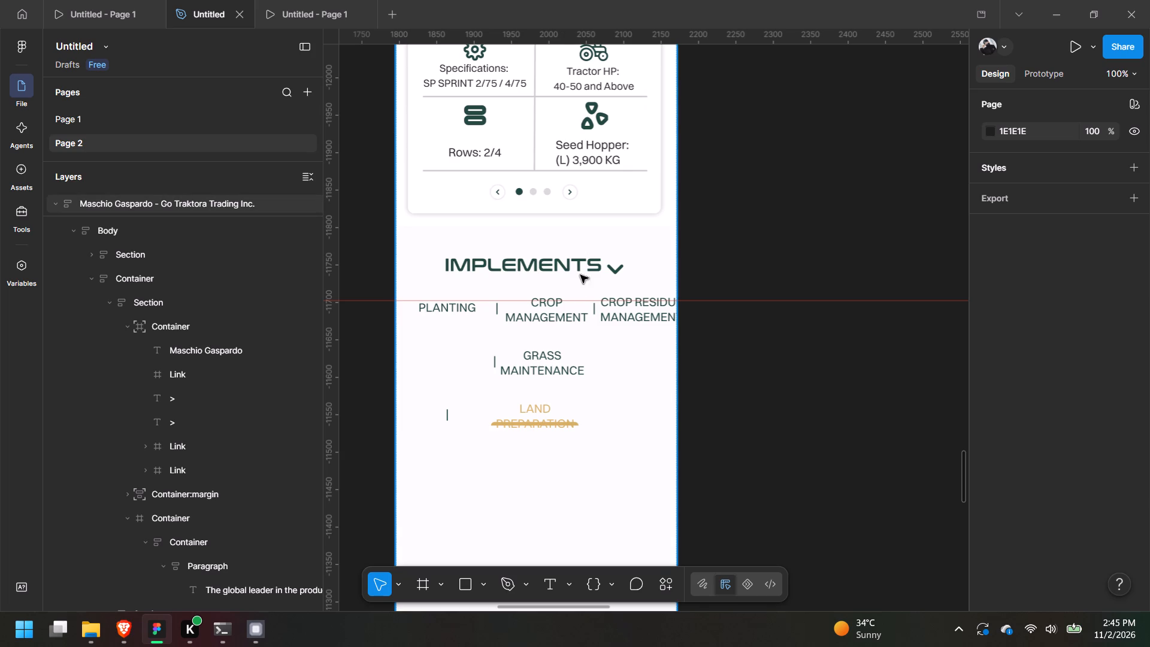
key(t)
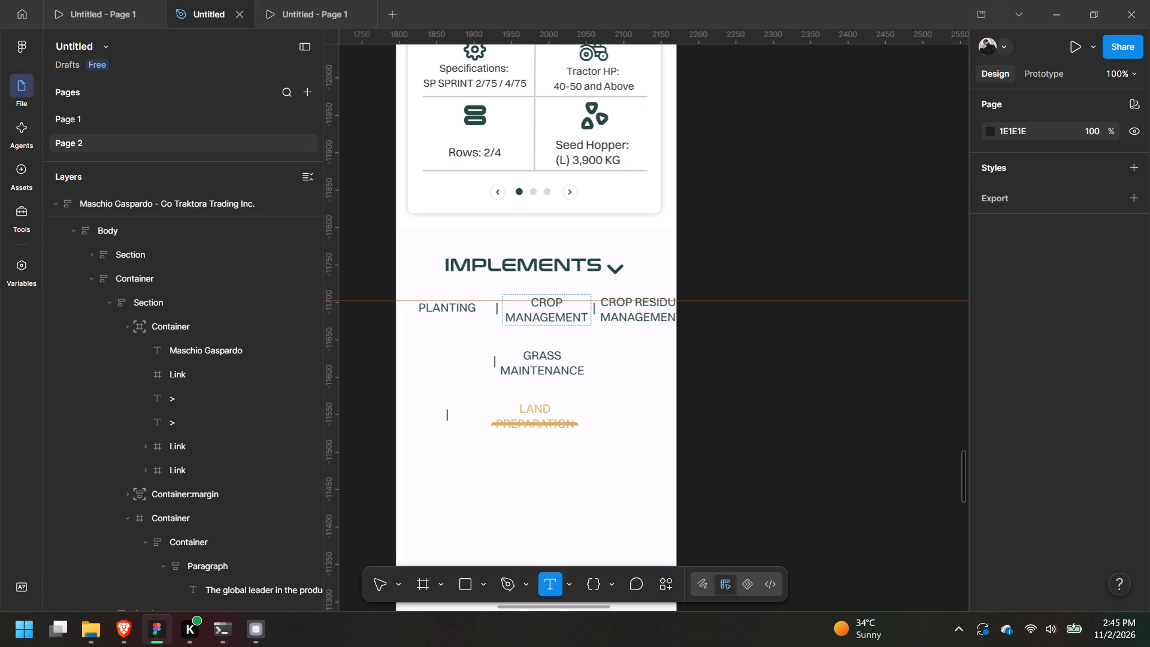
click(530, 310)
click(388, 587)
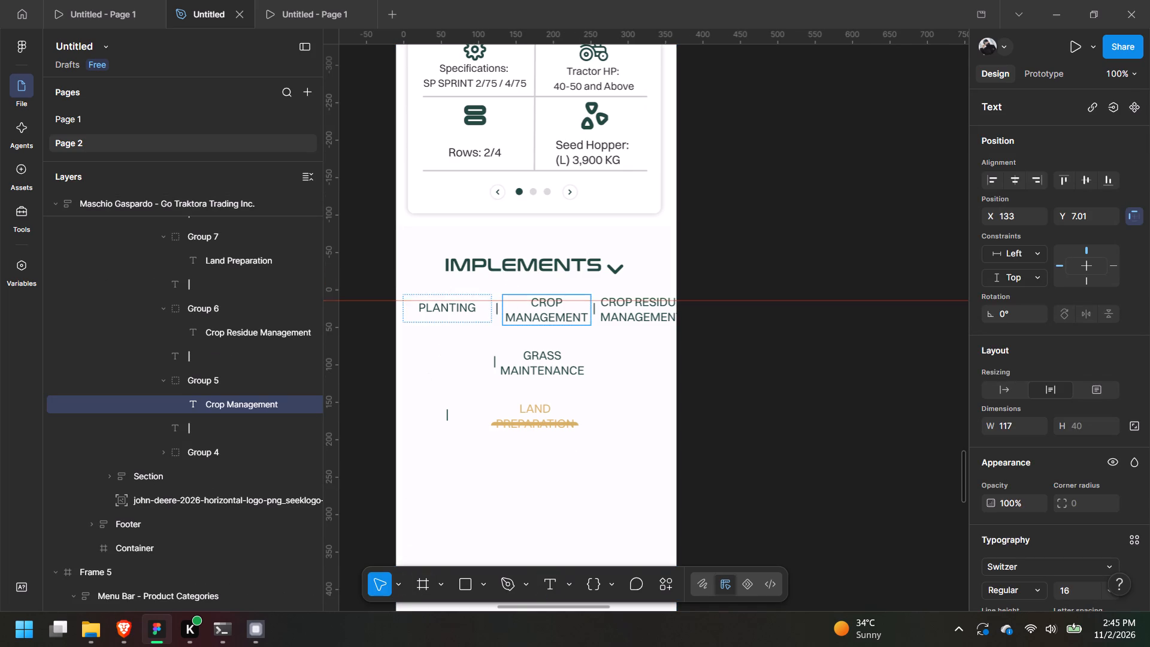
Resize the Heading 3 frame holding the category labels to 355 × 125.
click(448, 309)
scroll(302, 385, up, 2)
scroll(236, 329, up, 3)
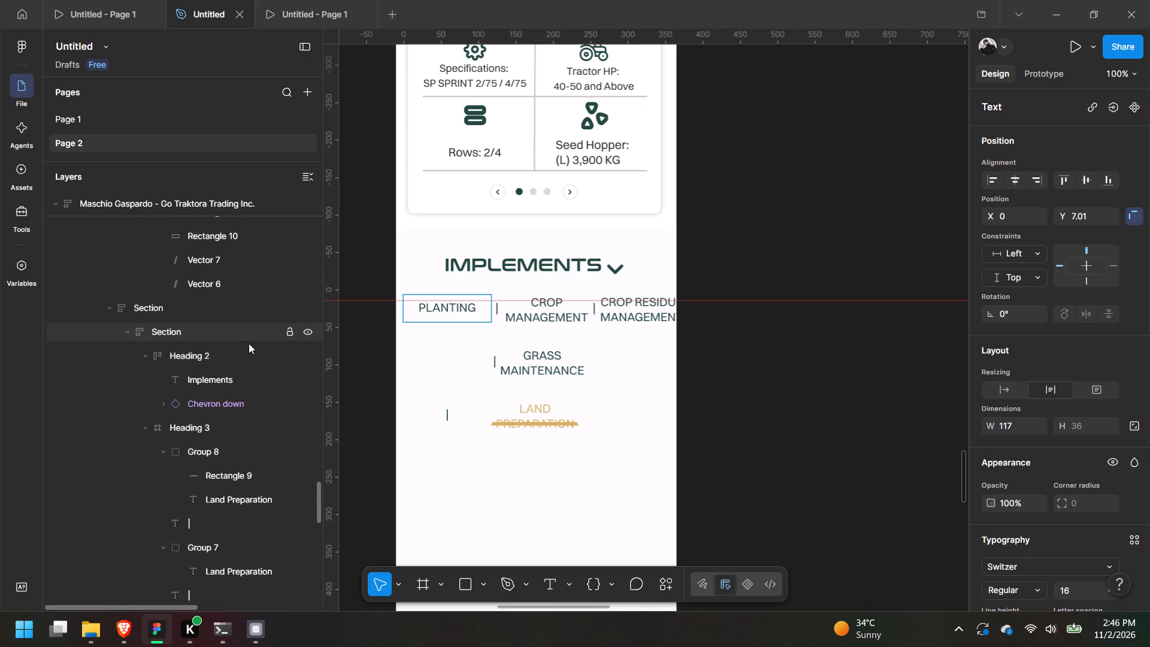
click(238, 391)
click(225, 425)
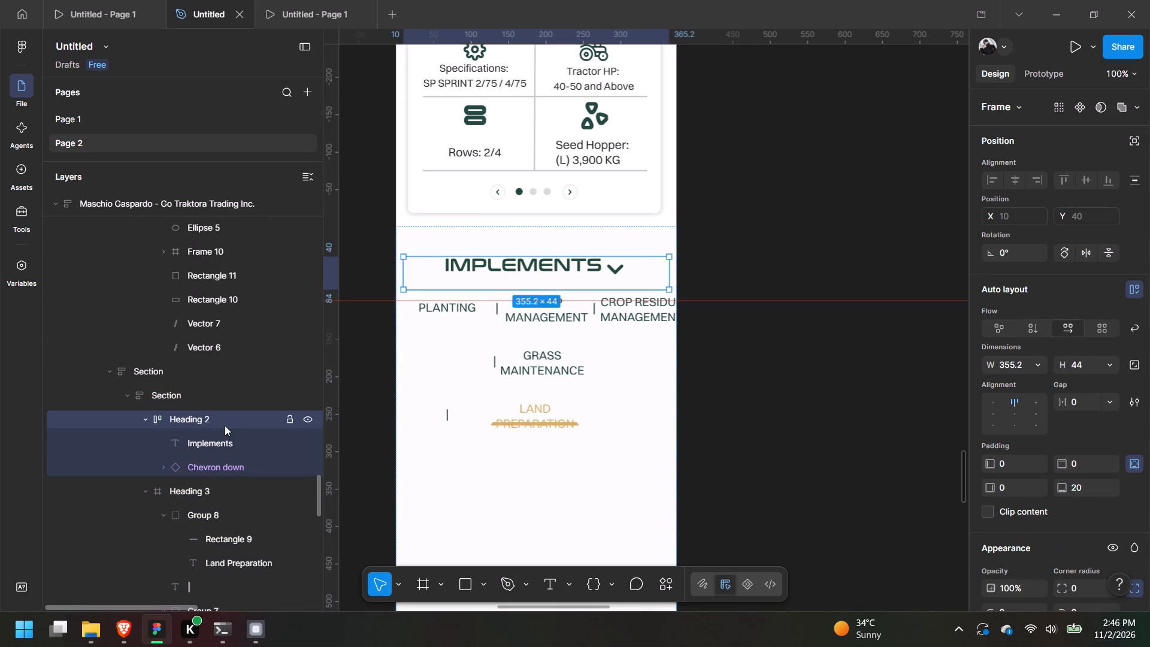
click(204, 485)
drag(668, 335, 683, 337)
drag(495, 367, 499, 385)
double_click(480, 361)
double_click(434, 360)
click(637, 307)
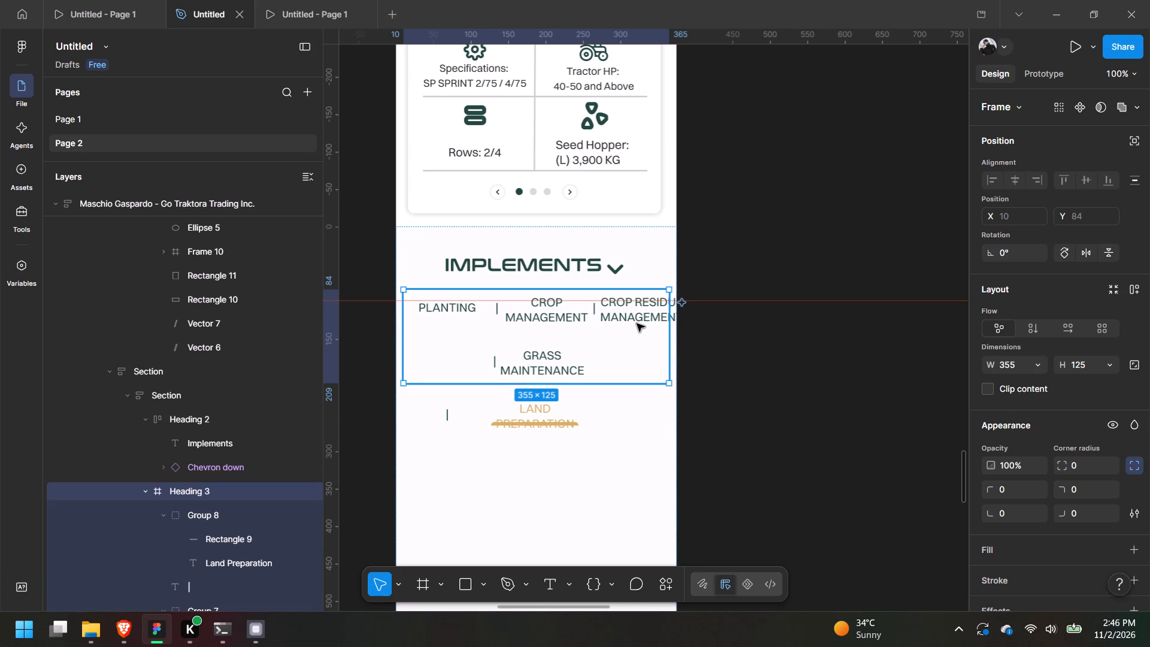
Narrow the PLANTING group to a width of 87 and move it flush with the Heading 3 frame's left edge, at X 0.
double_click(637, 323)
click(539, 364)
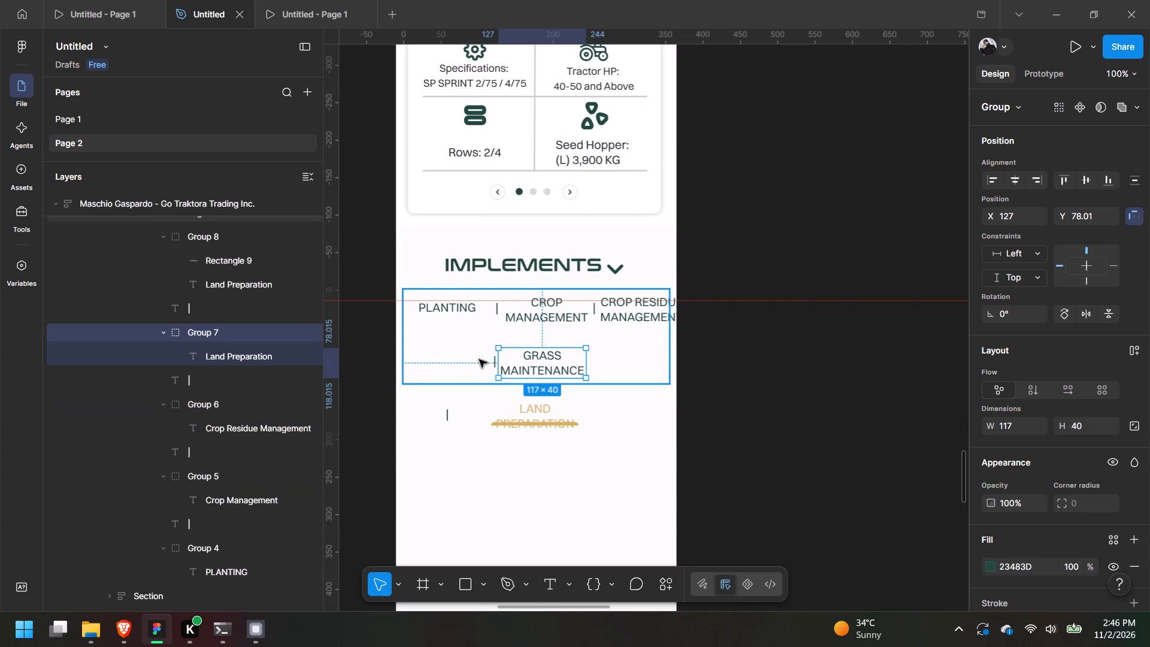
click(480, 365)
double_click(523, 363)
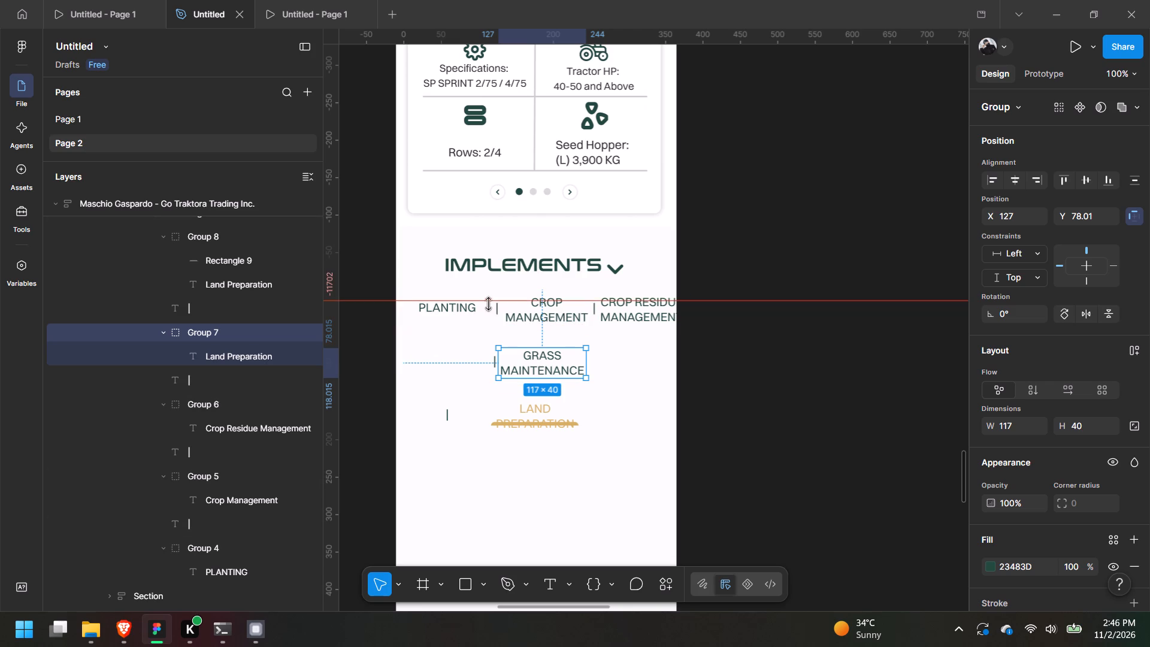
triple_click(412, 310)
click(425, 310)
click(428, 310)
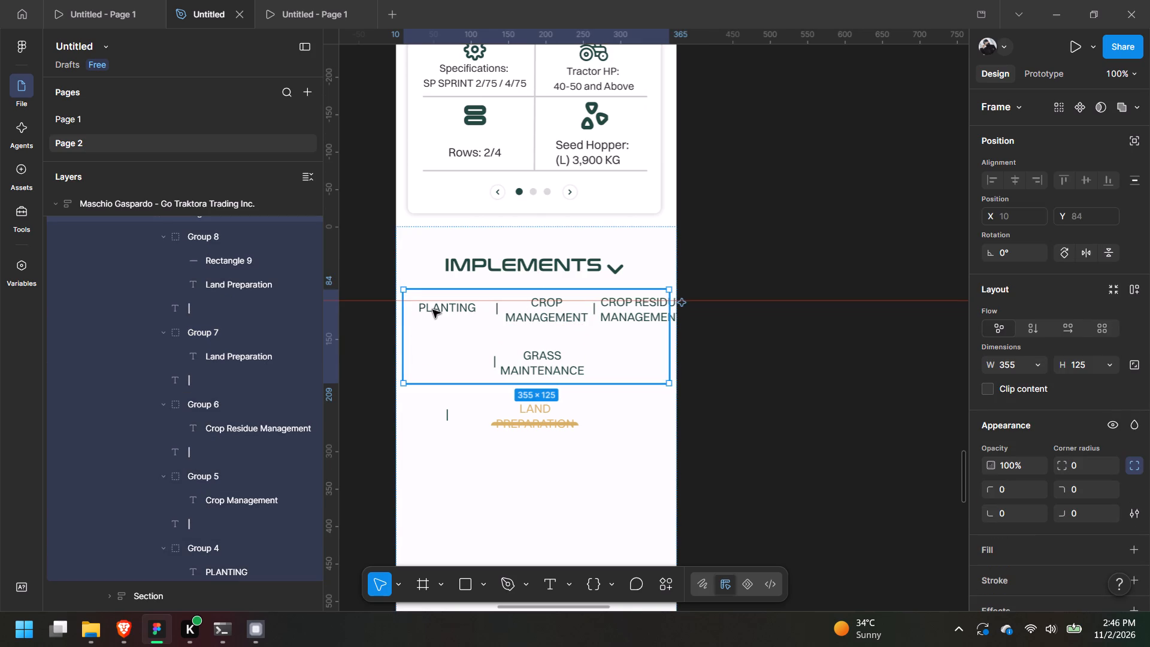
double_click(496, 321)
click(487, 313)
click(473, 310)
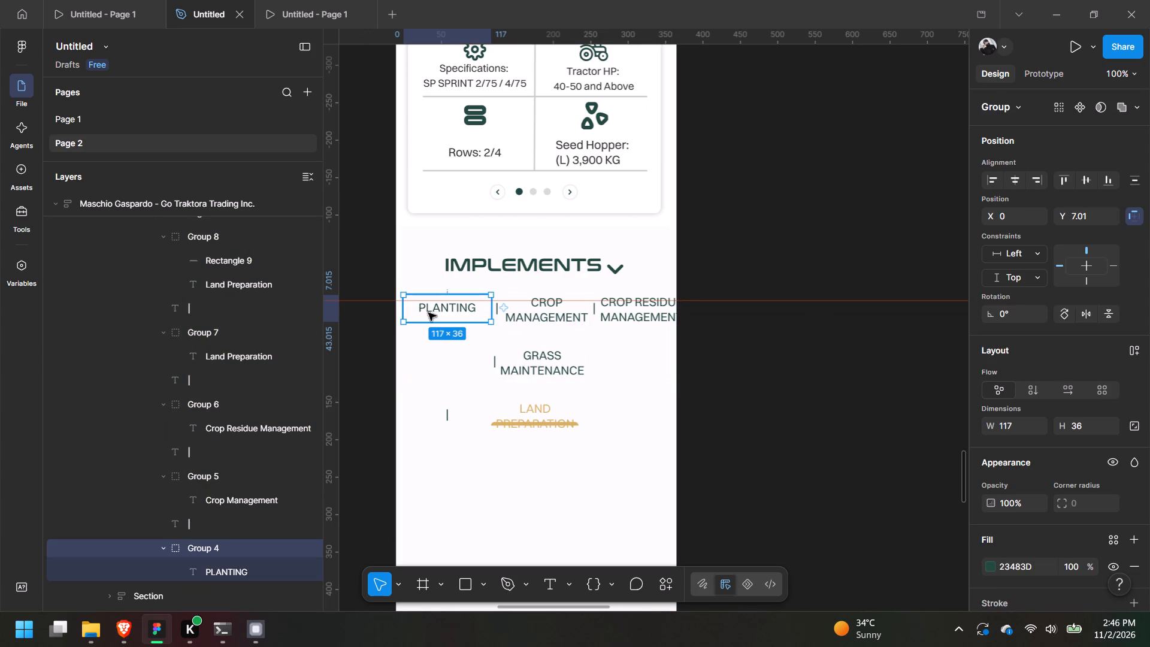
drag(400, 308, 426, 307)
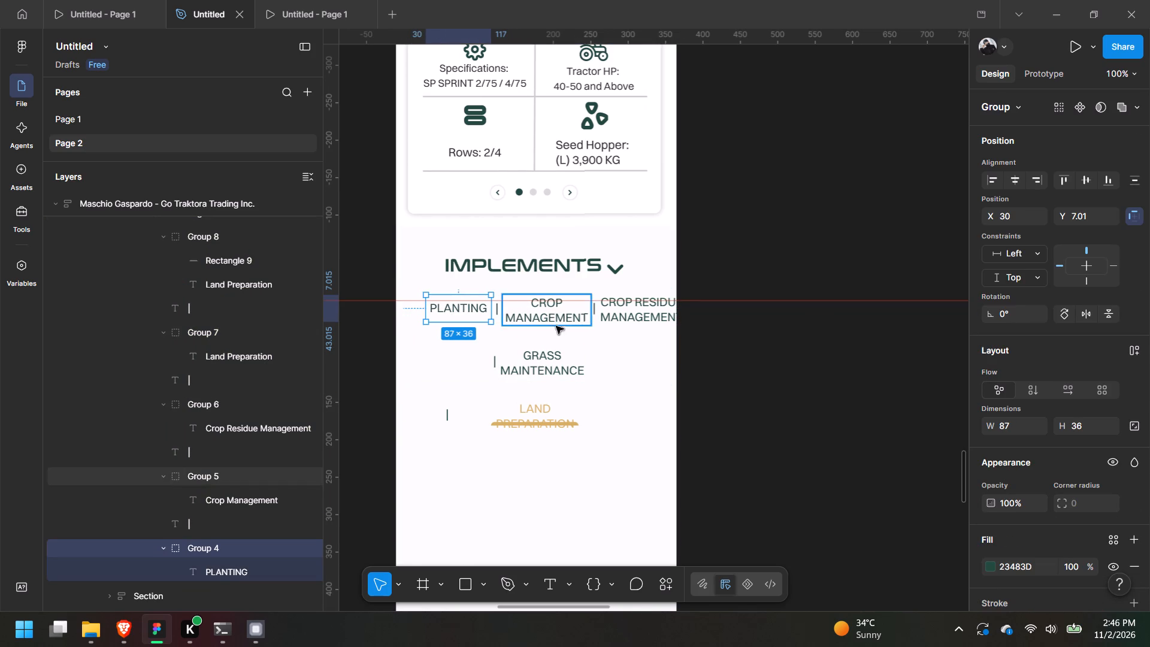
drag(475, 316, 457, 315)
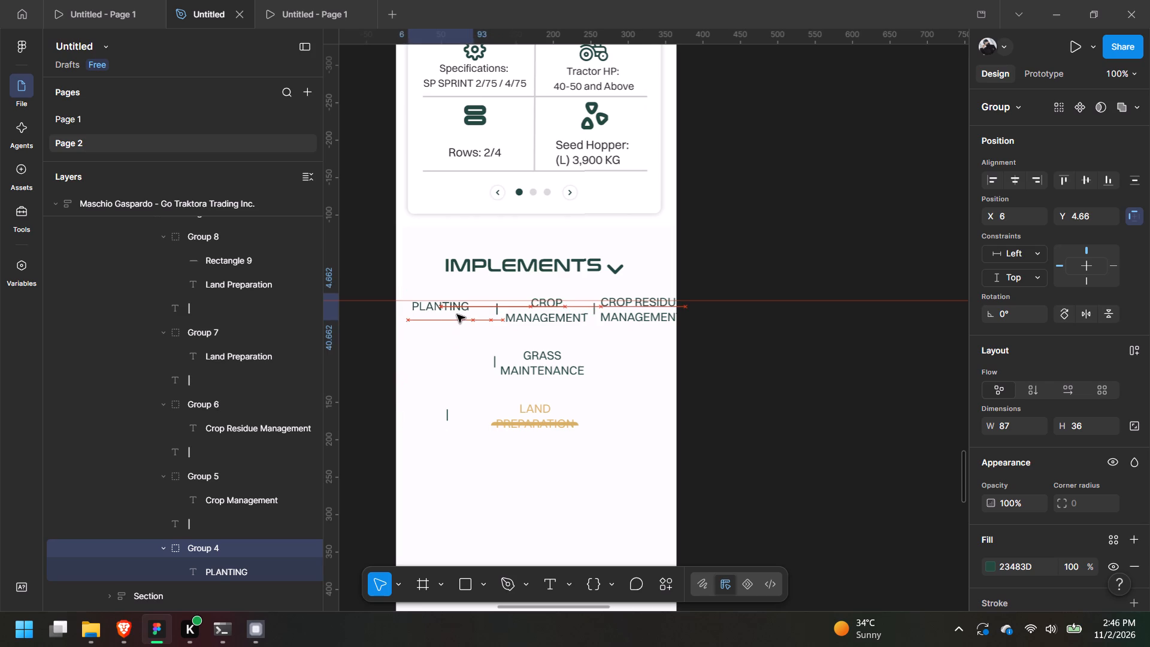
drag(457, 315, 450, 315)
Move the first-row separator that follows PLANTING leftward so it sits close beside the PLANTING label.
double_click(497, 311)
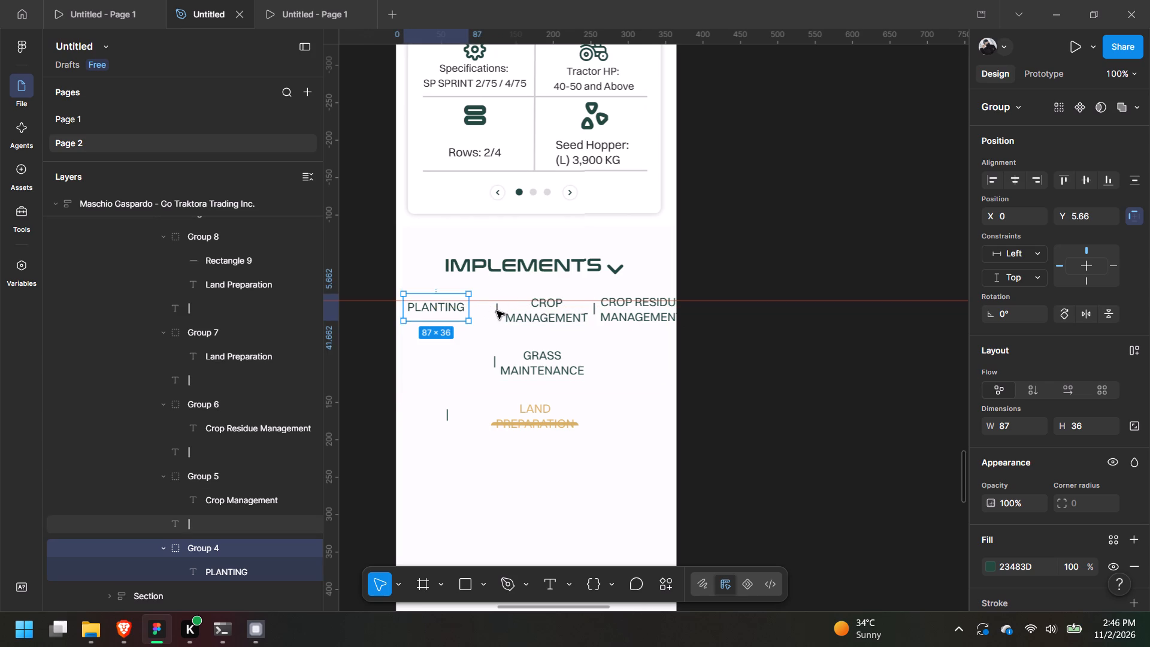
click(512, 305)
double_click(498, 311)
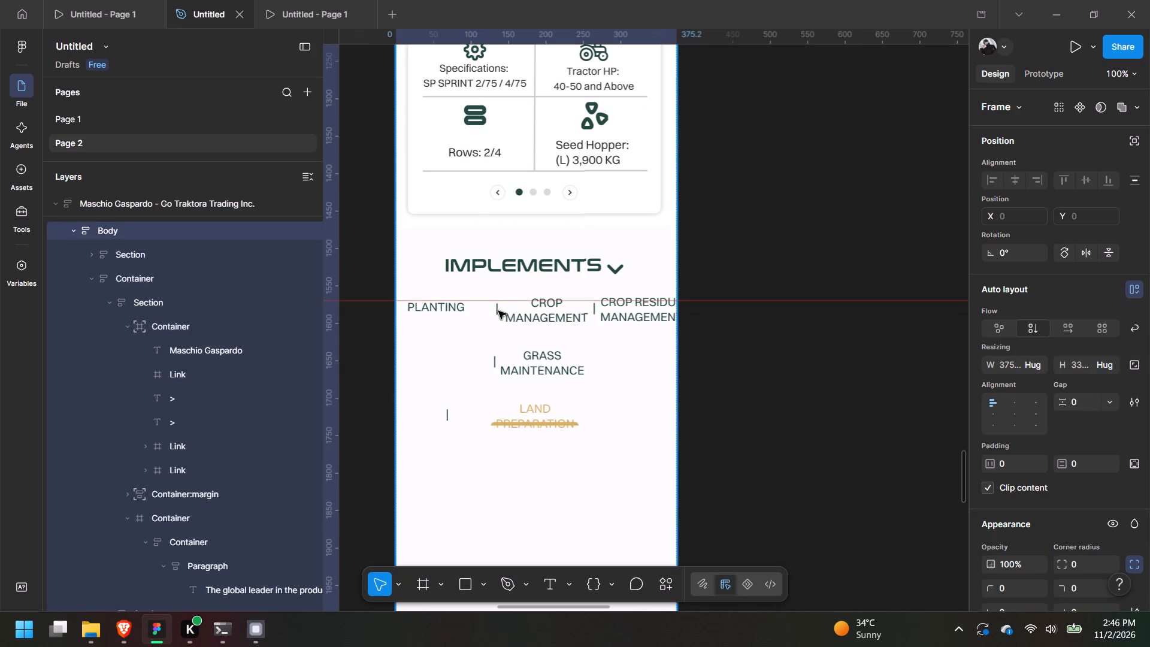
double_click(498, 311)
double_click(498, 311)
double_click(498, 311)
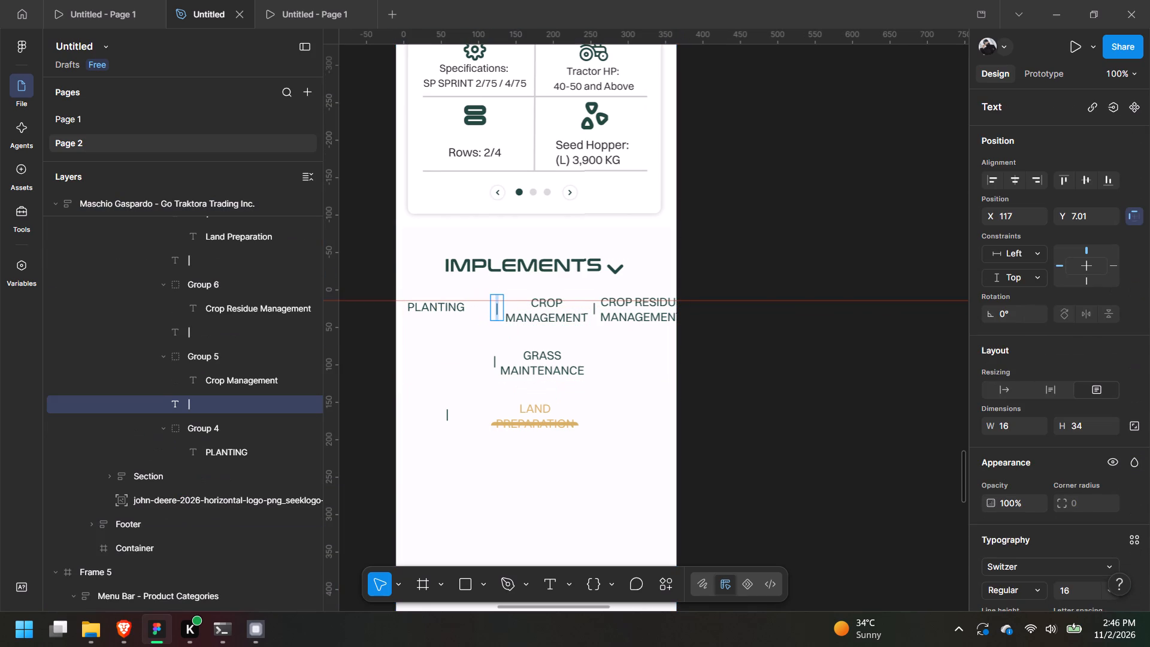
click(504, 307)
click(497, 309)
key(ctrl+equal)
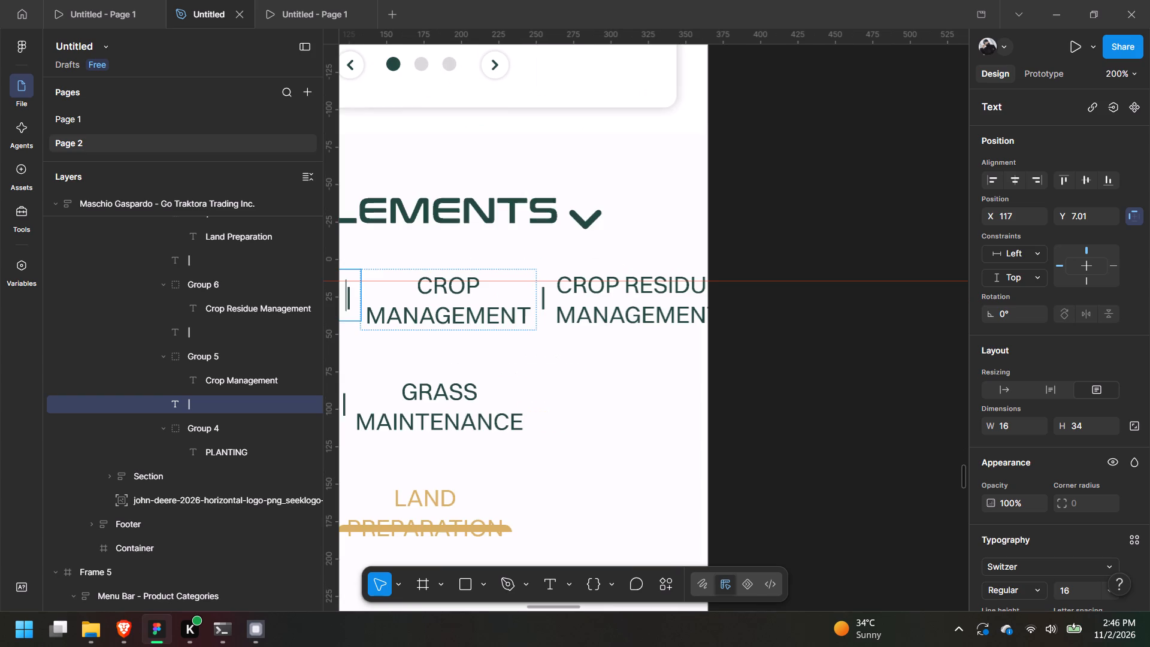
click(223, 399)
middle_drag(491, 294, 740, 329)
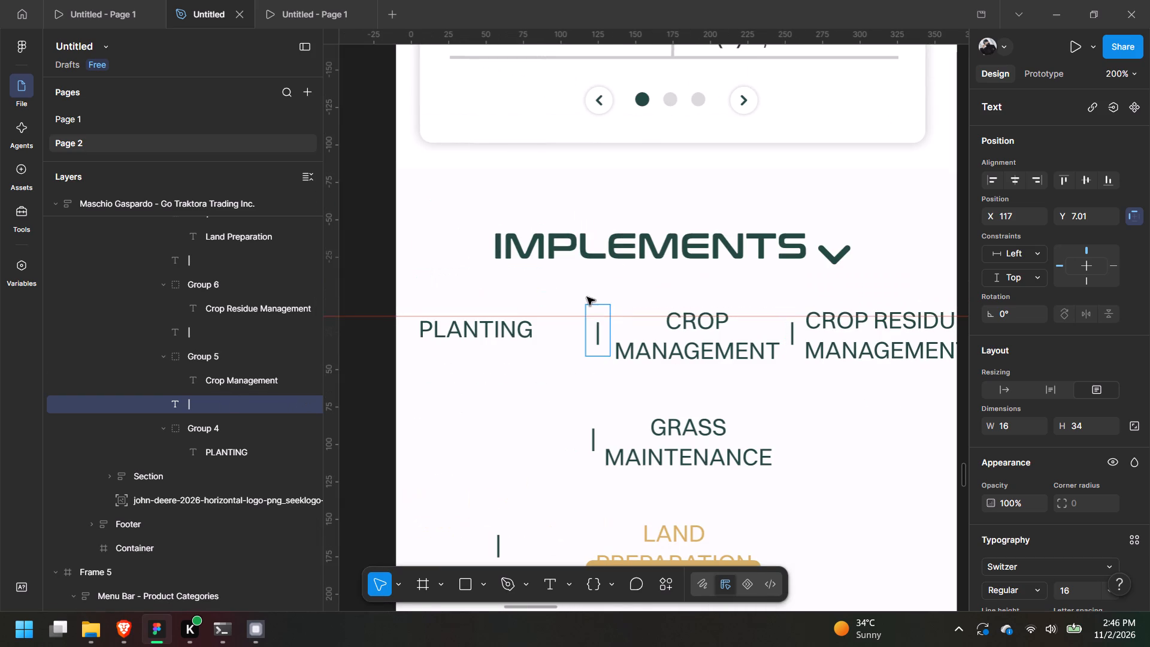
click(587, 297)
drag(594, 323, 547, 317)
key(ctrl+z)
shift+drag(597, 325, 549, 323)
Move the CROP MANAGEMENT group leftward to X 105, close to the first separator.
click(697, 345)
shift+drag(715, 335, 674, 334)
key(ctrl+z)
shift+drag(705, 332, 676, 332)
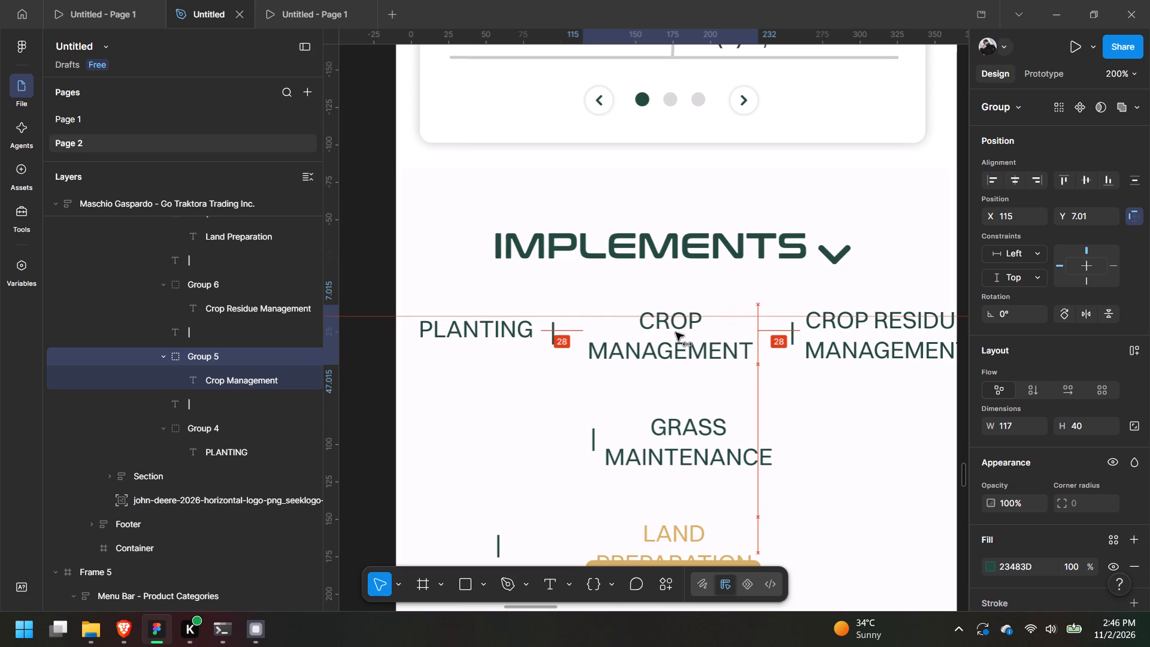
shift+drag(676, 332, 664, 332)
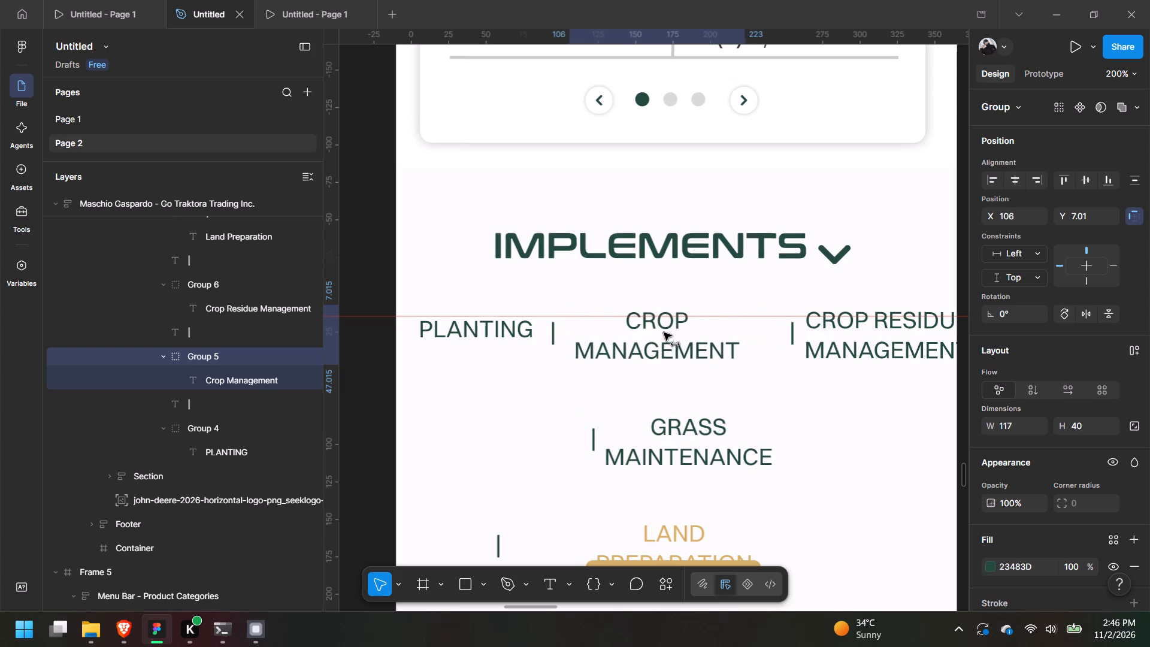
shift+drag(664, 332, 662, 332)
Move the separator between CROP MANAGEMENT and CROP RESIDUE MANAGEMENT leftward to X 220.
click(792, 337)
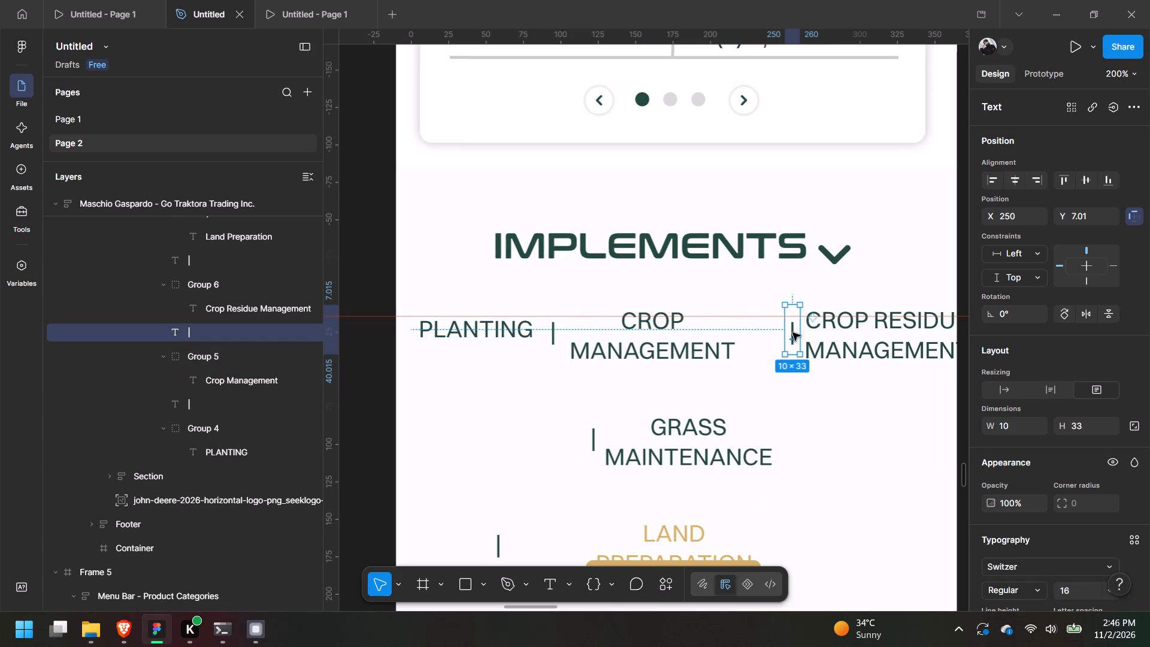
shift+drag(792, 332, 745, 335)
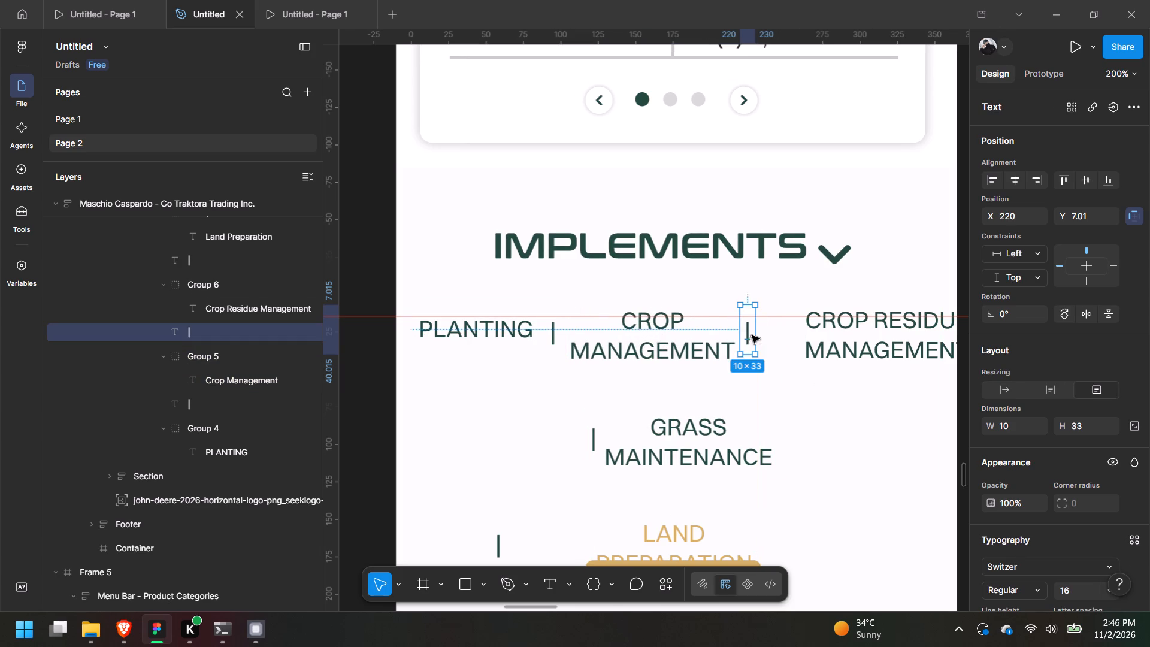
Move the CROP RESIDUE MANAGEMENT group to X 238 so it fits within the mobile page's width.
middle_drag(830, 351, 693, 345)
scroll(828, 351, up, 1)
click(749, 343)
shift+drag(773, 344, 736, 347)
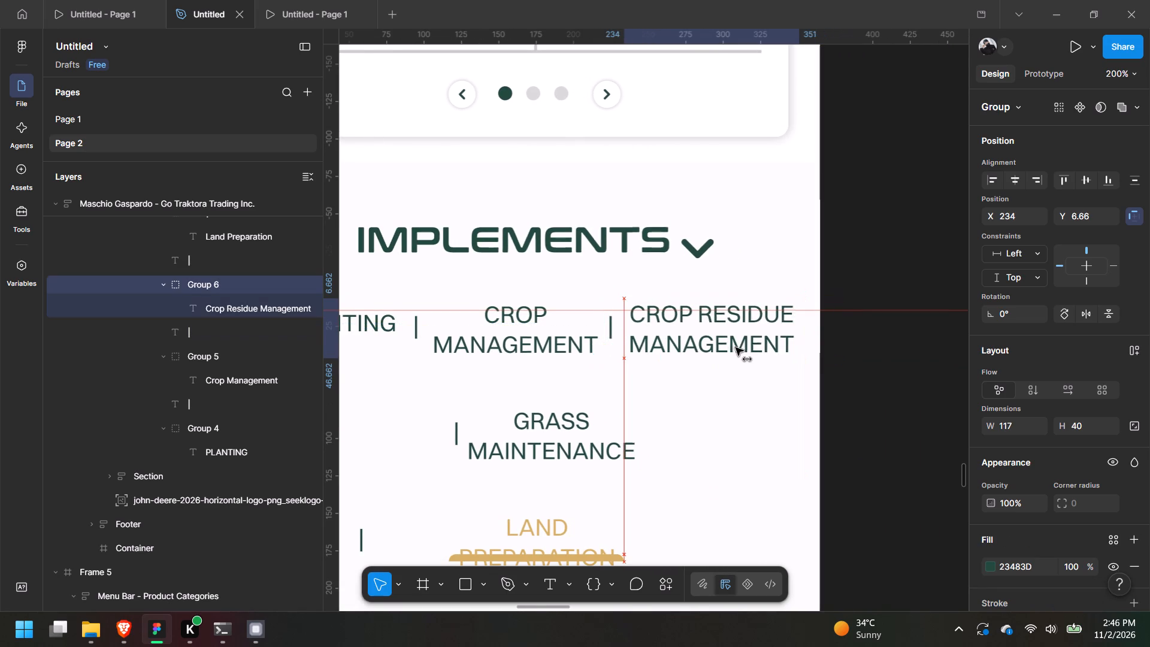
shift+drag(736, 347, 738, 347)
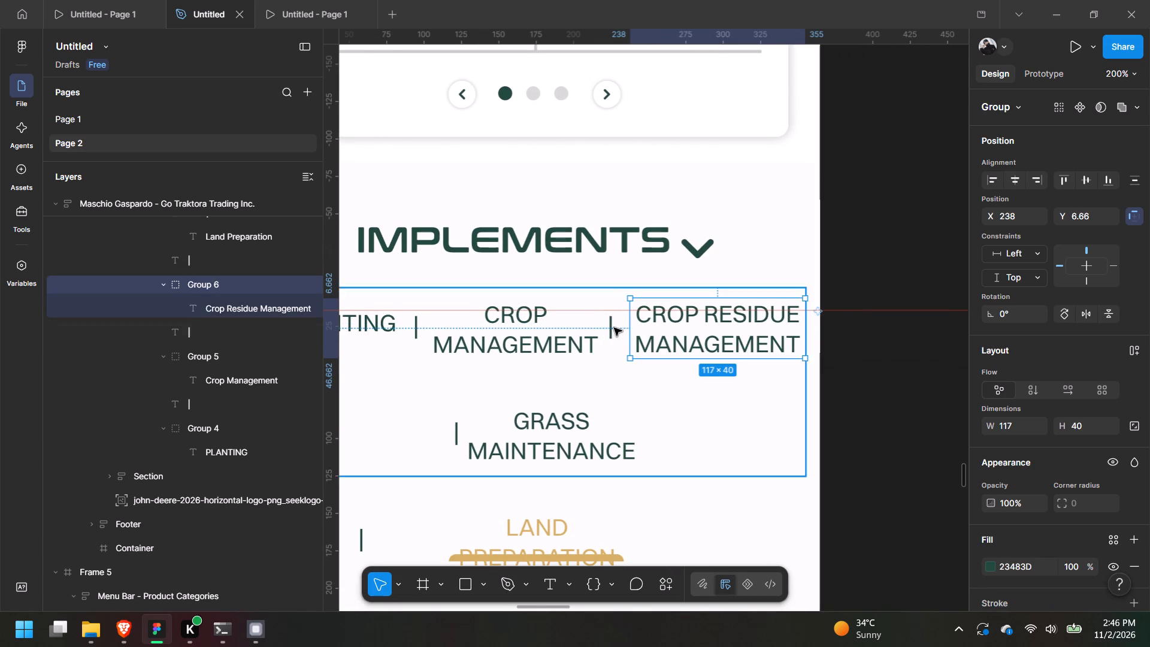
Shift the separator between CROP MANAGEMENT and CROP RESIDUE MANAGEMENT slightly to X 222.
middle_drag(577, 332, 617, 340)
click(654, 338)
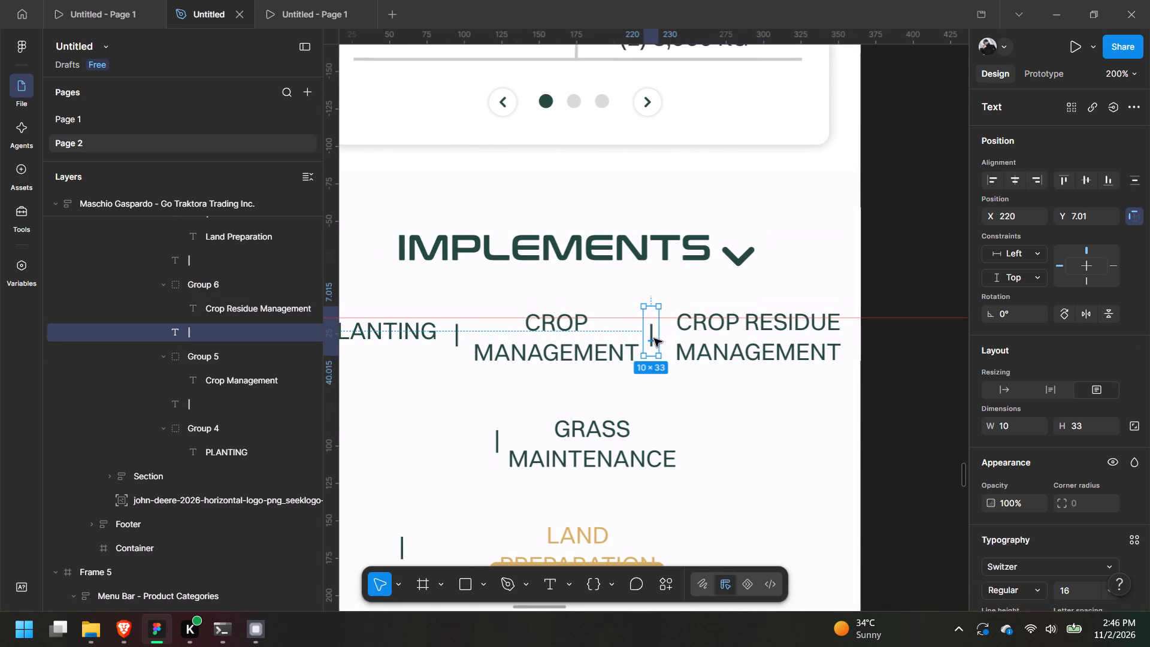
shift+click(650, 335)
middle_drag(588, 335, 650, 350)
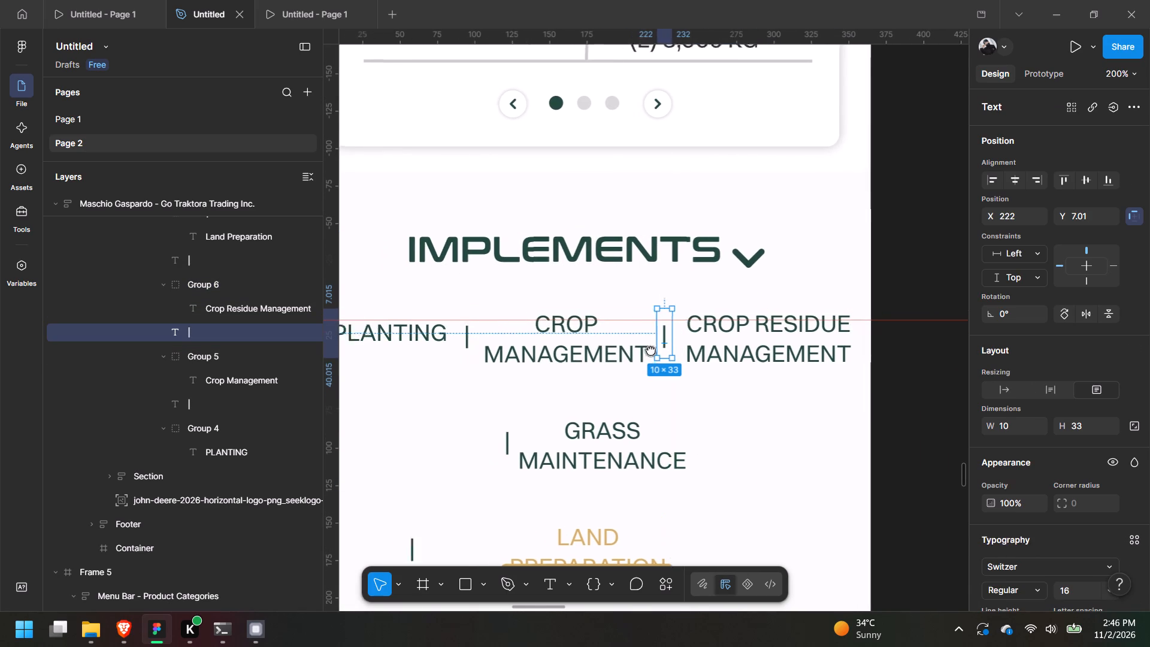
middle_drag(650, 350, 665, 355)
Nudge the first separator and the PLANTING label slightly rightward to even out the first row's spacing.
click(597, 356)
shift+click(604, 355)
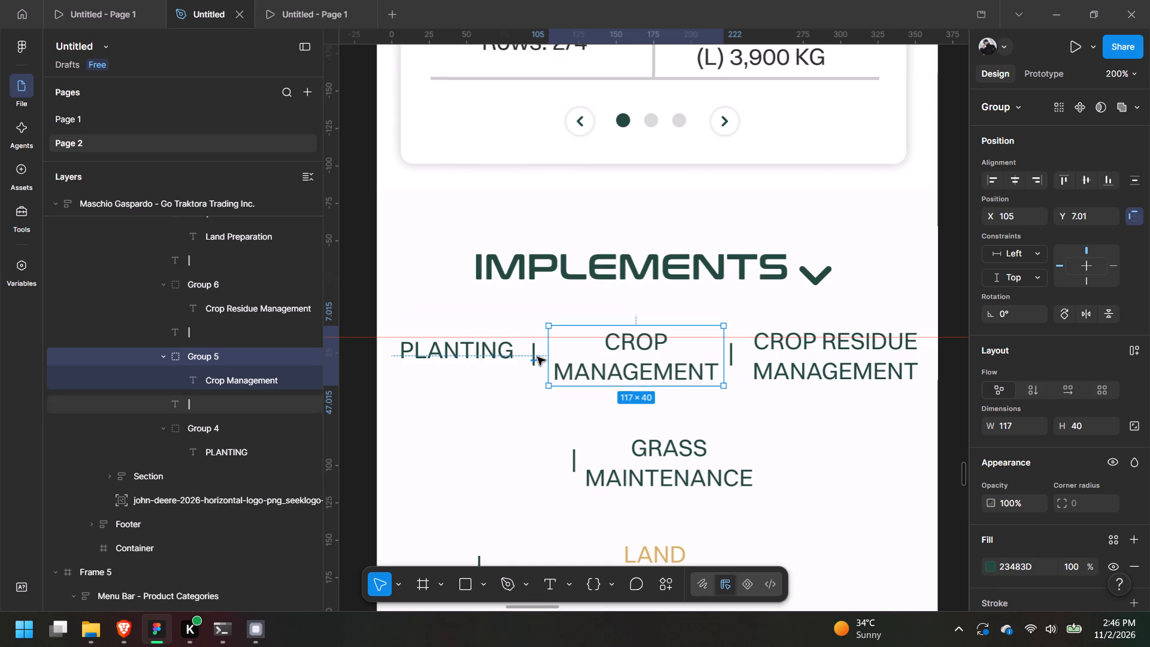
click(537, 357)
shift+drag(534, 357, 540, 355)
click(497, 355)
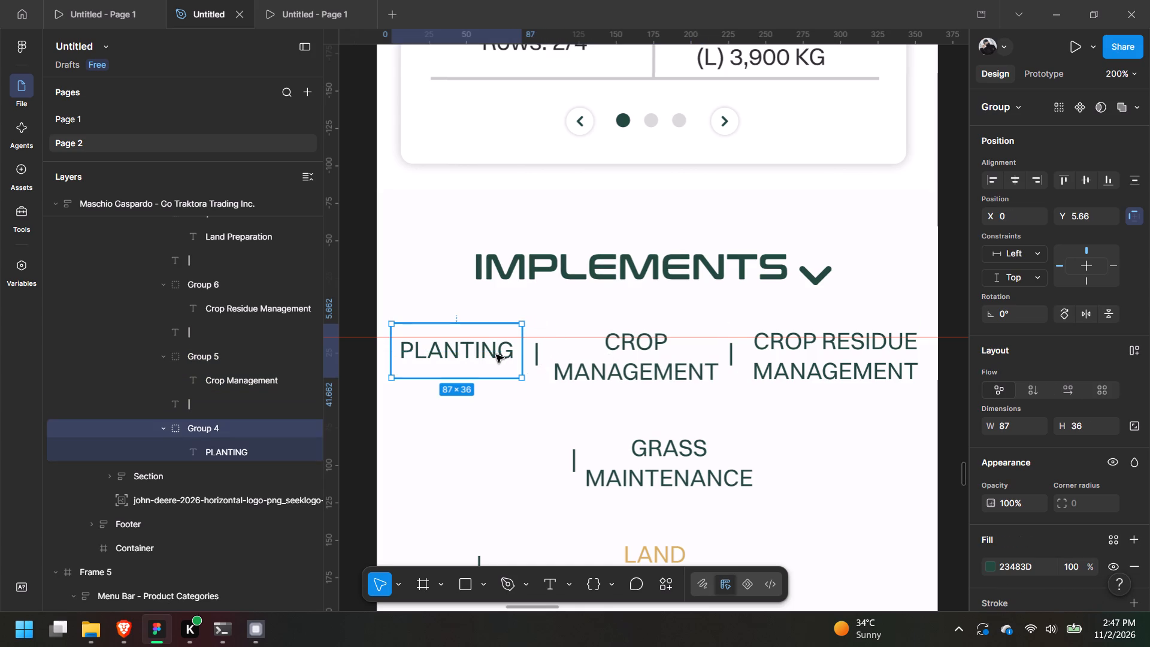
shift+drag(494, 355, 499, 353)
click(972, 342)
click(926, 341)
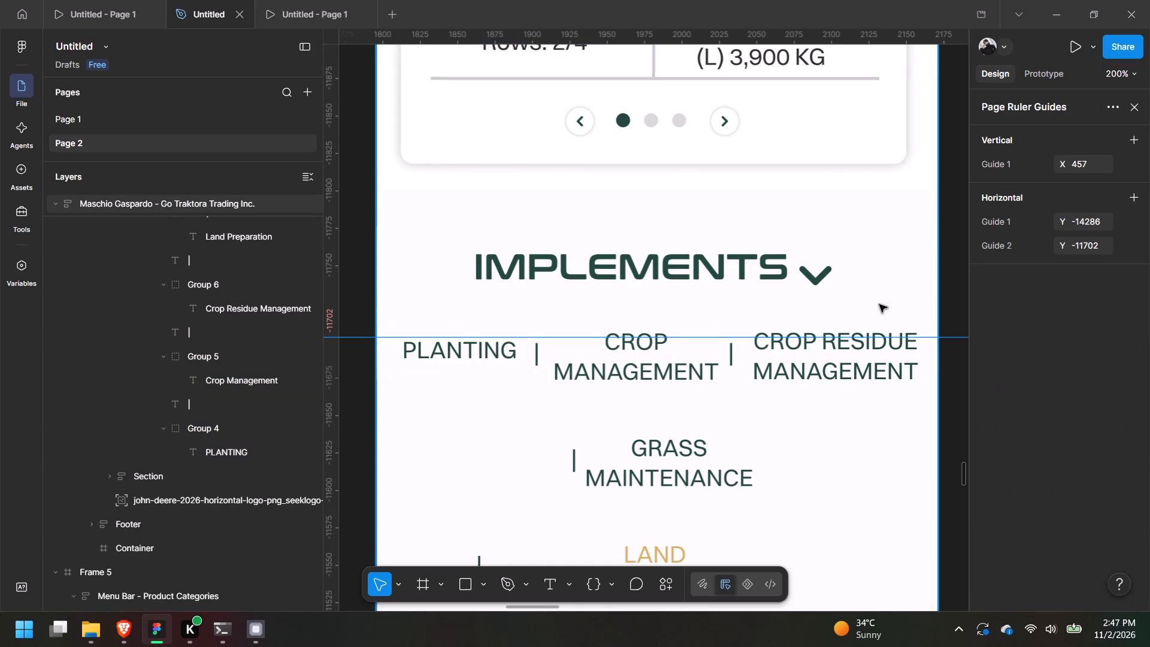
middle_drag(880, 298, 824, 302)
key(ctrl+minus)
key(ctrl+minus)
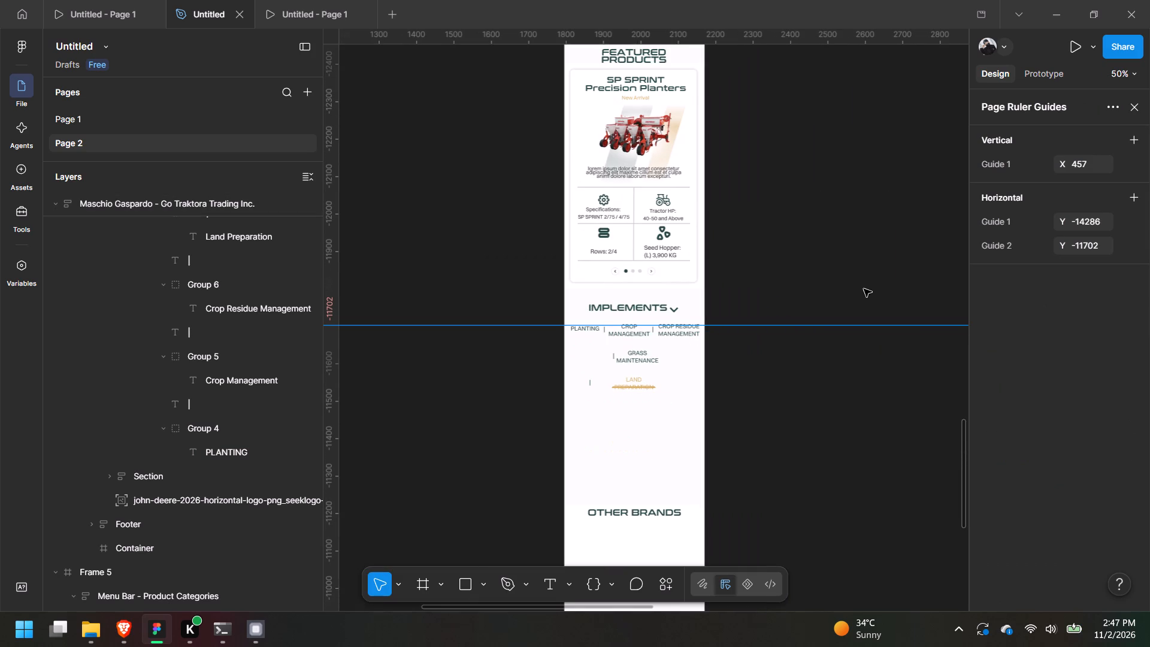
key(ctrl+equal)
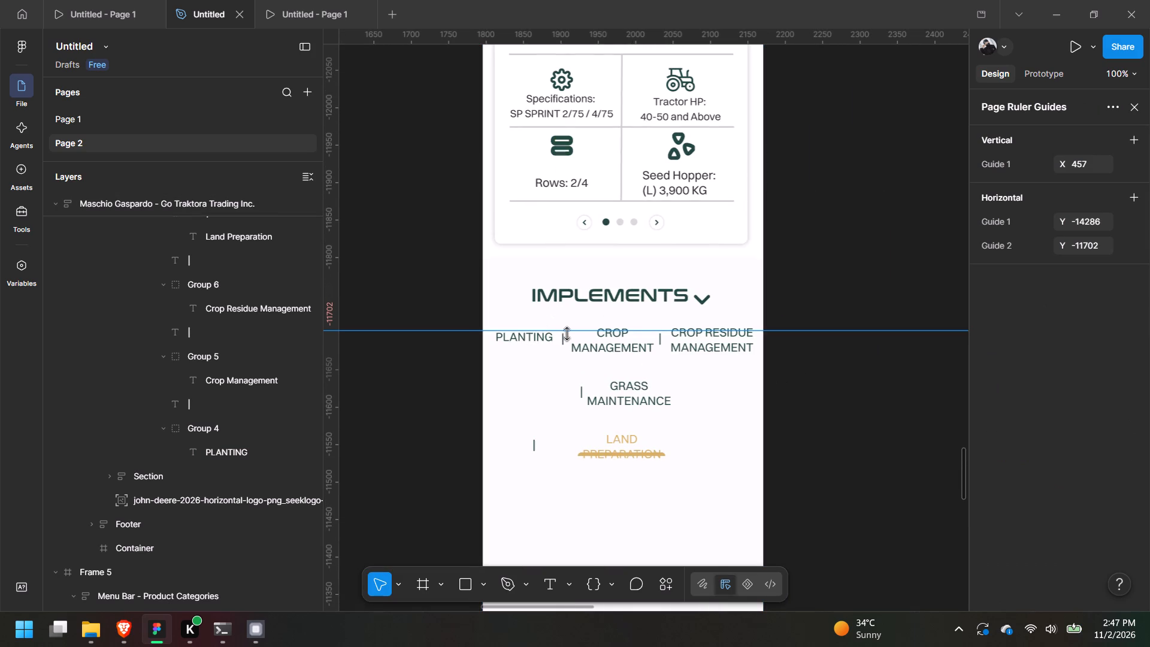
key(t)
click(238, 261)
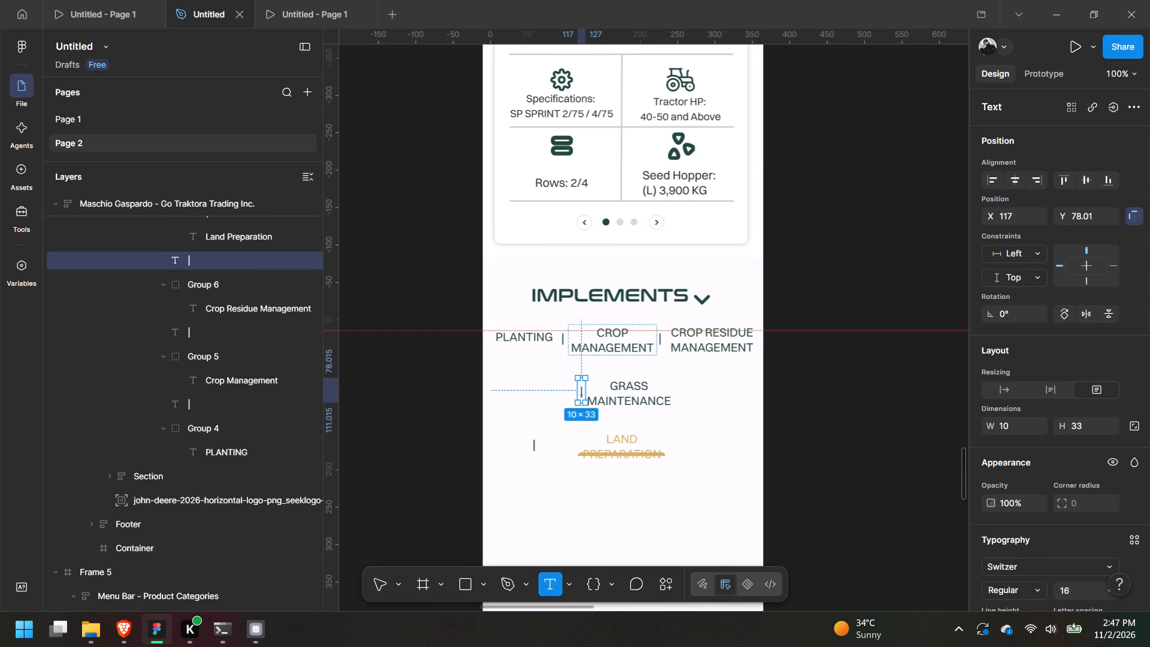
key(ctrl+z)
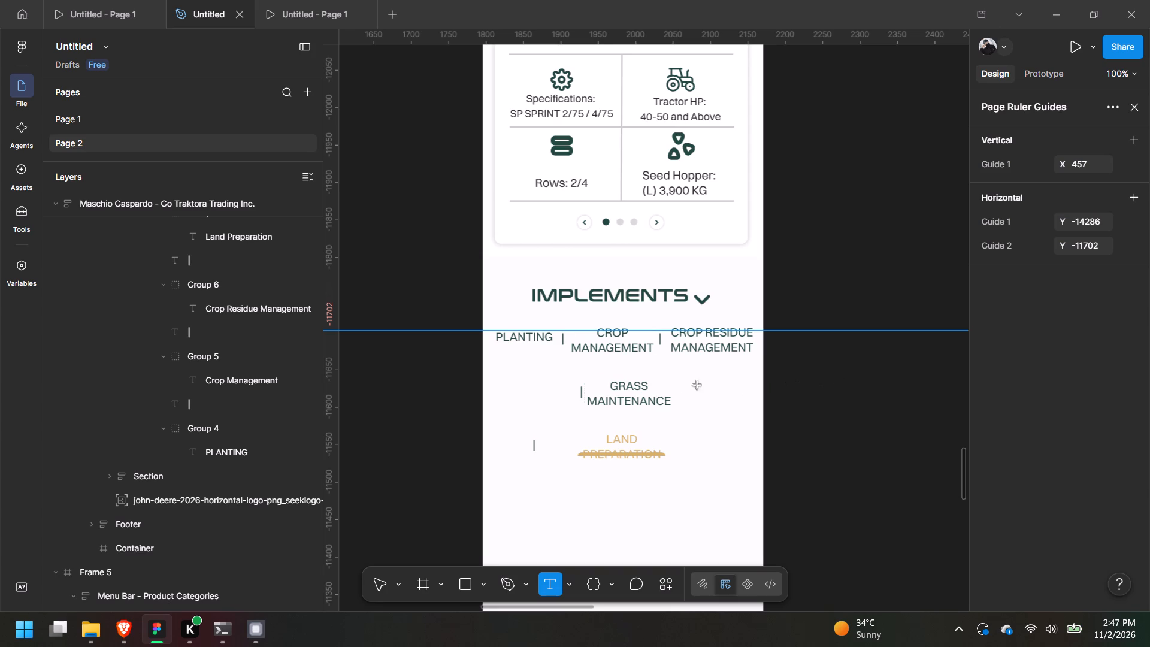
Move the GRASS MAINTENANCE group up into the second row, to X 38, Y 54.66.
click(377, 585)
triple_click(620, 399)
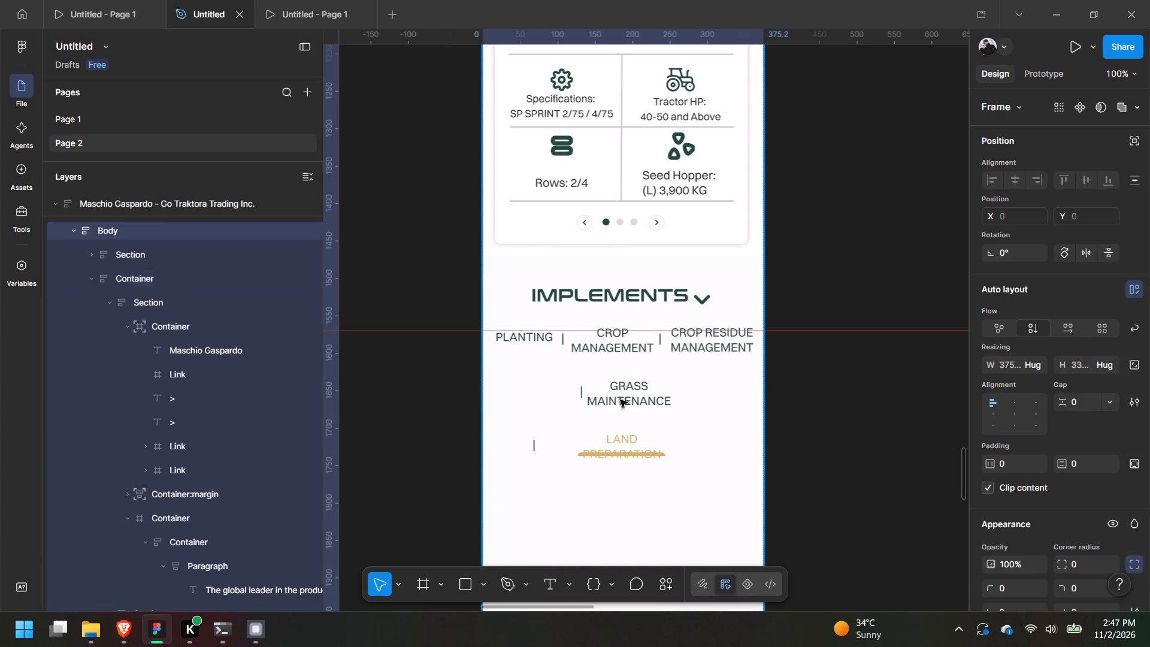
triple_click(620, 400)
click(620, 400)
drag(635, 393, 531, 371)
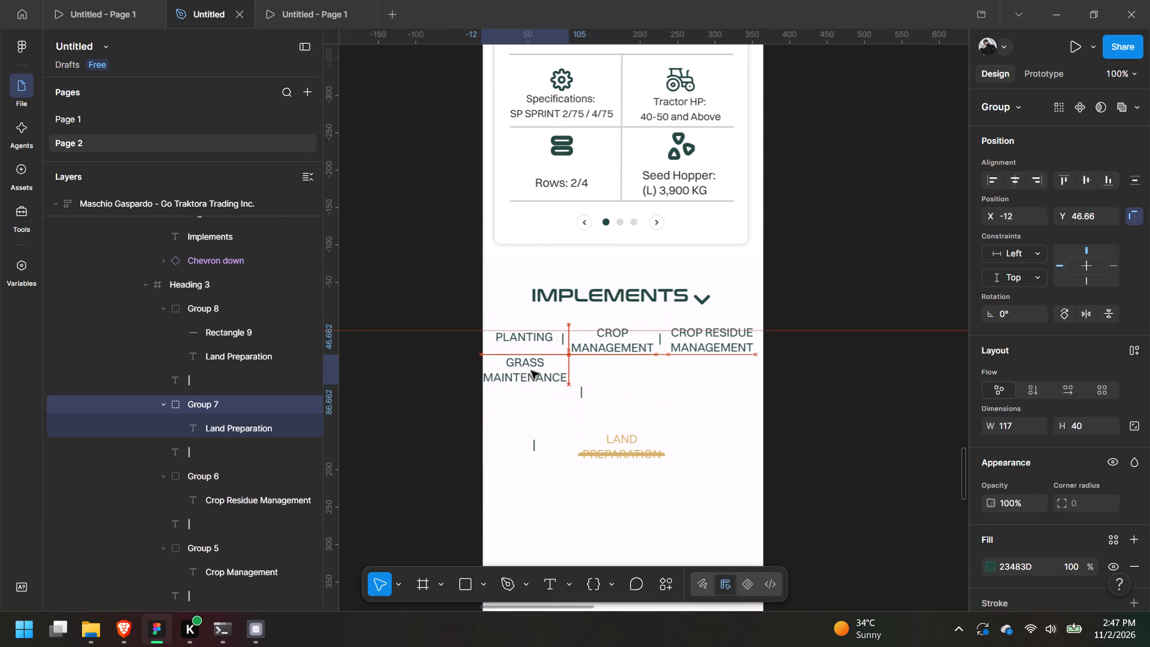
drag(531, 371, 538, 365)
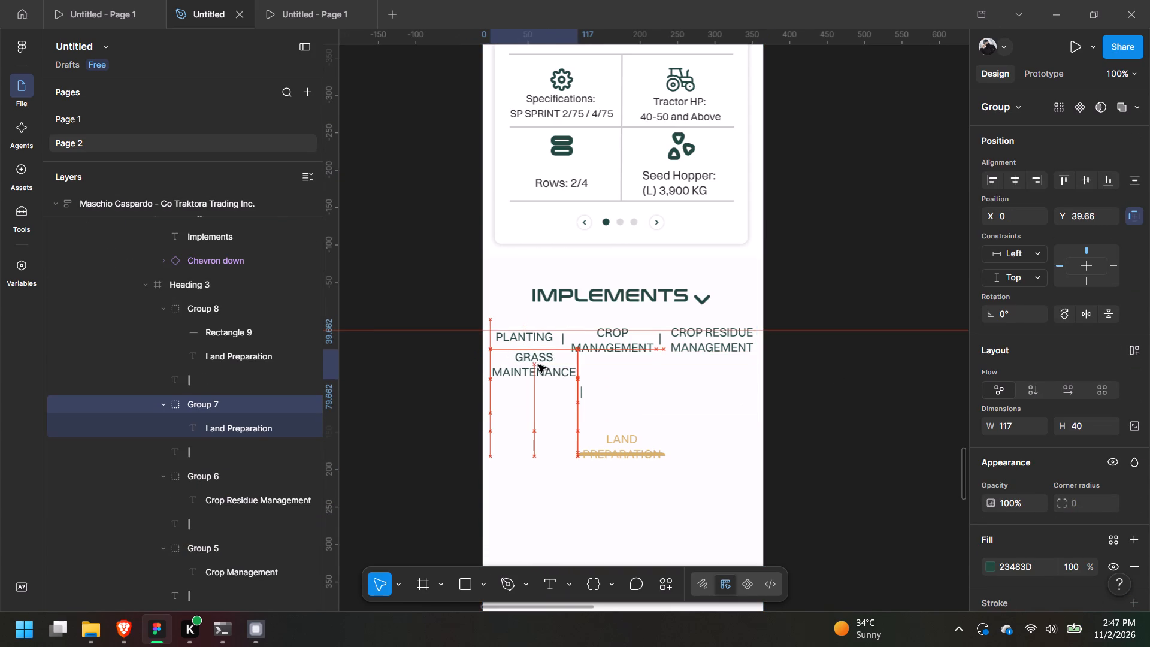
drag(538, 365, 541, 368)
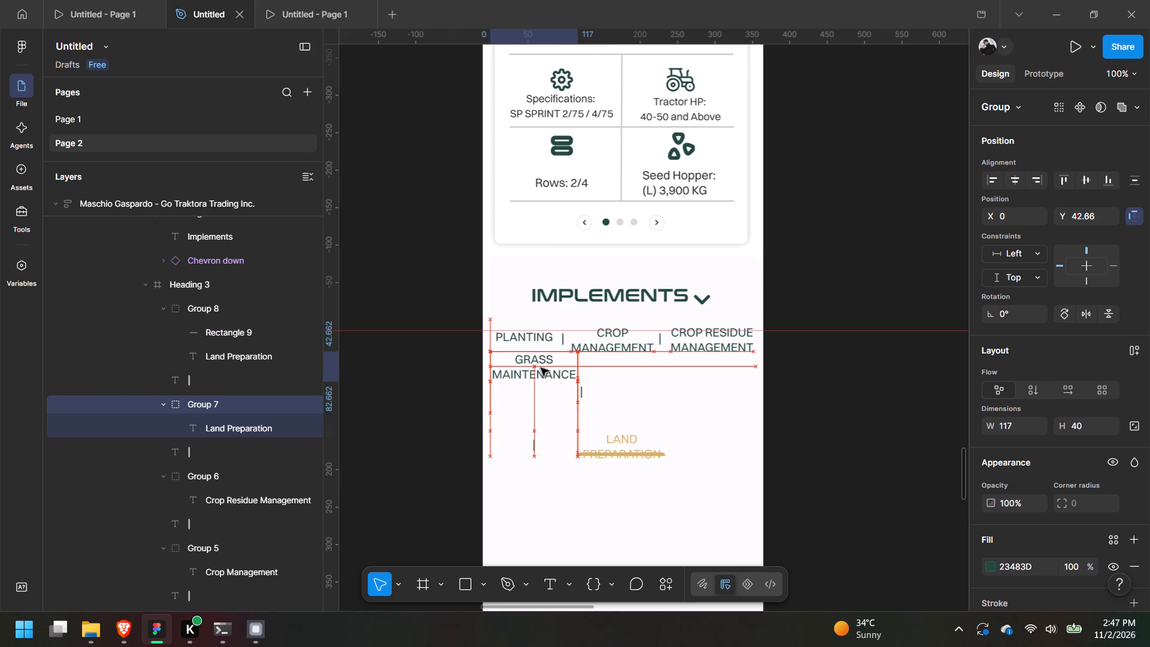
drag(541, 368, 570, 370)
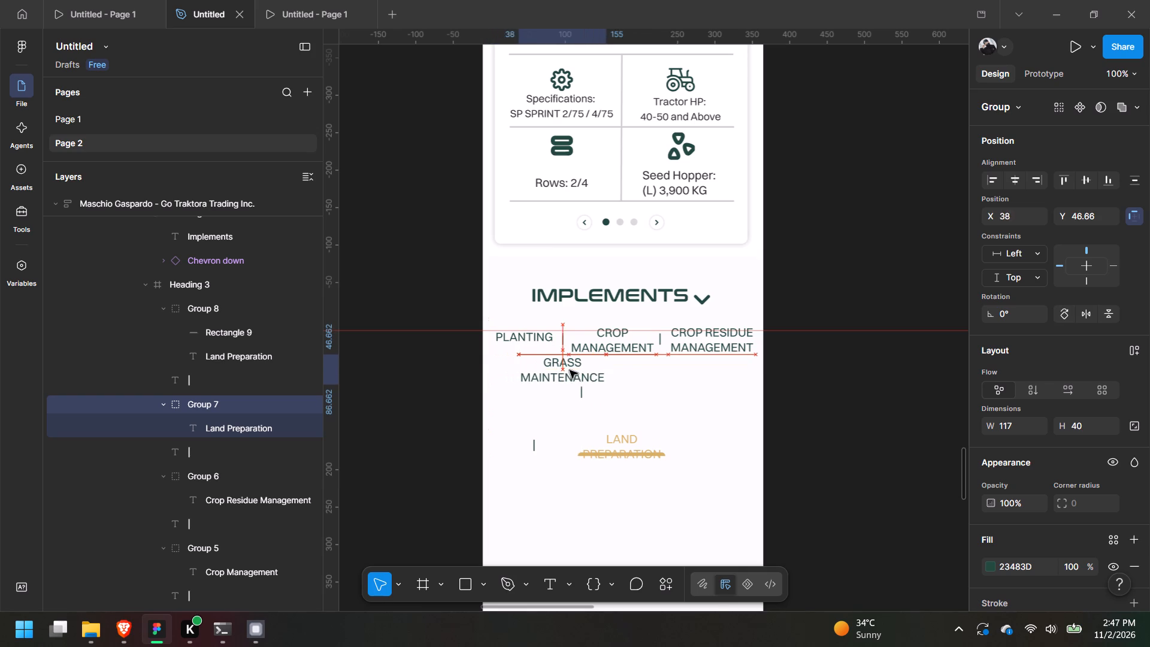
drag(570, 370, 574, 377)
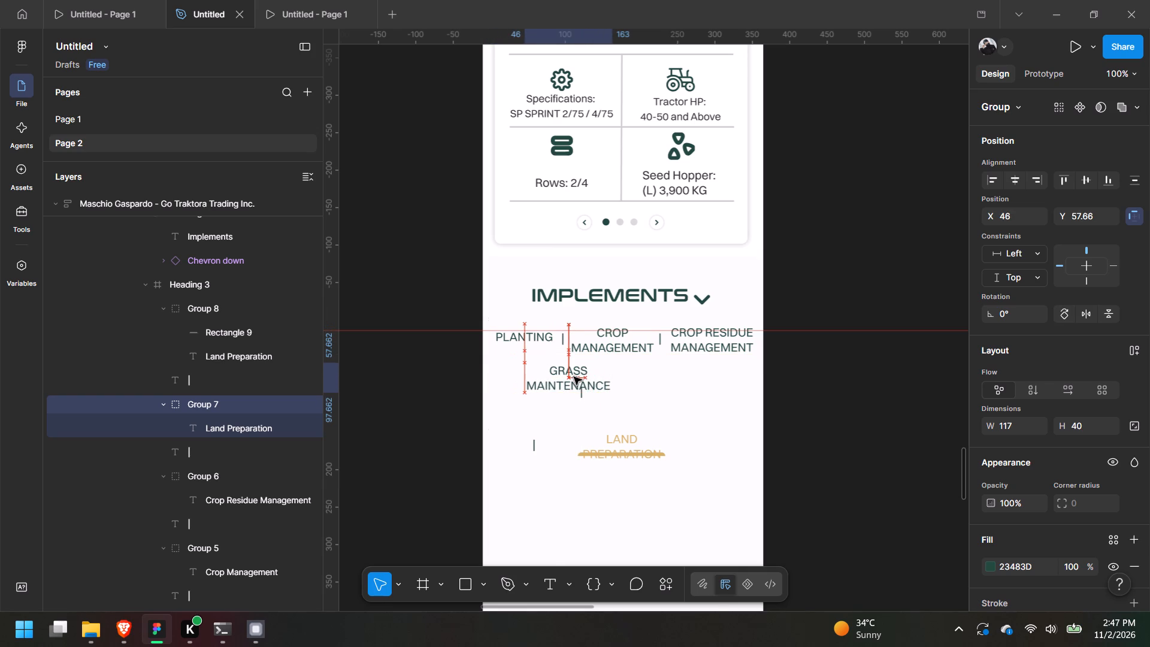
drag(574, 377, 569, 376)
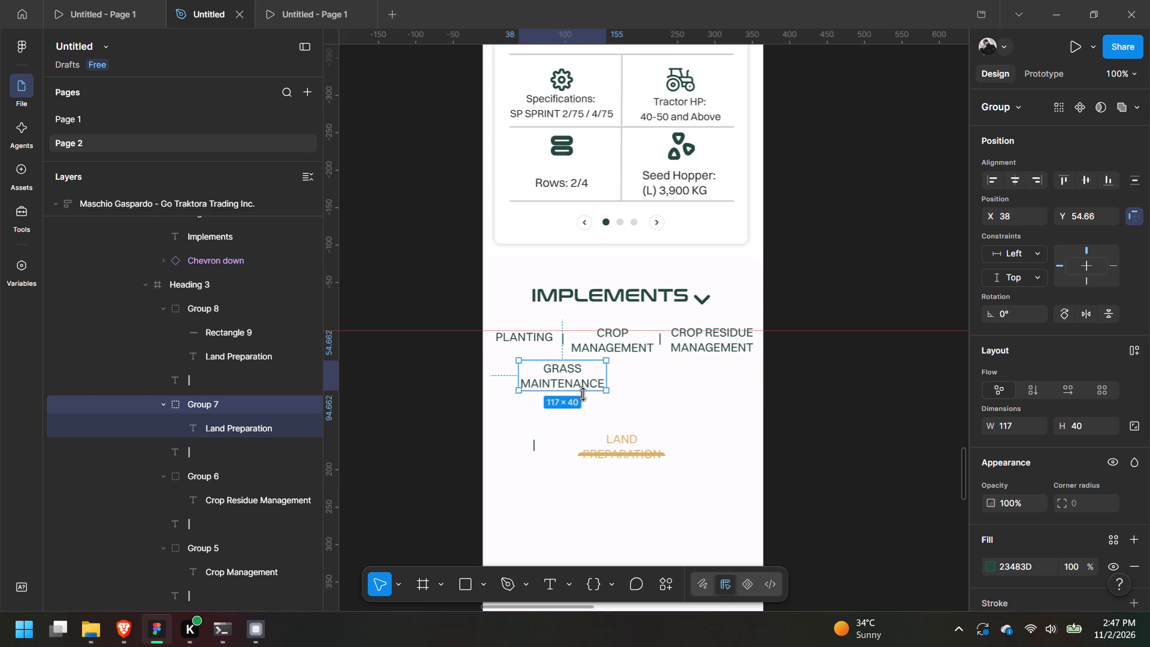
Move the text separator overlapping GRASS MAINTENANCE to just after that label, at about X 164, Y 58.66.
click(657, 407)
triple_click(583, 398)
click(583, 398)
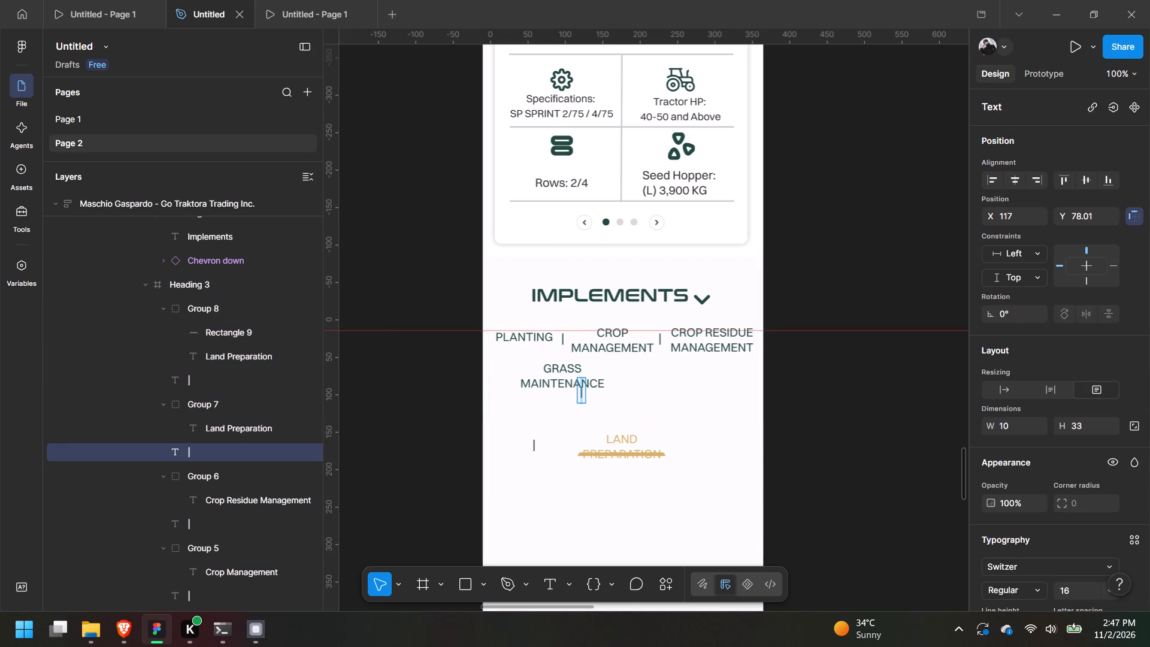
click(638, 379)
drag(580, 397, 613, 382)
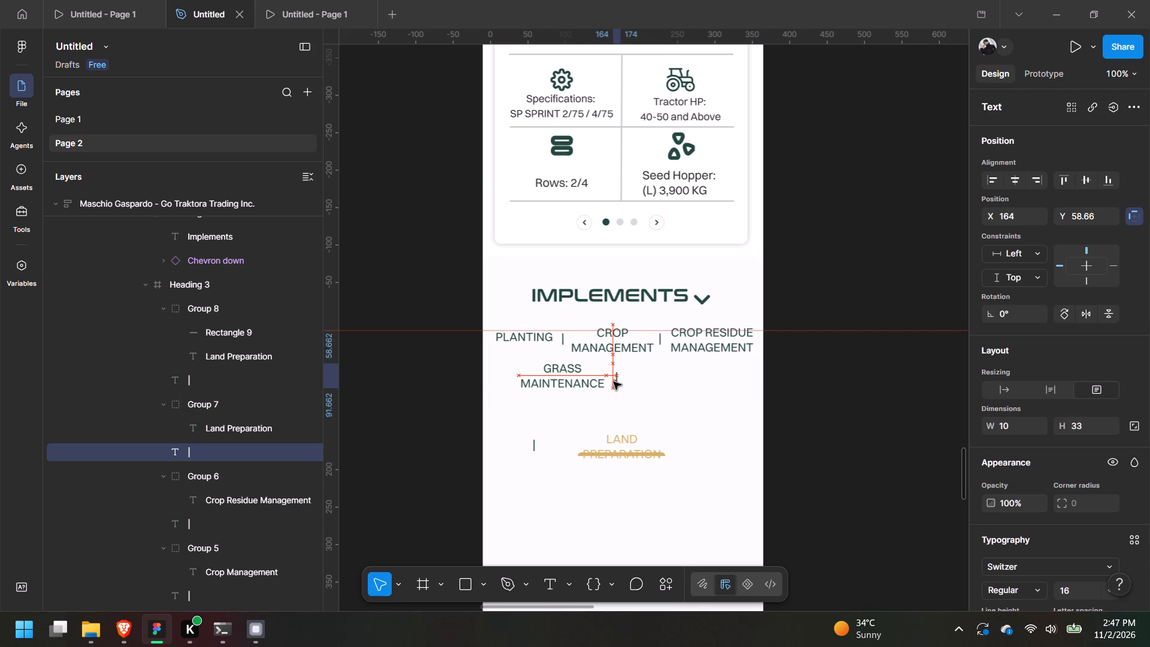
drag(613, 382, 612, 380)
Delete the wide text separator that sits beside LAND PREPARATION.
drag(535, 445, 696, 377)
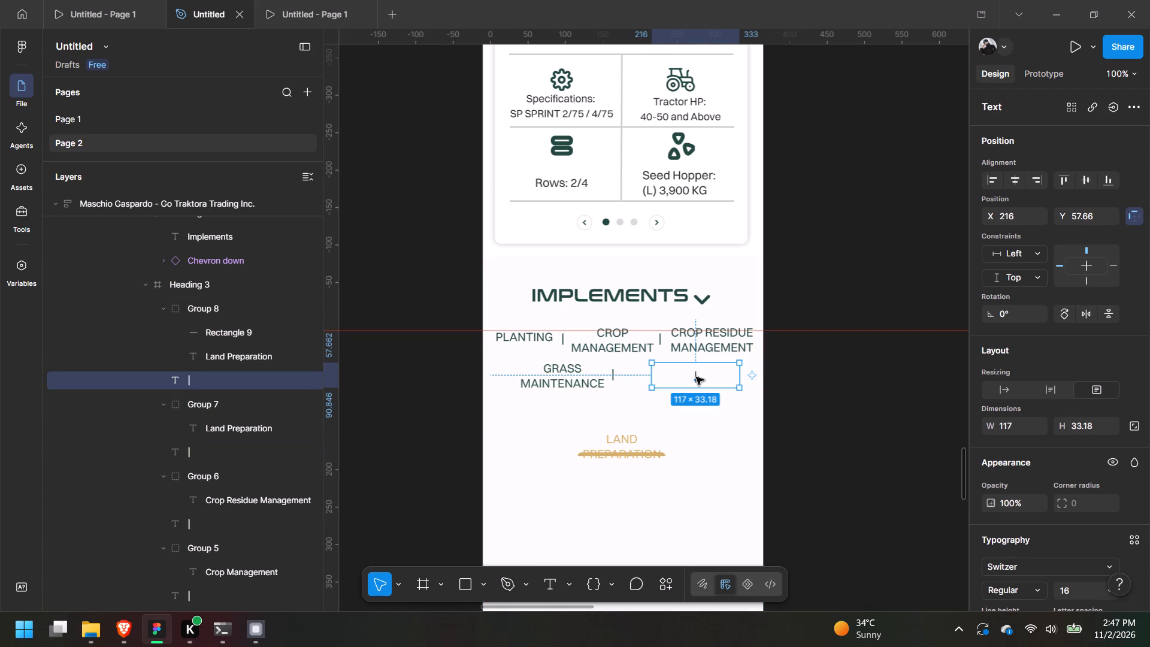
drag(696, 377, 744, 353)
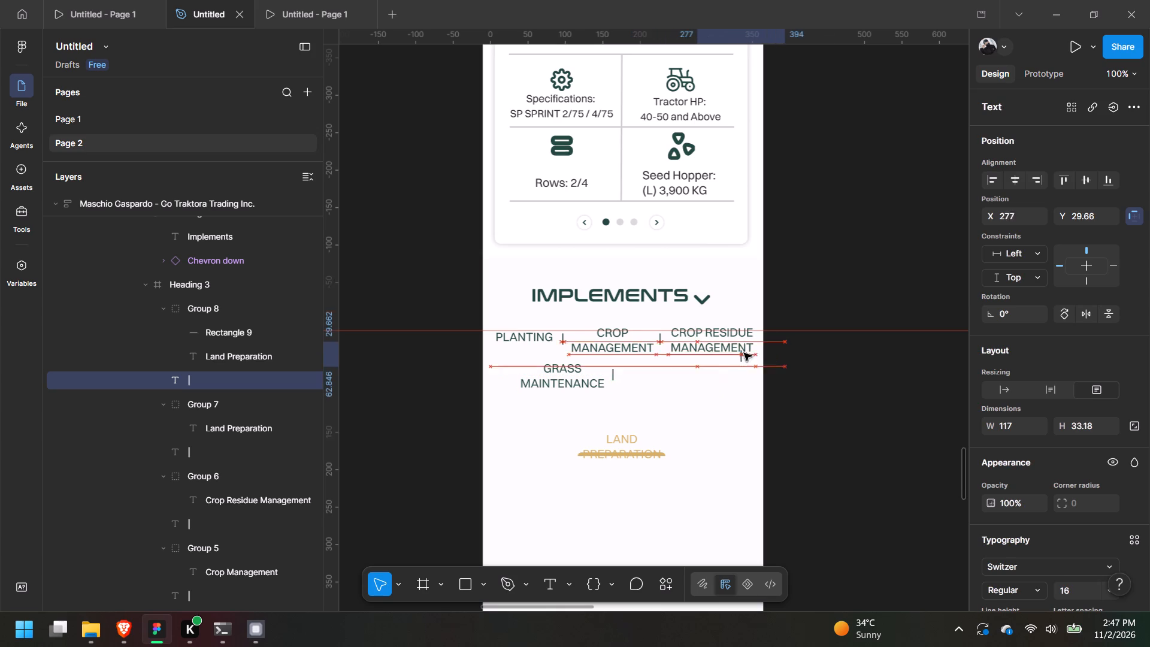
drag(744, 353, 751, 371)
key(BackSpace)
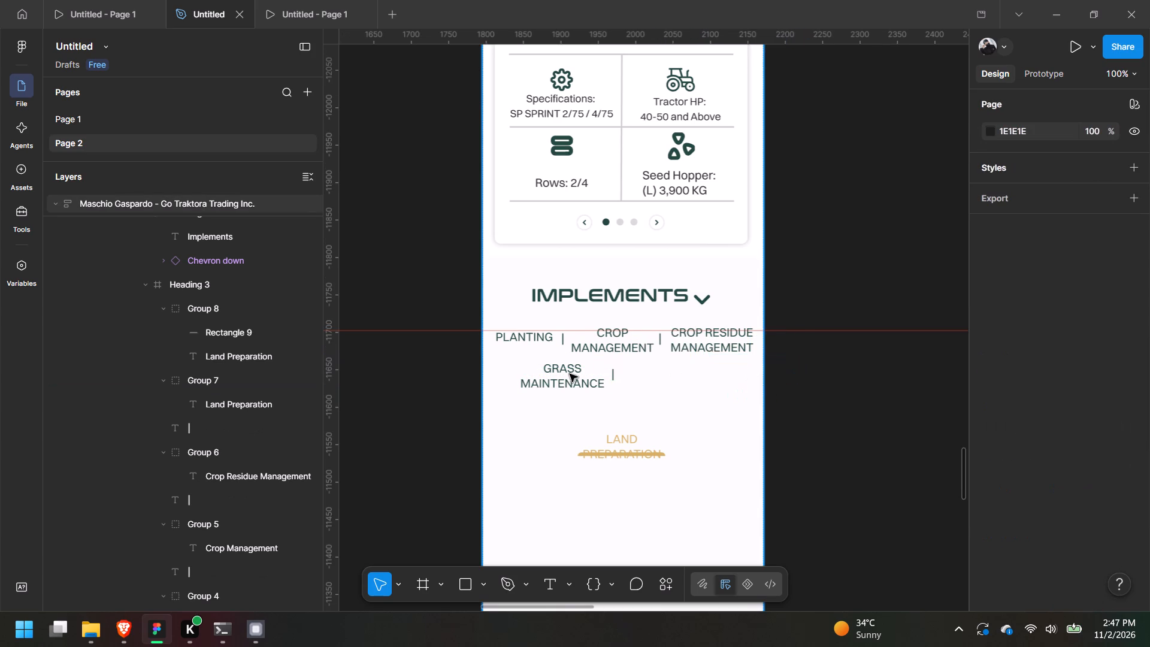
Delete the three remaining text separators between the category labels in the Implements section.
scroll(659, 354, down, 3)
scroll(661, 353, up, 3)
triple_click(562, 337)
triple_click(564, 337)
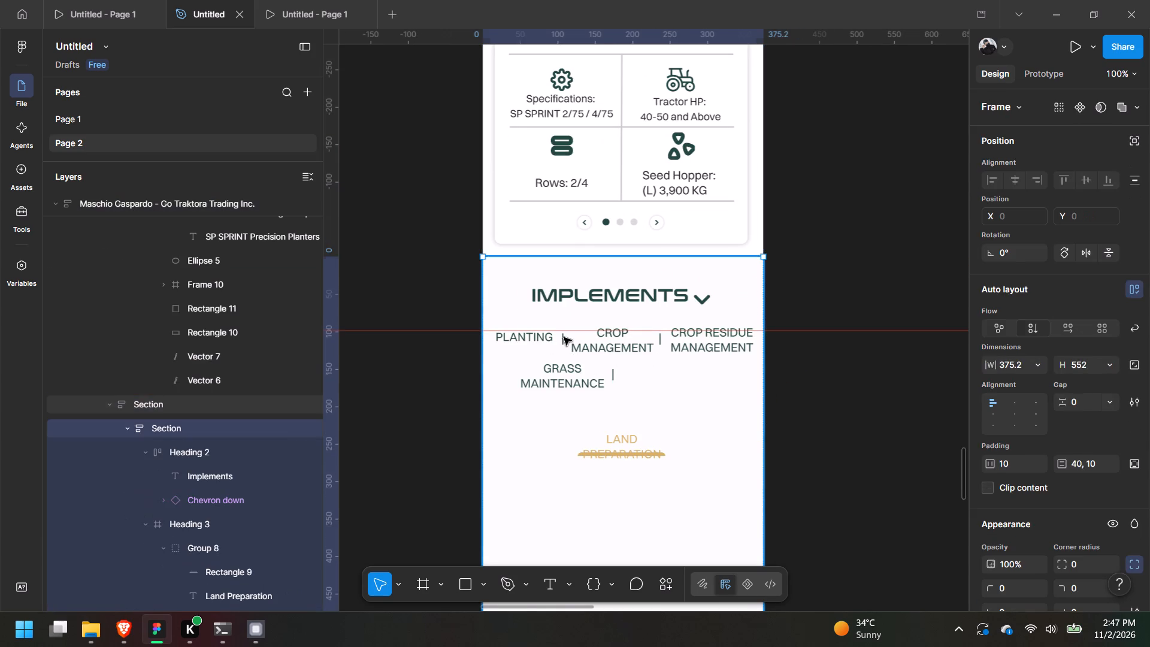
double_click(564, 337)
key(BackSpace)
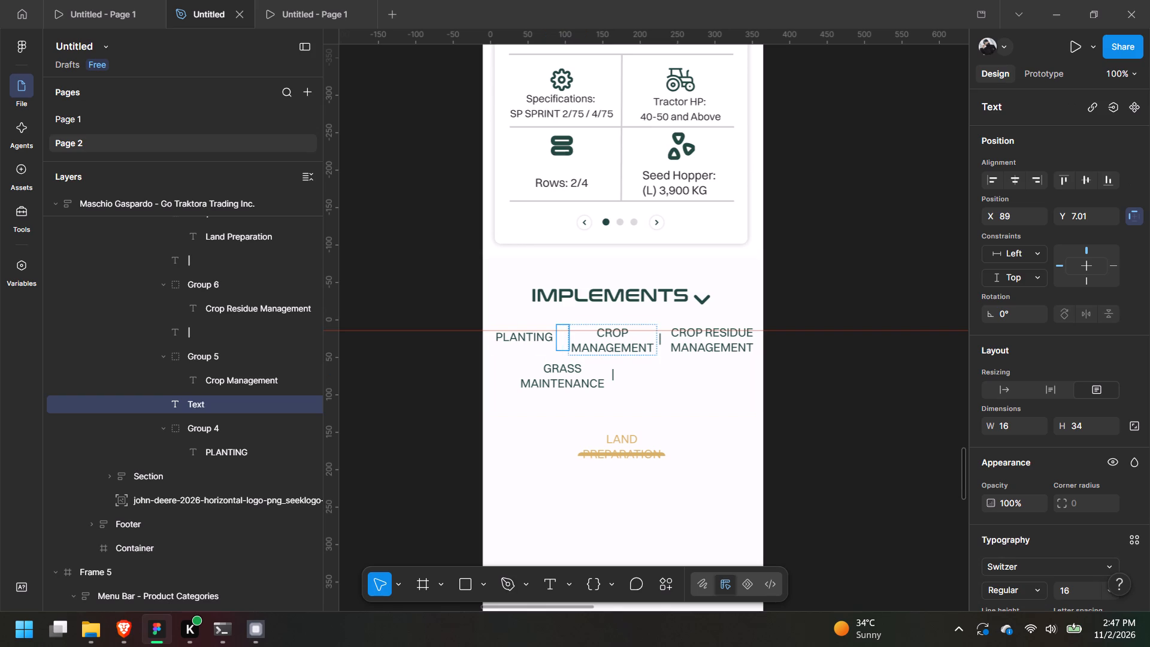
click(190, 330)
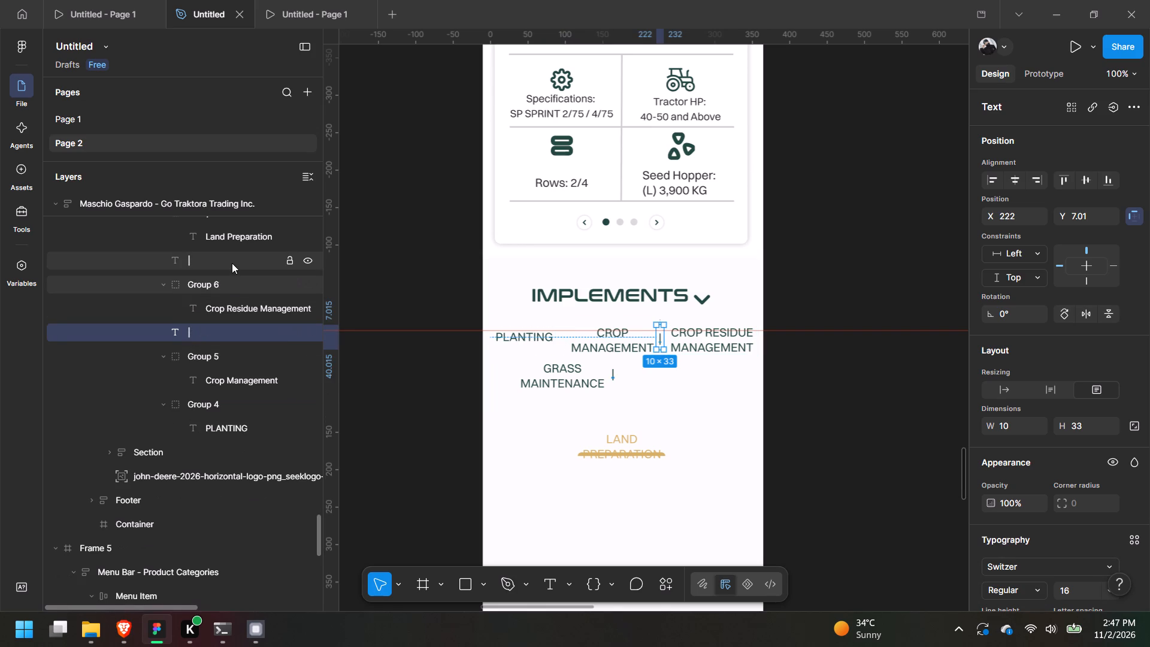
click(232, 263)
key(BackSpace)
click(222, 301)
key(BackSpace)
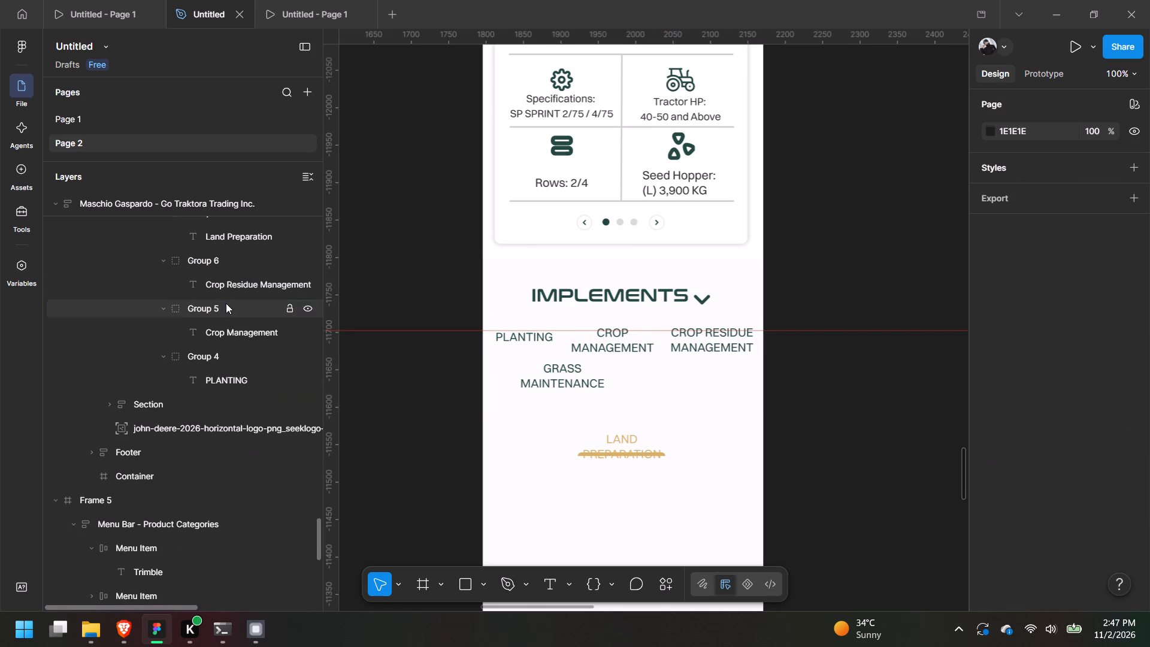
Move the gold bar crossing LAND PREPARATION down to Y 196.66 so it underlines the label.
scroll(226, 303, up, 2)
click(242, 315)
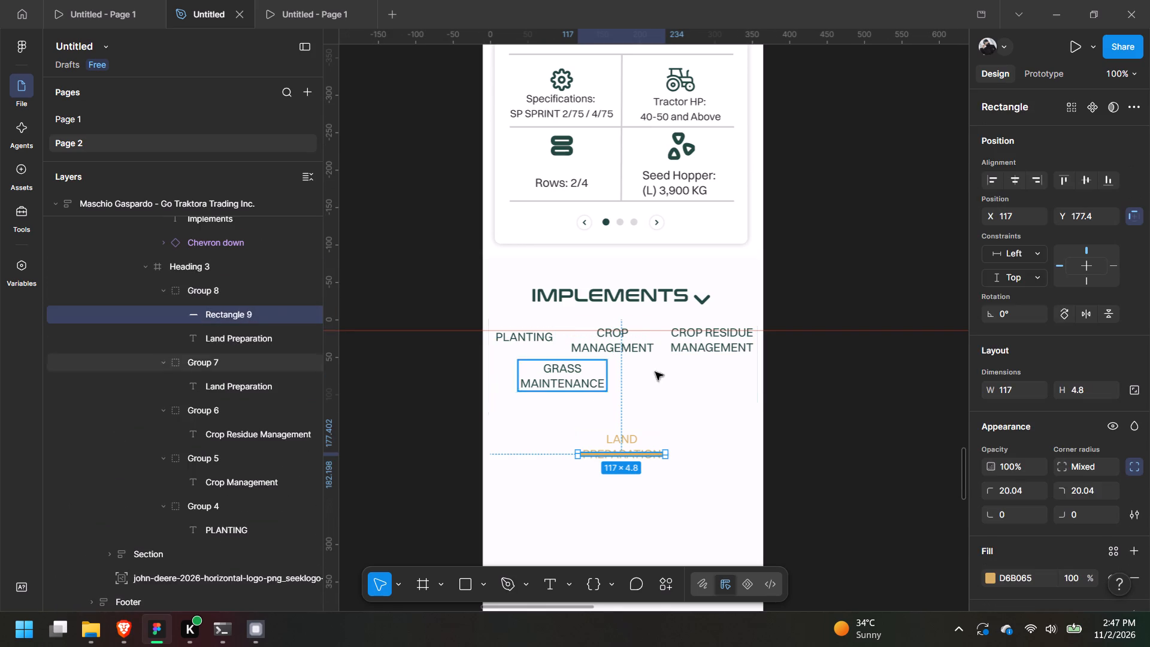
drag(632, 454, 632, 458)
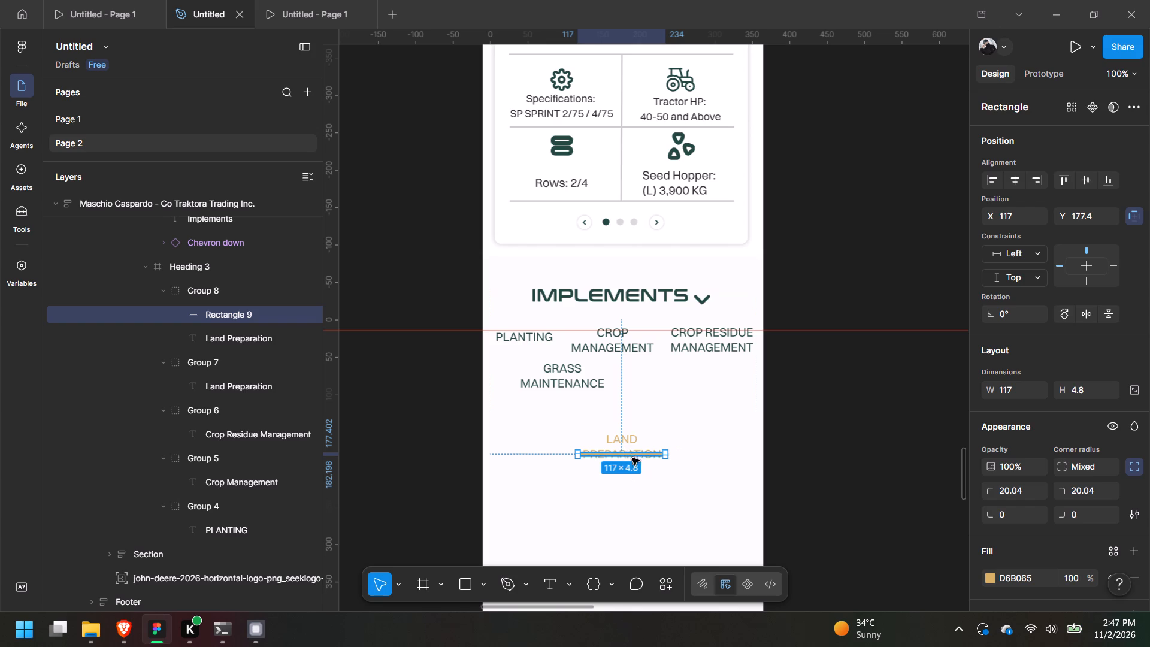
drag(632, 458, 632, 465)
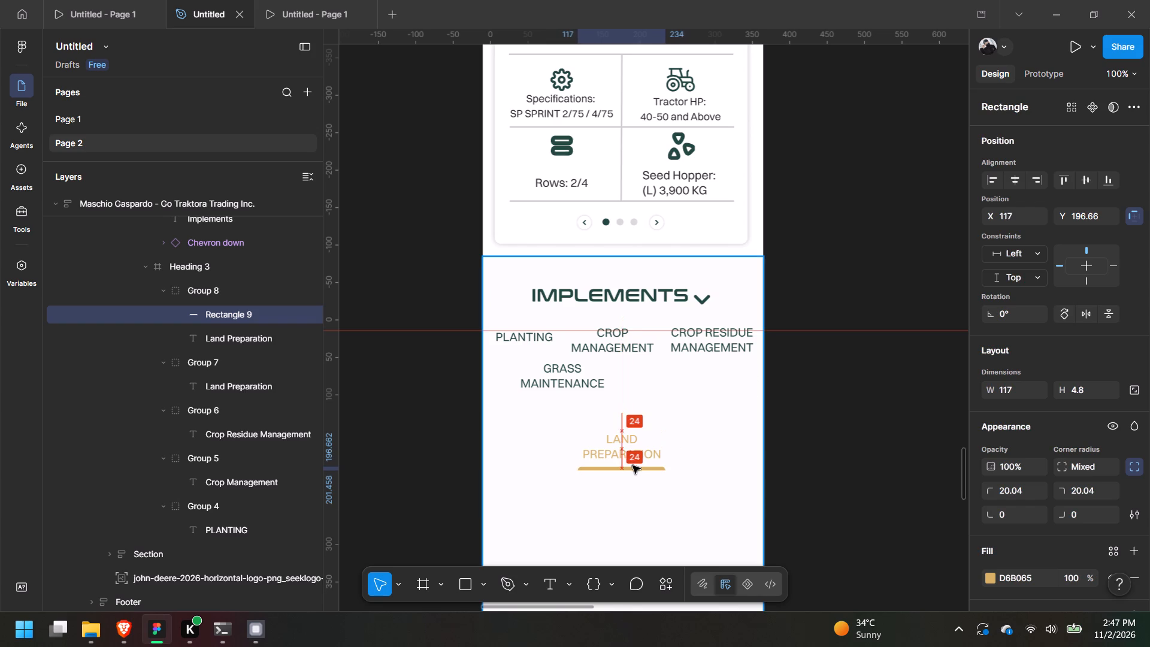
drag(632, 465, 632, 467)
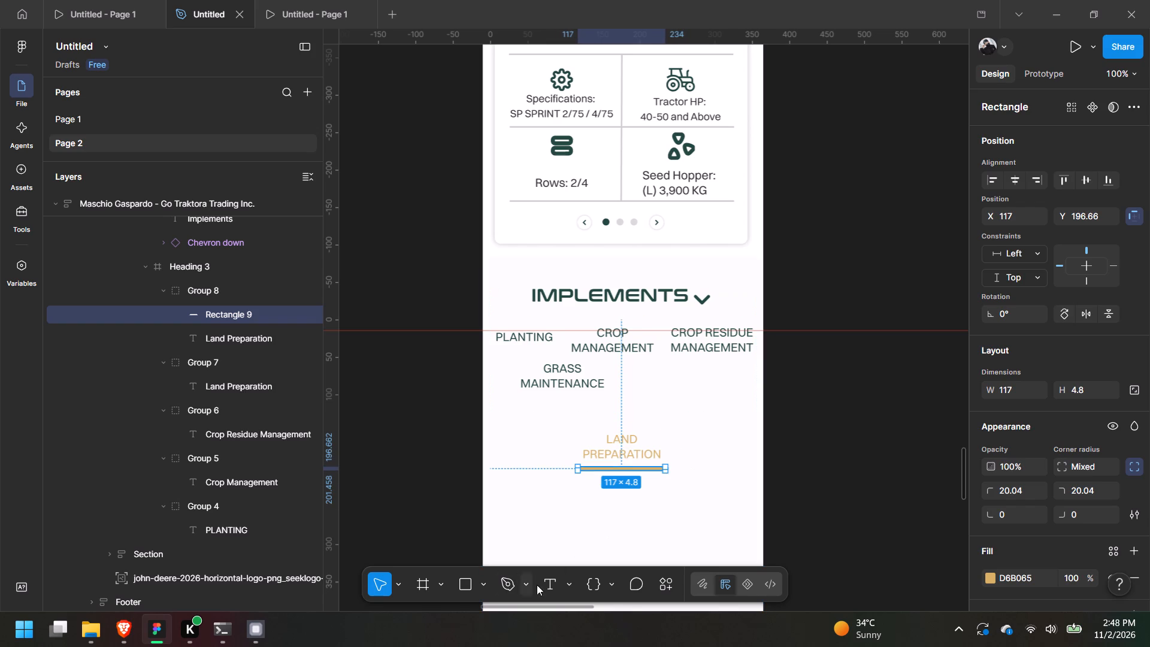
Draw a vertical line about 37 px long between PLANTING and CROP MANAGEMENT.
click(483, 587)
double_click(483, 587)
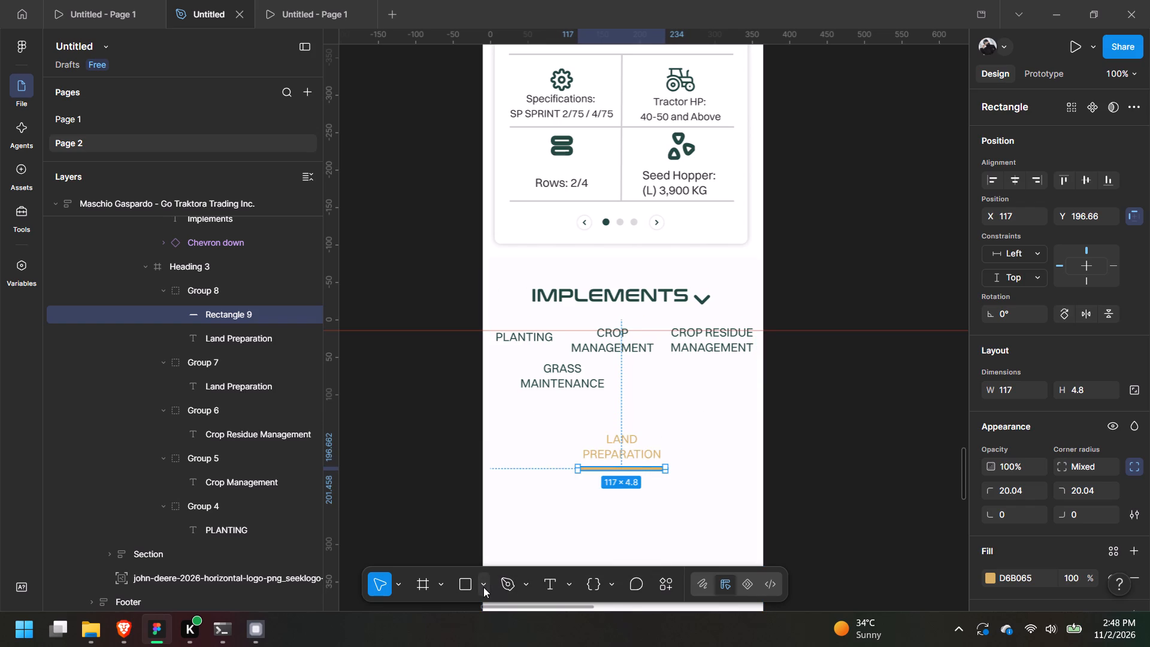
click(540, 453)
click(489, 591)
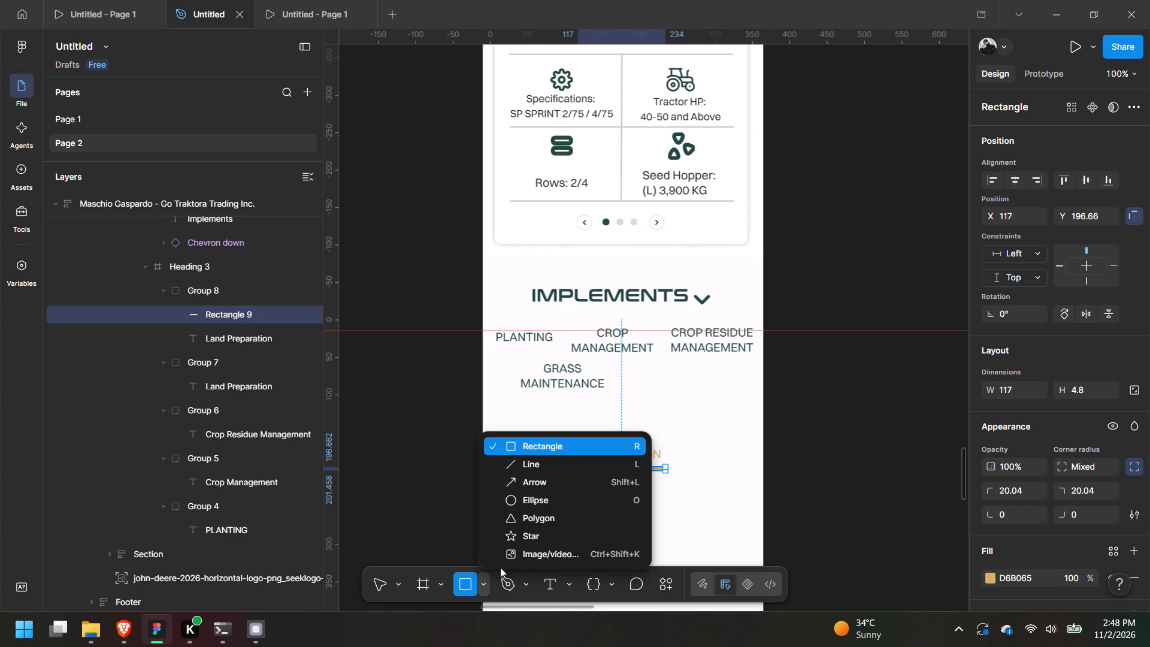
click(562, 468)
shift+drag(563, 323, 564, 348)
Set the new separator line's stroke colour to the grey A9A9A9 from the colours used on this page.
scroll(1033, 476, down, 1)
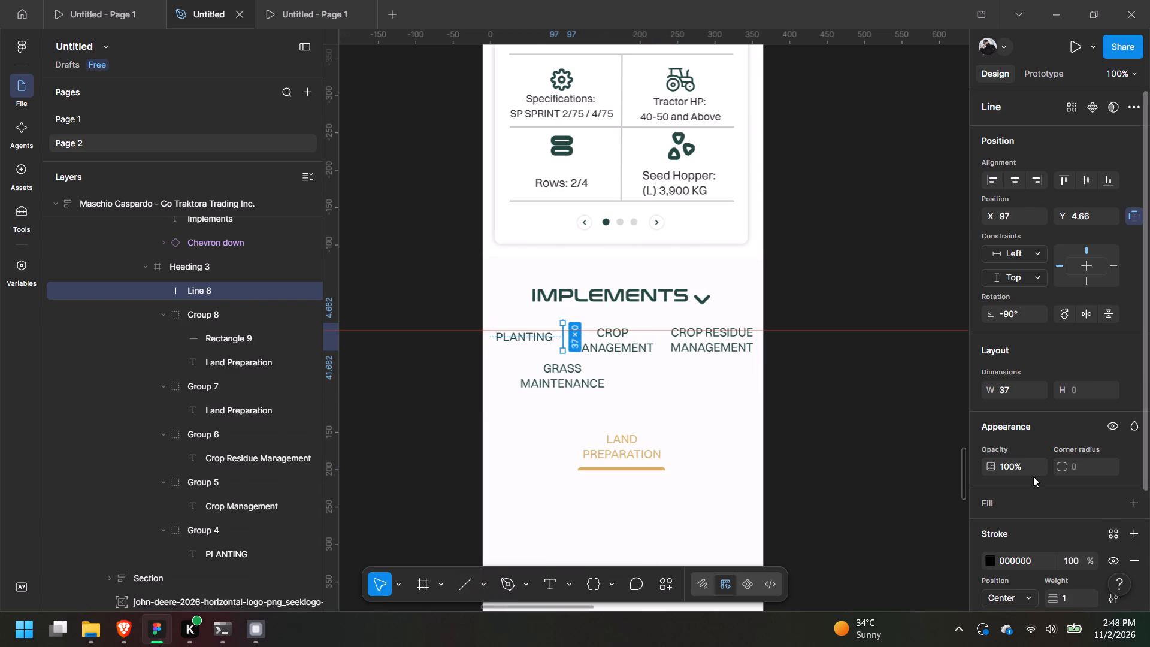
scroll(1033, 476, down, 1)
click(991, 415)
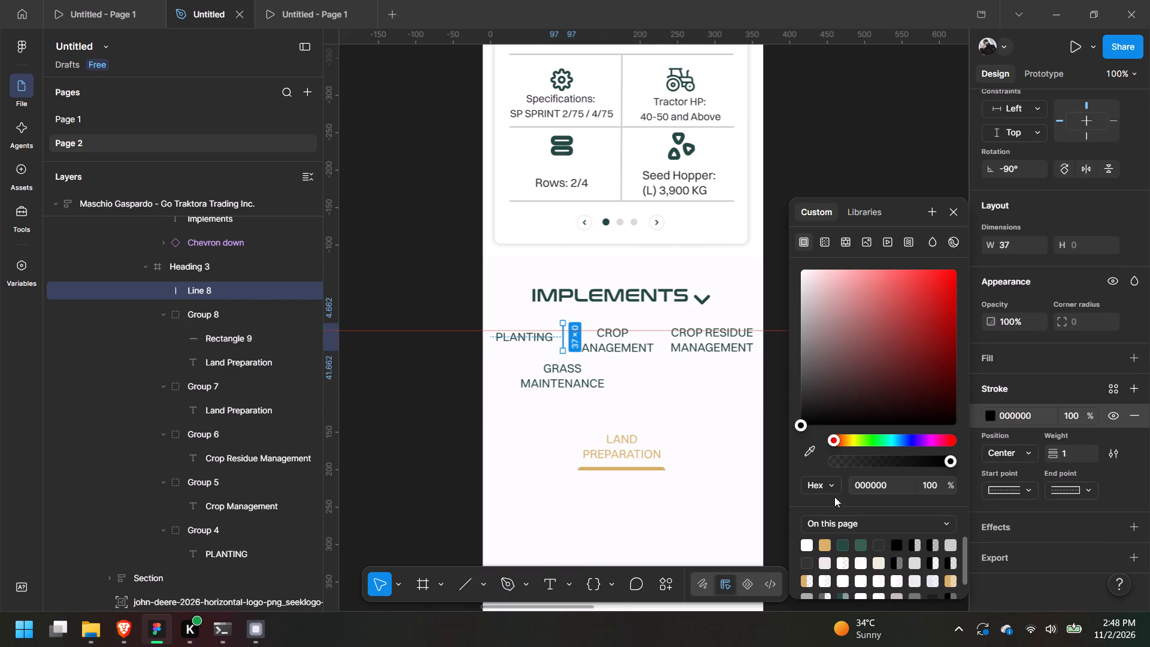
scroll(879, 565, down, 1)
scroll(943, 560, up, 1)
scroll(867, 579, up, 2)
scroll(923, 568, down, 1)
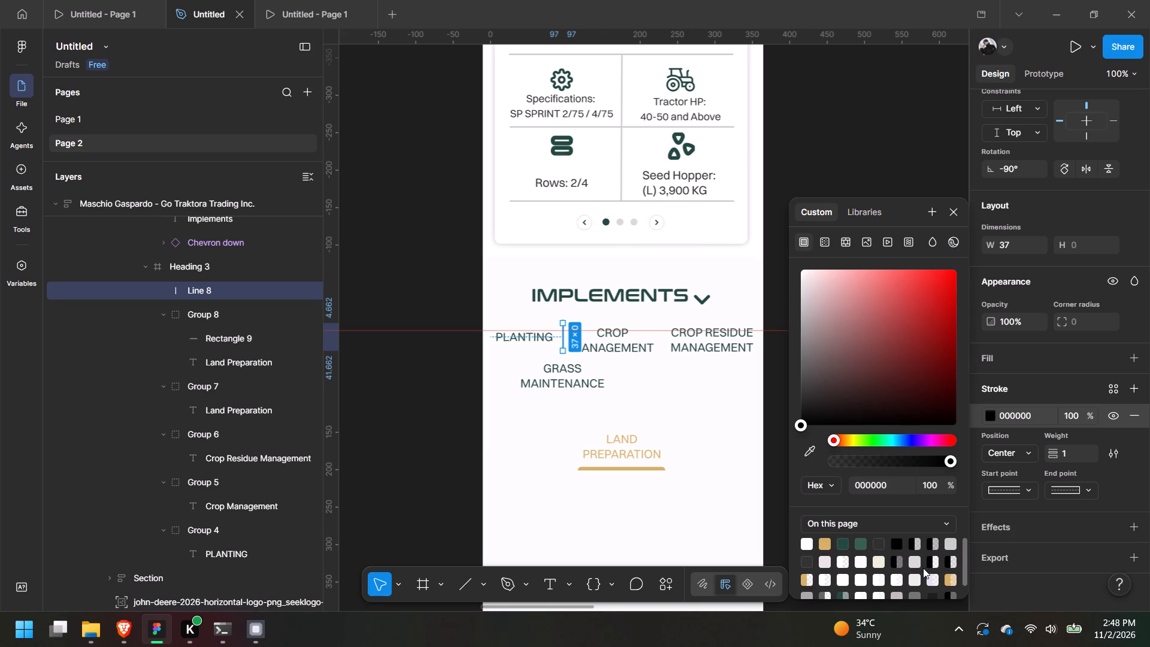
click(810, 580)
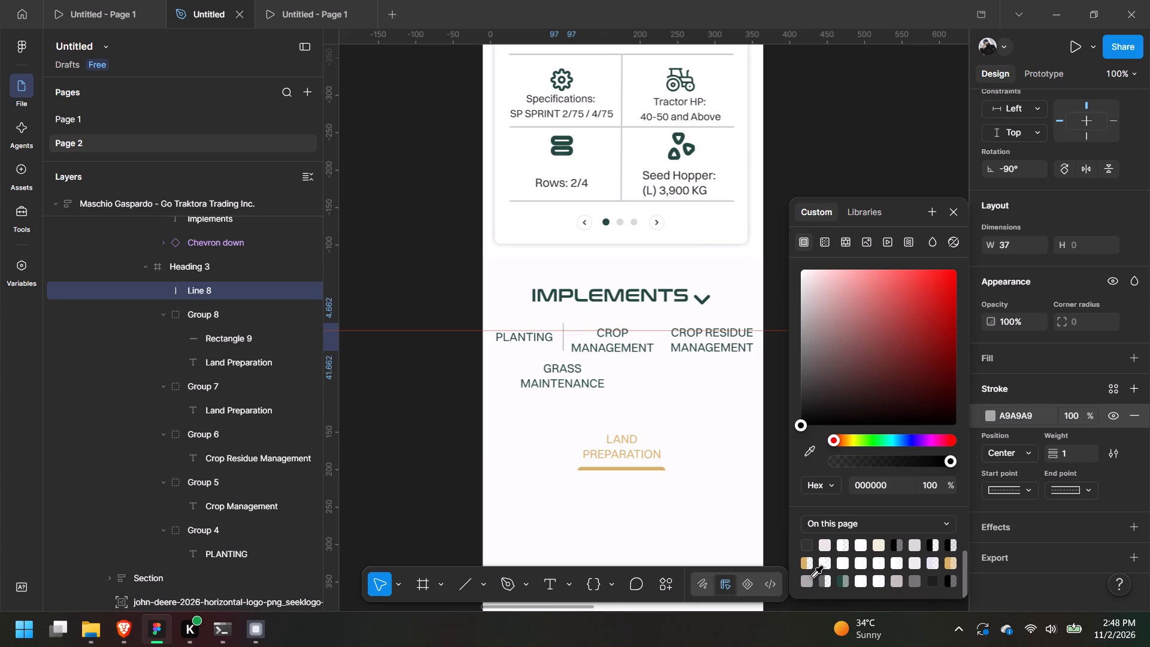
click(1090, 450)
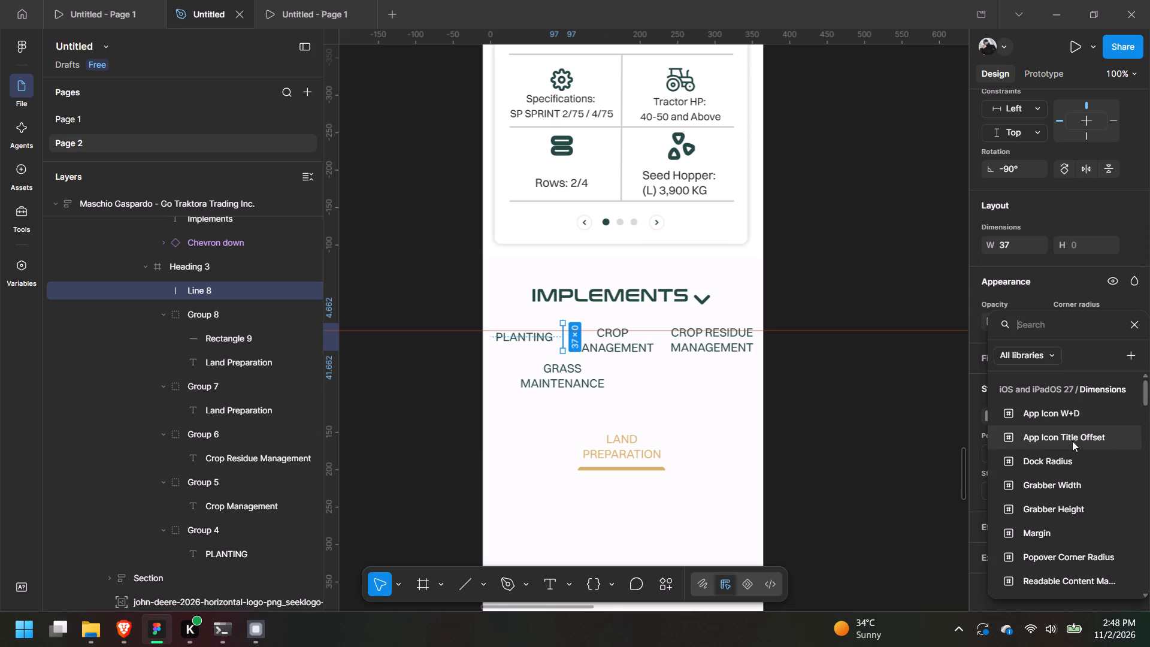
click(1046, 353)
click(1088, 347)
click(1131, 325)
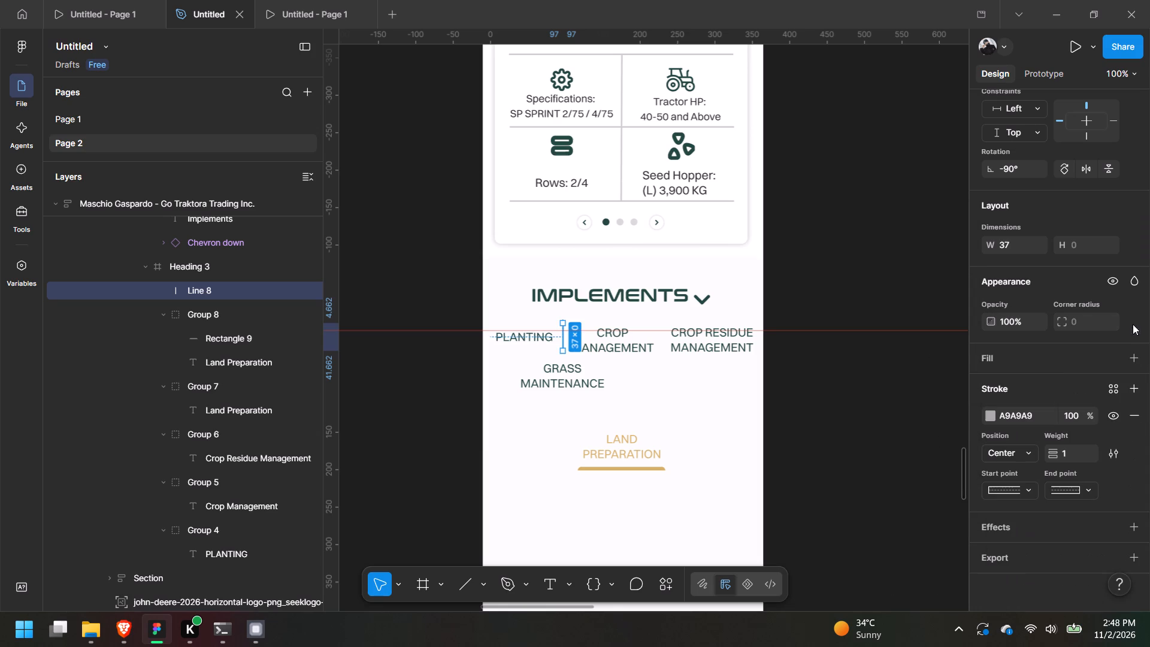
Set the separator line's stroke weight to 2.
click(1071, 454)
key(2)
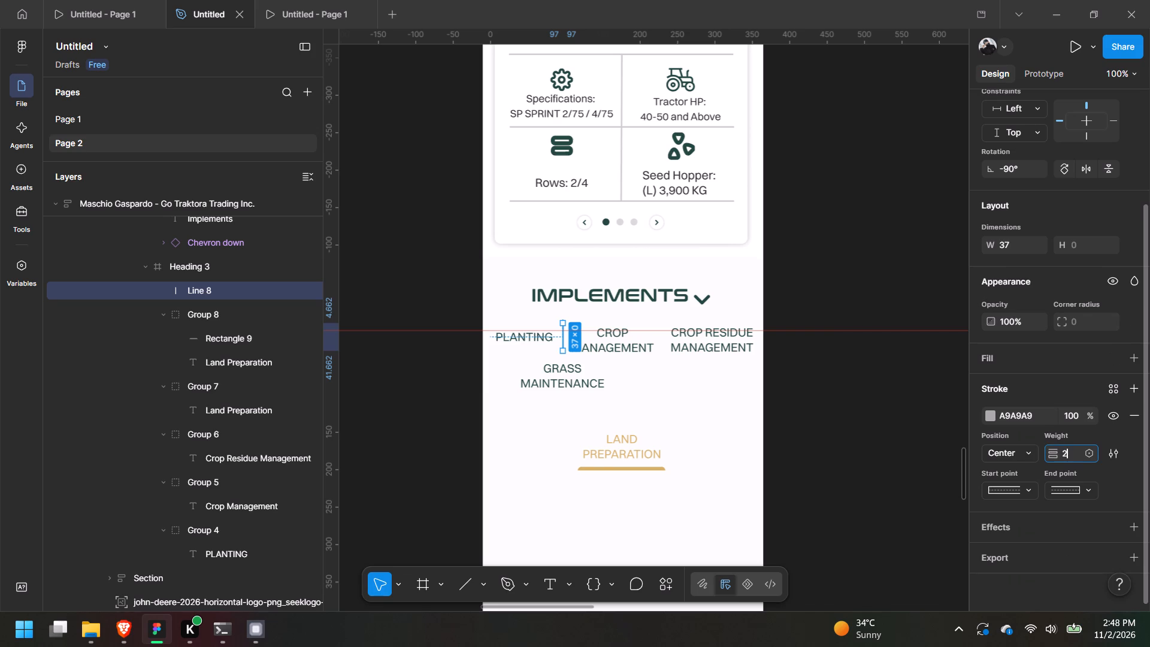
key(Return)
click(907, 380)
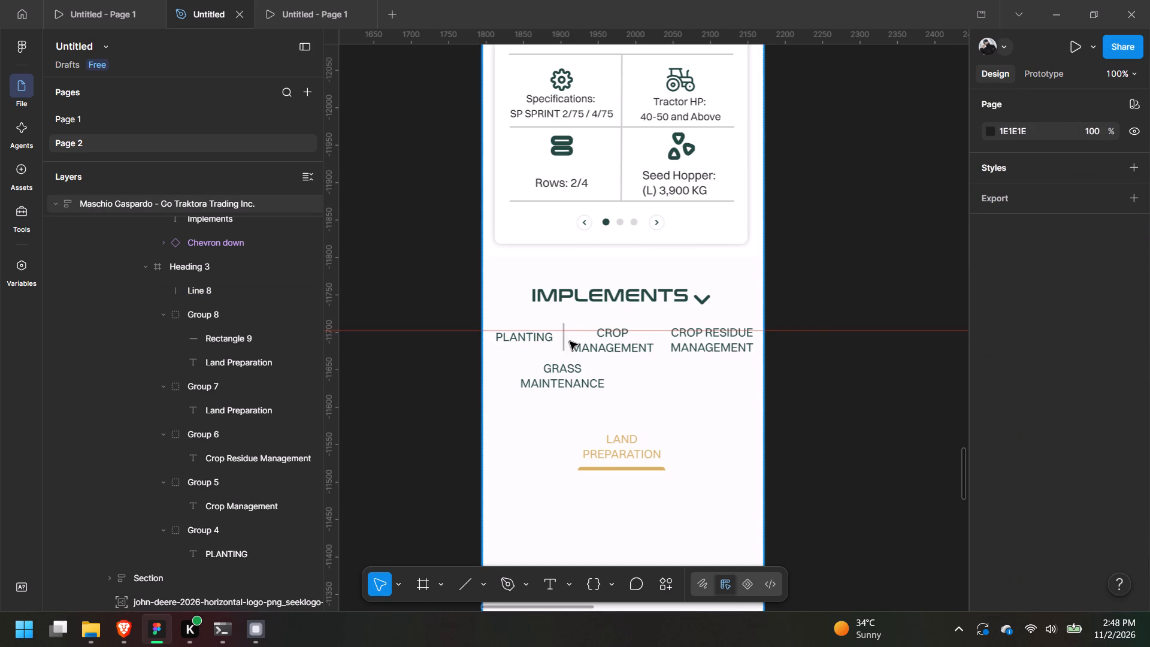
Set the length of the separator line between PLANTING and CROP MANAGEMENT to 40.
click(567, 344)
triple_click(563, 341)
triple_click(563, 341)
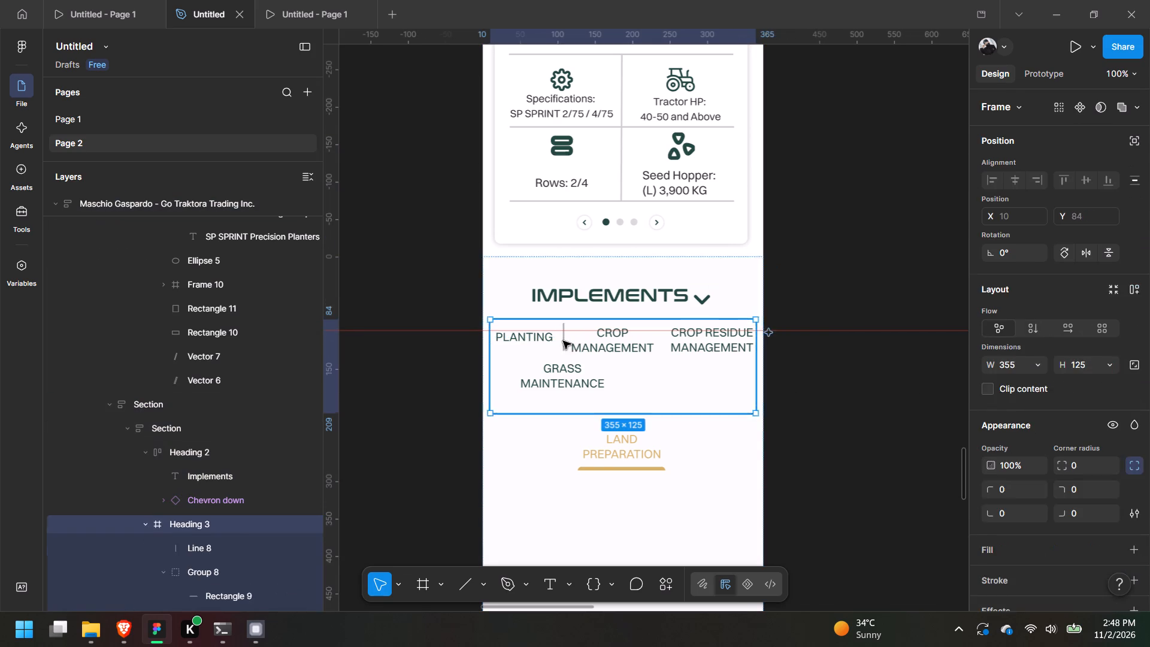
click(1009, 390)
text(40)
key(Return)
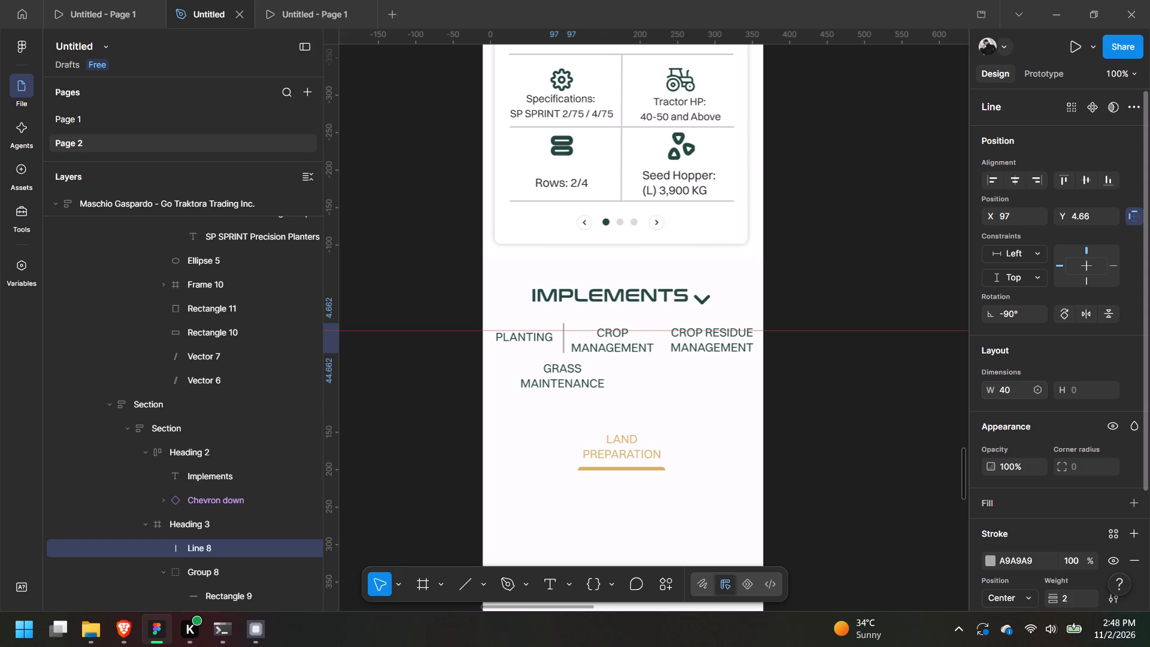
Duplicate the separator line and place the copy between CROP MANAGEMENT and CROP RESIDUE MANAGEMENT.
key(ctrl+c)
key(ctrl+v)
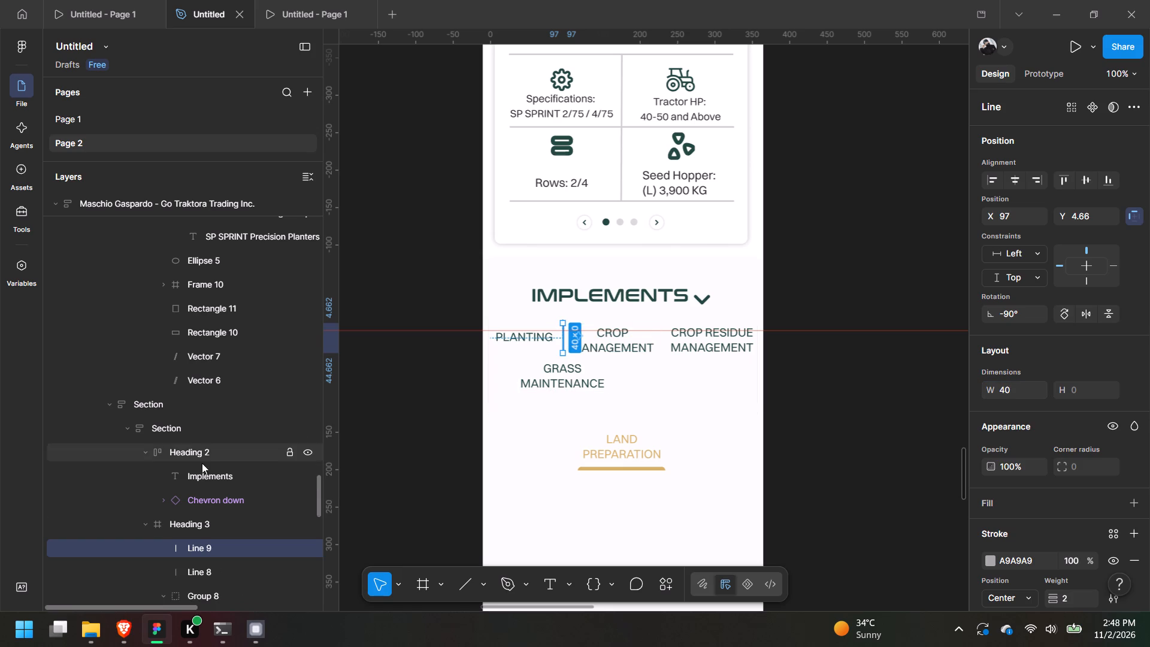
scroll(202, 463, down, 2)
drag(239, 400, 206, 482)
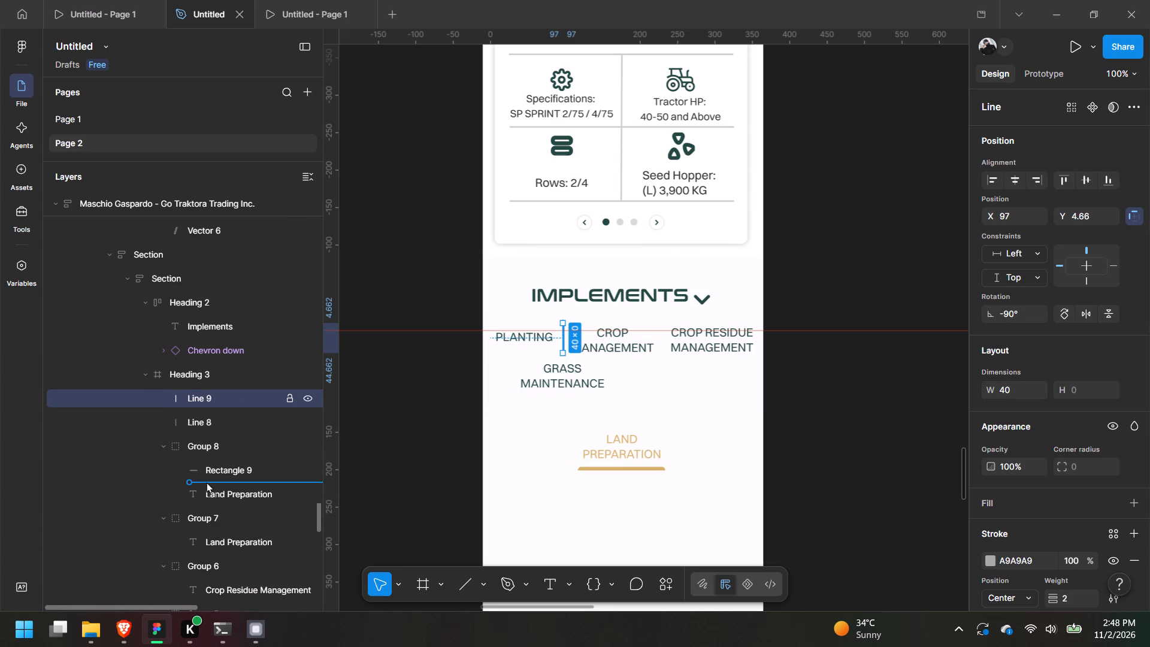
drag(206, 482, 197, 491)
drag(197, 491, 227, 412)
shift+drag(565, 341, 664, 340)
Even out the first row's spacing by moving CROP MANAGEMENT to X 105 and CROP RESIDUE MANAGEMENT to X 240.
double_click(607, 344)
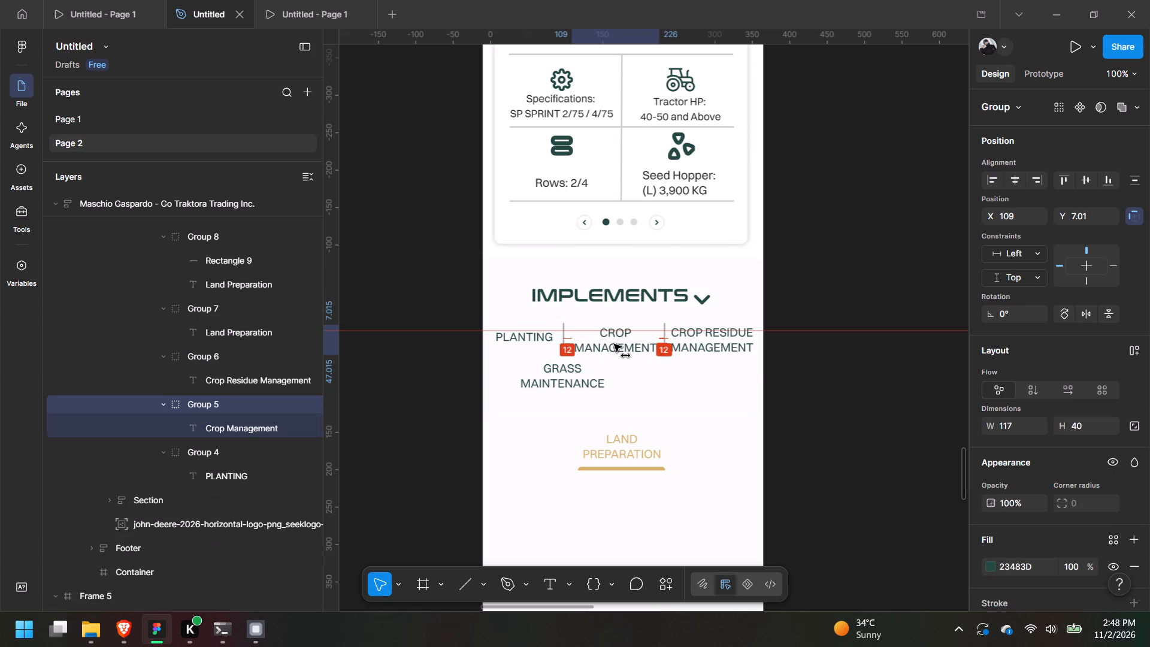
click(806, 400)
triple_click(702, 342)
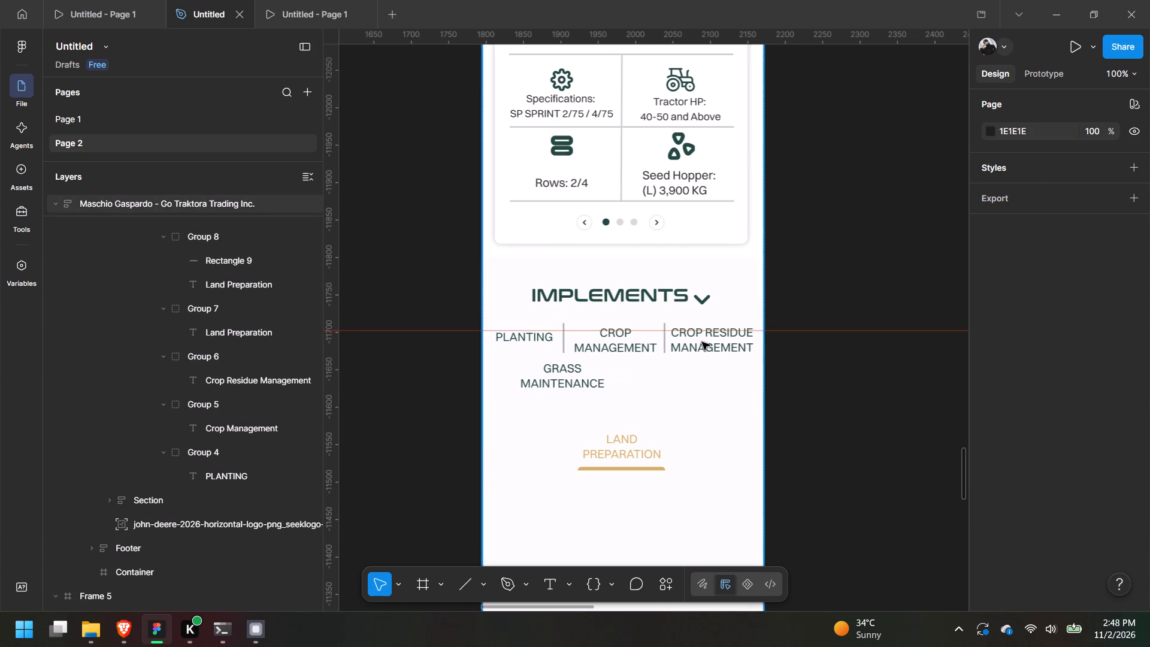
double_click(702, 342)
double_click(702, 342)
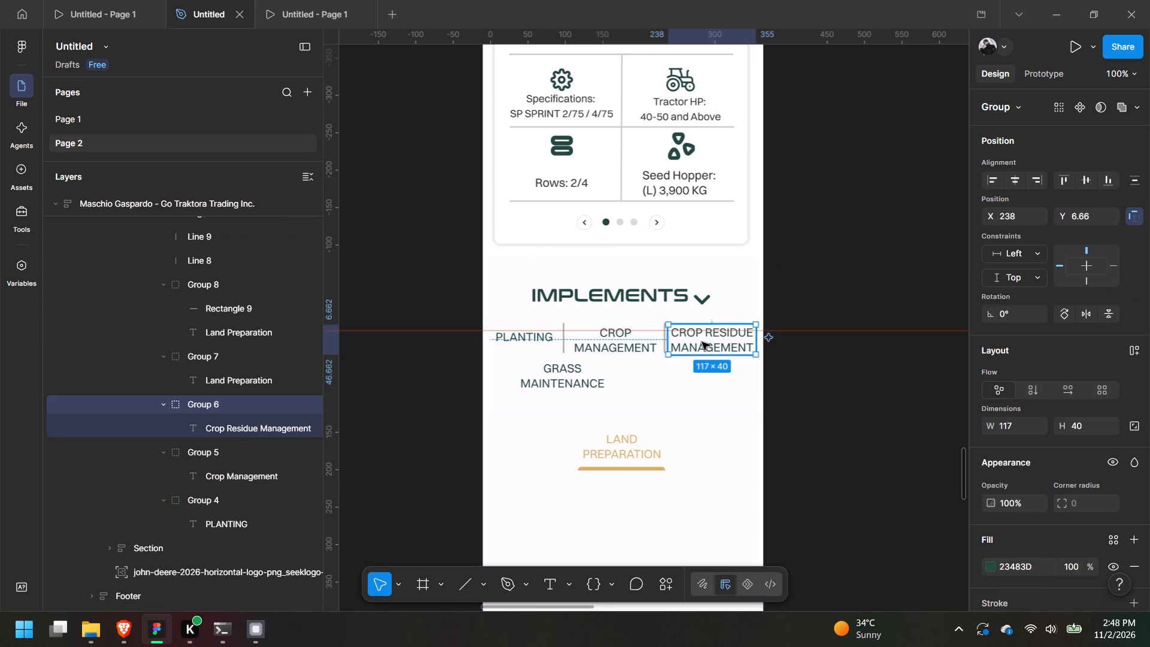
shift+click(702, 342)
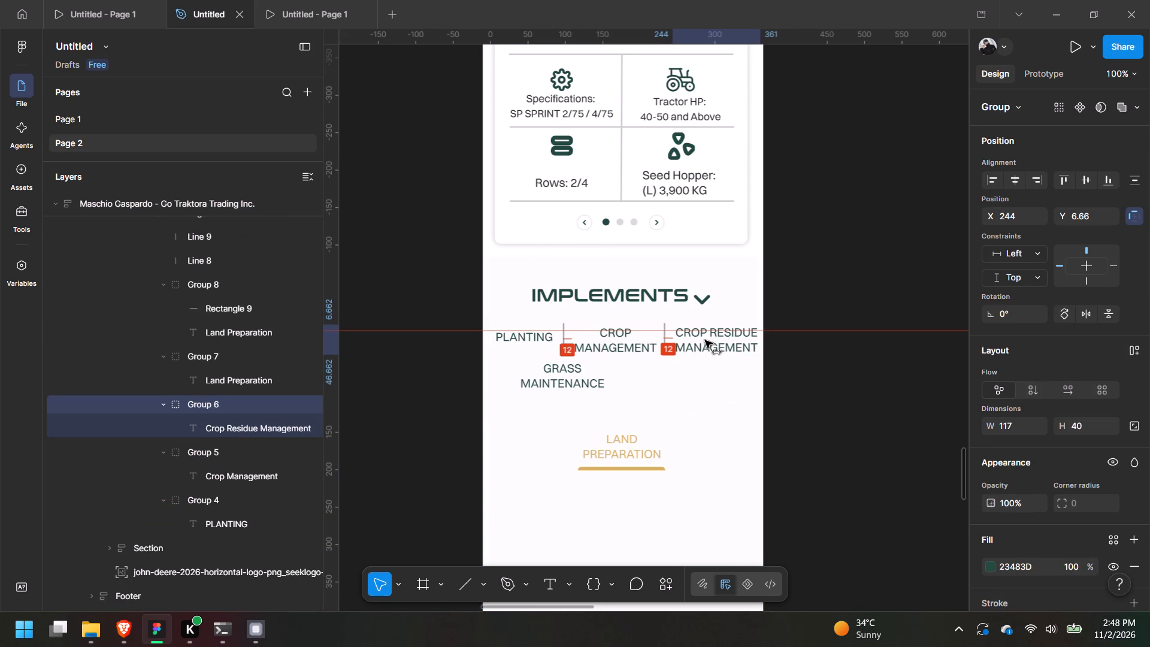
click(613, 338)
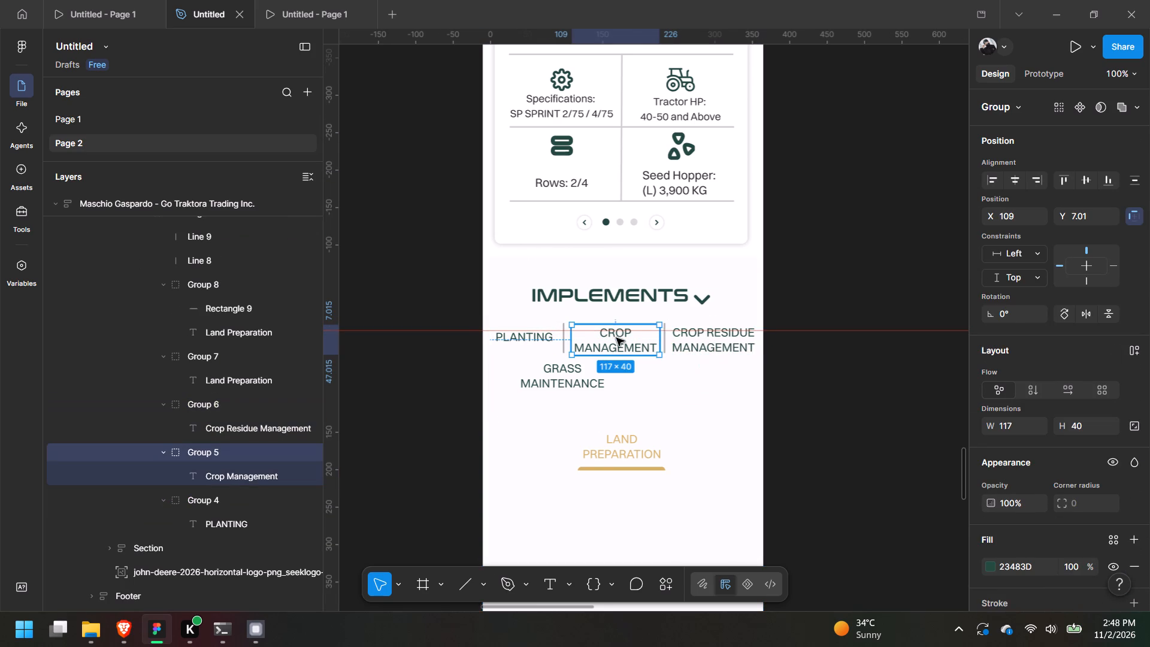
shift+click(616, 338)
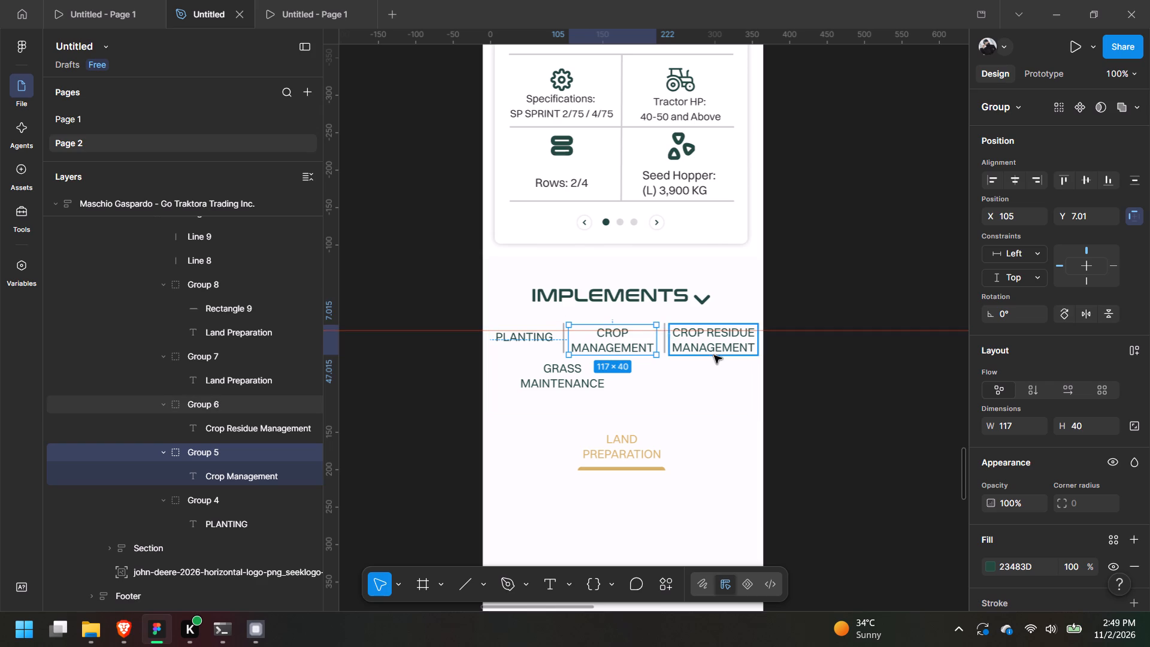
click(684, 338)
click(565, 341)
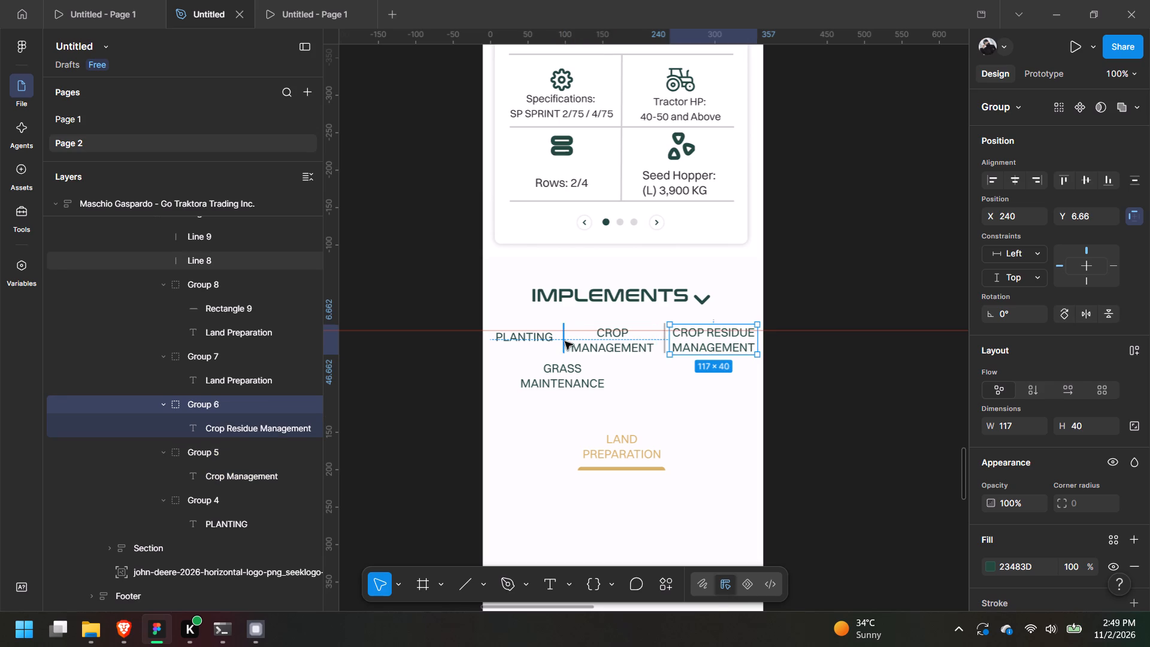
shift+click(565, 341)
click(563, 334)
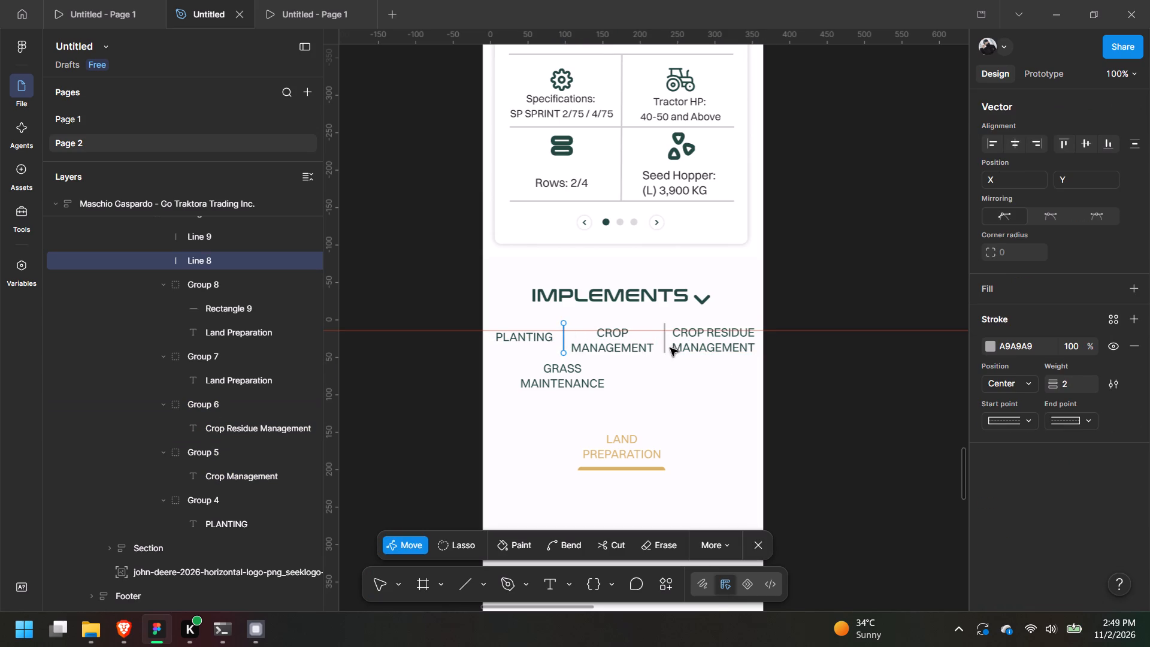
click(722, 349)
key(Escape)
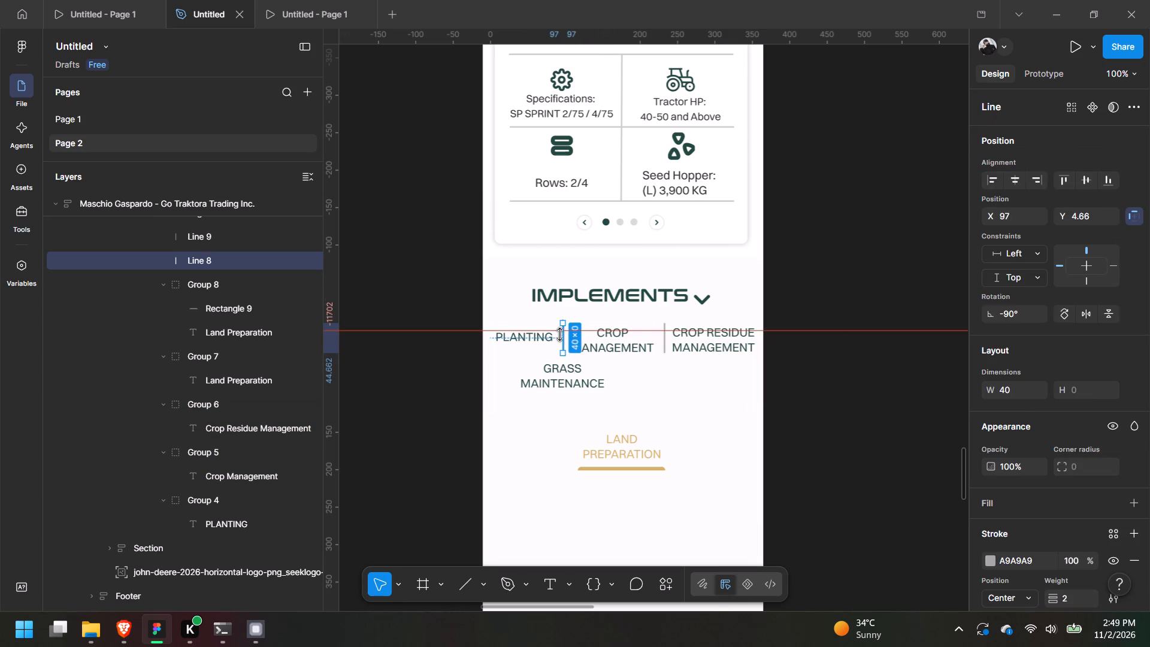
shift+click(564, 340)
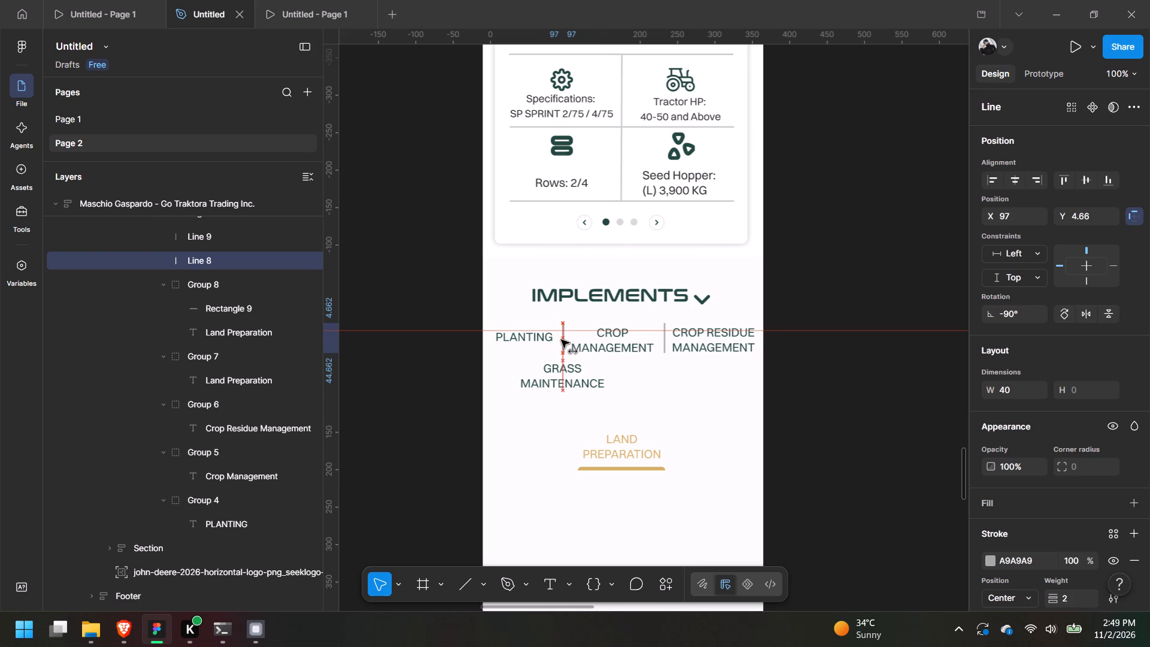
Move the separator between CROP MANAGEMENT and CROP RESIDUE MANAGEMENT to X 227.
click(667, 344)
shift+click(665, 341)
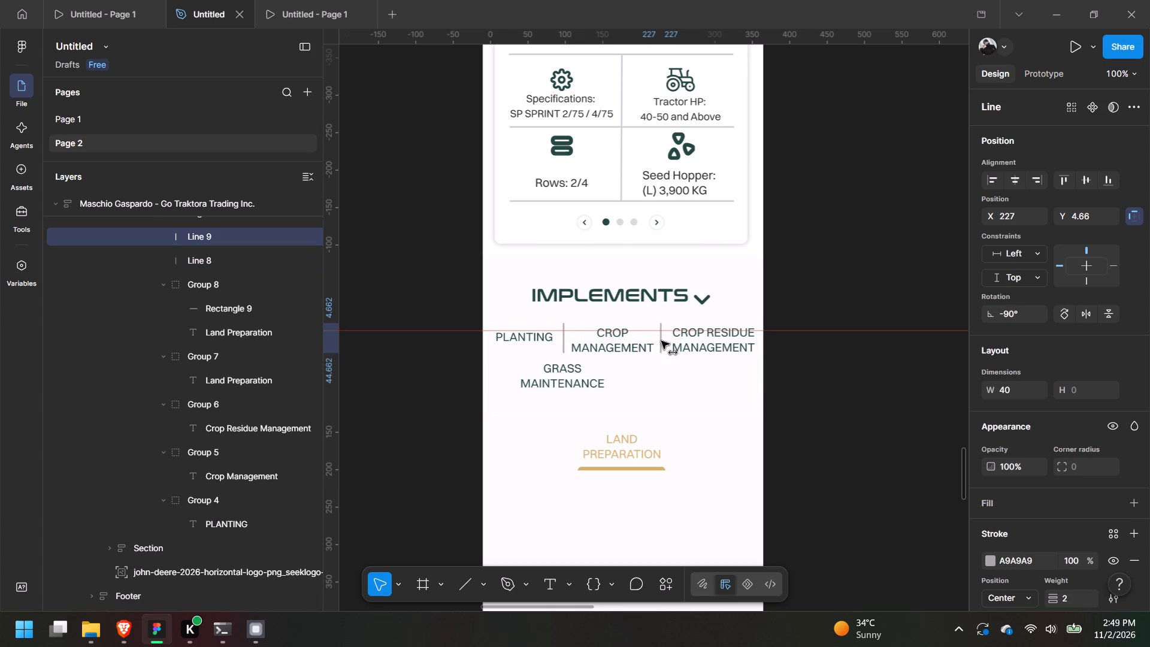
Form a second row by shifting GRASS MAINTENANCE to X 46 and placing LAND PREPARATION beside it at X 178, Y 54.66.
click(562, 374)
shift+click(568, 377)
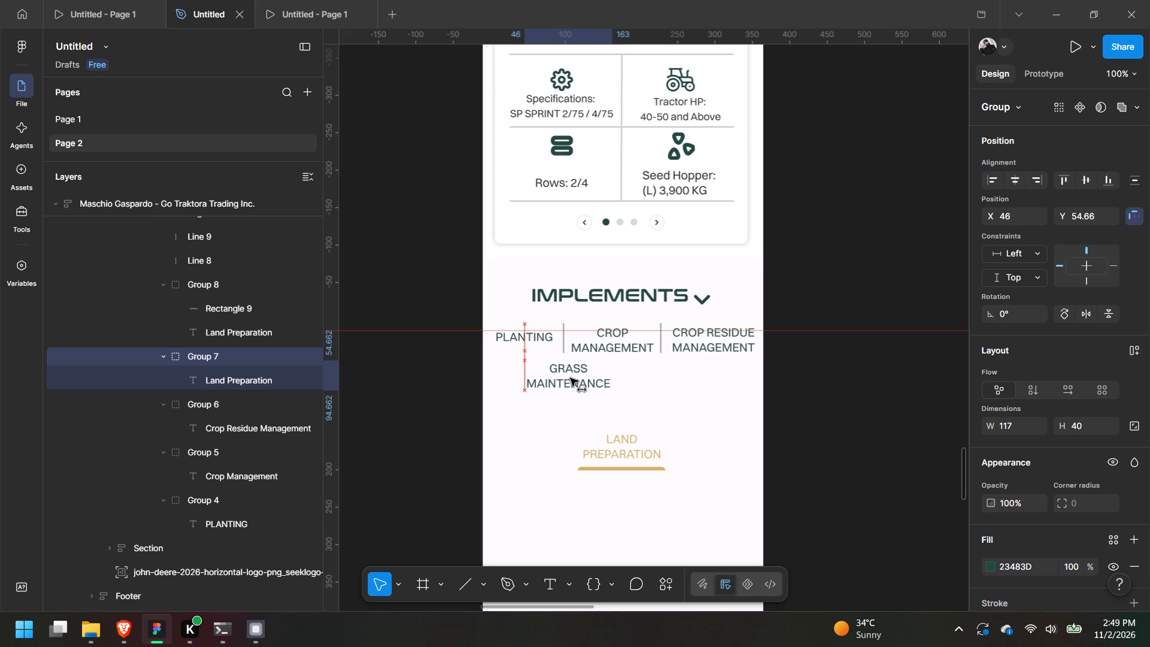
drag(622, 459, 647, 431)
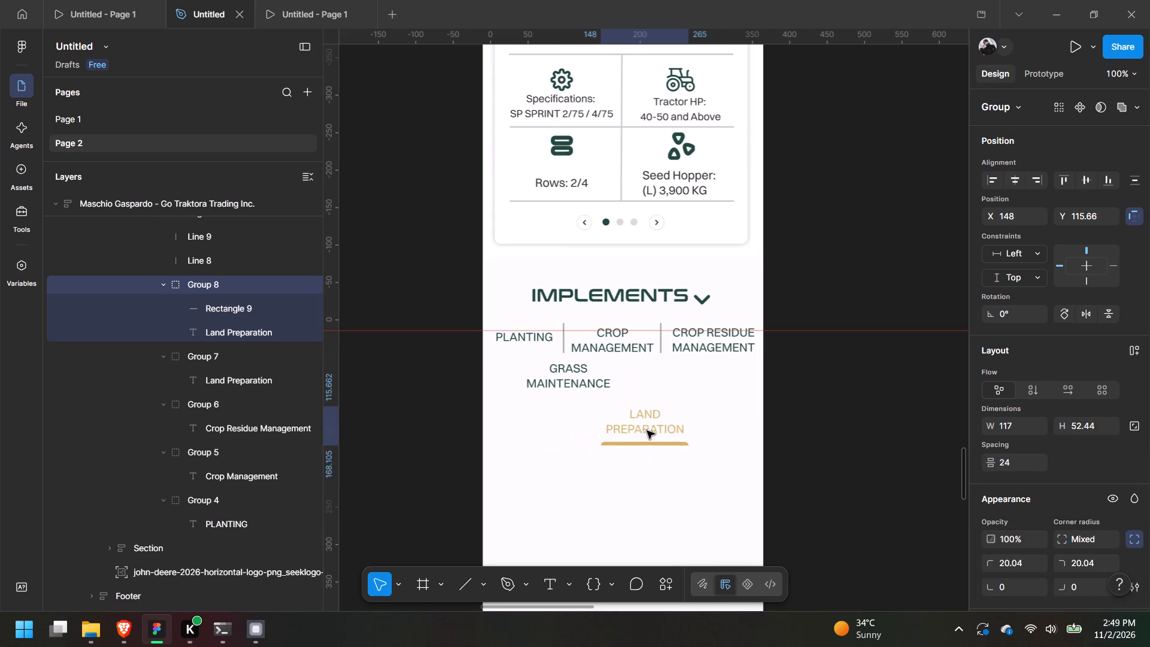
drag(647, 431, 665, 390)
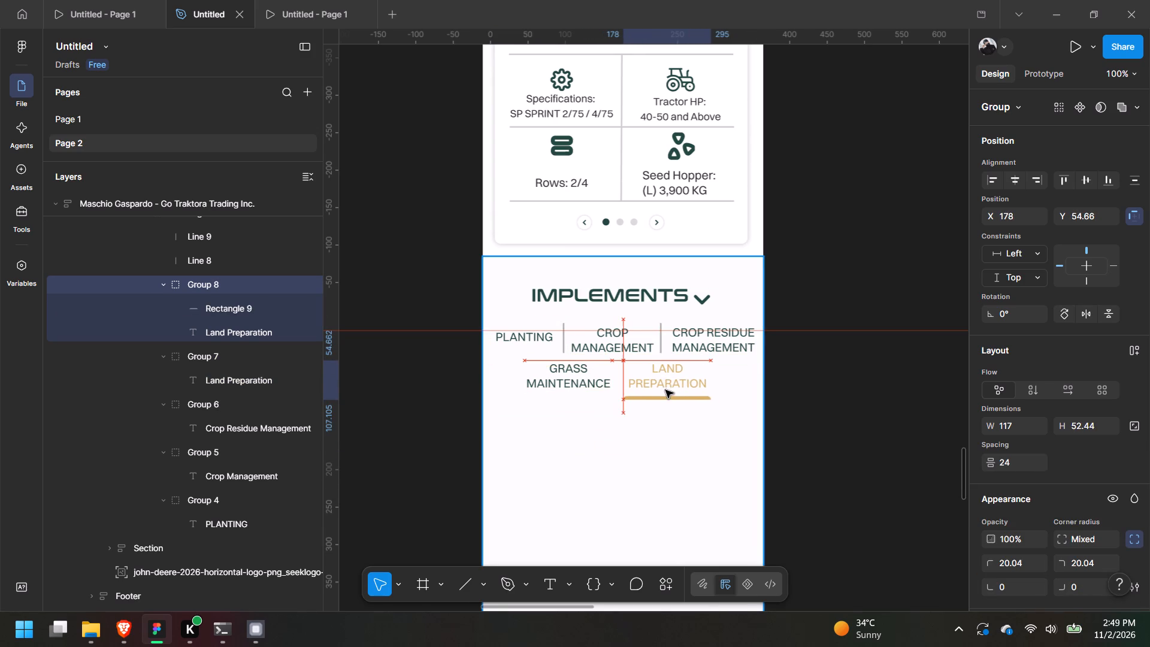
drag(665, 390, 666, 390)
Copy the first row's second separator and place the duplicate between GRASS MAINTENANCE and LAND PREPARATION, at about X 164.
click(660, 338)
key(ctrl+x)
key(ctrl+z)
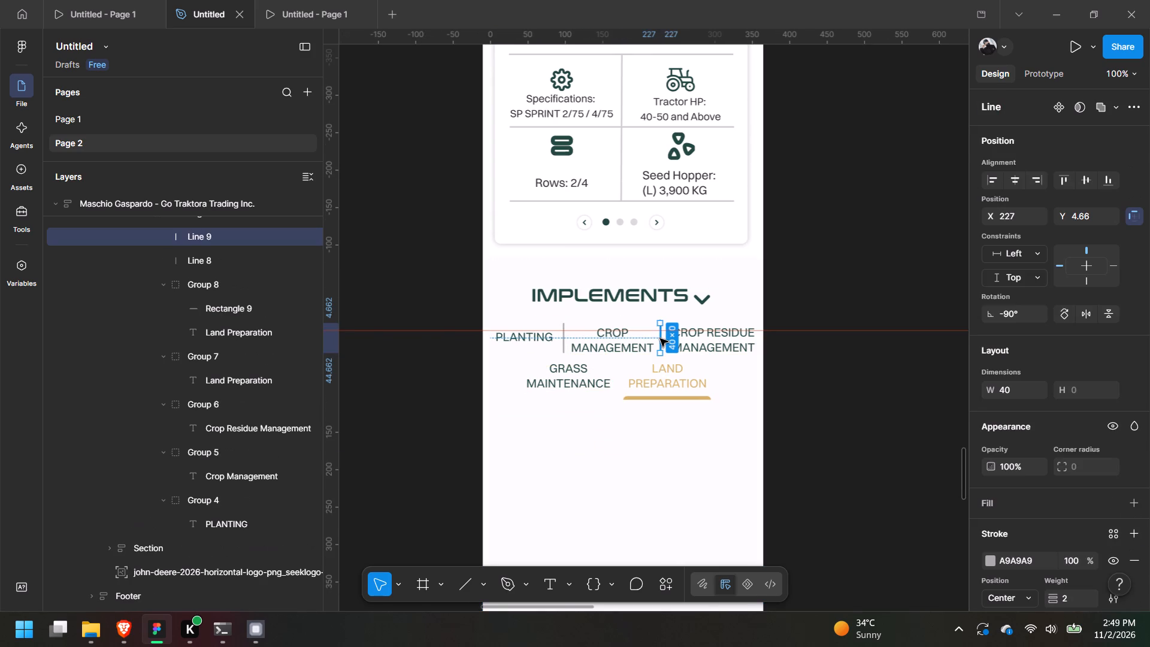
key(ctrl+c)
key(ctrl+v)
drag(660, 338, 618, 380)
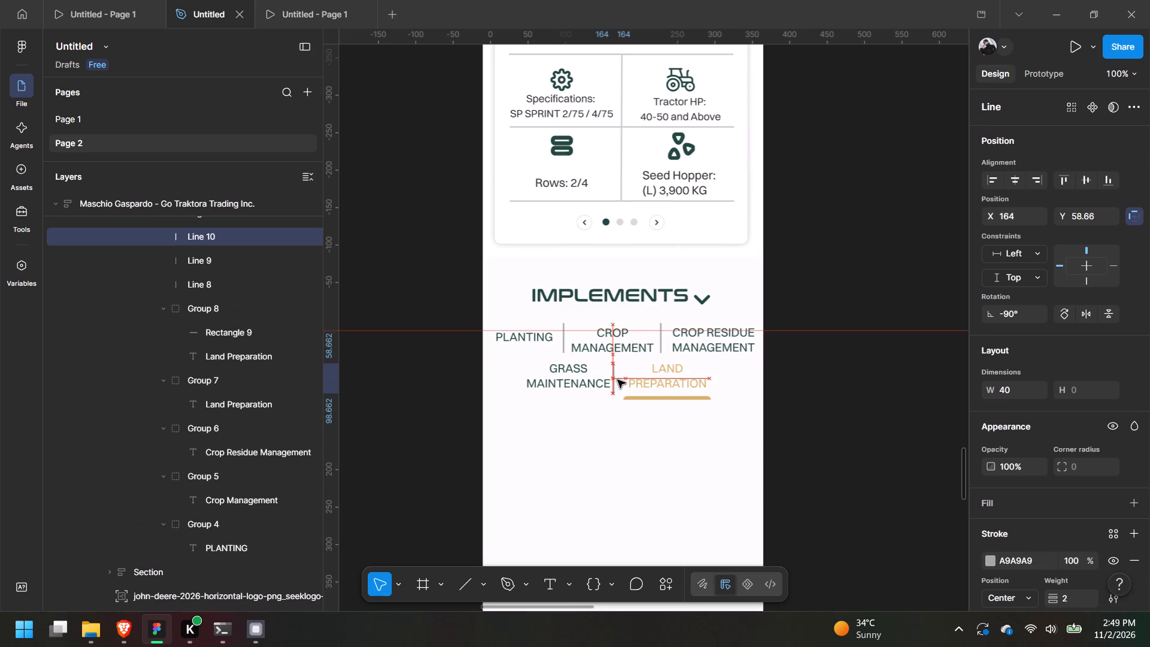
drag(618, 380, 619, 376)
click(618, 379)
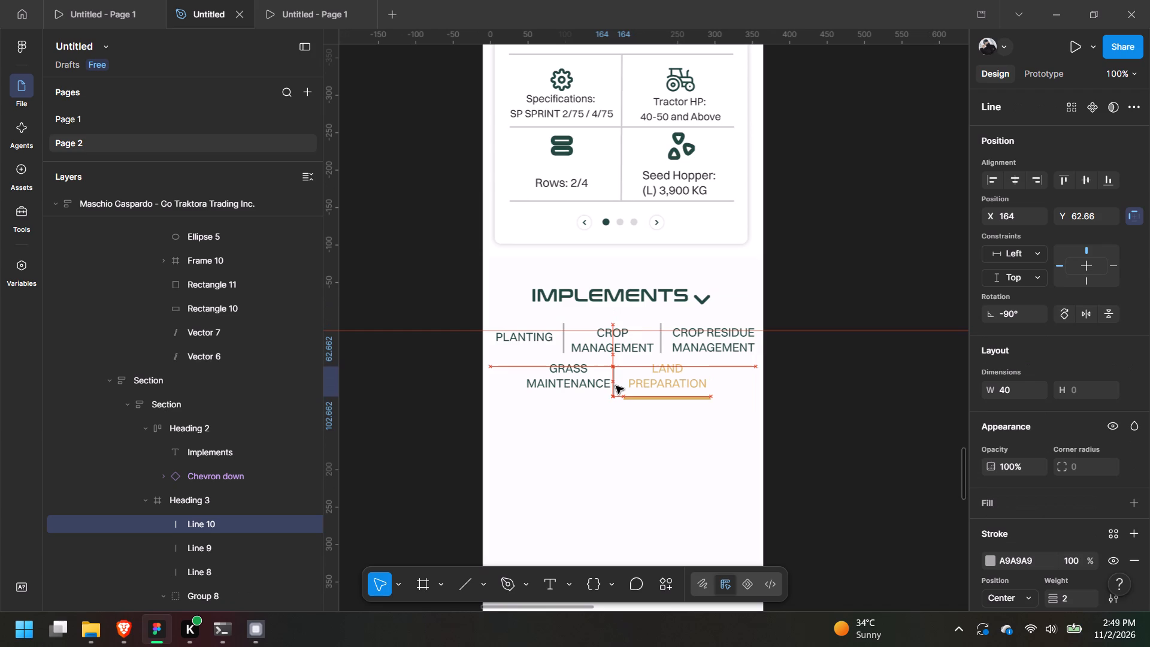
Balance the second row around its separator, with GRASS MAINTENANCE at X 38, Y 58.66 and LAND PREPARATION at about X 178.
click(635, 331)
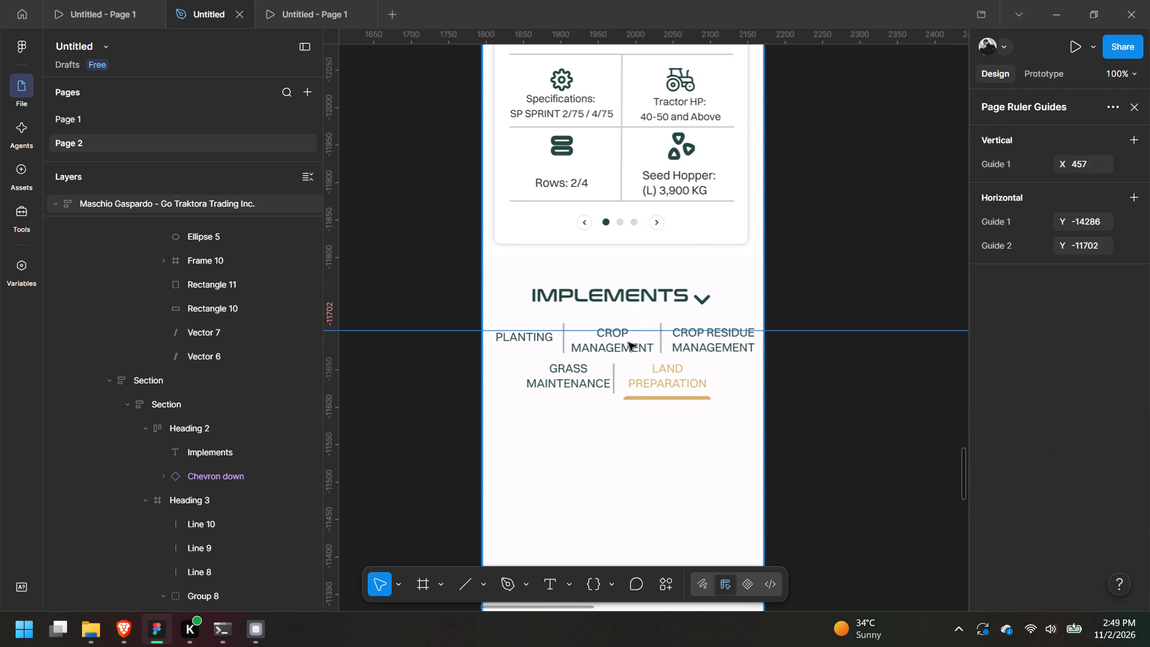
triple_click(628, 343)
triple_click(627, 343)
click(627, 343)
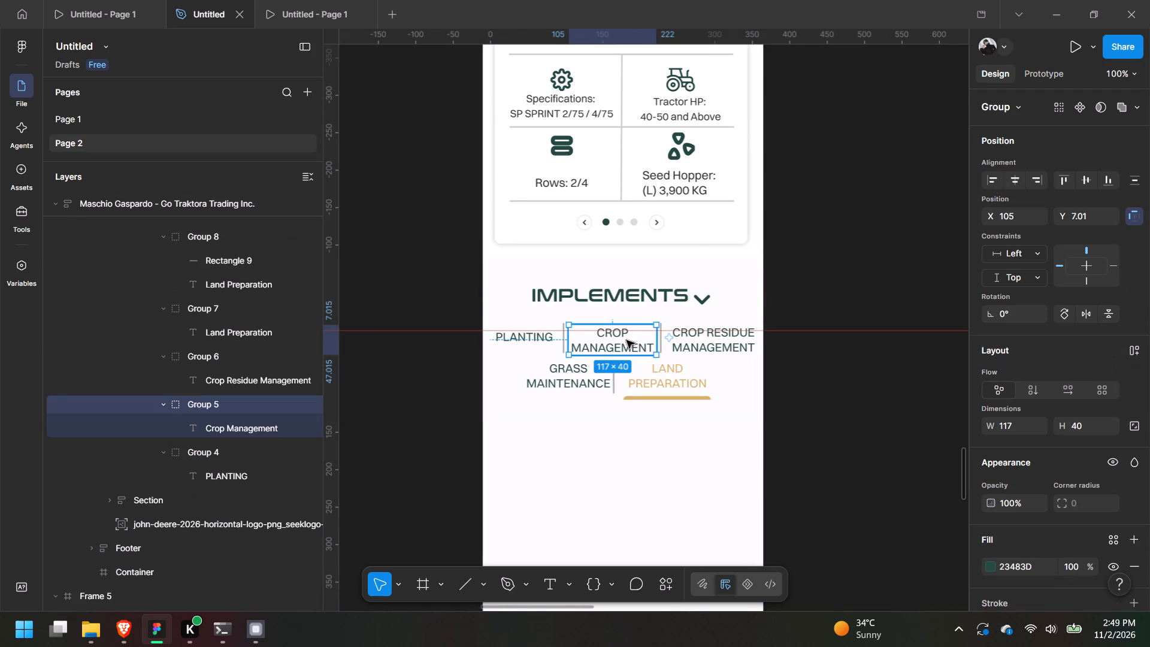
click(616, 382)
click(659, 384)
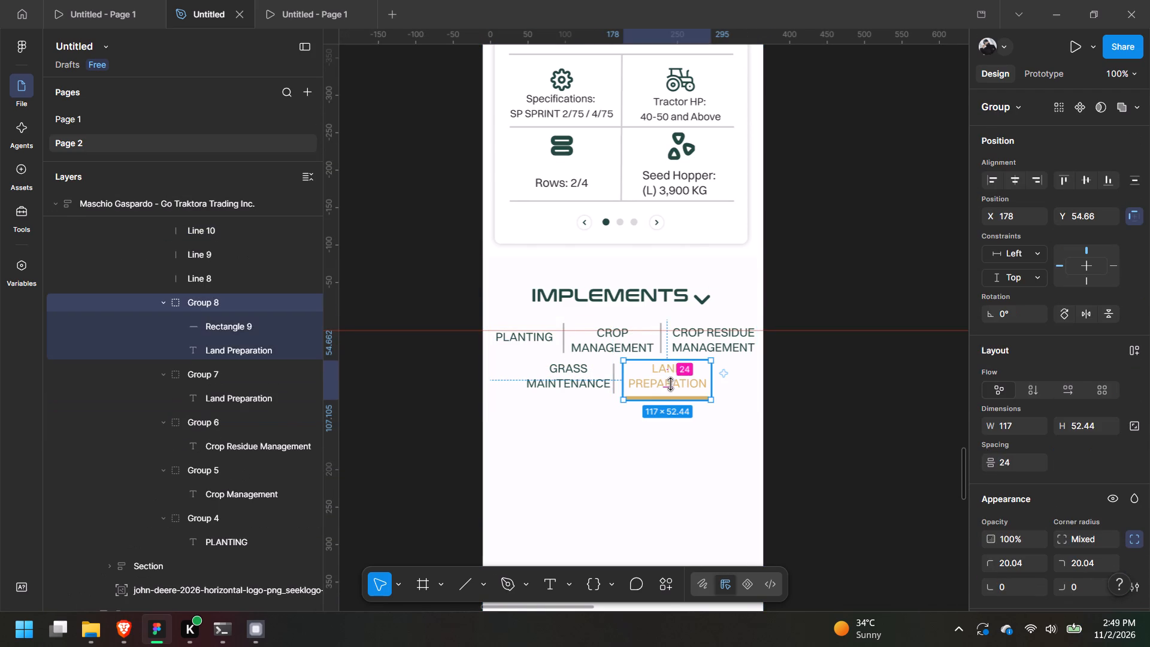
click(673, 379)
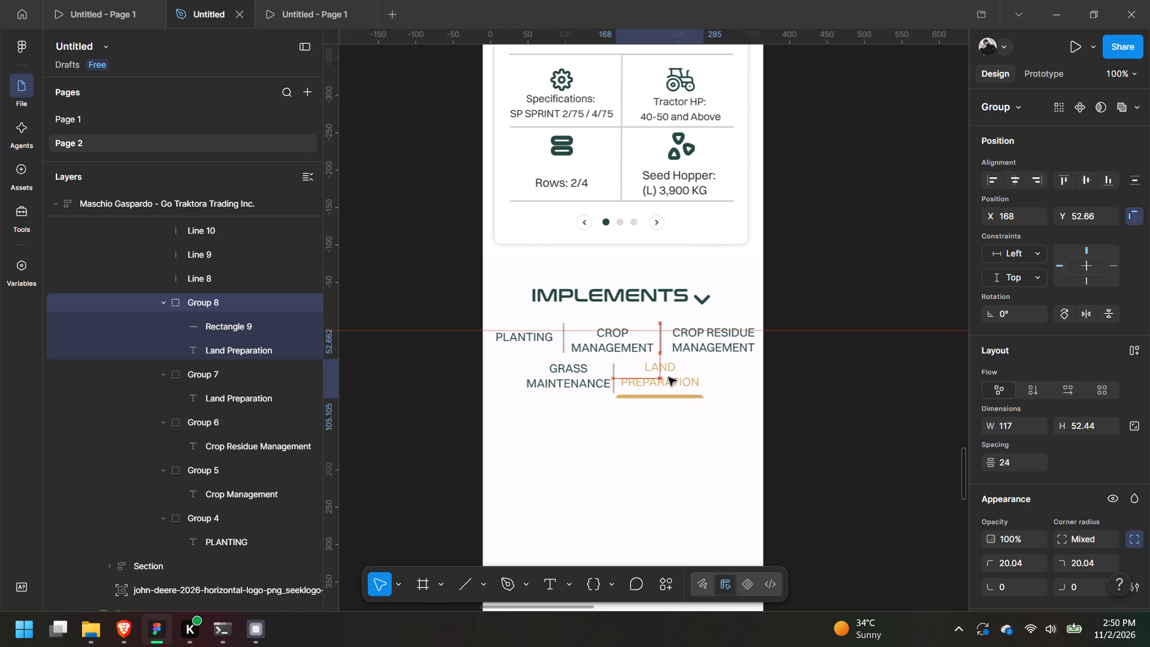
click(593, 385)
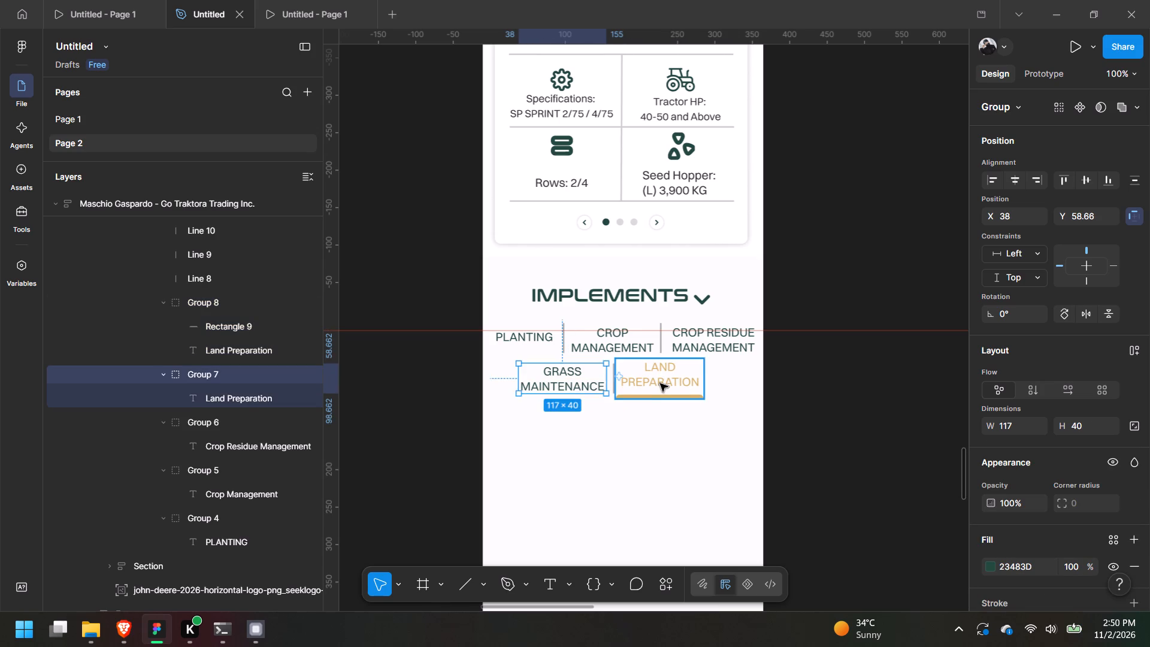
drag(660, 383, 666, 383)
click(822, 357)
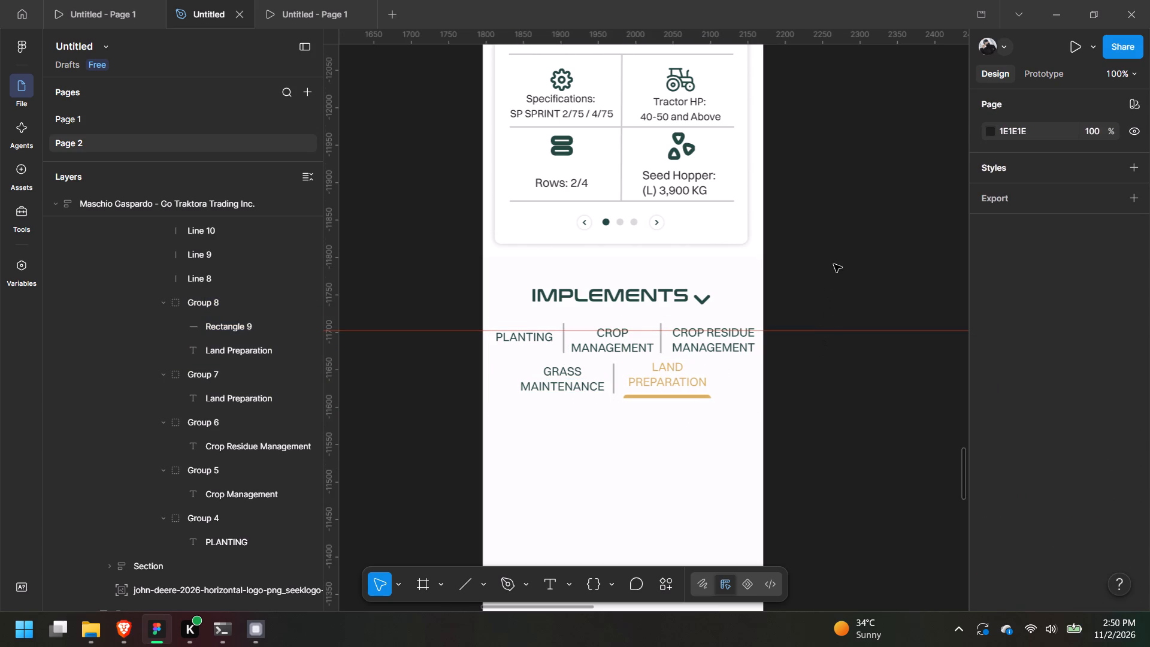
Compare the mobile page's Implements section with the desktop page's category row and product cards.
scroll(208, 297, up, 3)
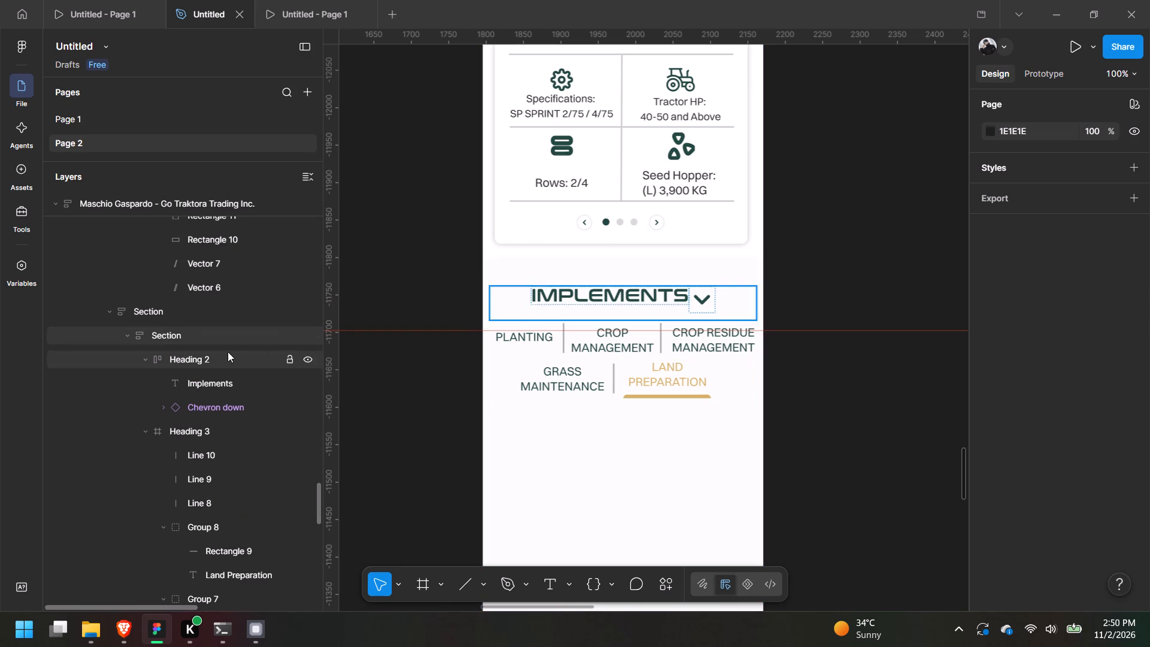
key(ctrl+minus)
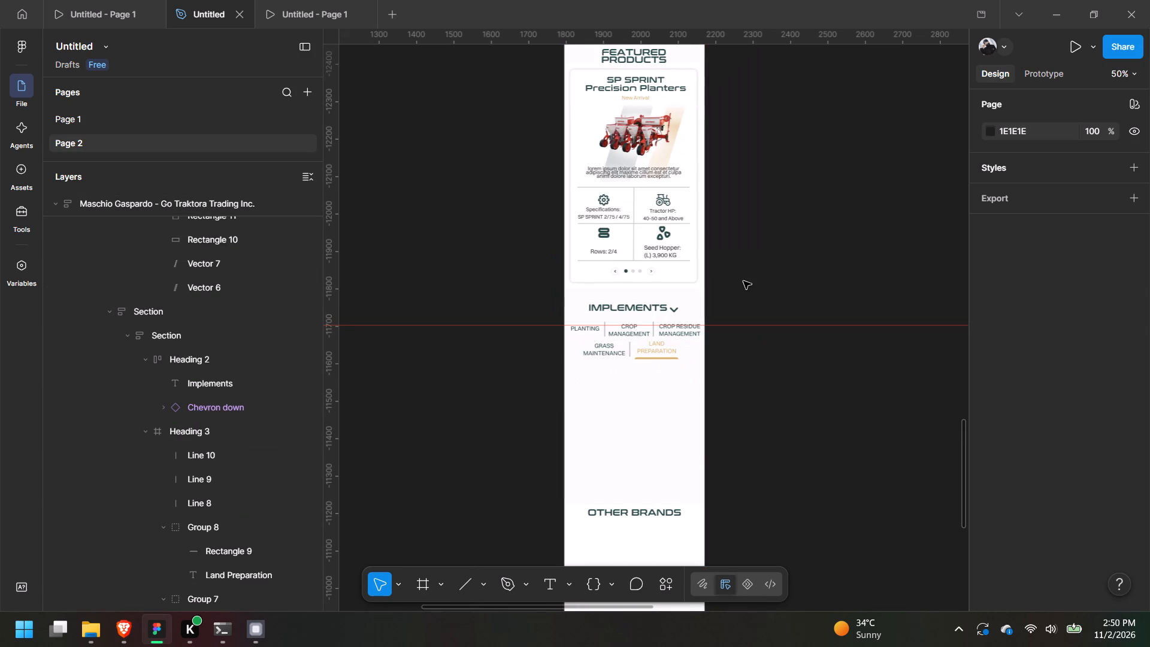
key(ctrl+equal)
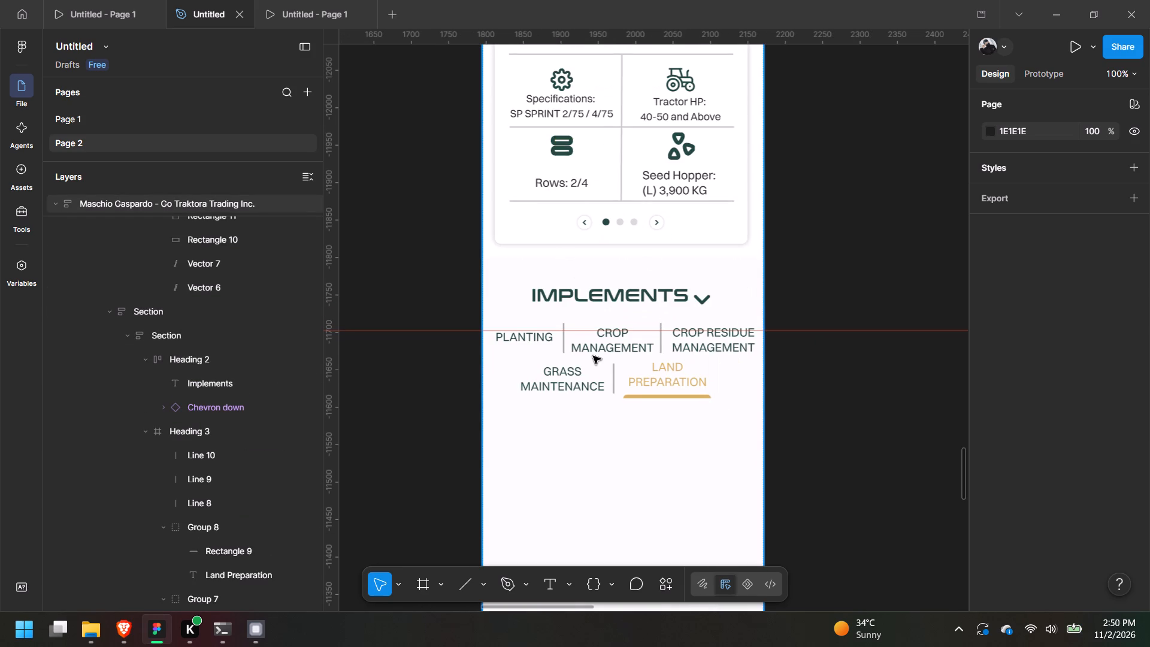
key(ctrl+minus)
key(ctrl+minus)
key(ctrl+minus)
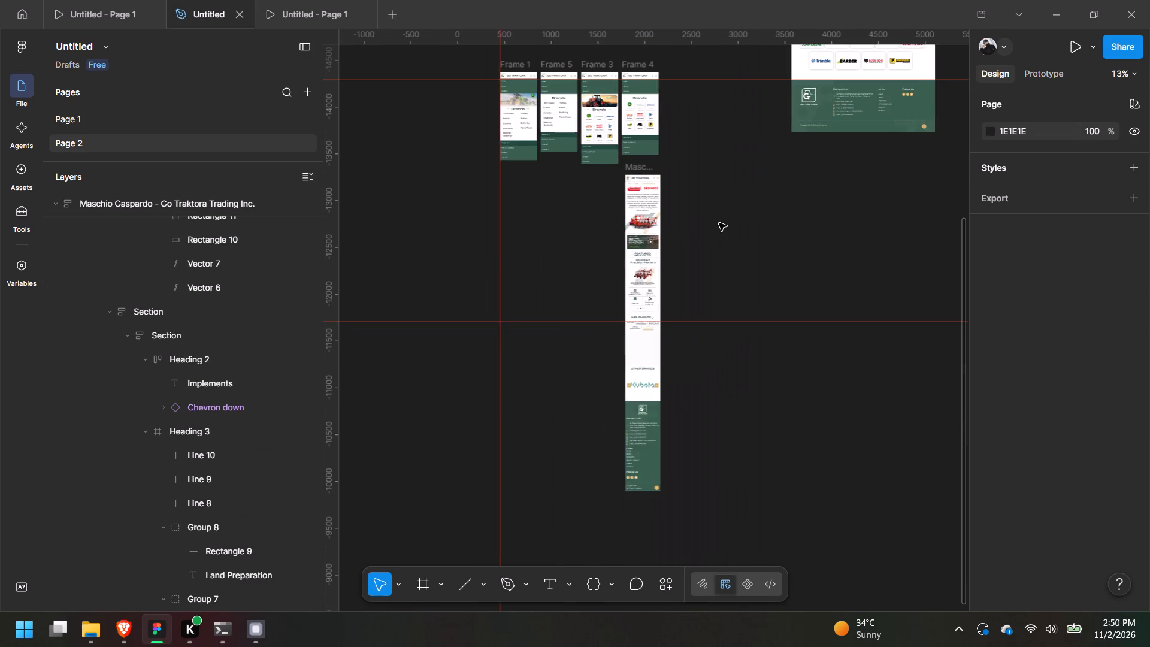
middle_drag(832, 151, 551, 525)
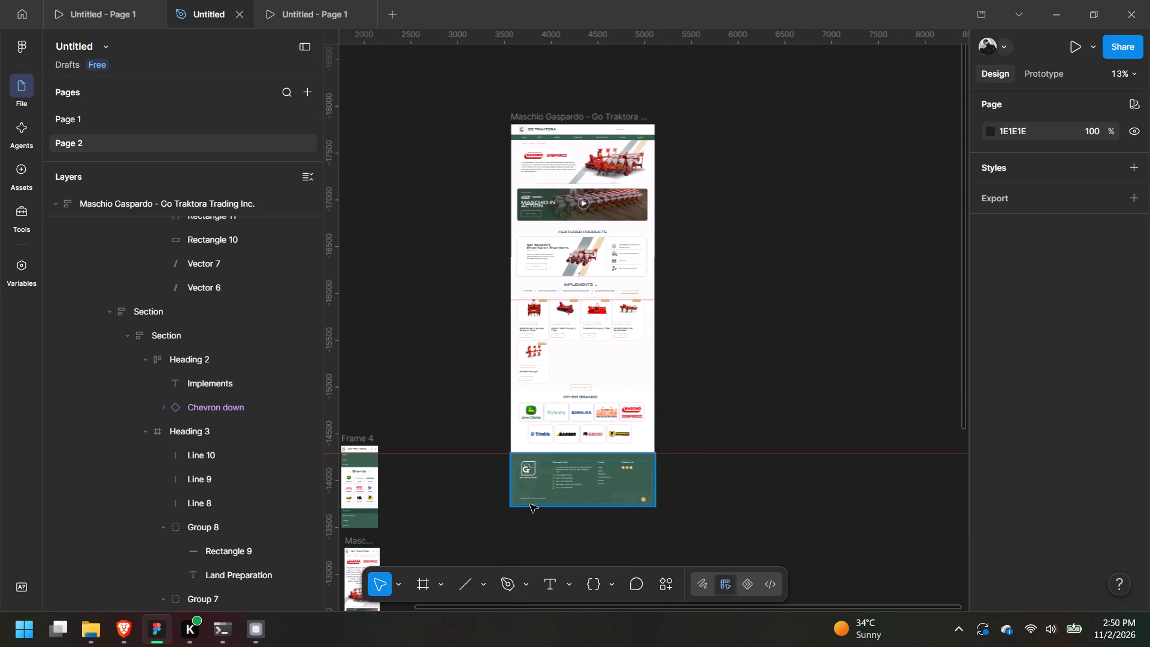
key(ctrl+equal)
key(ctrl+equal)
key(ctrl+minus)
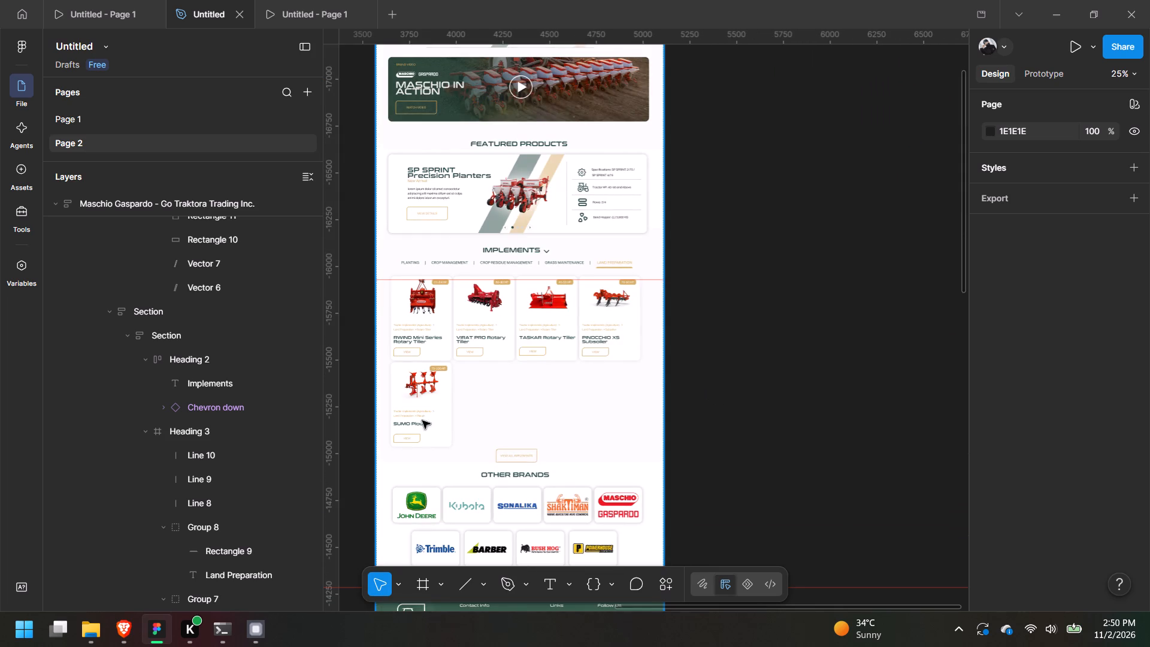
middle_drag(411, 420, 555, 0)
middle_drag(539, 476, 803, 135)
middle_drag(699, 371, 821, 448)
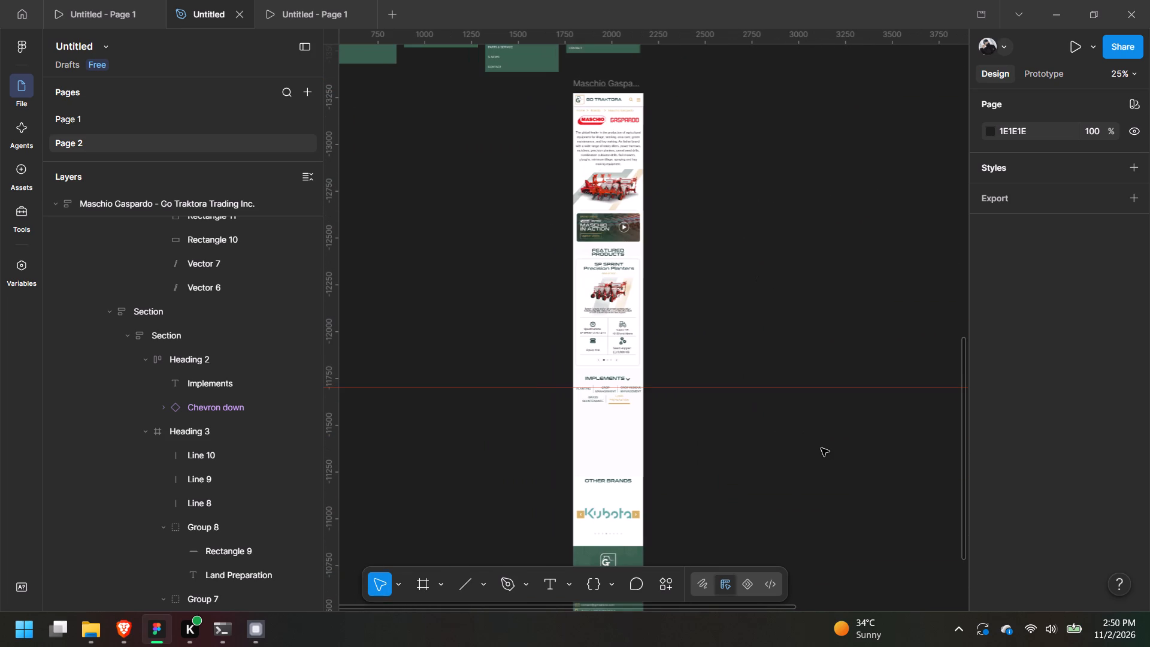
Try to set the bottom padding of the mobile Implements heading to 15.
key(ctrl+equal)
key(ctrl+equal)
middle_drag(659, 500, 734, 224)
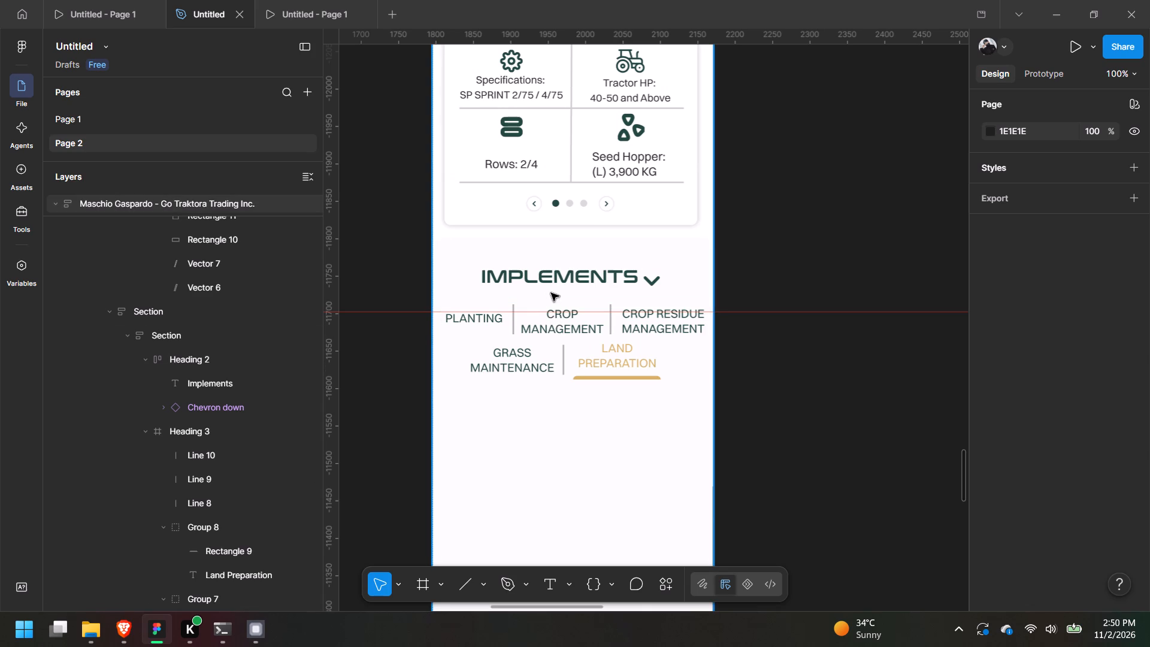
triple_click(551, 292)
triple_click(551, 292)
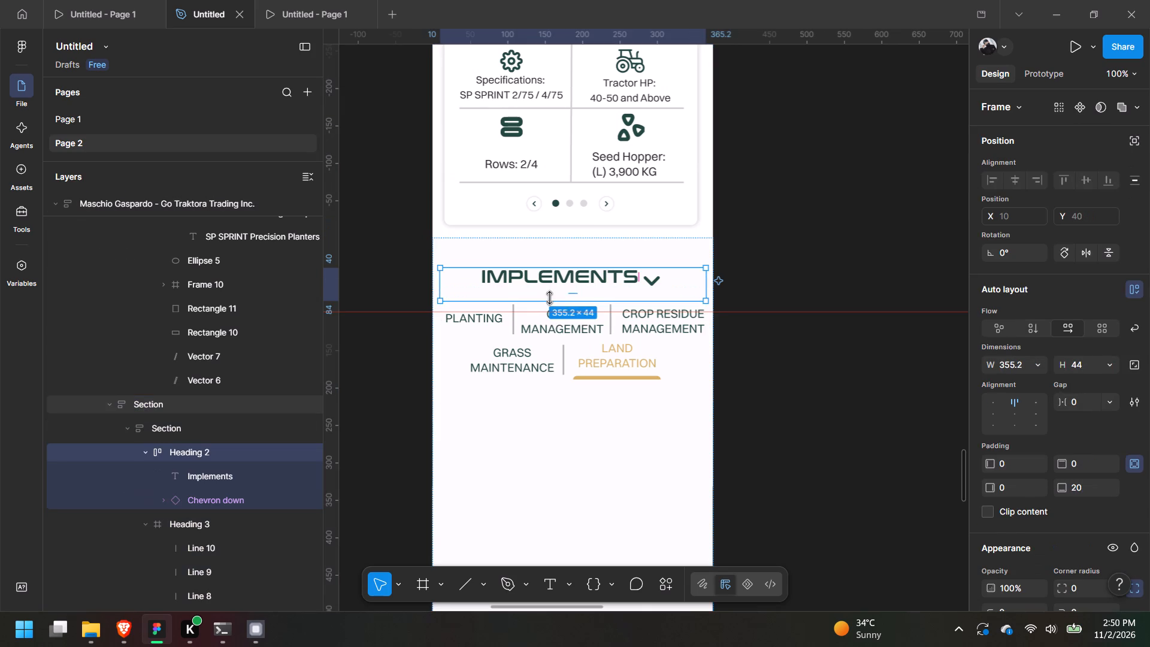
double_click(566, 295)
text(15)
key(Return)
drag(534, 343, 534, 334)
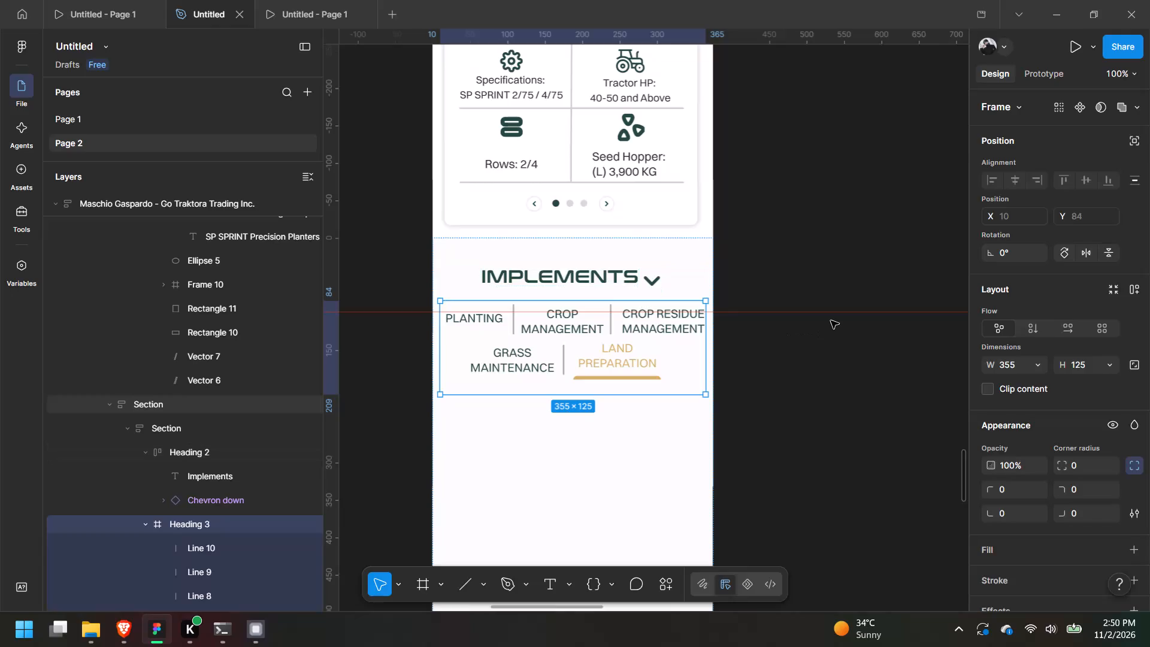
Inspect the mobile Implements section's frame and its spacing between Featured Products and Other Brands.
click(831, 320)
triple_click(646, 353)
click(646, 353)
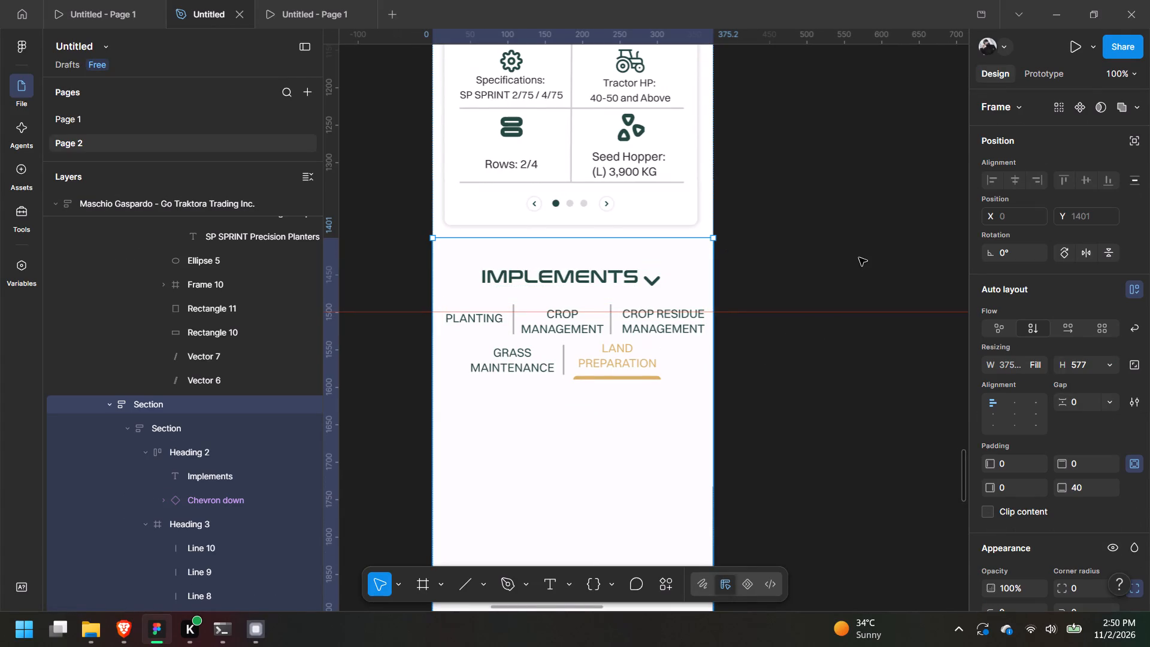
key(alt+minus)
key(alt+minus)
scroll(797, 252, up, 8)
click(765, 252)
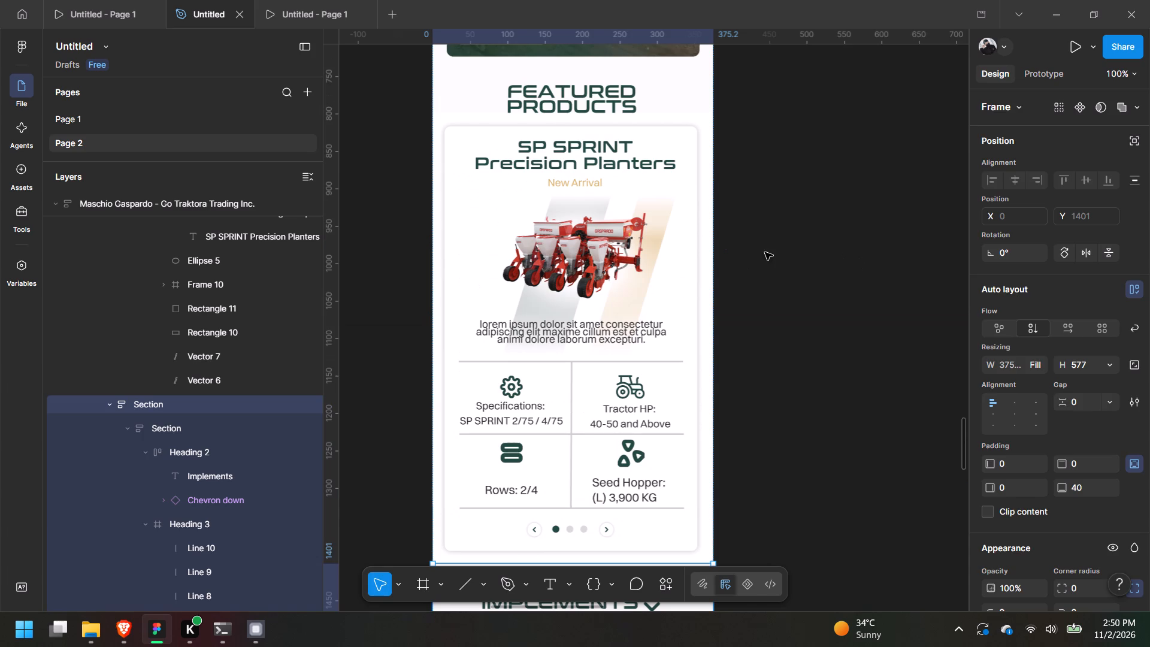
scroll(749, 407, down, 6)
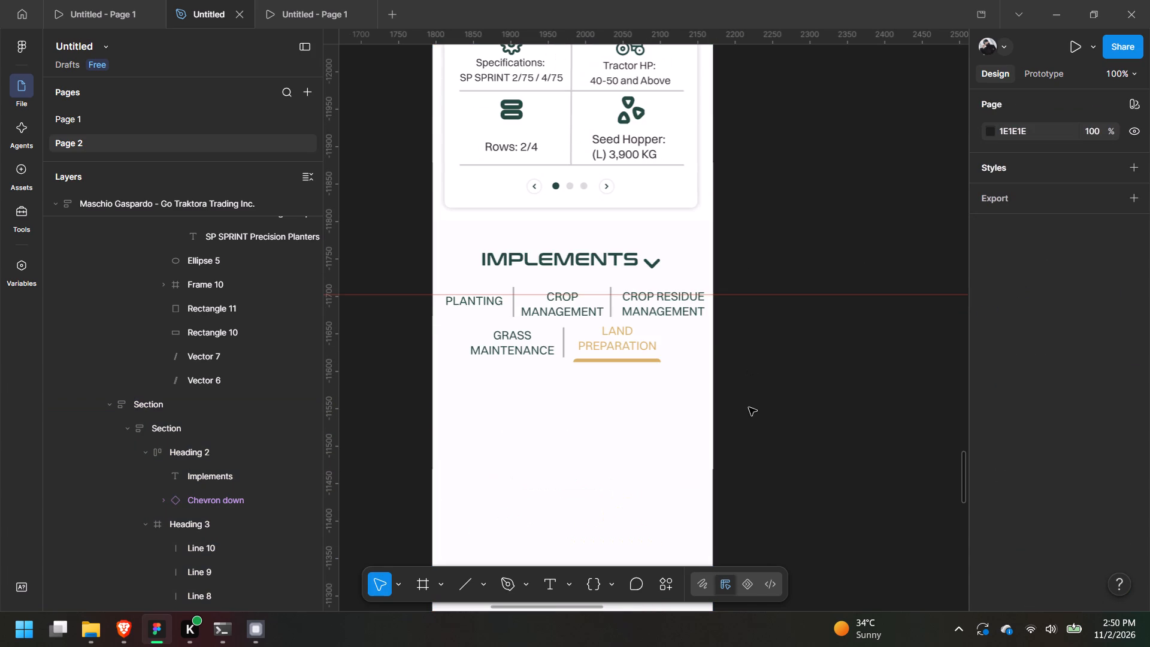
scroll(749, 407, down, 5)
scroll(753, 194, up, 2)
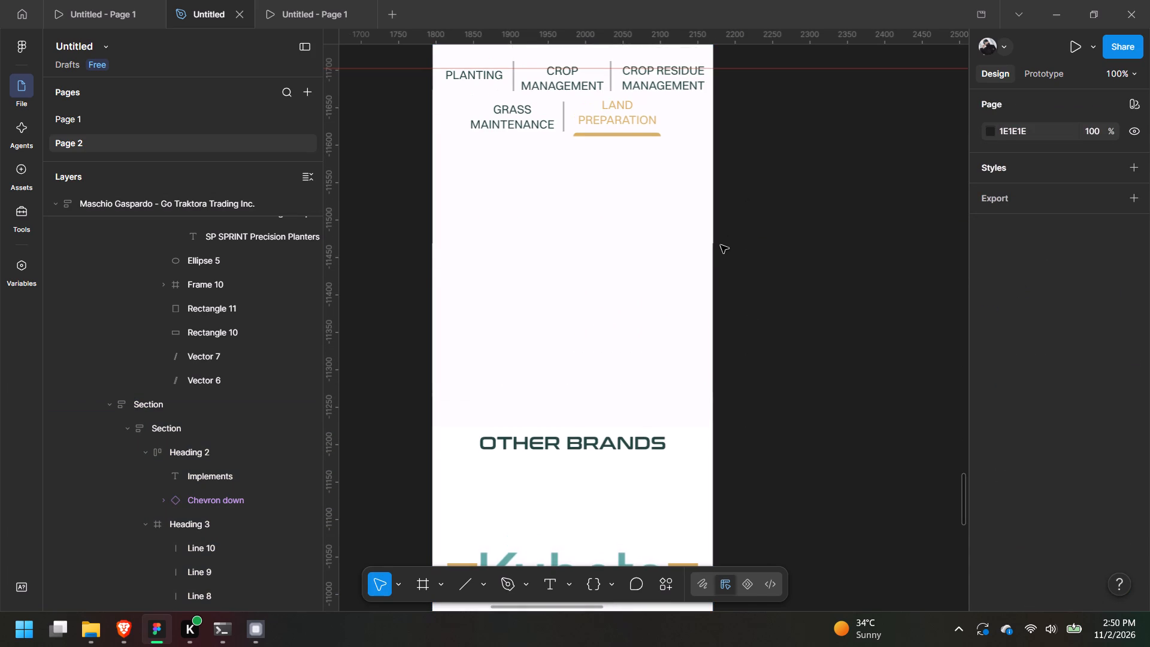
scroll(721, 245, up, 3)
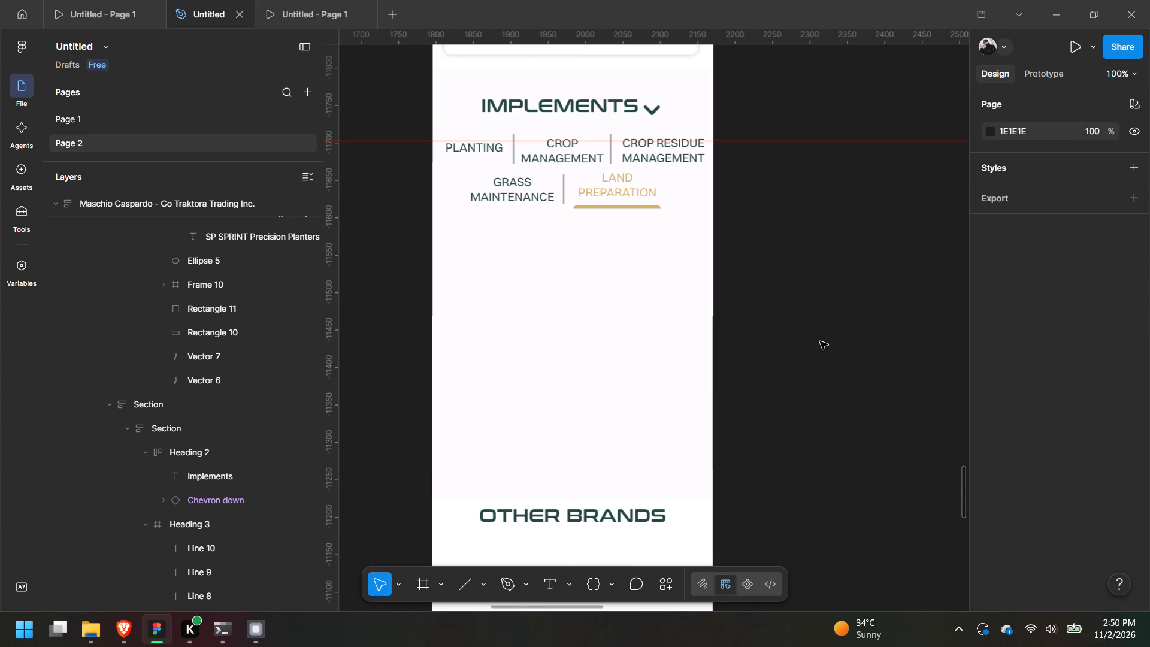
Examine the desktop page's Implements category row, product cards and View All Implements link as reference.
key(ctrl+minus)
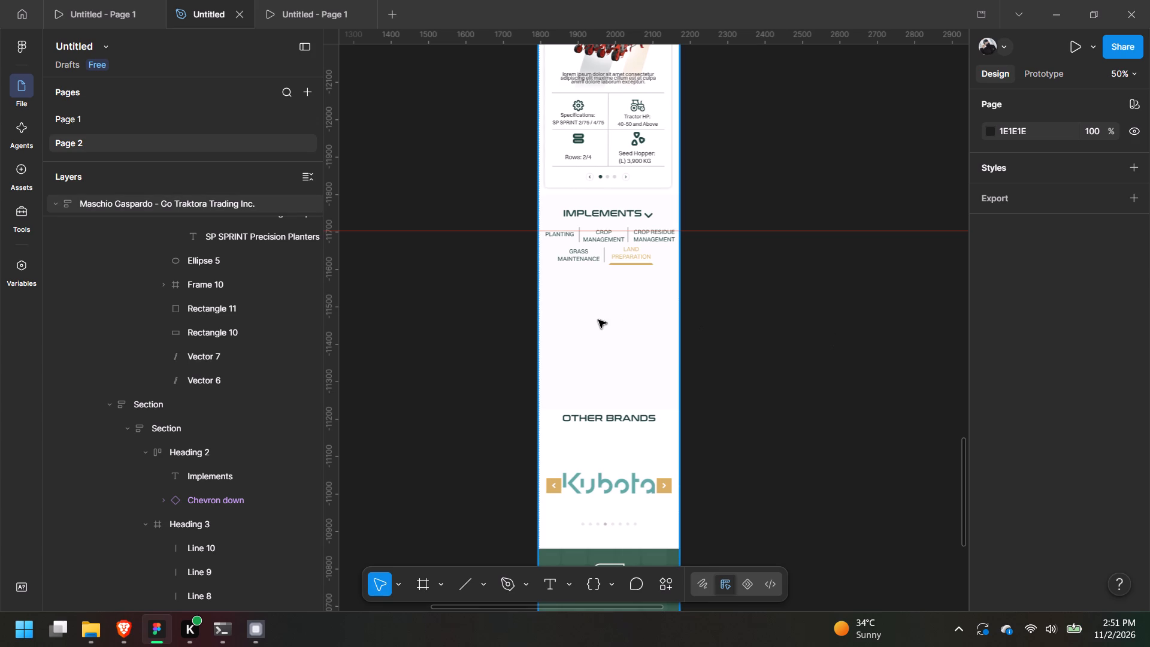
middle_drag(736, 219, 159, 476)
middle_drag(697, 295, 551, 227)
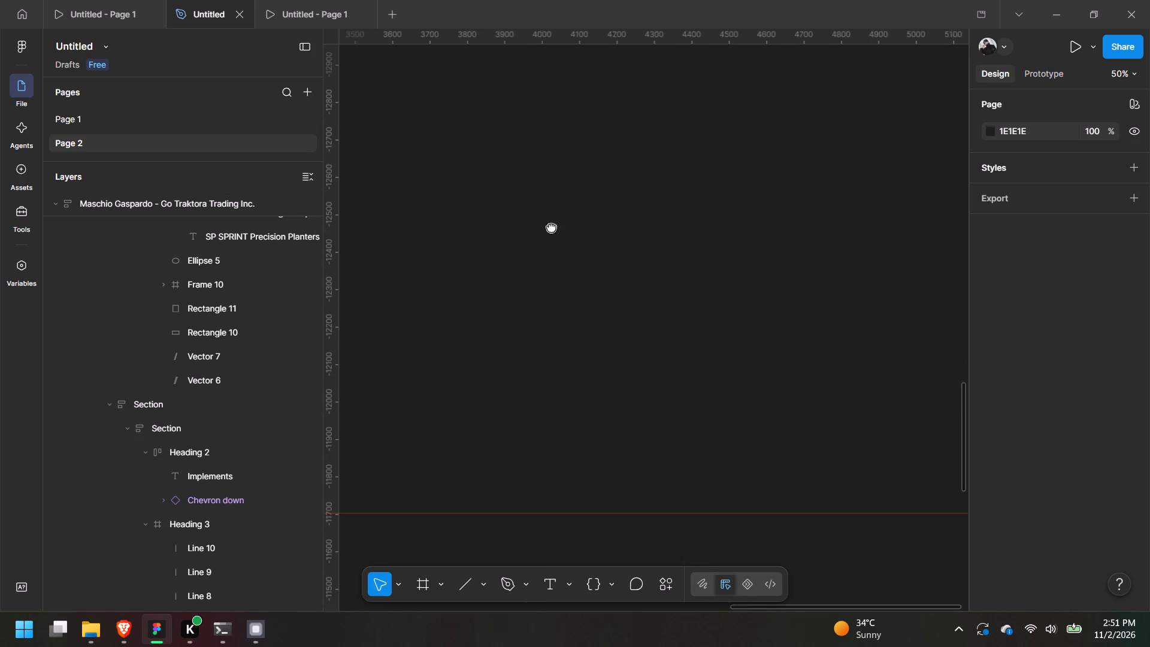
middle_drag(551, 227, 759, 0)
middle_drag(747, 116, 553, 646)
middle_drag(809, 78, 553, 430)
middle_drag(700, 231, 744, 561)
middle_drag(676, 149, 752, 421)
middle_drag(725, 199, 730, 271)
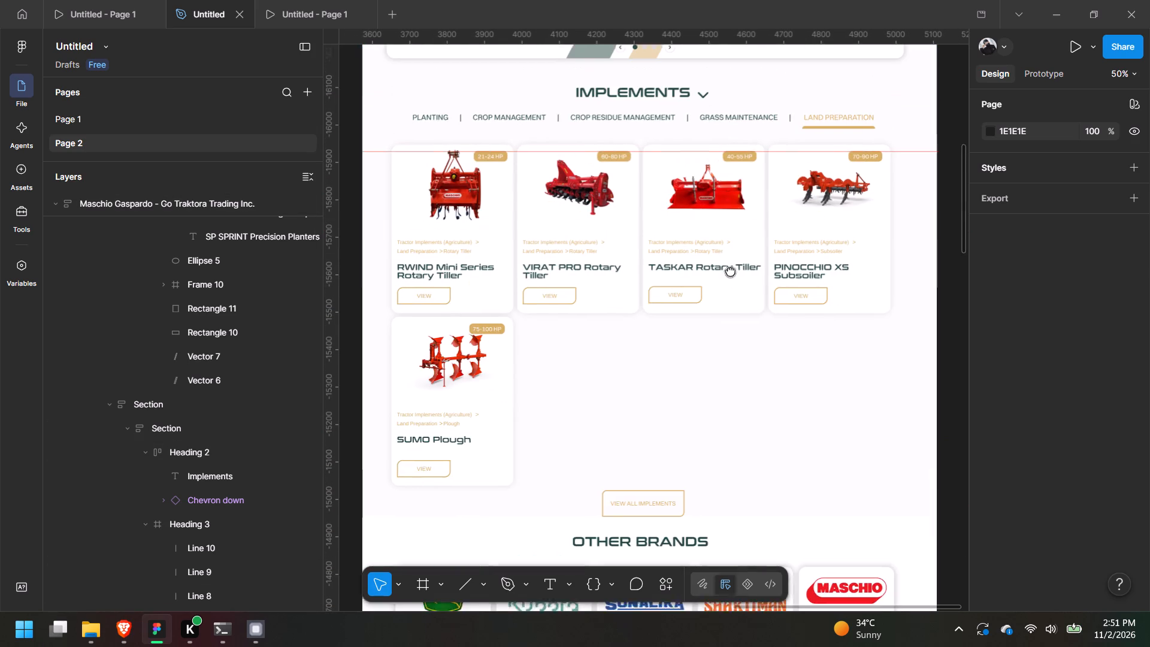
middle_drag(730, 271, 731, 274)
scroll(507, 395, down, 1)
Review the mobile page's Featured Products card and the empty area below the Implements category rows.
middle_drag(436, 407, 902, 0)
scroll(902, 0, up, 1)
middle_drag(610, 482, 683, 0)
middle_drag(572, 484, 898, 161)
middle_drag(528, 554, 562, 297)
middle_drag(588, 418, 559, 413)
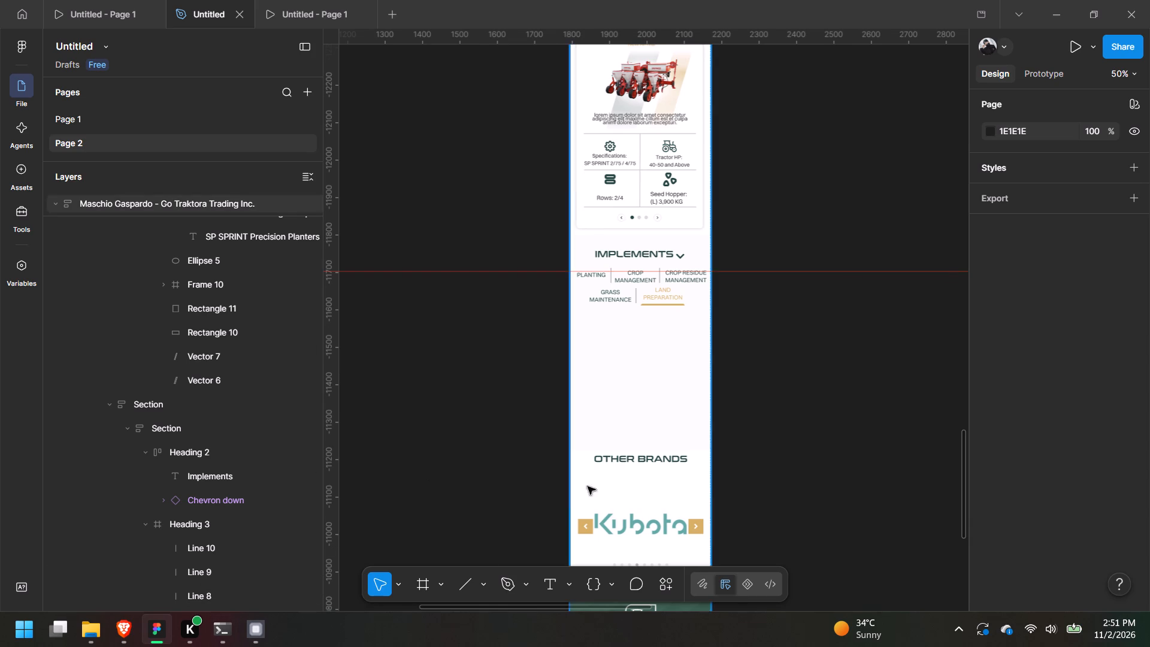
middle_drag(588, 486, 524, 528)
middle_drag(631, 391, 593, 425)
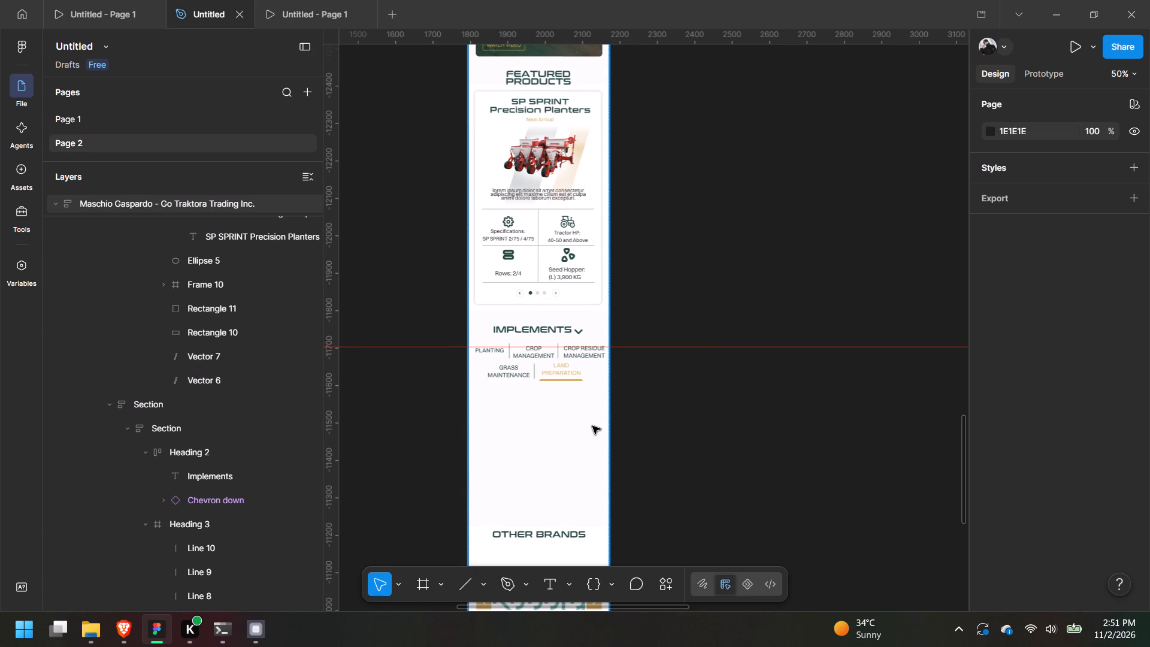
middle_drag(609, 355, 679, 267)
key(ctrl+equal)
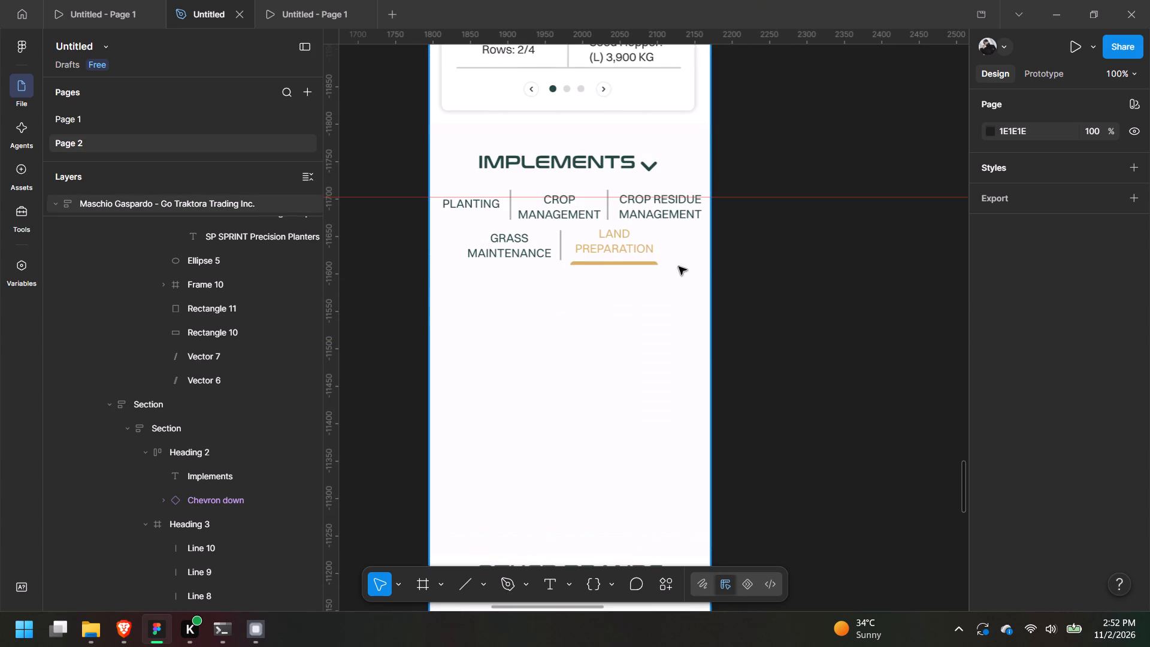
middle_drag(644, 197, 614, 362)
middle_drag(622, 264, 601, 476)
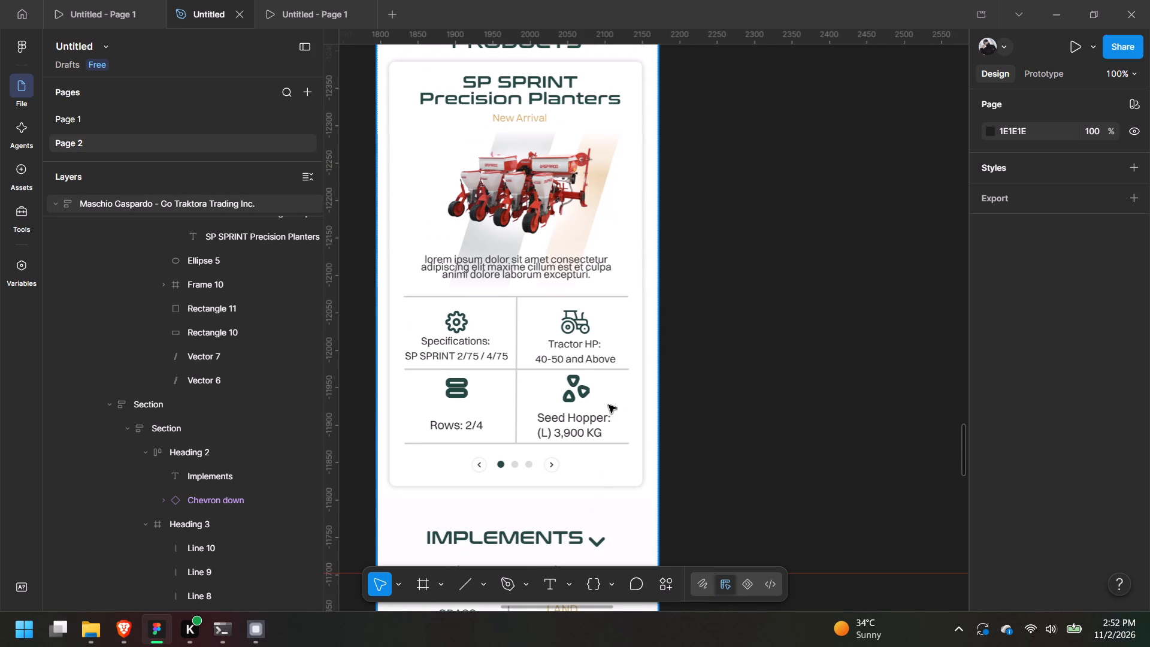
middle_drag(615, 373, 640, 383)
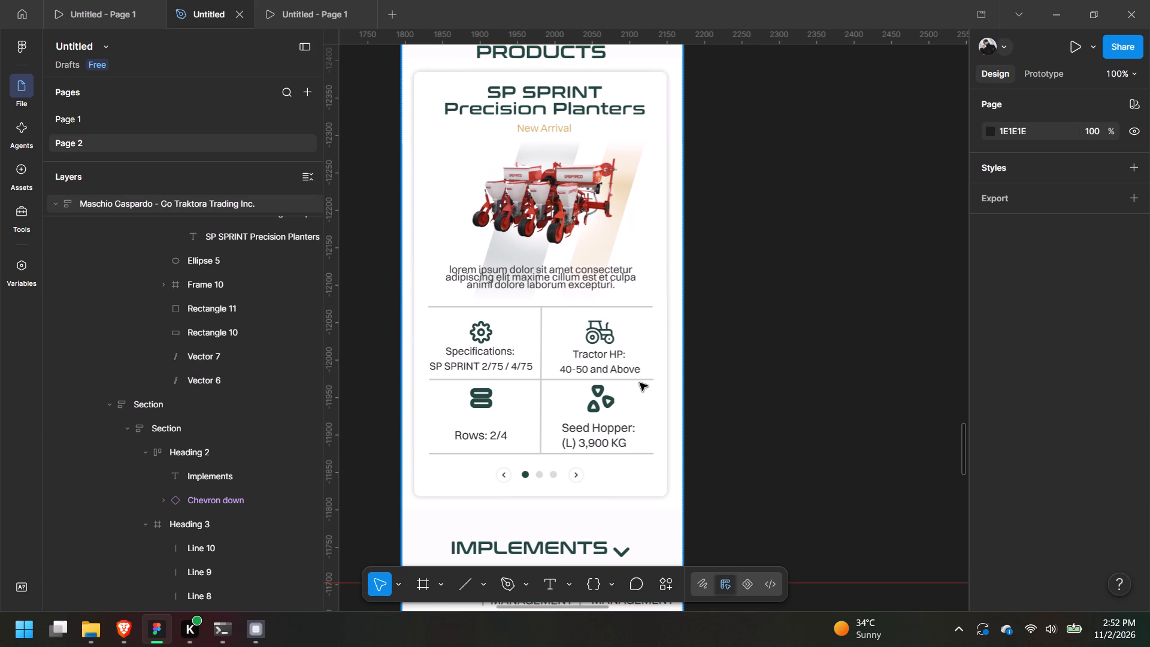
middle_drag(632, 456, 632, 455)
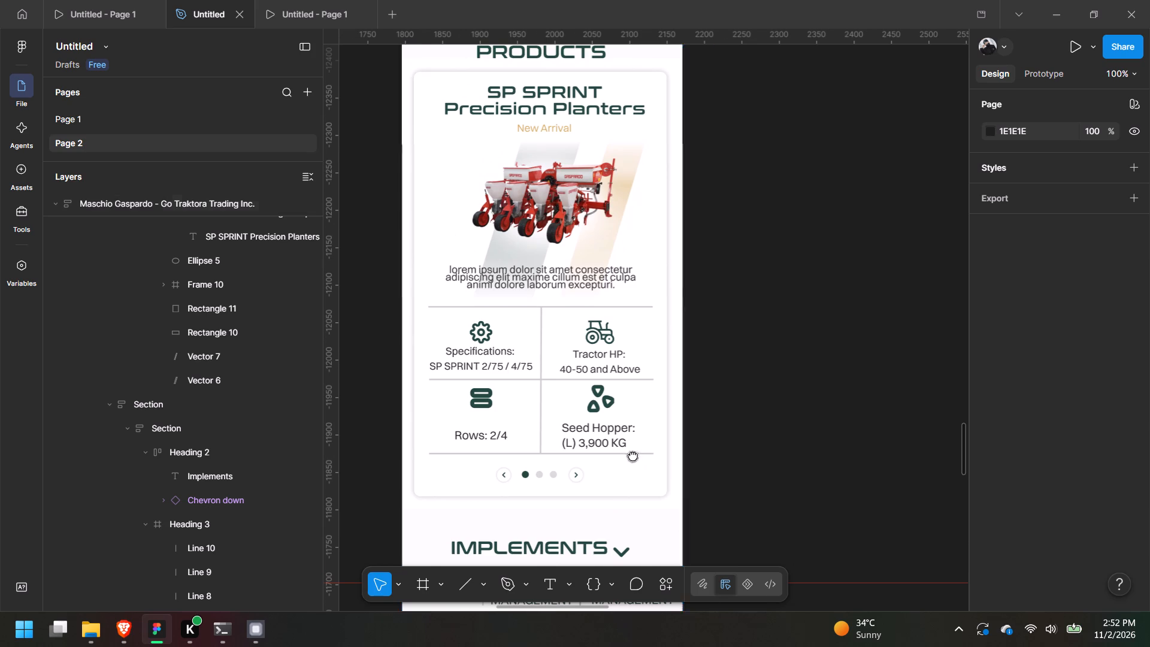
middle_drag(632, 455, 727, 31)
double_click(758, 186)
click(730, 194)
click(730, 194)
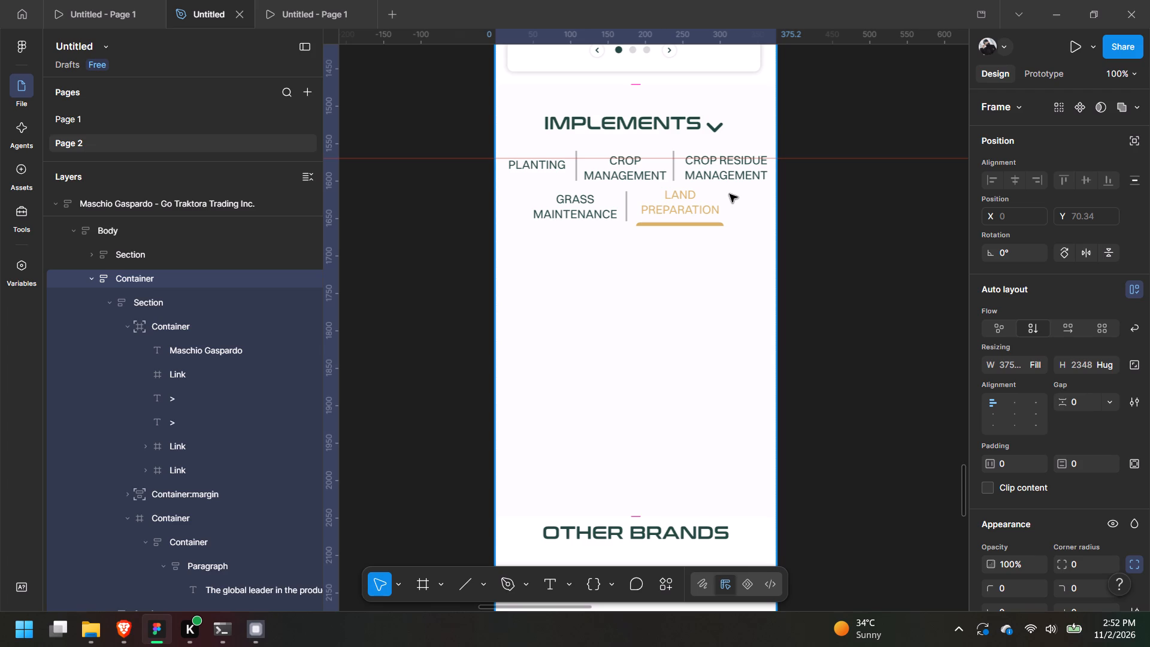
middle_drag(740, 265, 717, 274)
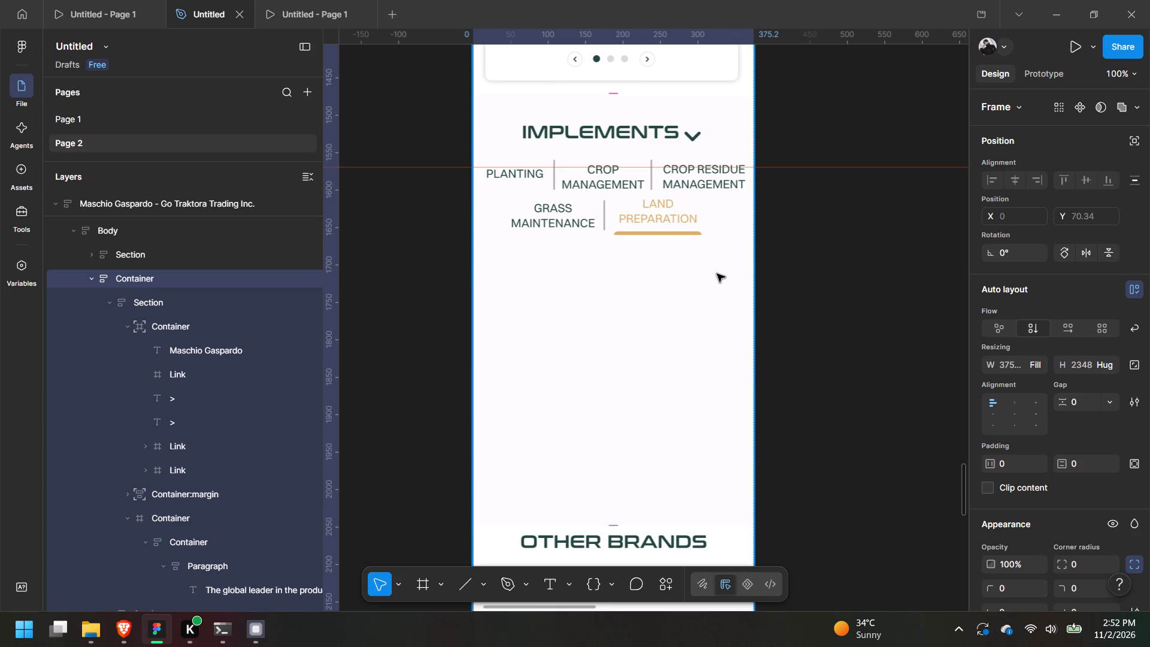
scroll(832, 190, up, 2)
scroll(710, 228, up, 1)
middle_drag(710, 228, 710, 280)
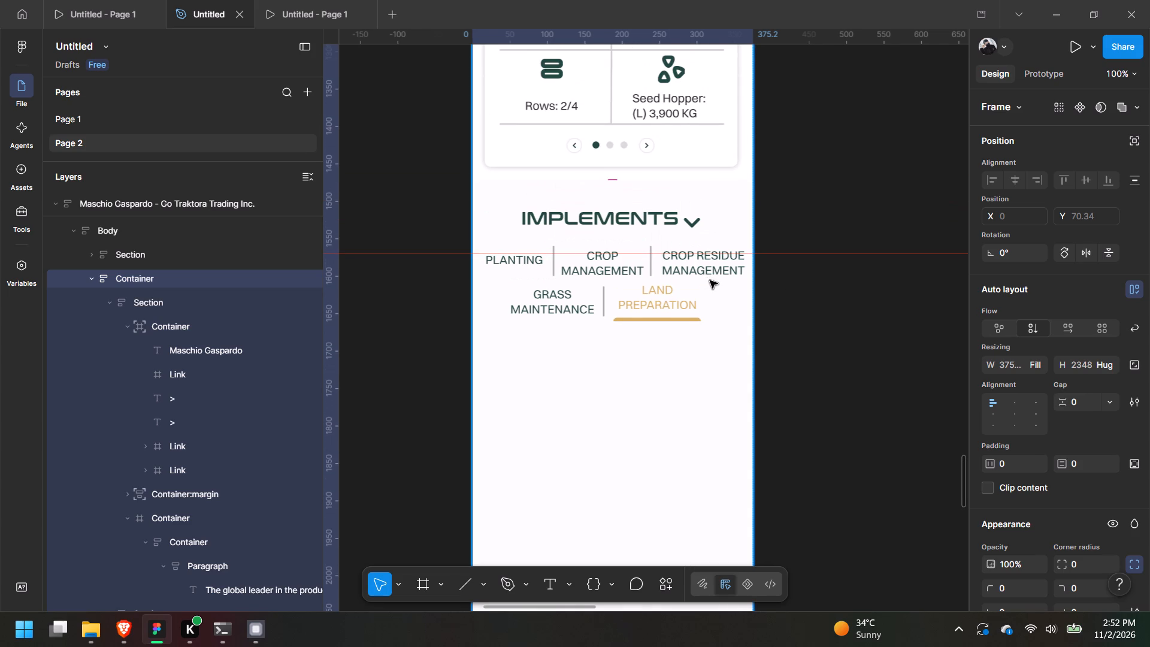
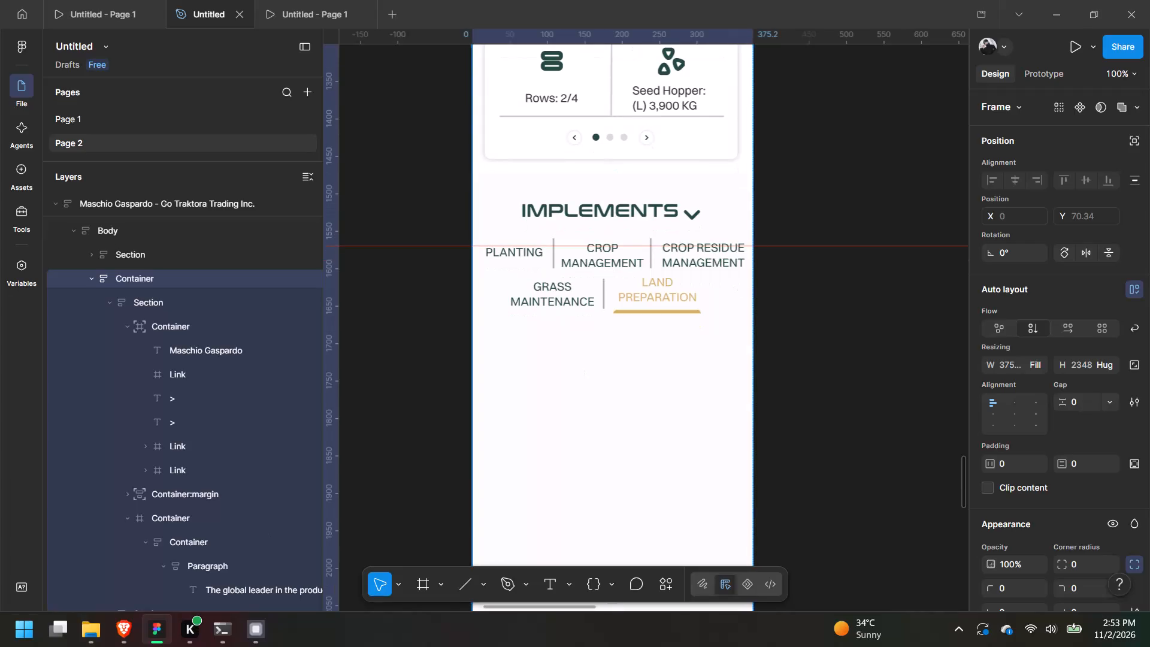
Copy the container holding the first row of four product cards from the desktop page's Implements section.
middle_drag(601, 462, 568, 503)
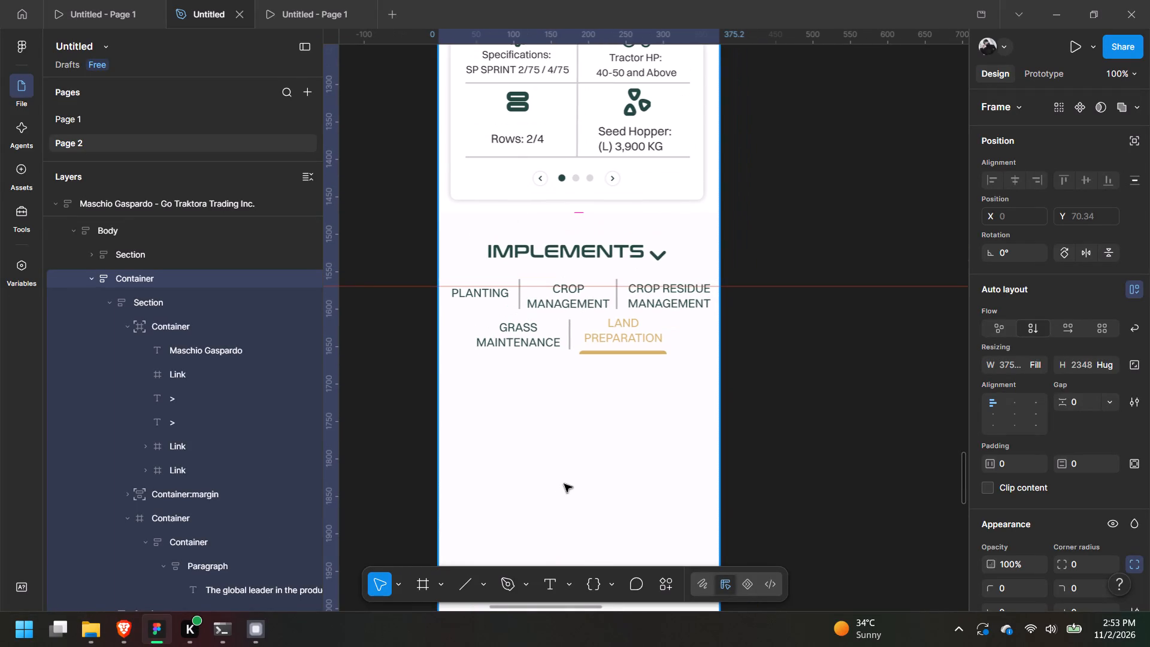
middle_drag(616, 407, 698, 270)
middle_drag(728, 226, 338, 606)
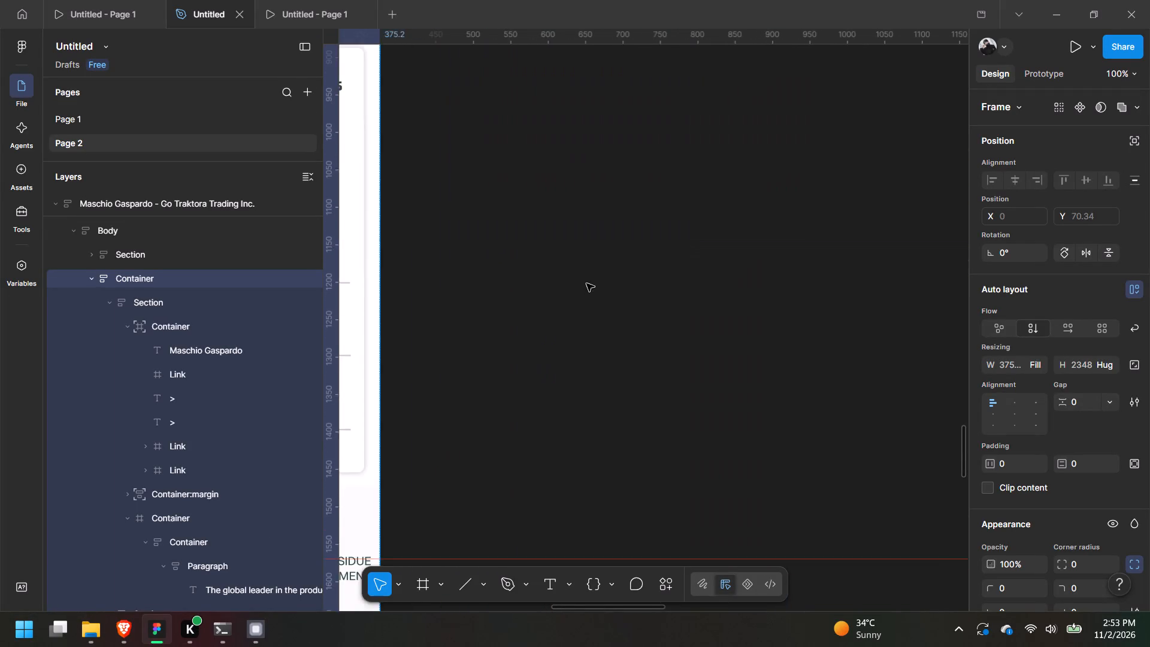
middle_drag(597, 277, 385, 612)
middle_drag(667, 284, 613, 562)
middle_drag(742, 125, 650, 646)
middle_drag(701, 310, 533, 646)
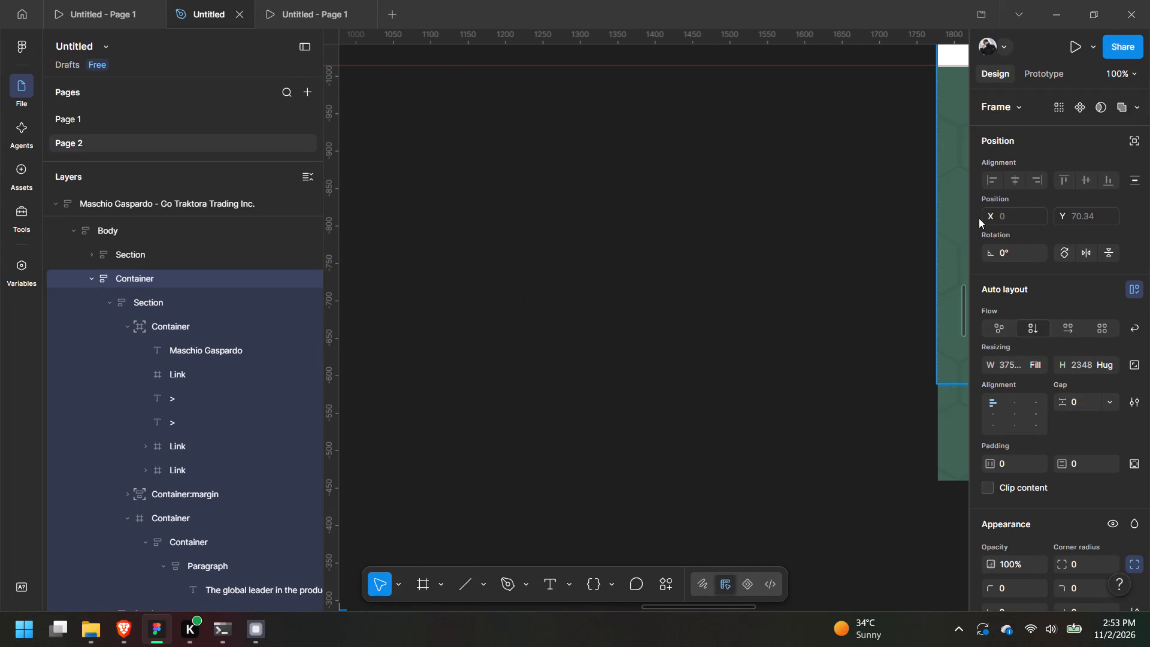
middle_drag(755, 231, 368, 646)
key(ctrl+minus)
key(ctrl+minus)
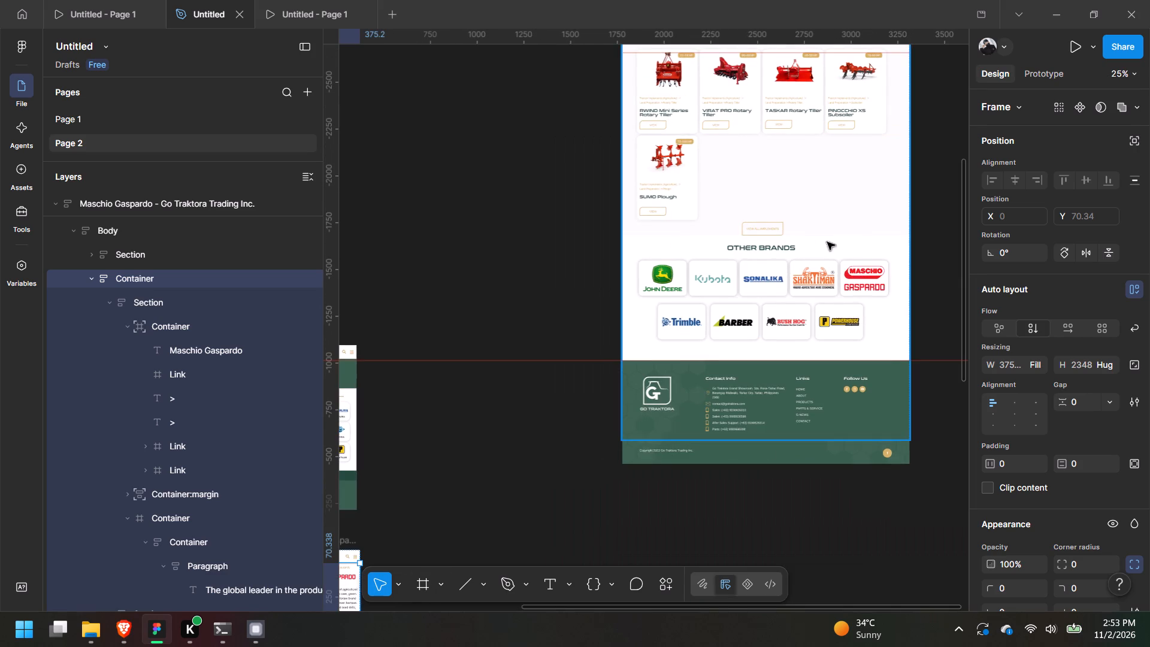
middle_drag(849, 172, 799, 276)
scroll(670, 201, up, 1)
middle_drag(673, 256, 698, 389)
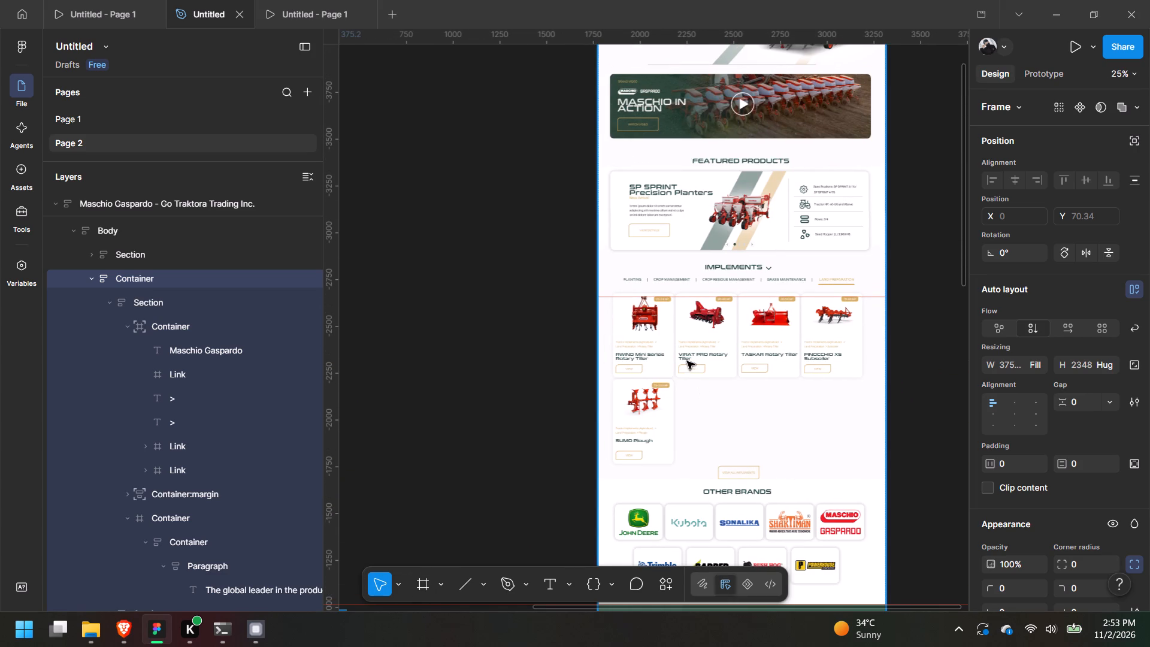
triple_click(670, 350)
triple_click(670, 350)
click(670, 350)
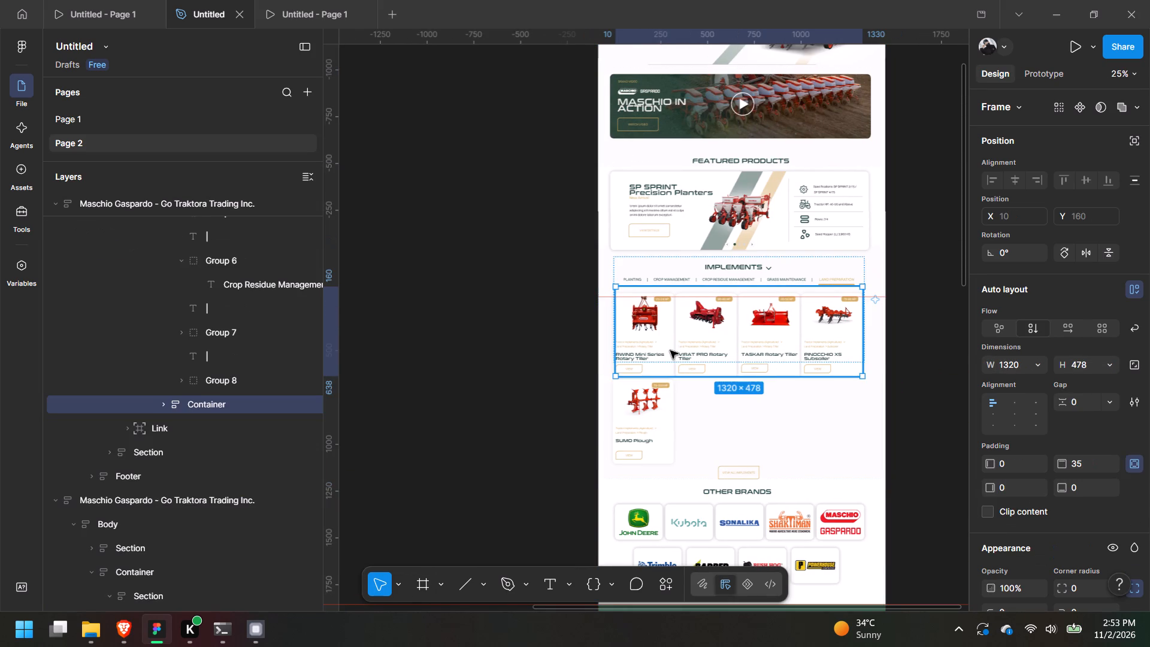
double_click(669, 354)
double_click(669, 354)
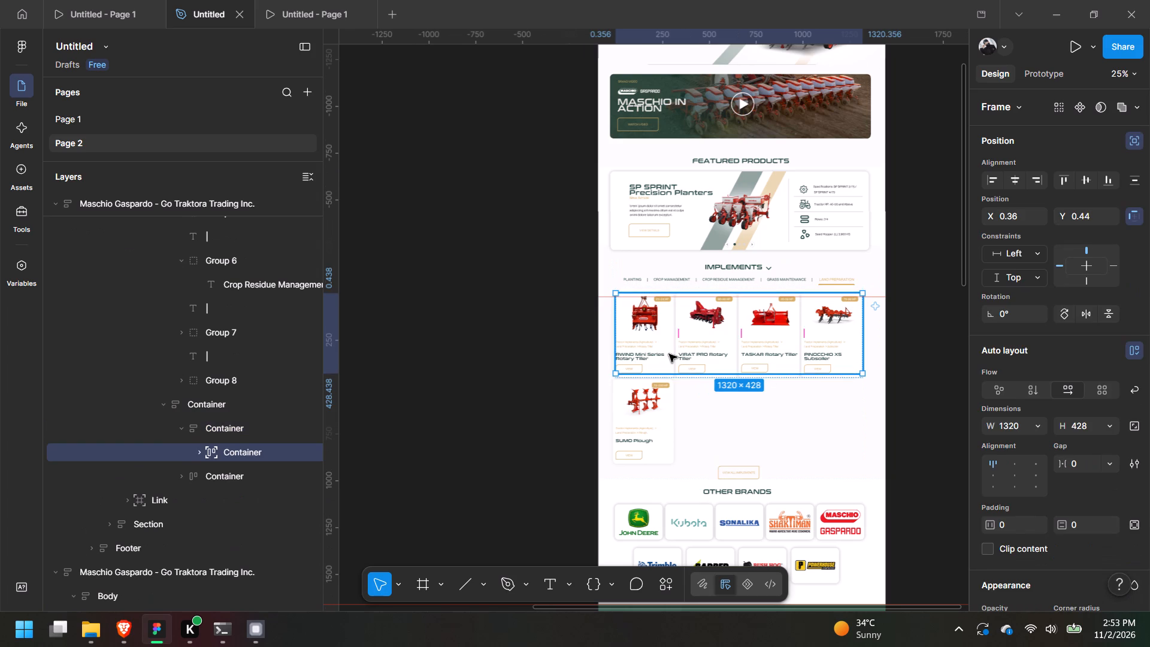
double_click(669, 354)
key(ctrl+c)
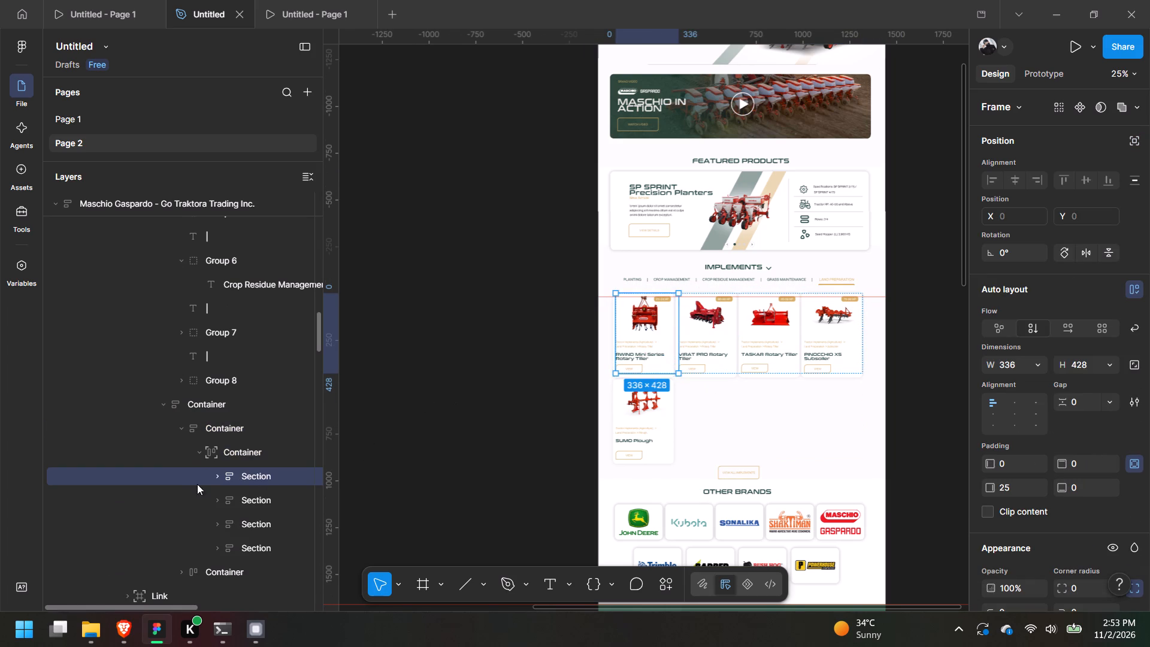
click(214, 477)
click(214, 477)
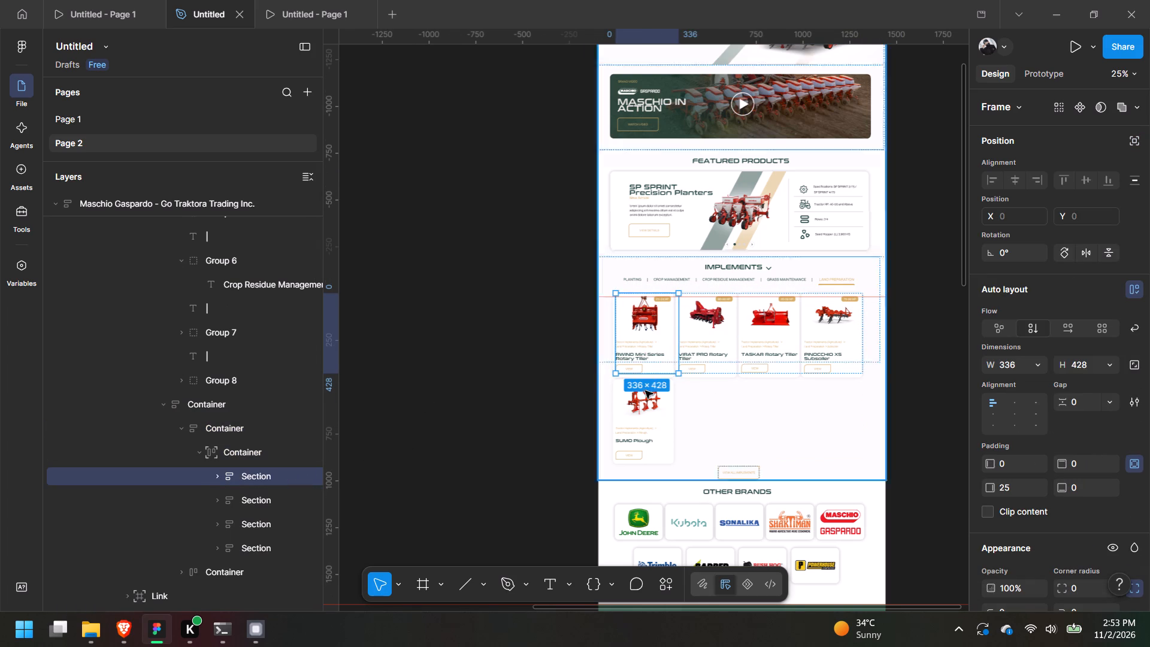
click(255, 452)
key(ctrl+c)
Shrink the inner section of the mobile Implements area to about 375 × 209, ending just below the category labels.
middle_drag(521, 455, 790, 80)
middle_drag(510, 323, 515, 302)
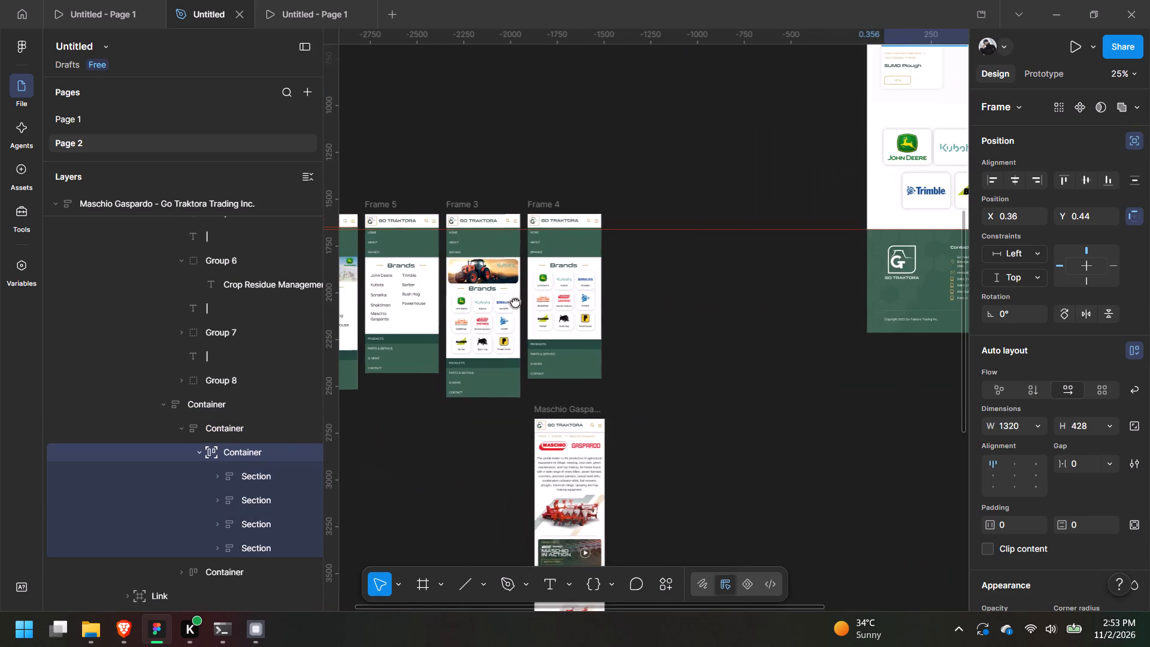
middle_drag(515, 302, 625, 108)
middle_drag(687, 396, 630, 156)
double_click(628, 301)
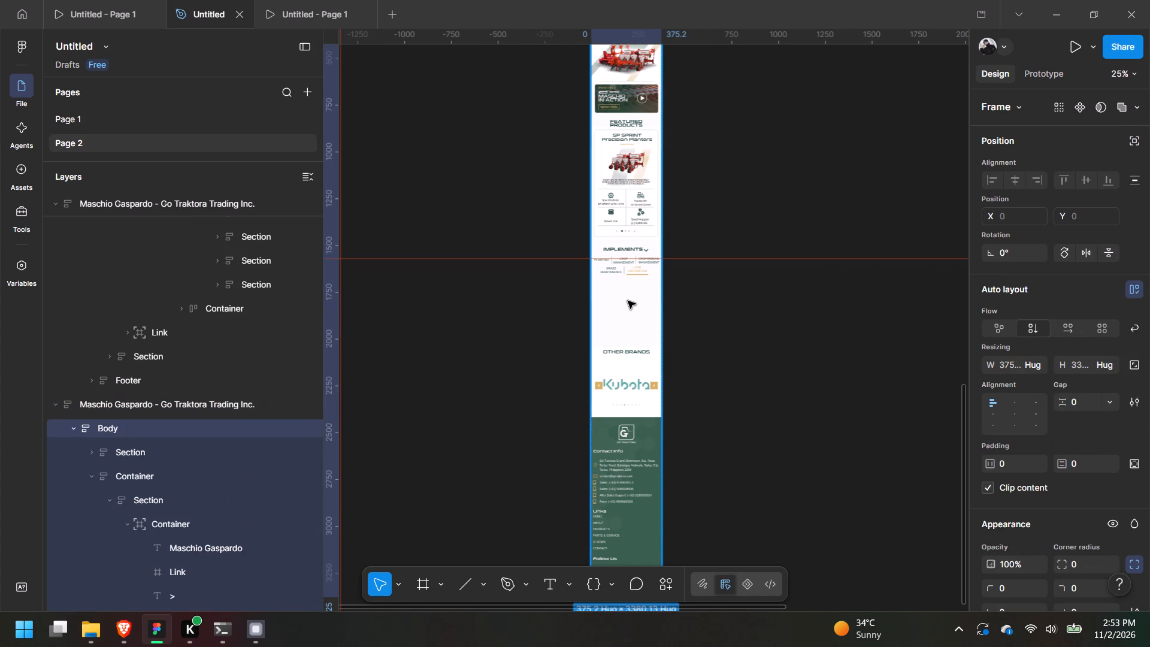
triple_click(628, 301)
click(628, 301)
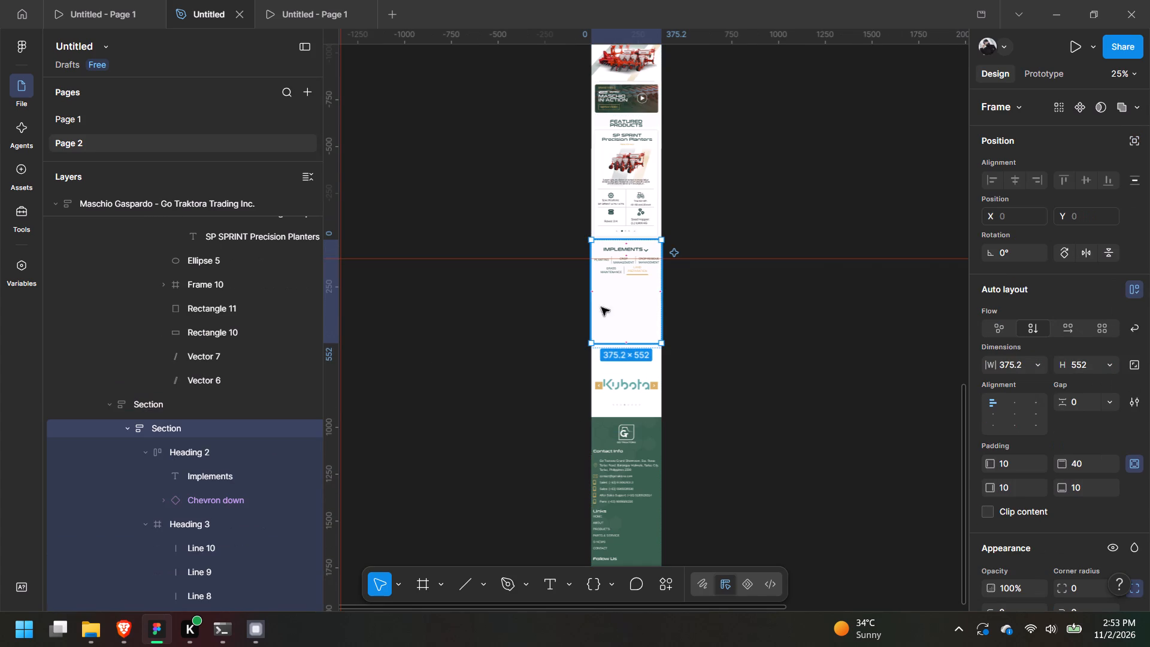
scroll(232, 454, down, 2)
click(146, 378)
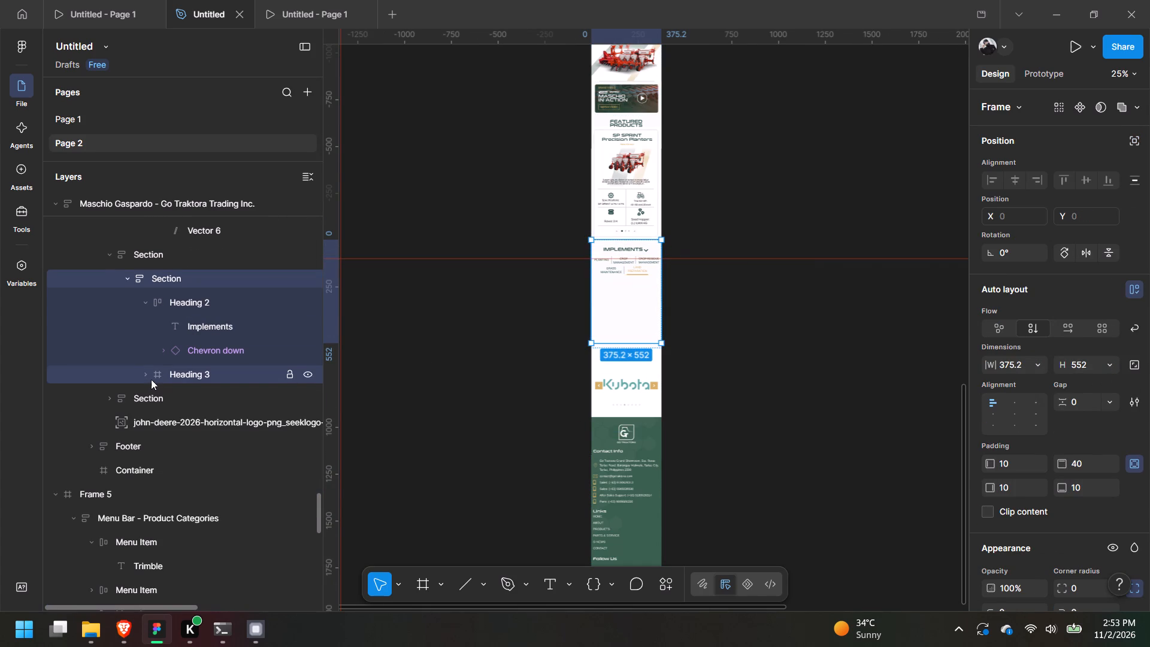
click(146, 394)
click(632, 306)
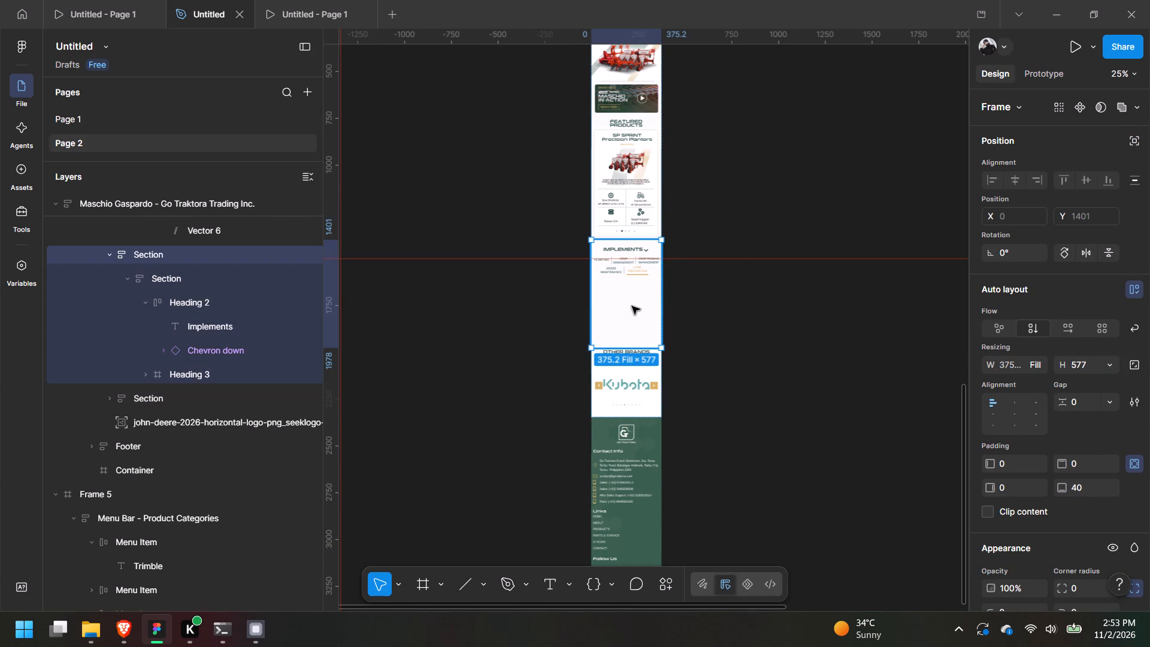
click(180, 370)
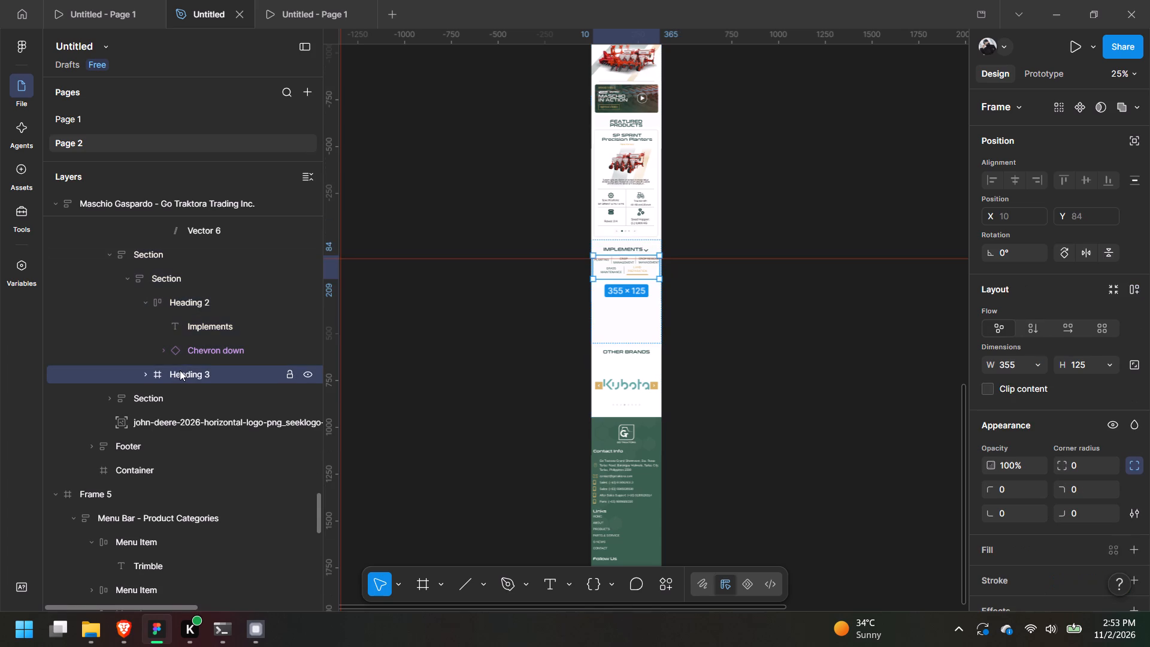
click(204, 283)
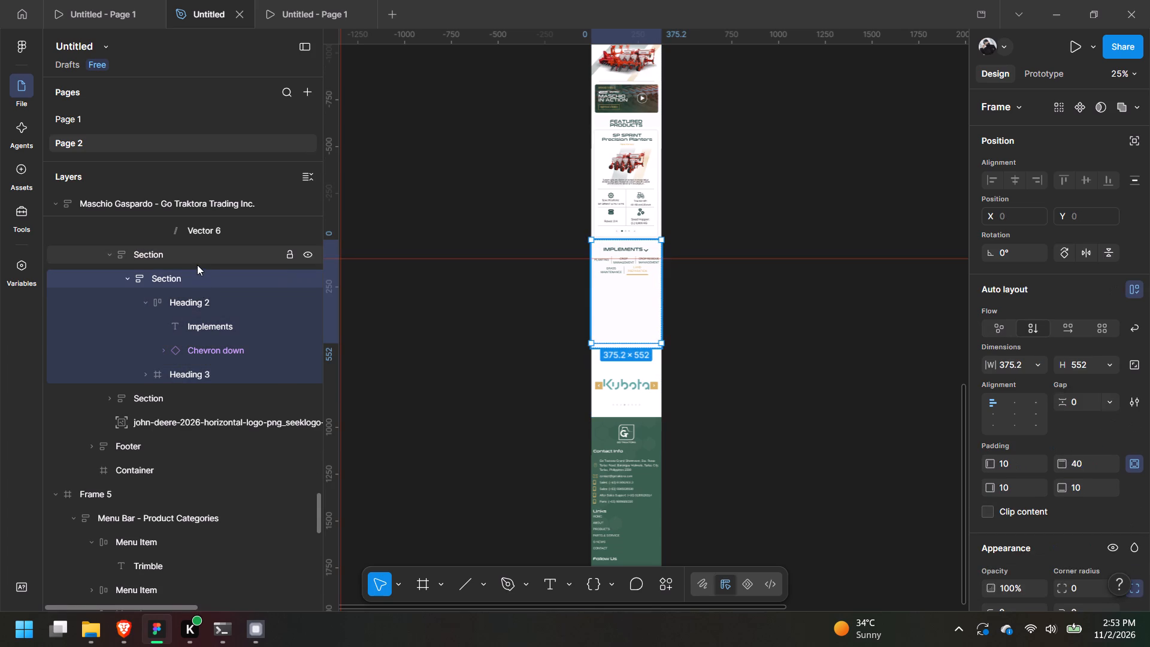
click(178, 263)
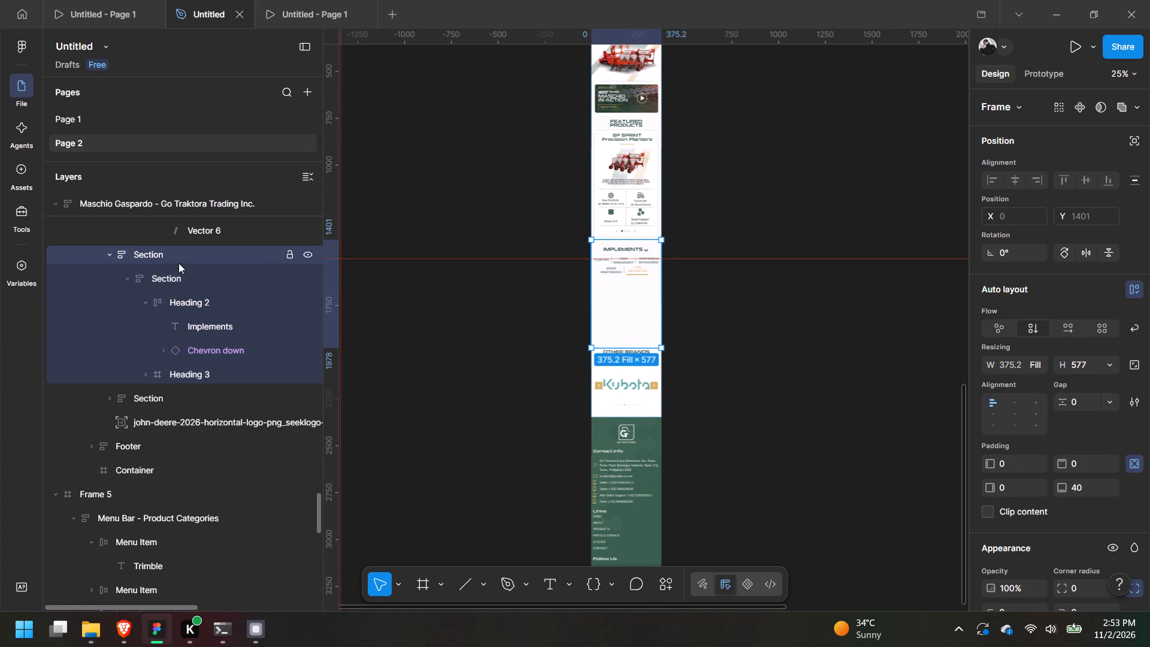
click(181, 274)
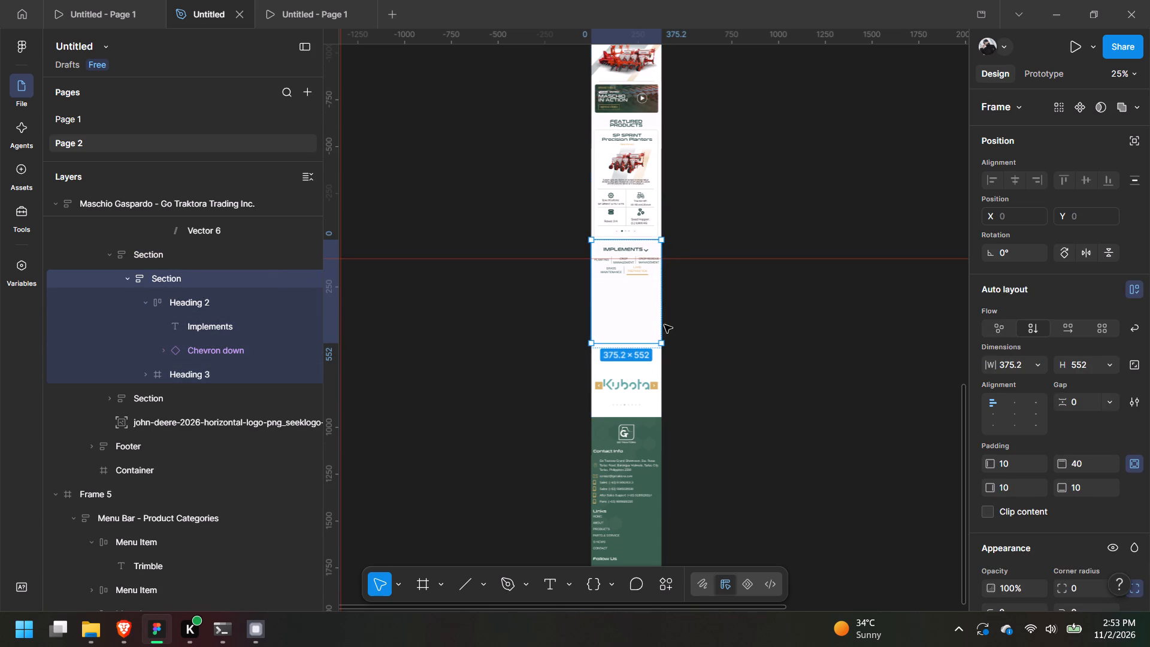
drag(638, 343, 652, 277)
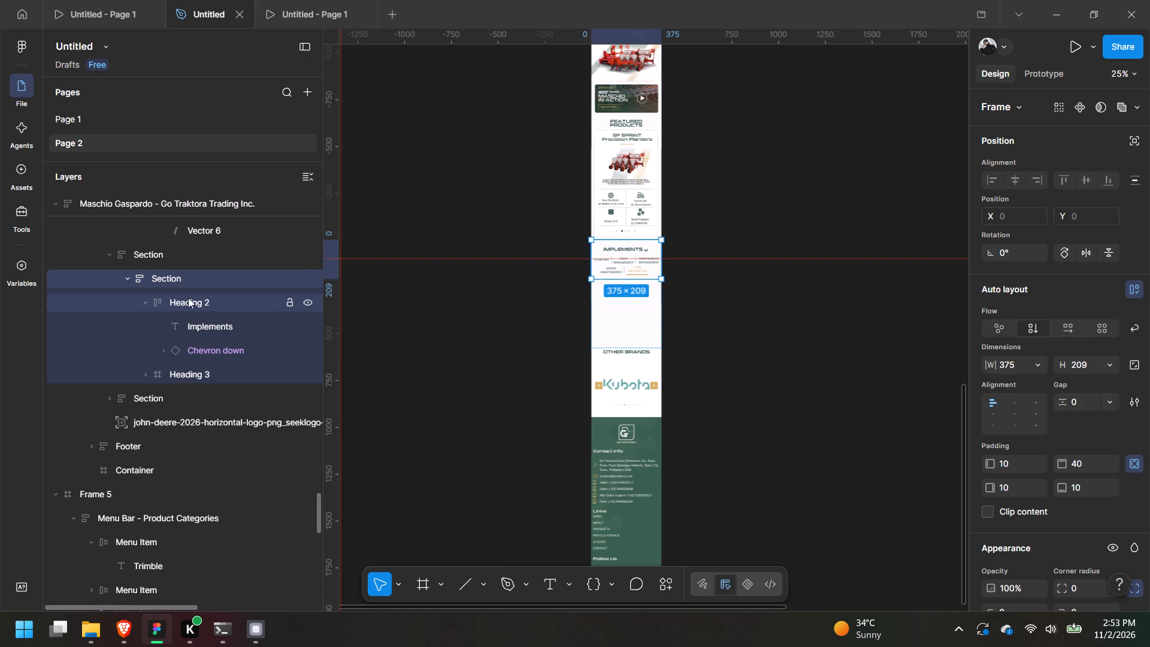
Paste the copied product card row into the outer section of the mobile Implements area.
click(182, 257)
key(ctrl+v)
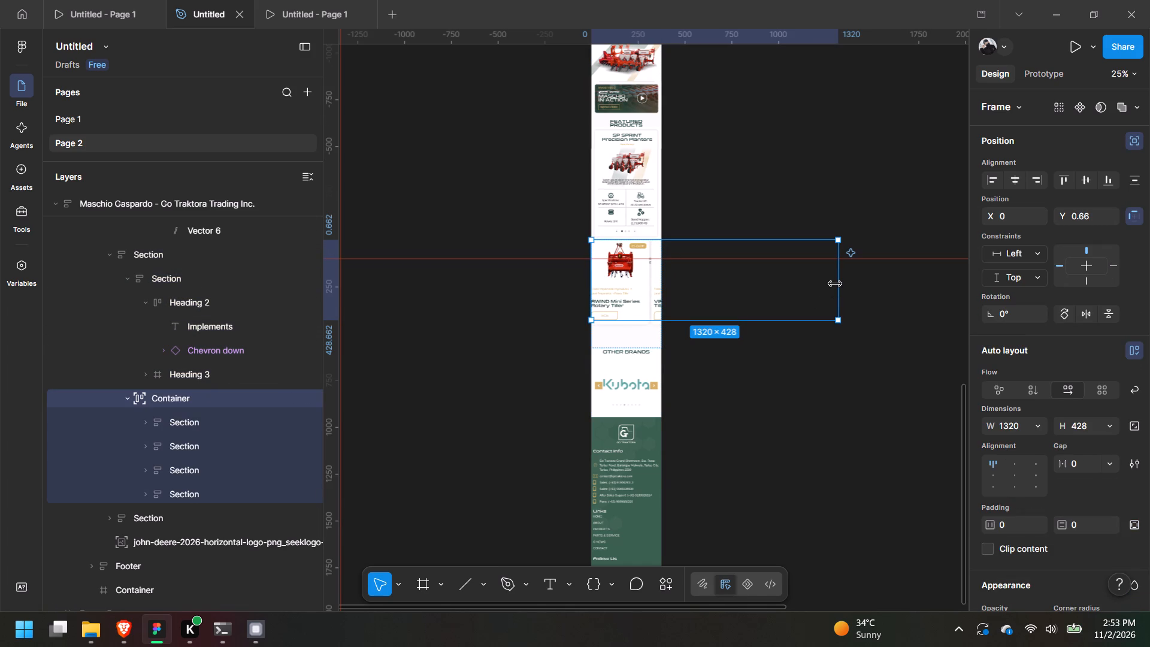
Move the pasted card row directly below the mobile category labels, at X 0 and Y about 208.66.
key(ctrl+equal)
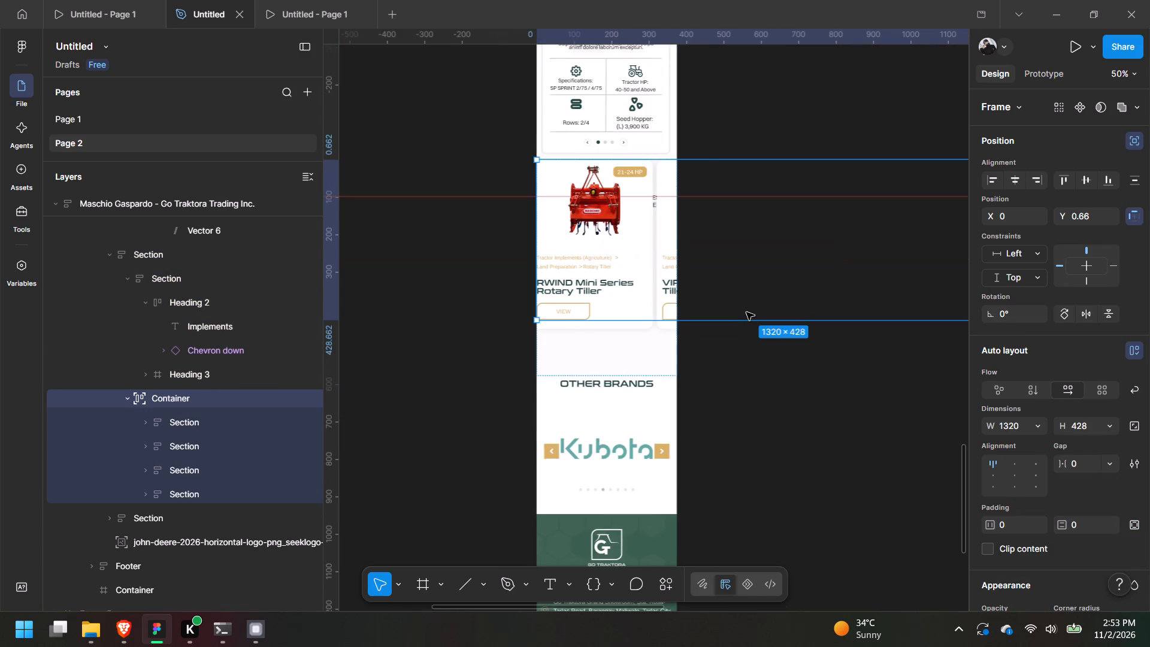
scroll(747, 191, up, 8)
scroll(783, 204, down, 3)
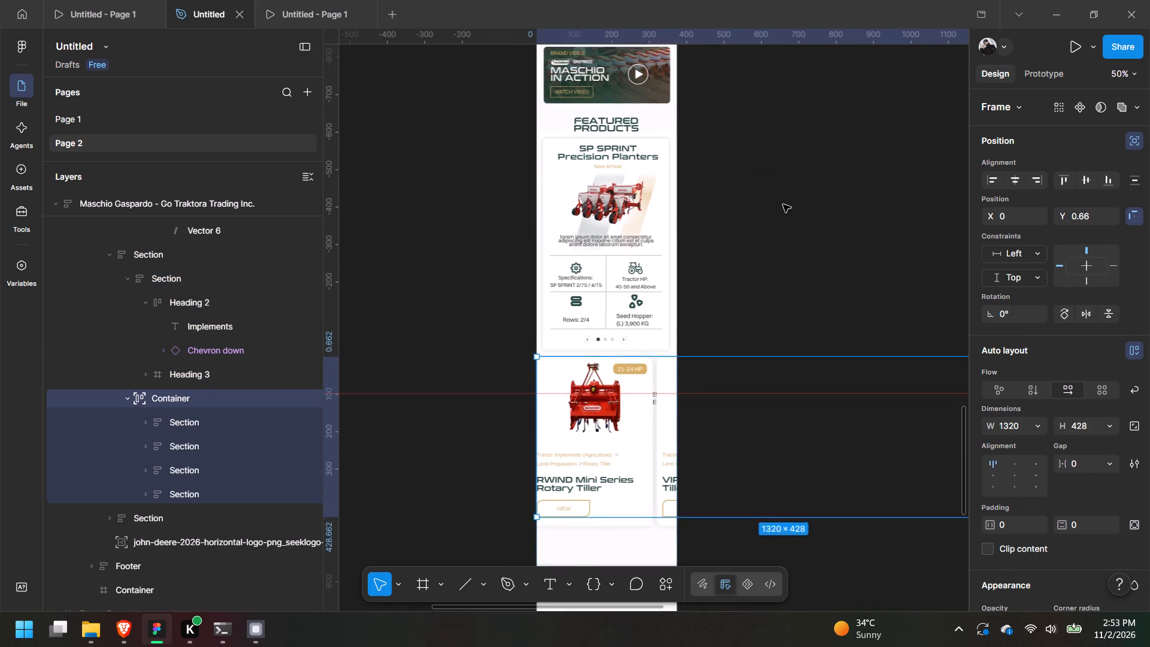
scroll(783, 204, down, 2)
drag(629, 225, 628, 335)
drag(603, 291, 608, 256)
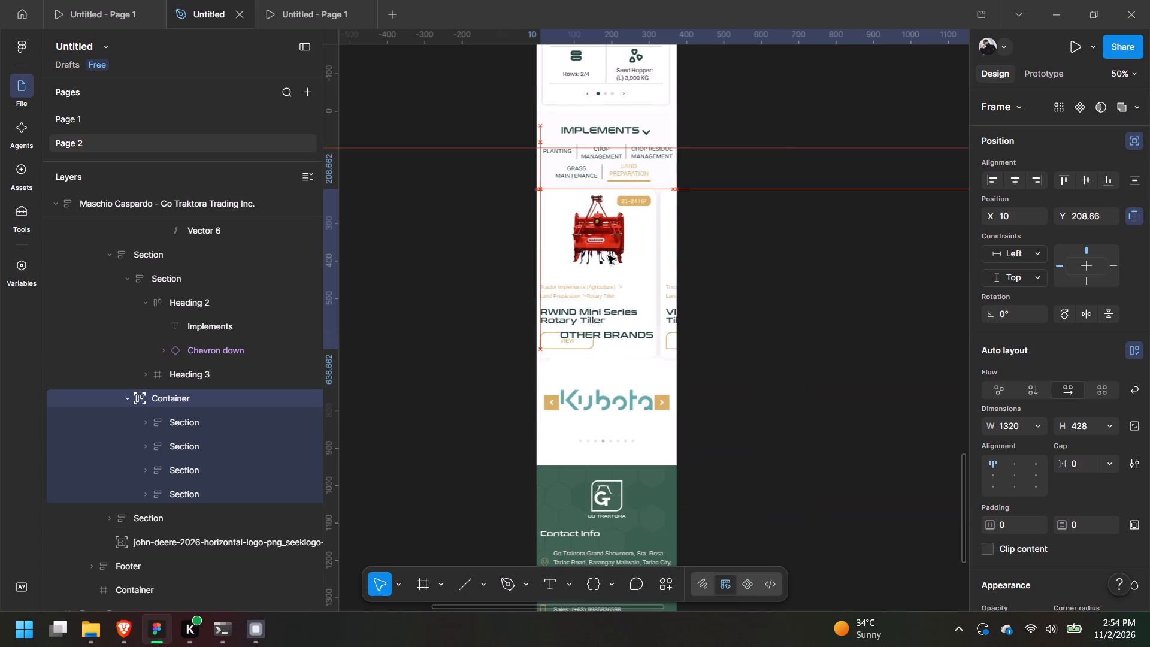
drag(608, 256, 602, 259)
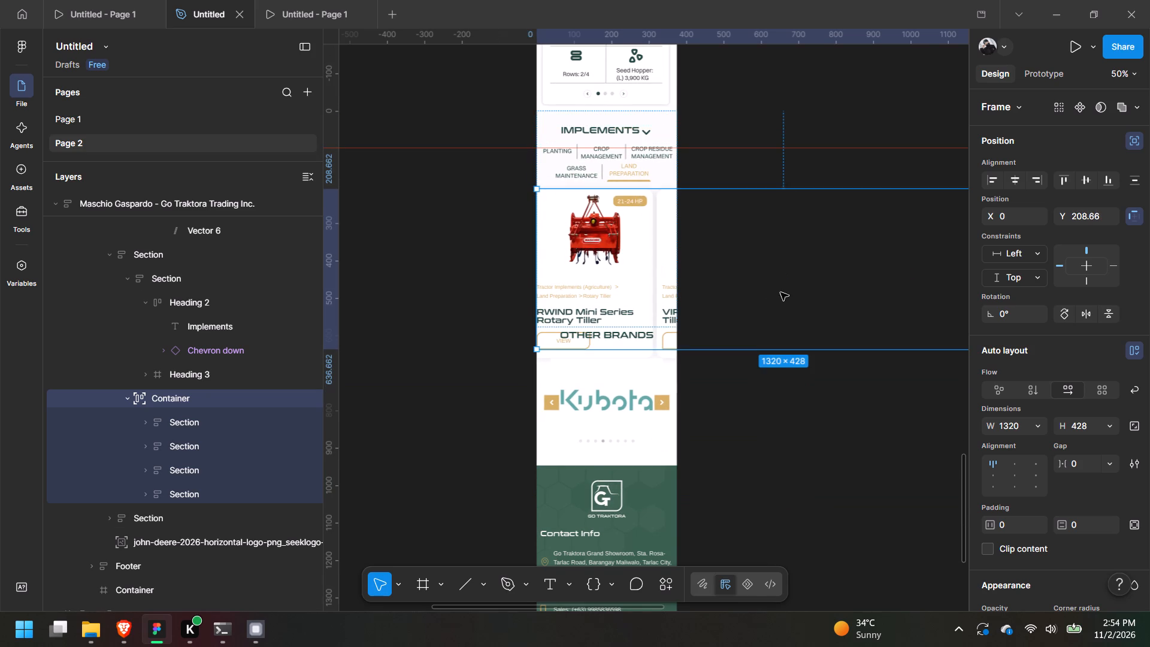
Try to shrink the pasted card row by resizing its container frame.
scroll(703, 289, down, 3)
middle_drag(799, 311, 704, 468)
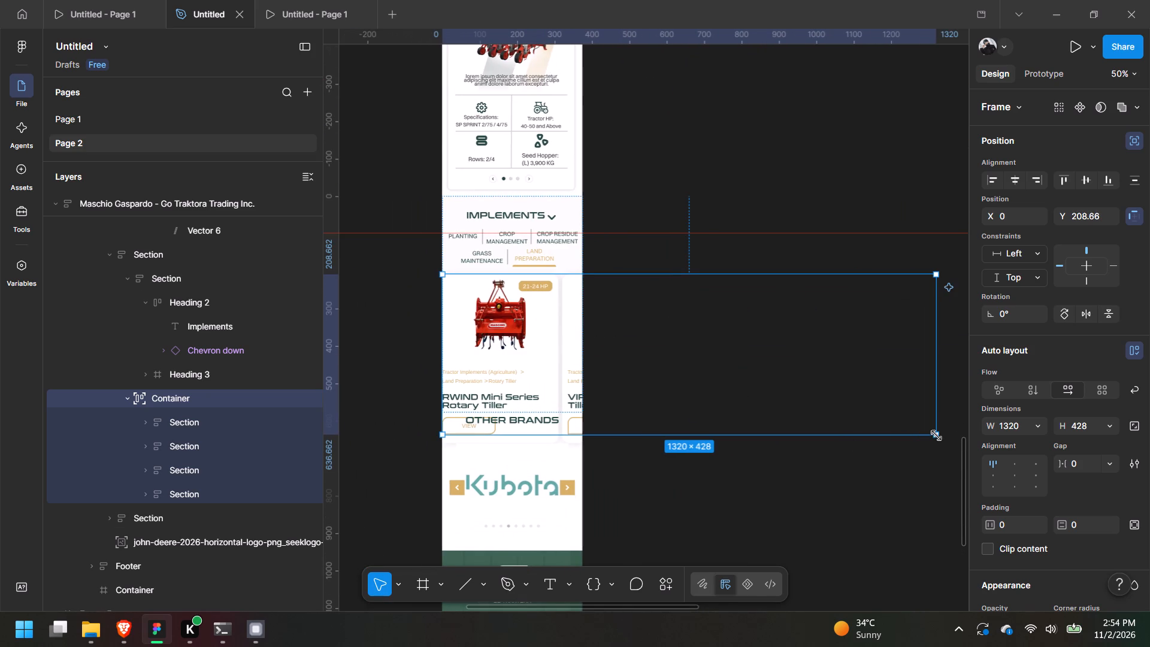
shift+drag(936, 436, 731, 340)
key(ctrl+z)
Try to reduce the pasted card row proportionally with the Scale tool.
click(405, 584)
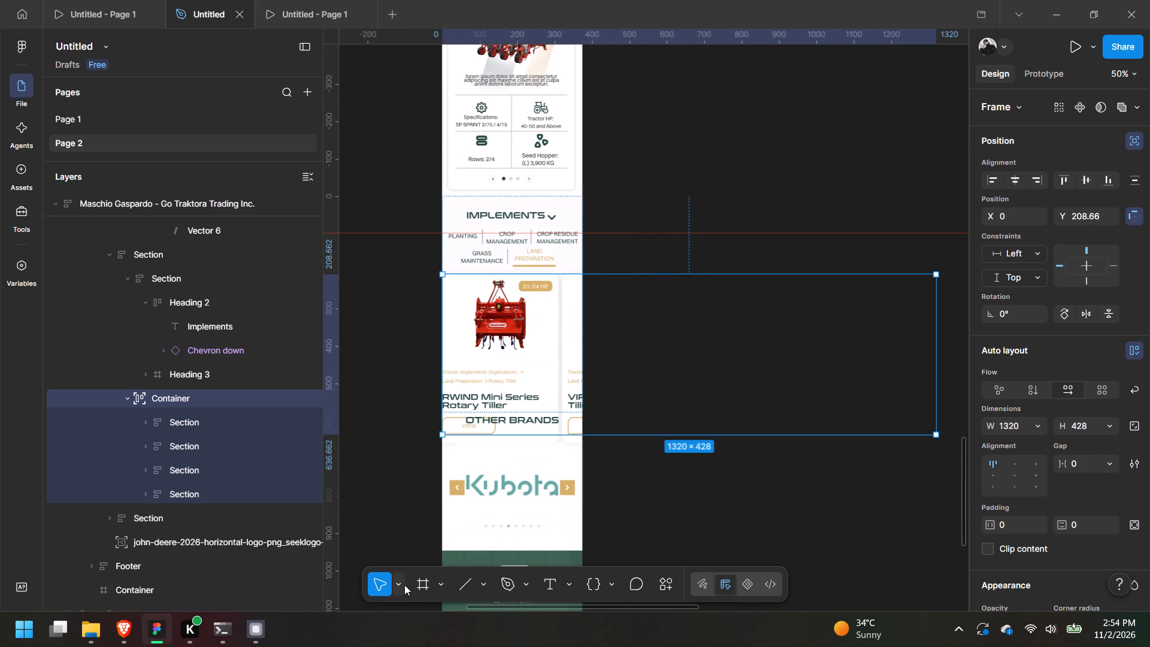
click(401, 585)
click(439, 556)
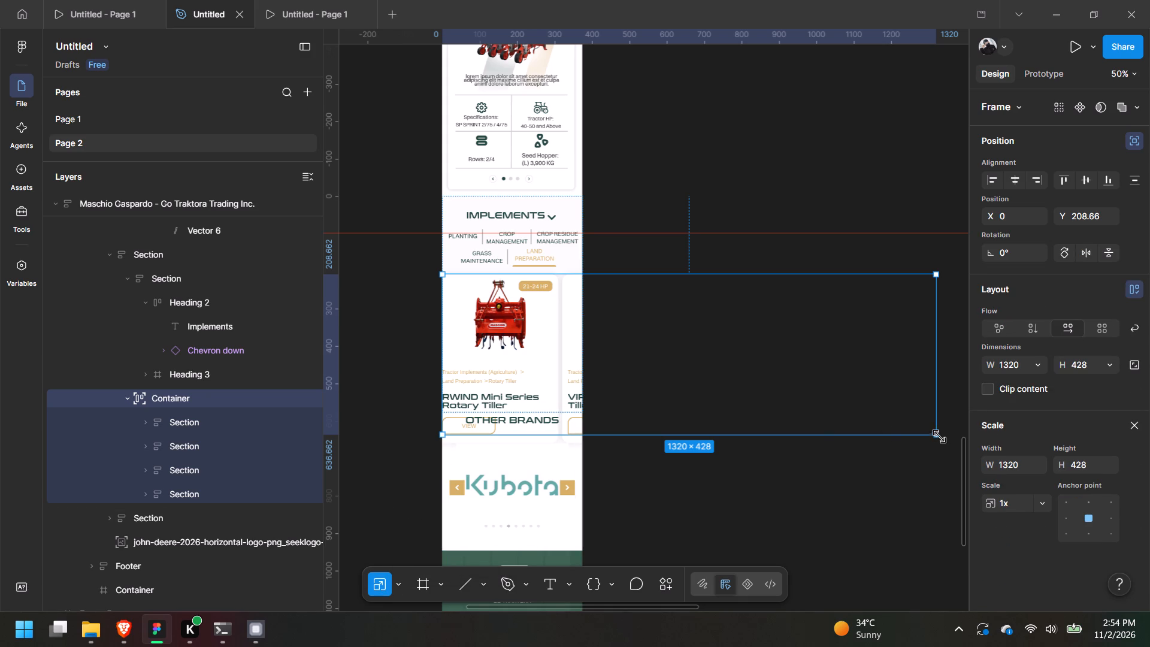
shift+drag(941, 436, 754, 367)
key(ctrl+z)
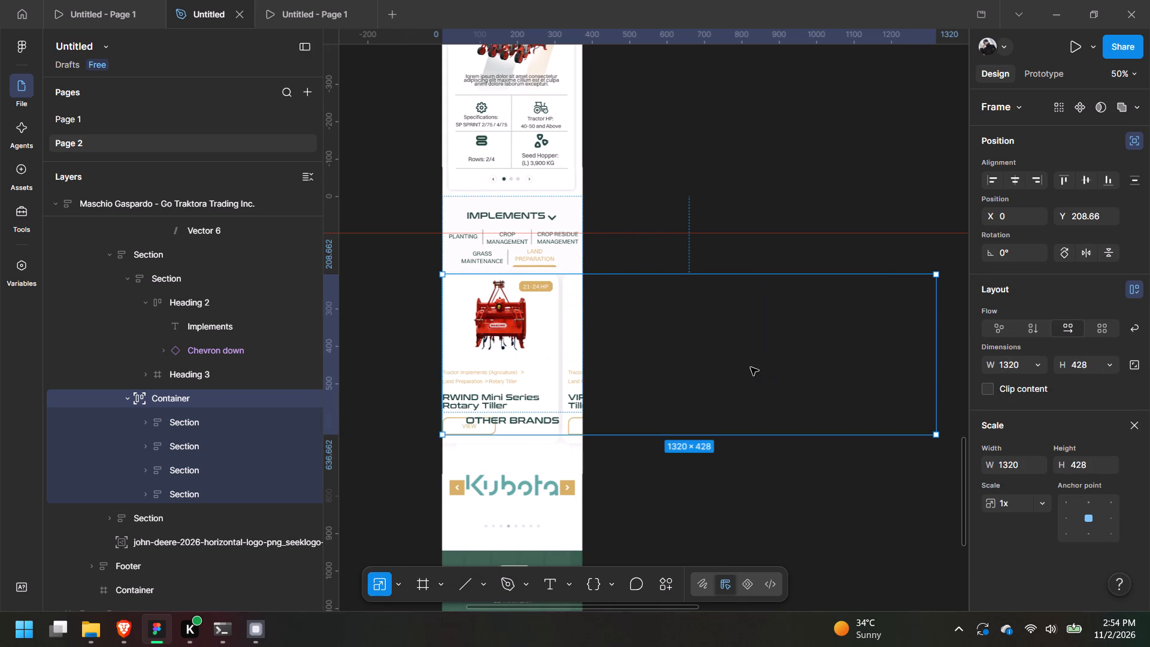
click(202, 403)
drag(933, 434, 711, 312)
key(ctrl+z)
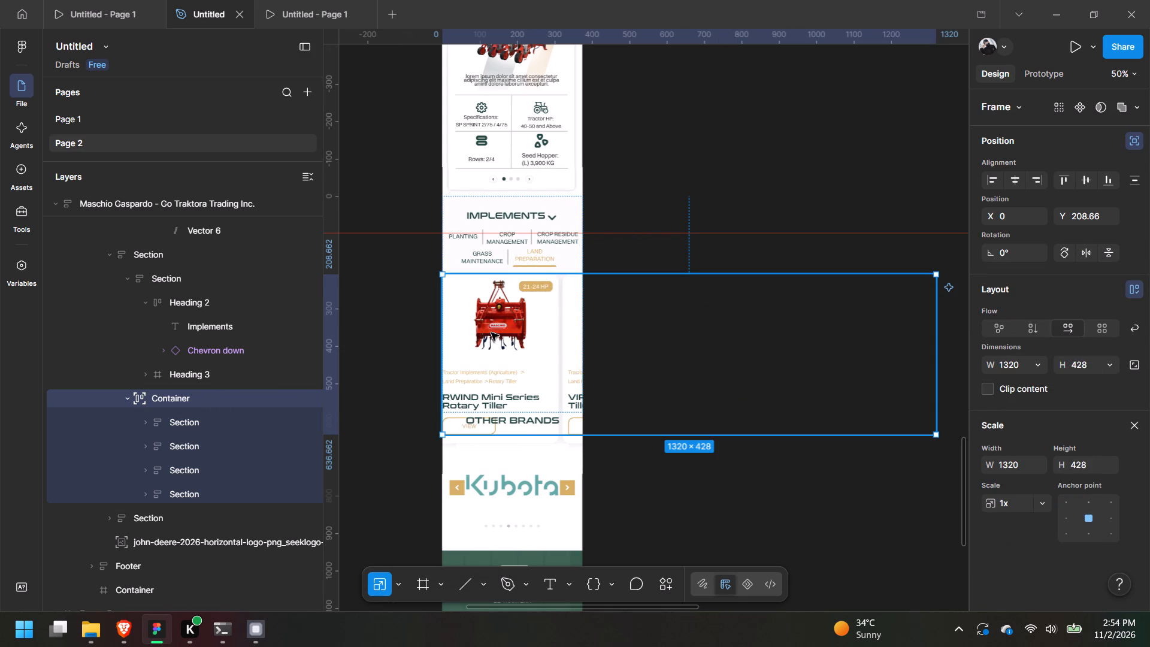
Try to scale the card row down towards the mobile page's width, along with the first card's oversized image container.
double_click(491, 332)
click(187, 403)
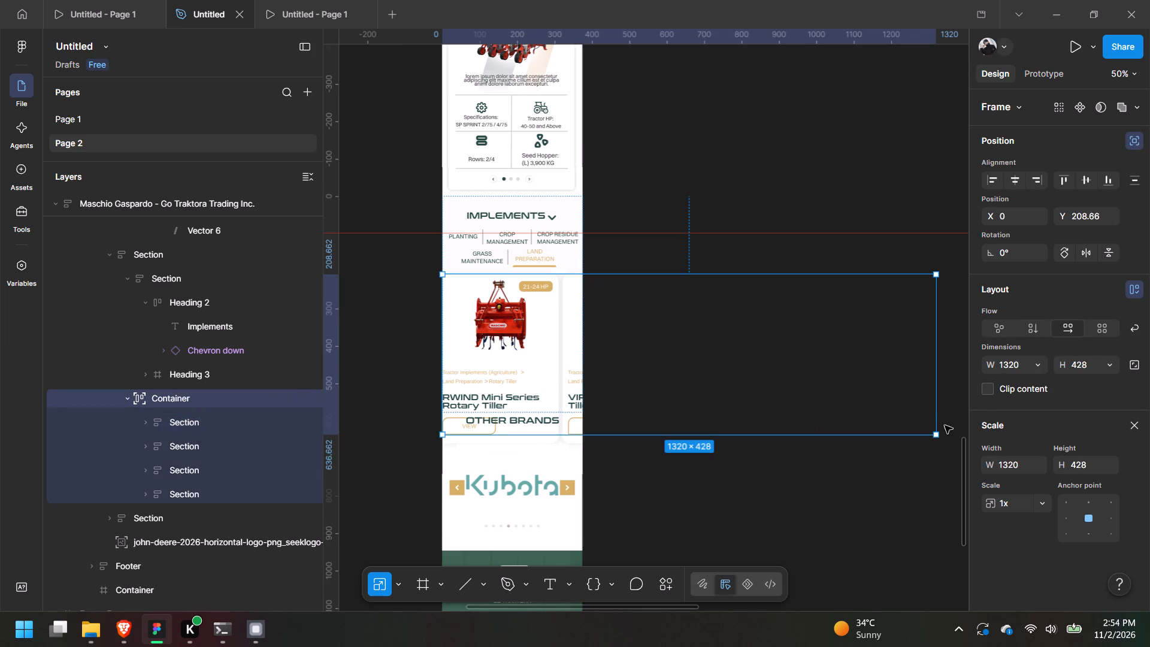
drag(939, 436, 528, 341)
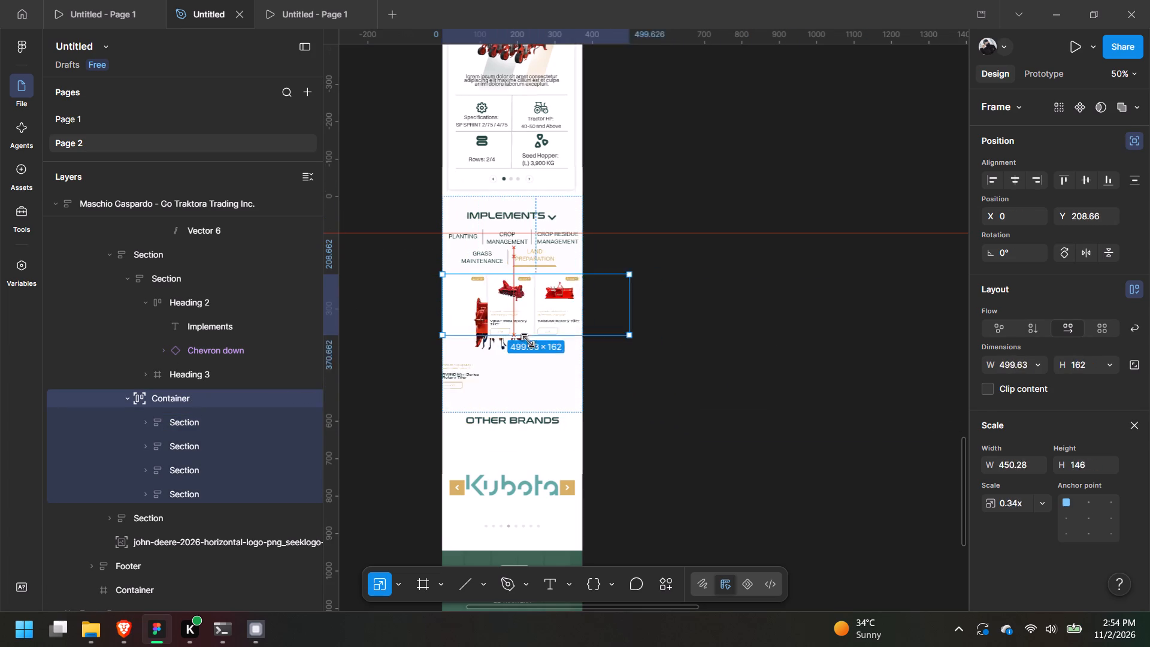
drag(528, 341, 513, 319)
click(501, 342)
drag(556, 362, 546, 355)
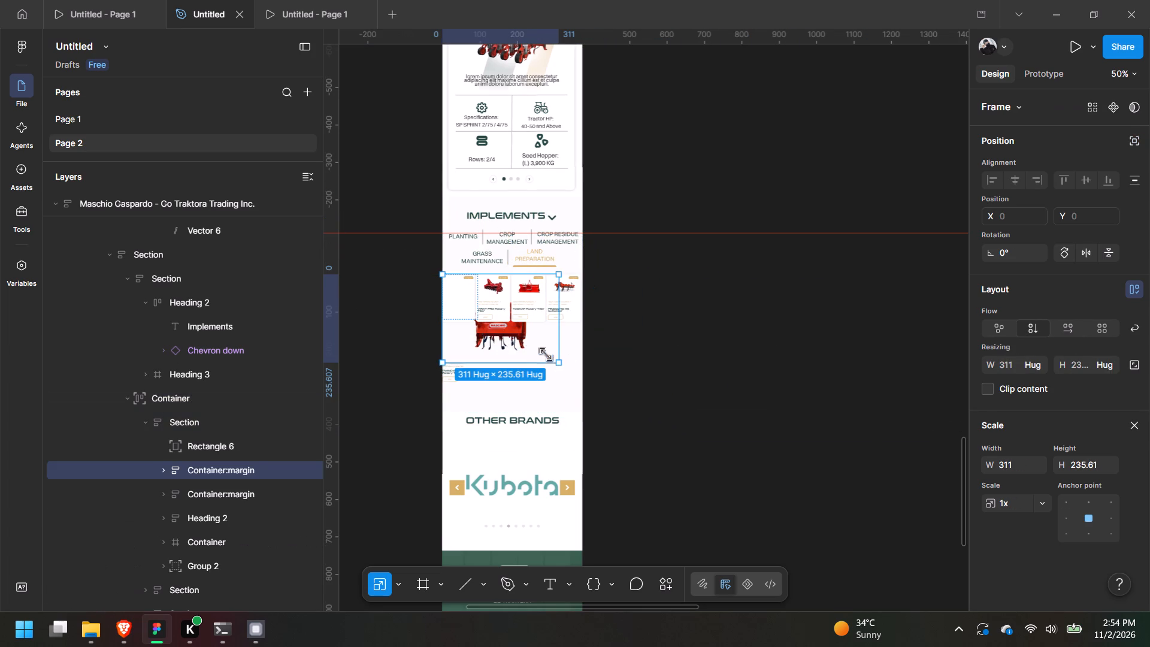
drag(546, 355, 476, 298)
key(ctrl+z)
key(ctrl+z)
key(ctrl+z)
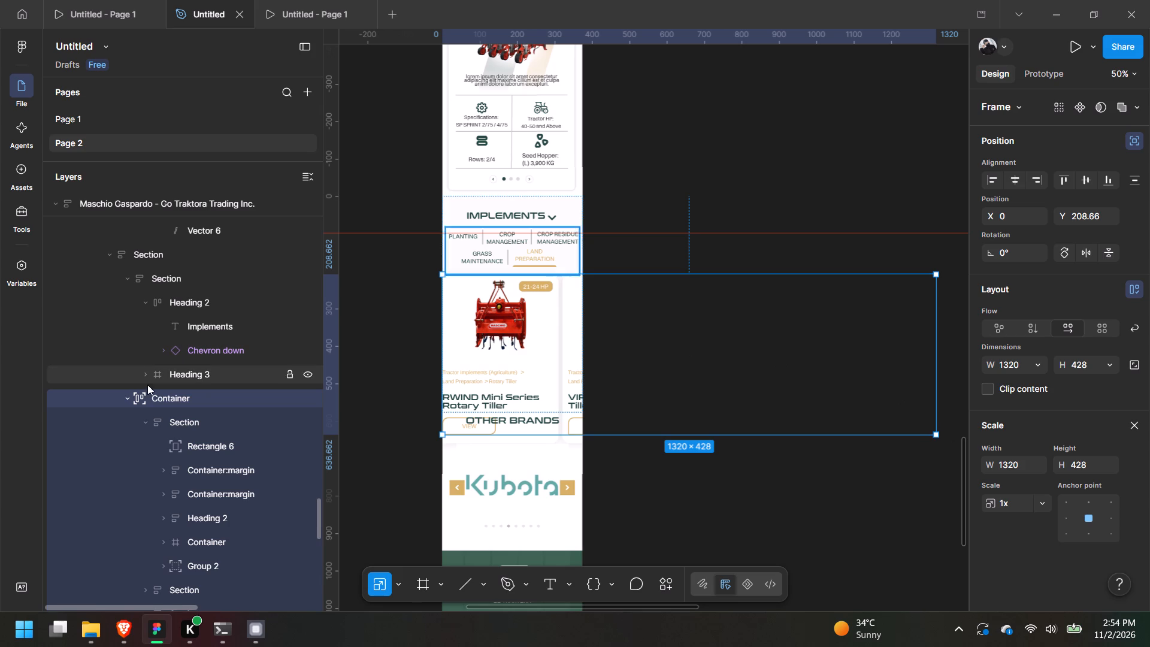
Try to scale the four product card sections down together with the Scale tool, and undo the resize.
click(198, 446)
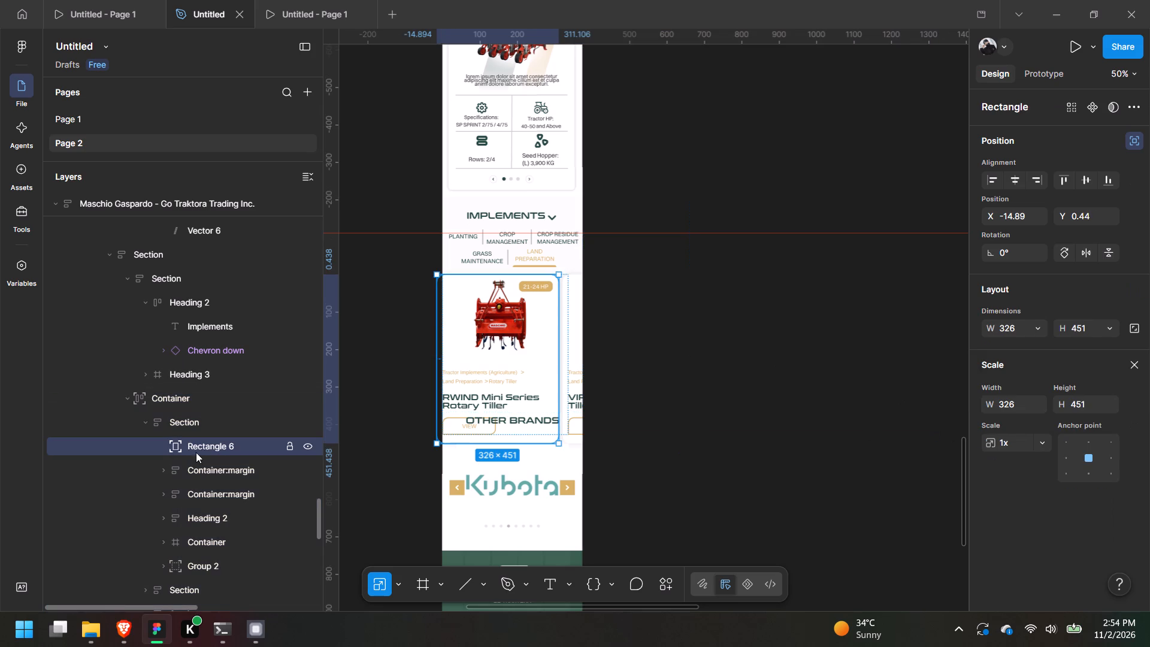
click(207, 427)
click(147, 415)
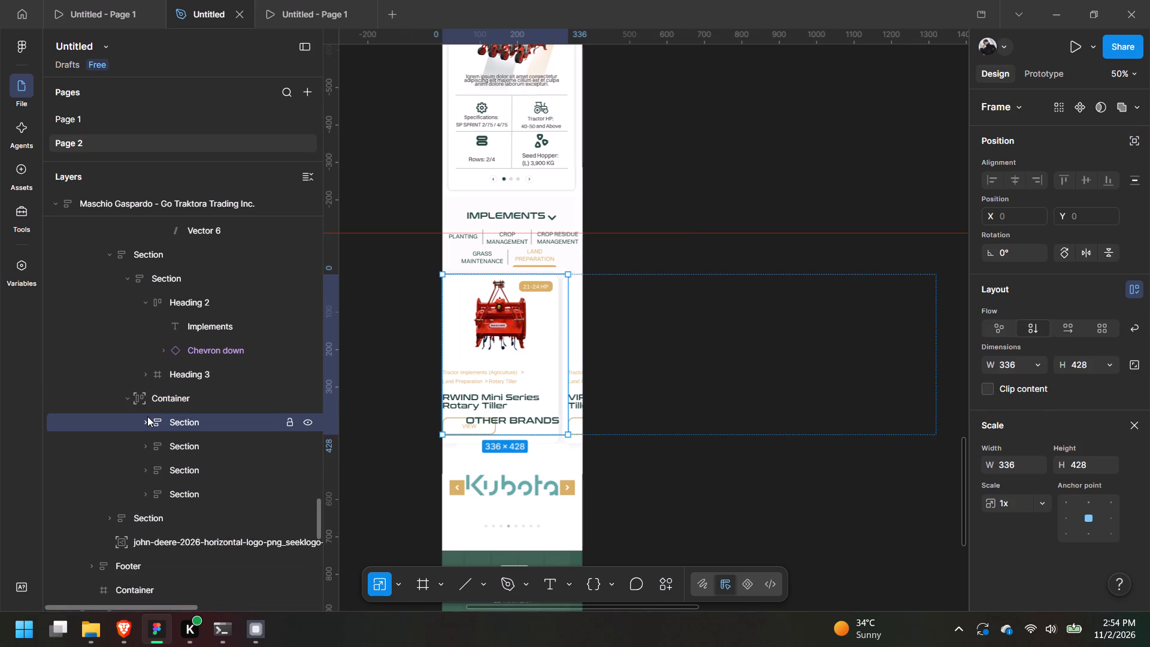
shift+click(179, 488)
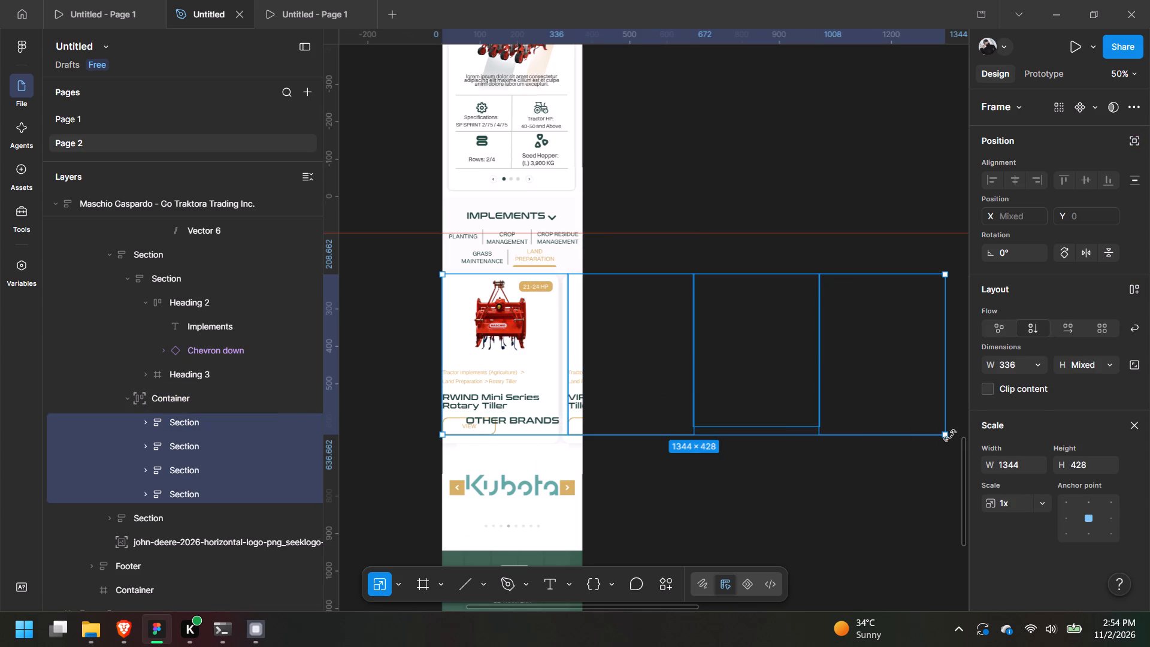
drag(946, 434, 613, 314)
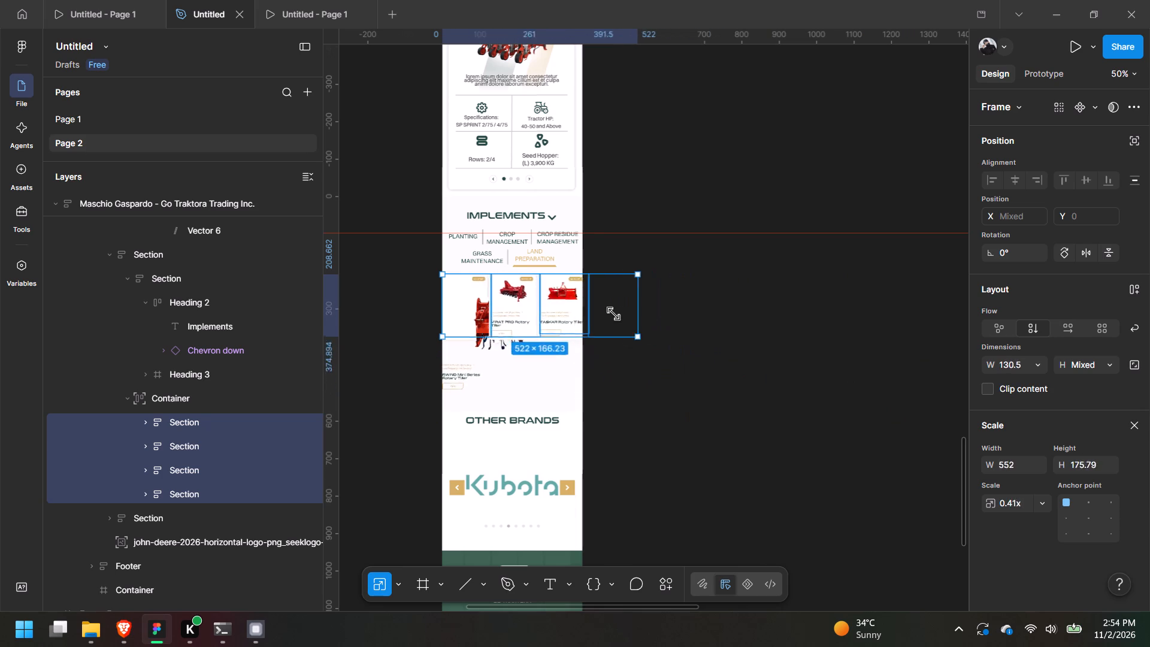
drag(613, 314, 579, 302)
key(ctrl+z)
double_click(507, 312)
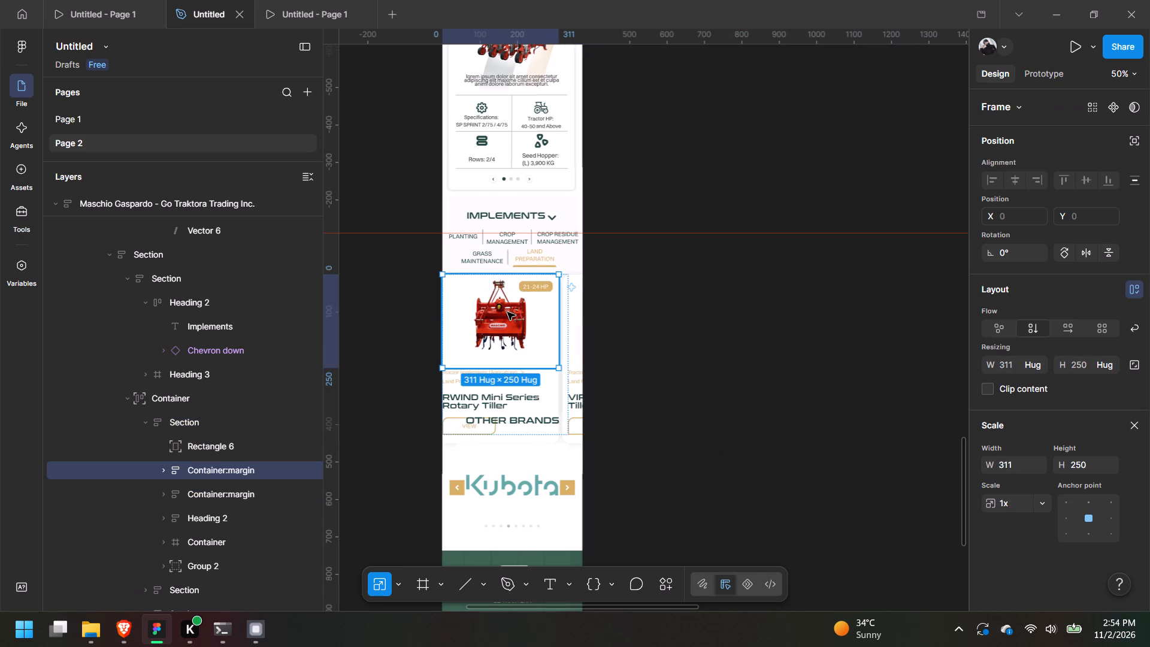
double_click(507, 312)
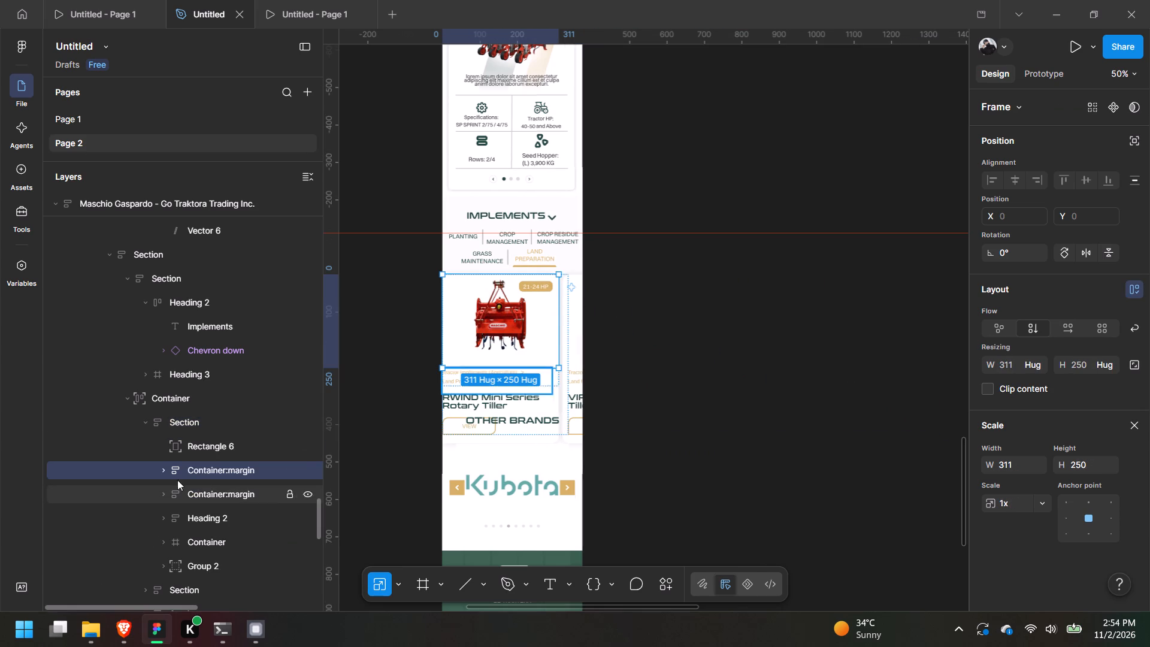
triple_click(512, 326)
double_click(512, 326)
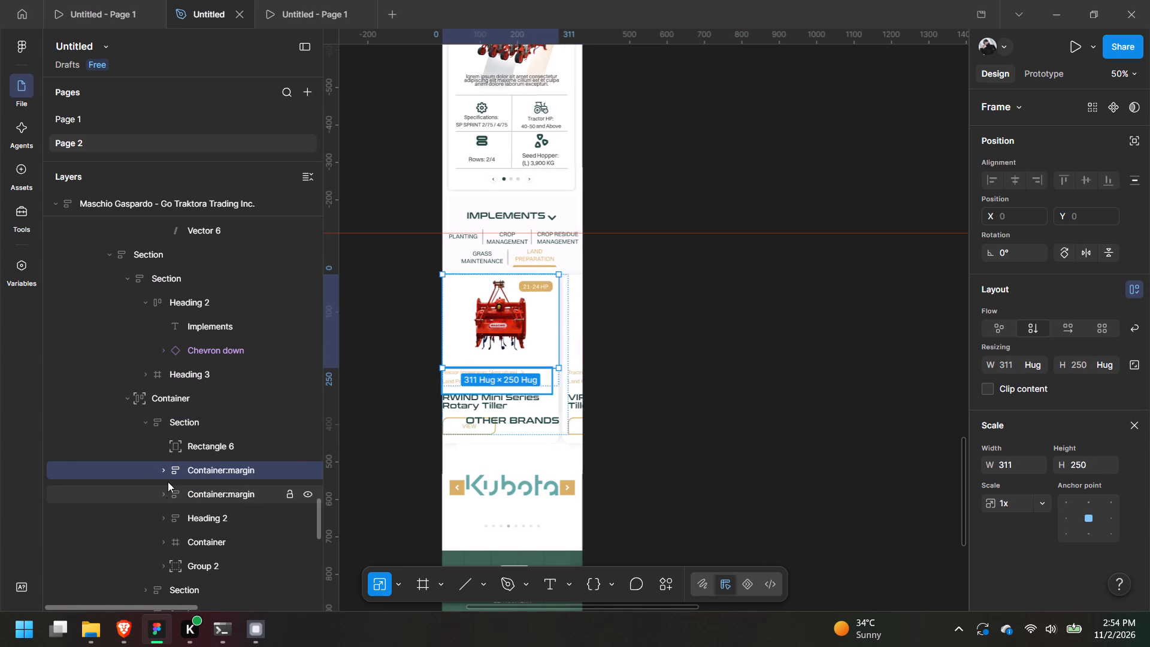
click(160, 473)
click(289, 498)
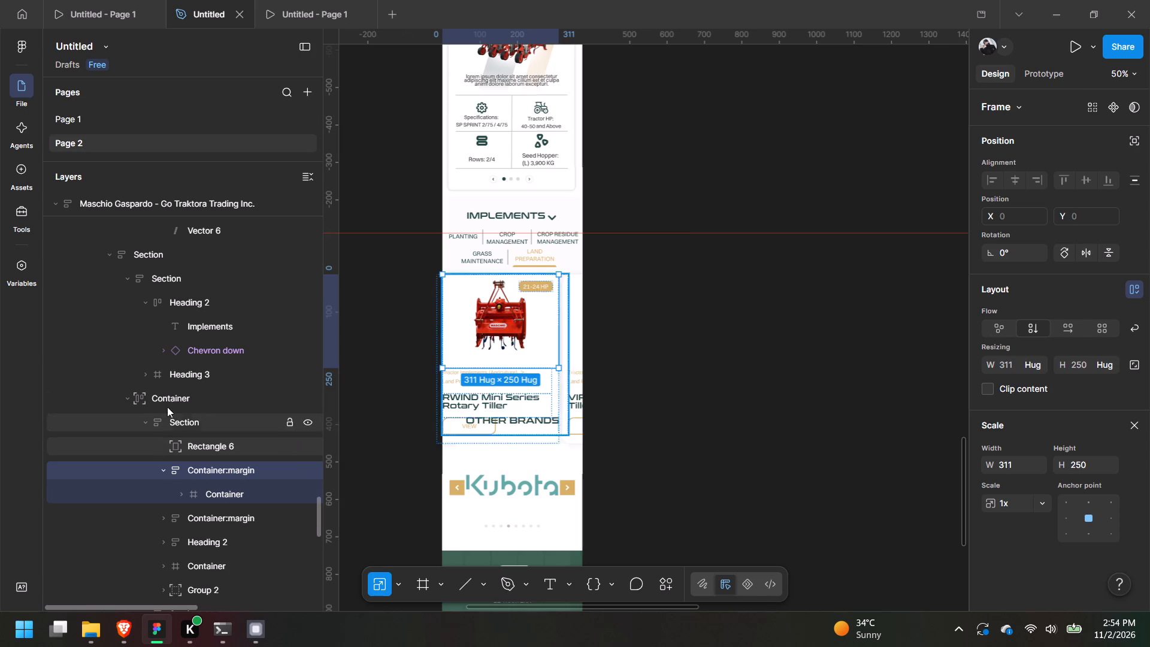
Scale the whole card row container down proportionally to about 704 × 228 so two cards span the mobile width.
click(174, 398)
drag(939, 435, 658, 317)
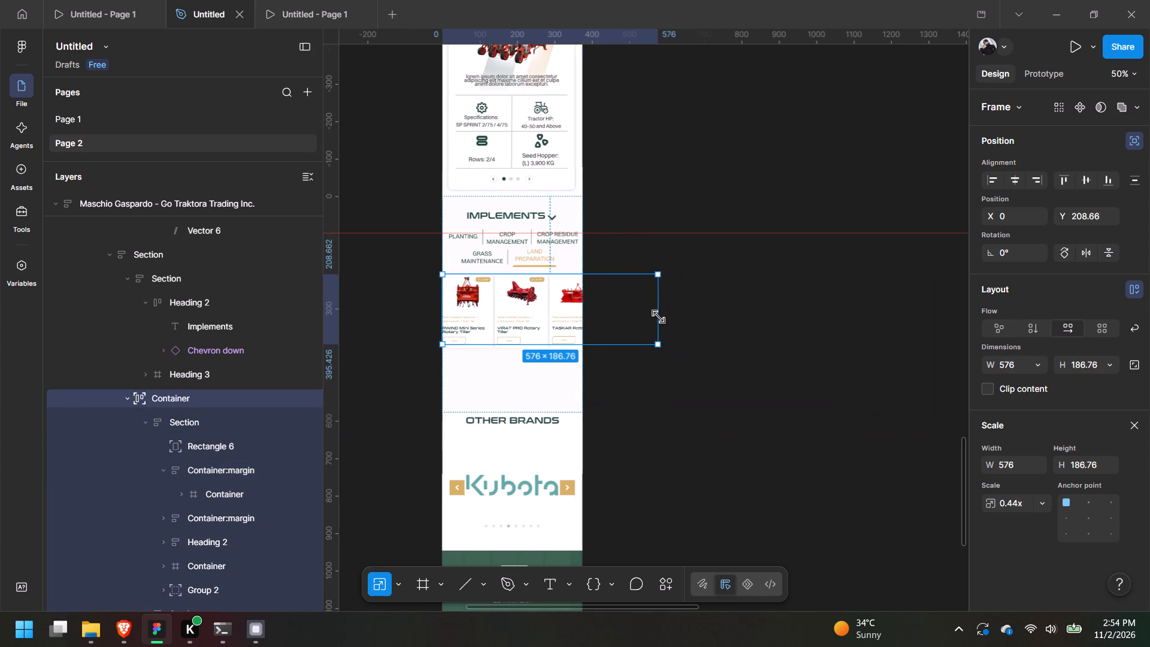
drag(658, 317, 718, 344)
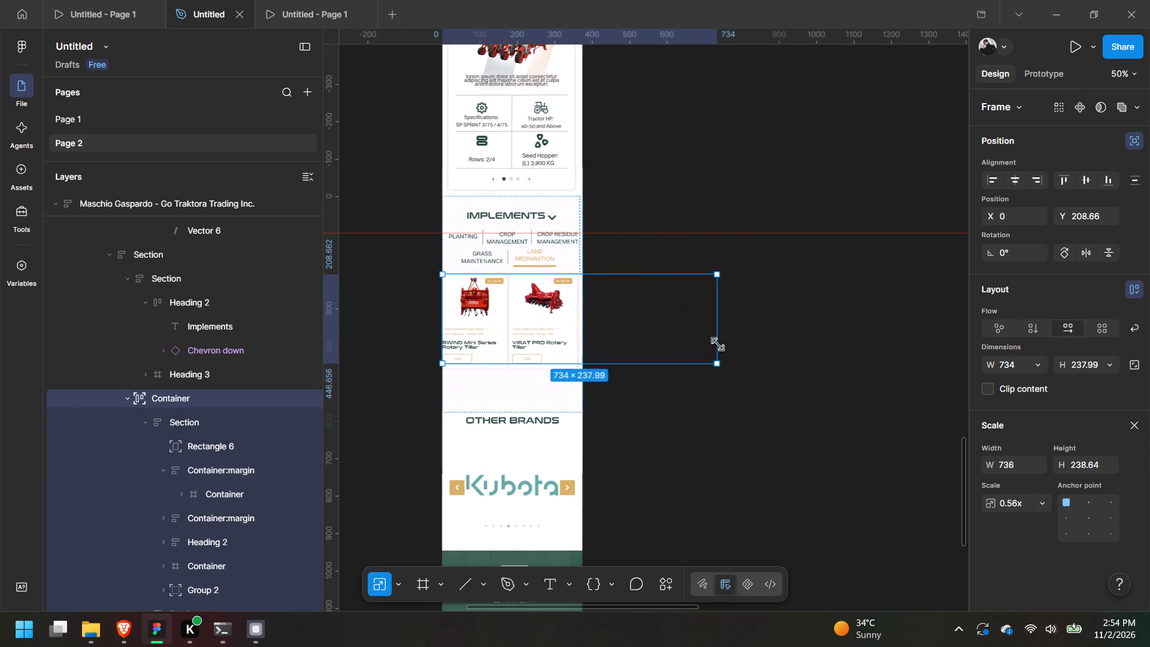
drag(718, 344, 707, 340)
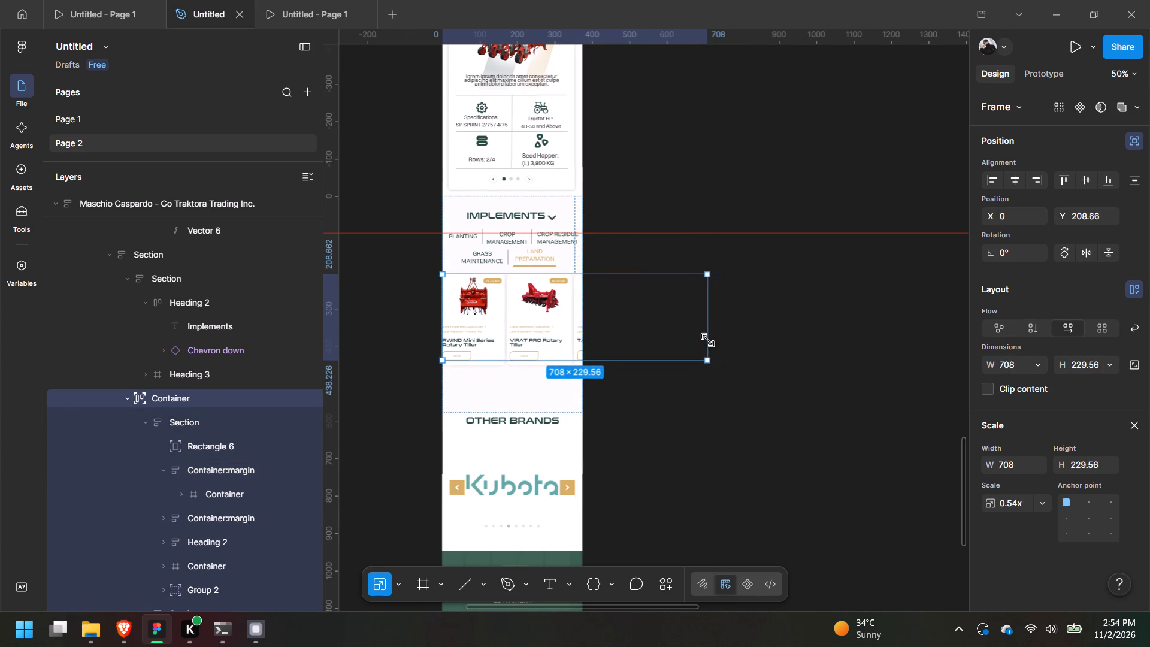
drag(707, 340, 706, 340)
Examine the scaled card row in the mobile page and compare the mobile layout with the desktop page.
scroll(439, 380, up, 9)
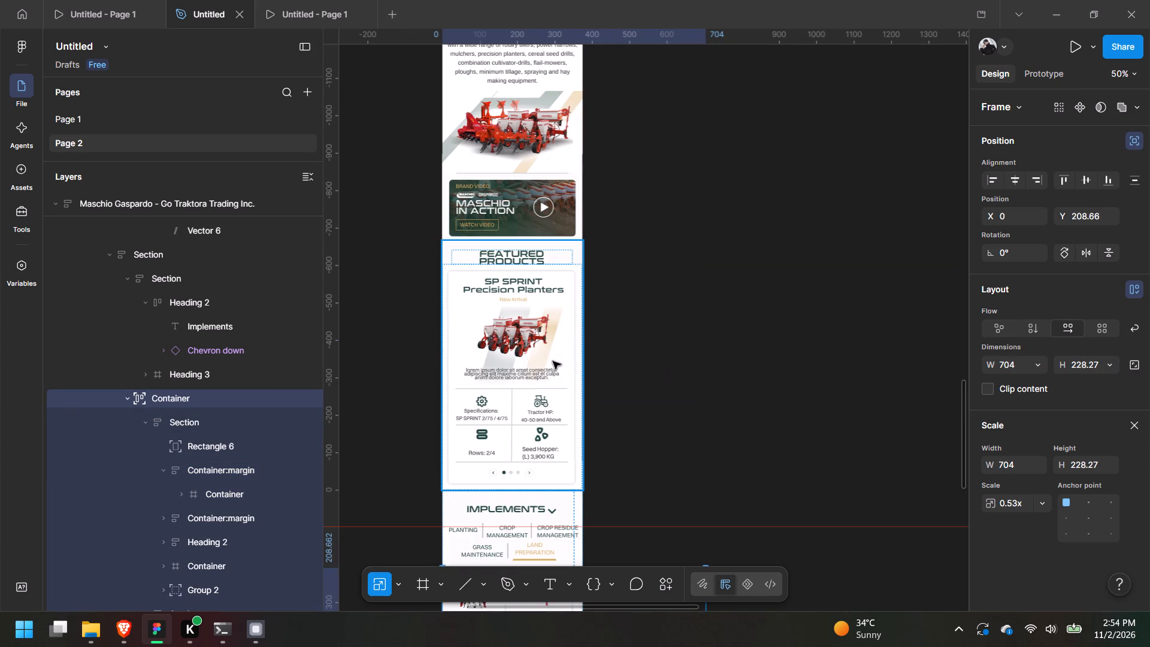
scroll(568, 349, down, 3)
middle_drag(606, 425, 671, 182)
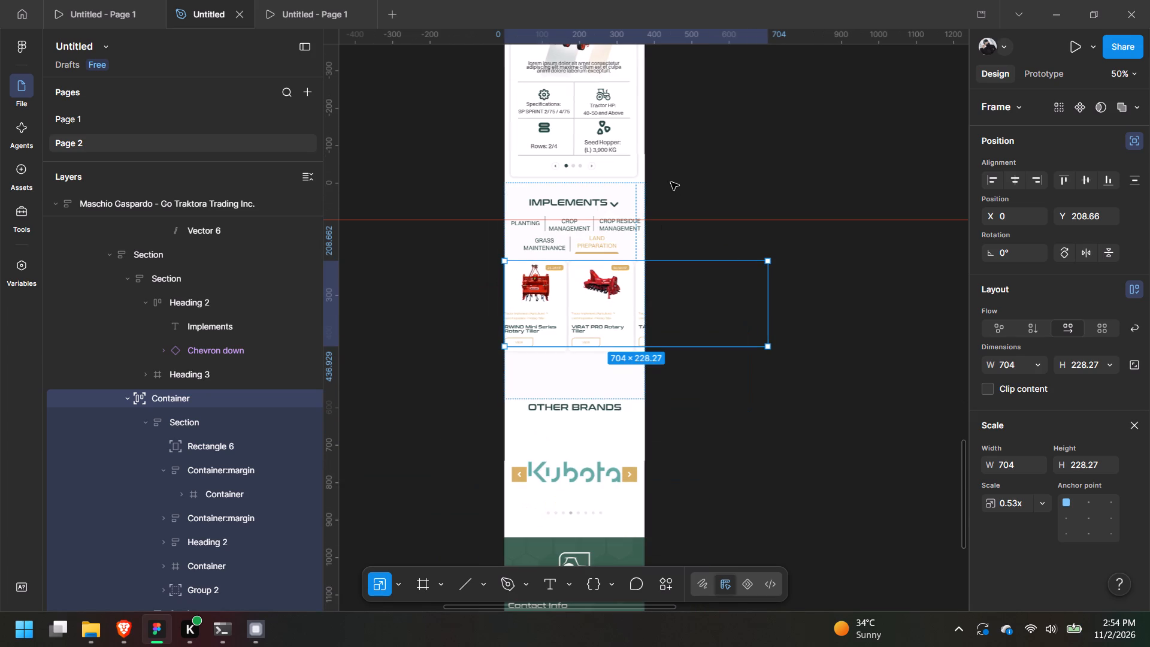
middle_drag(726, 110, 676, 311)
middle_drag(781, 91, 489, 402)
middle_drag(797, 92, 540, 390)
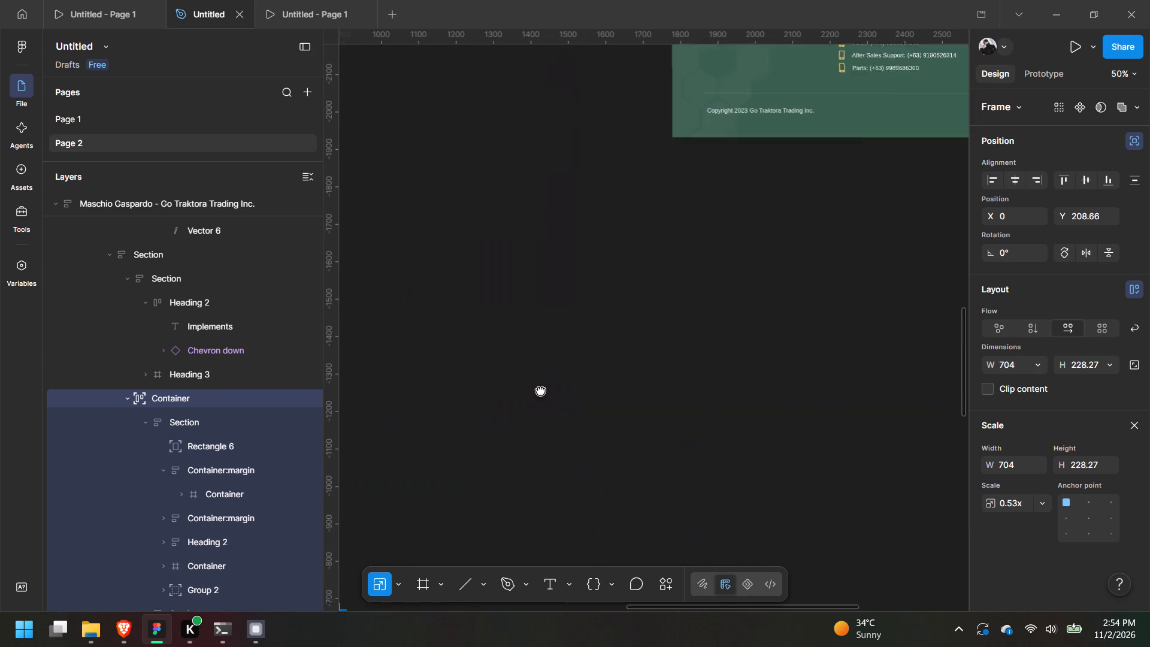
middle_drag(540, 390, 530, 403)
key(ctrl+minus)
key(ctrl+minus)
key(ctrl+minus)
middle_drag(623, 346, 621, 325)
scroll(623, 346, up, 1)
middle_drag(621, 325, 680, 16)
middle_drag(707, 97, 670, 489)
middle_drag(640, 412, 650, 374)
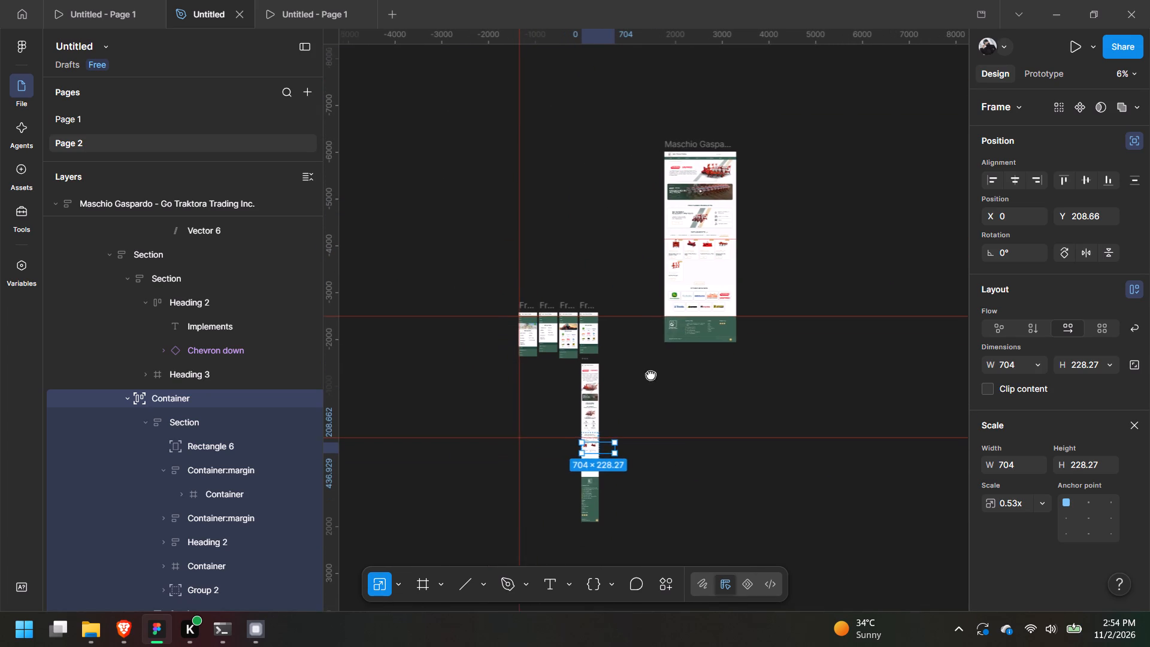
middle_drag(650, 374, 663, 321)
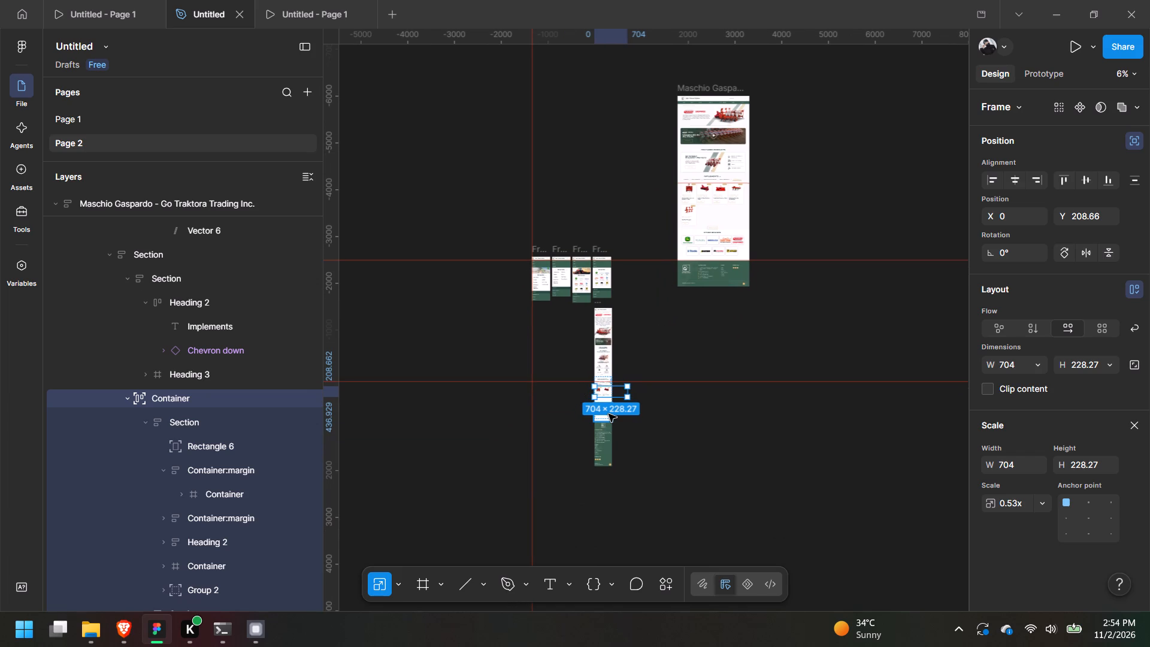
scroll(611, 410, up, 3)
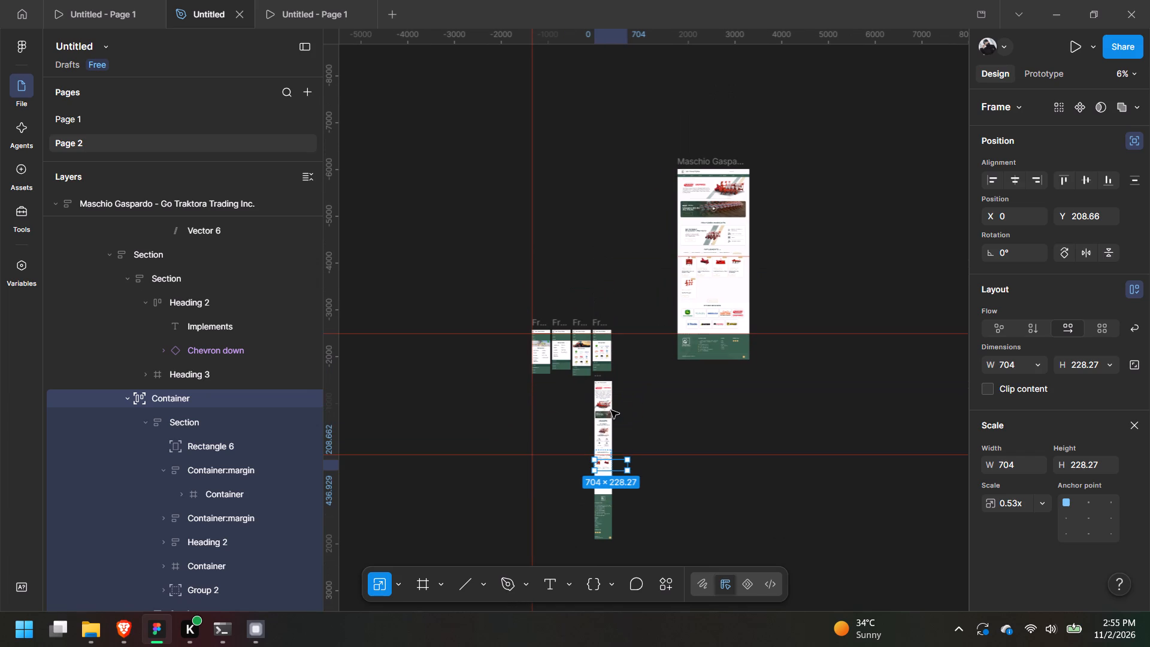
key(ctrl+equal)
key(ctrl+equal)
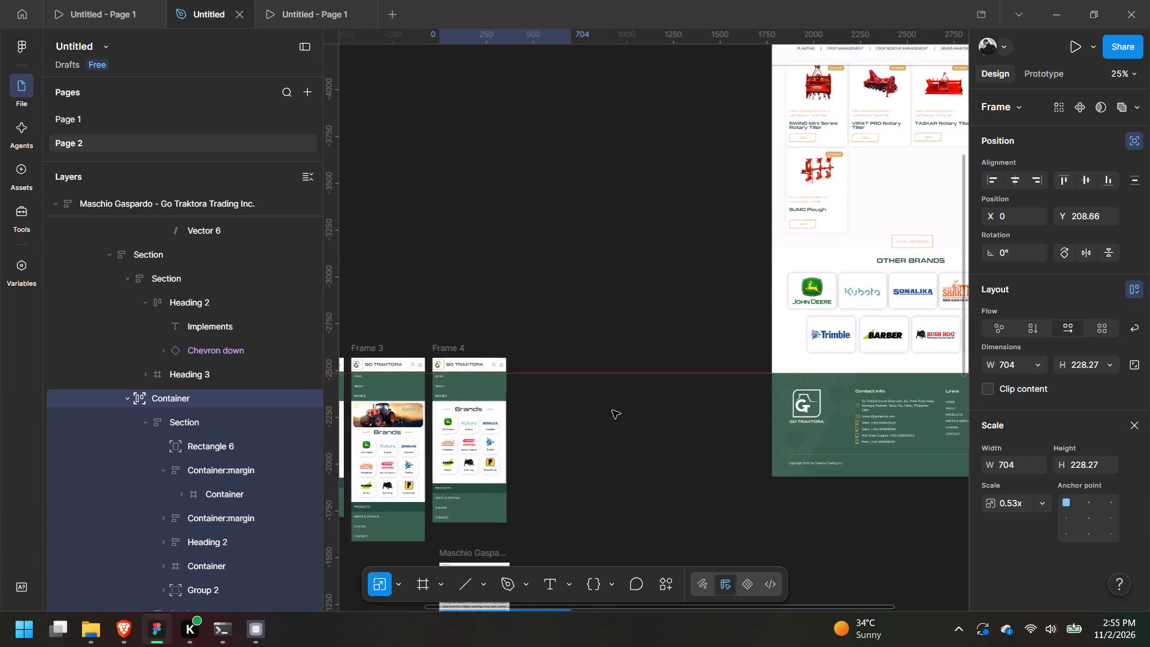
middle_drag(619, 208, 647, 56)
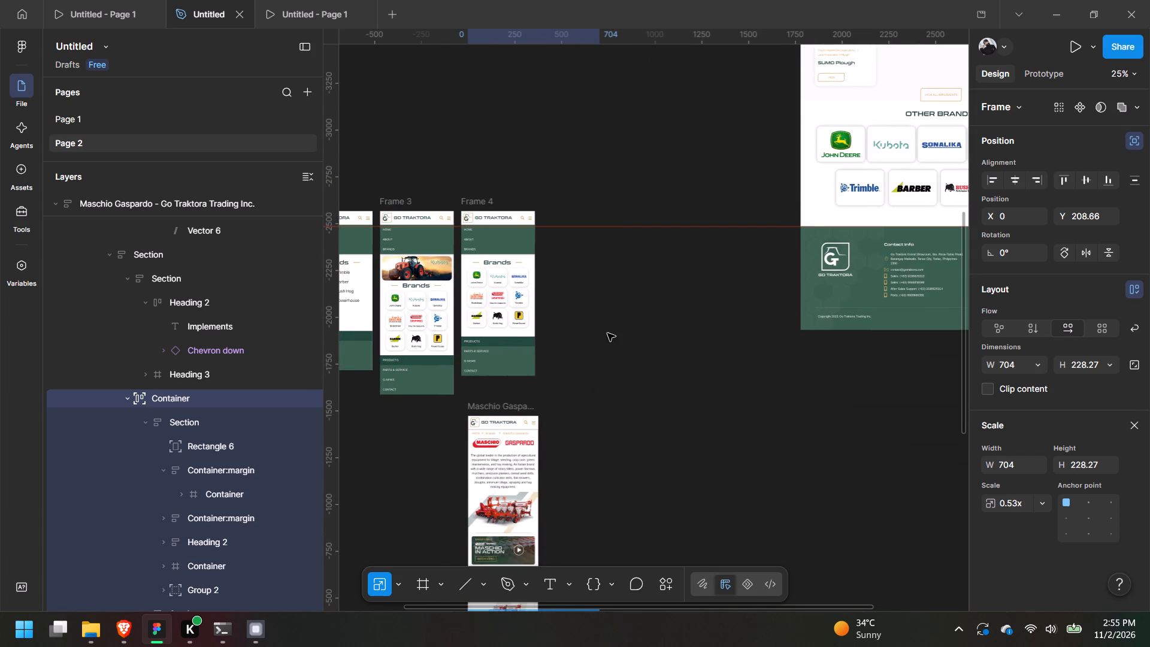
middle_drag(607, 333, 680, 80)
middle_drag(619, 315, 651, 315)
middle_drag(653, 146, 638, 242)
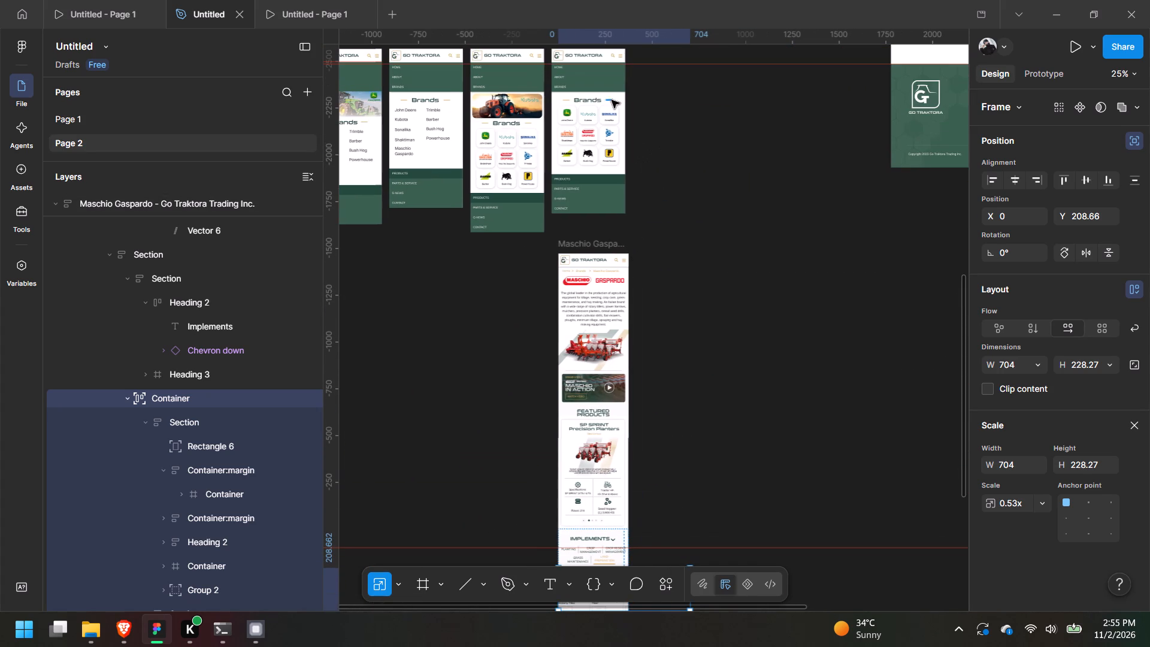
scroll(649, 283, down, 4)
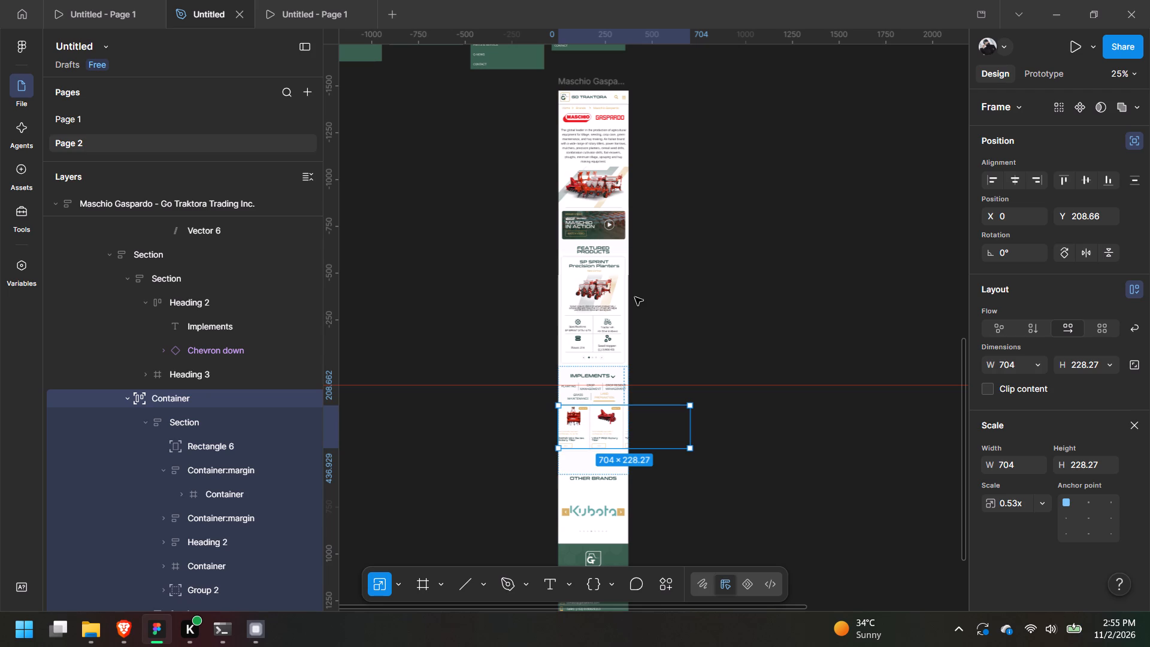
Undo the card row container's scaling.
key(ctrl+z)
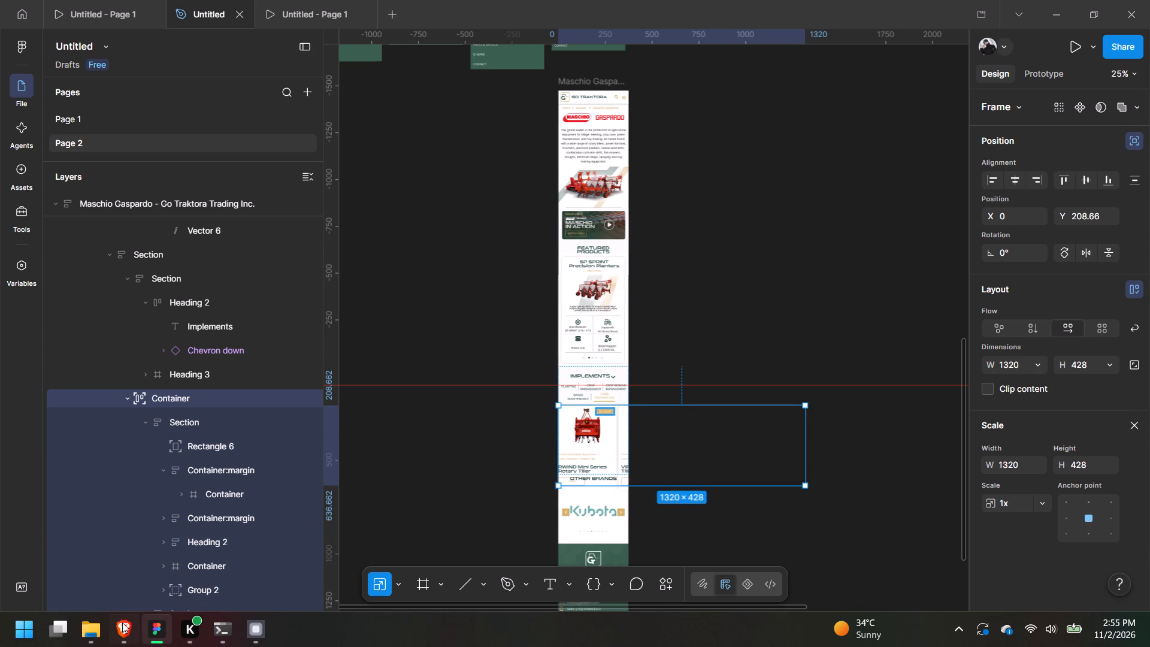
Switch to Brave, copy the Maschio Gaspardo brand page's iPhone SE mobile view as a design capture, and return to Figma.
click(120, 623)
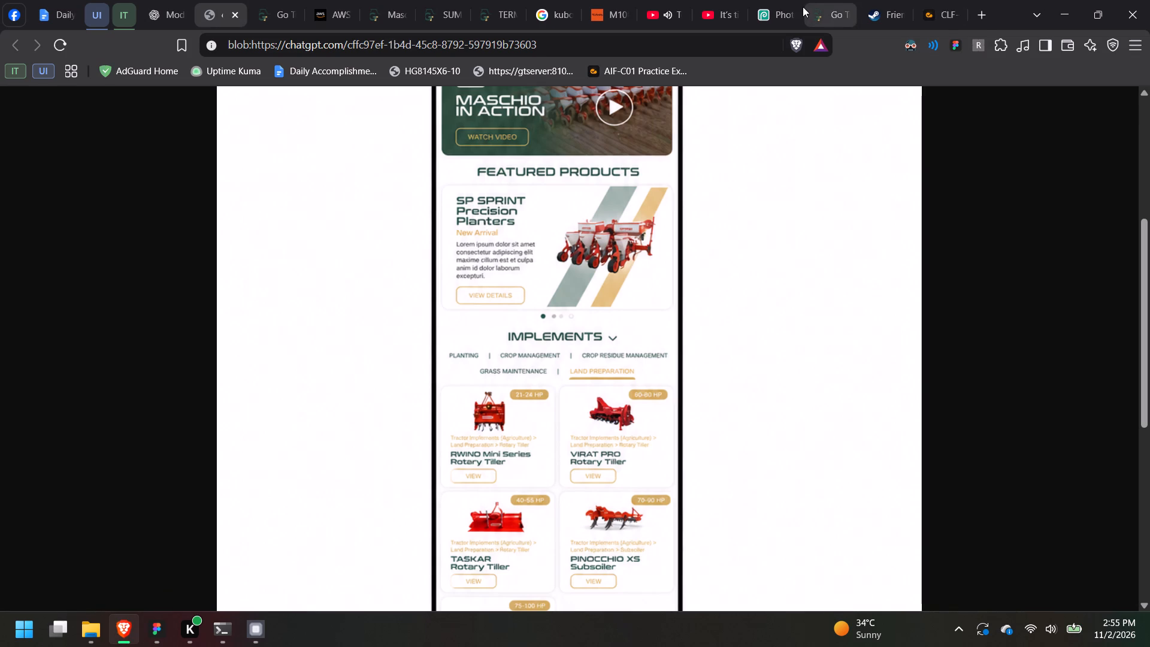
click(813, 0)
click(463, 0)
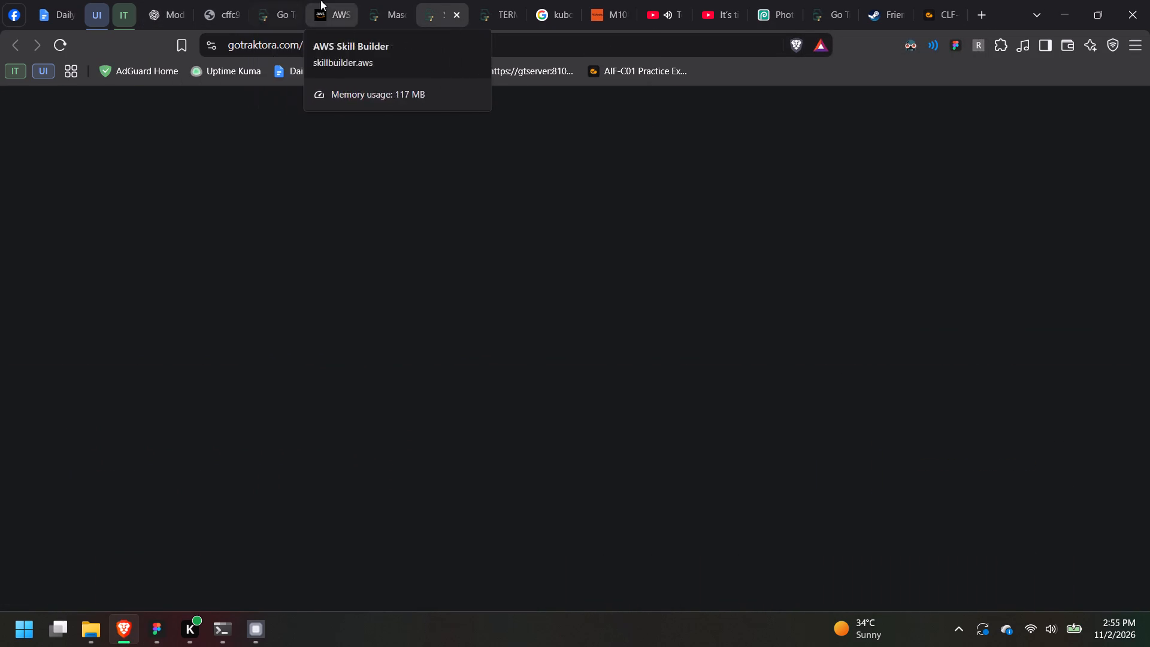
click(301, 2)
click(397, 0)
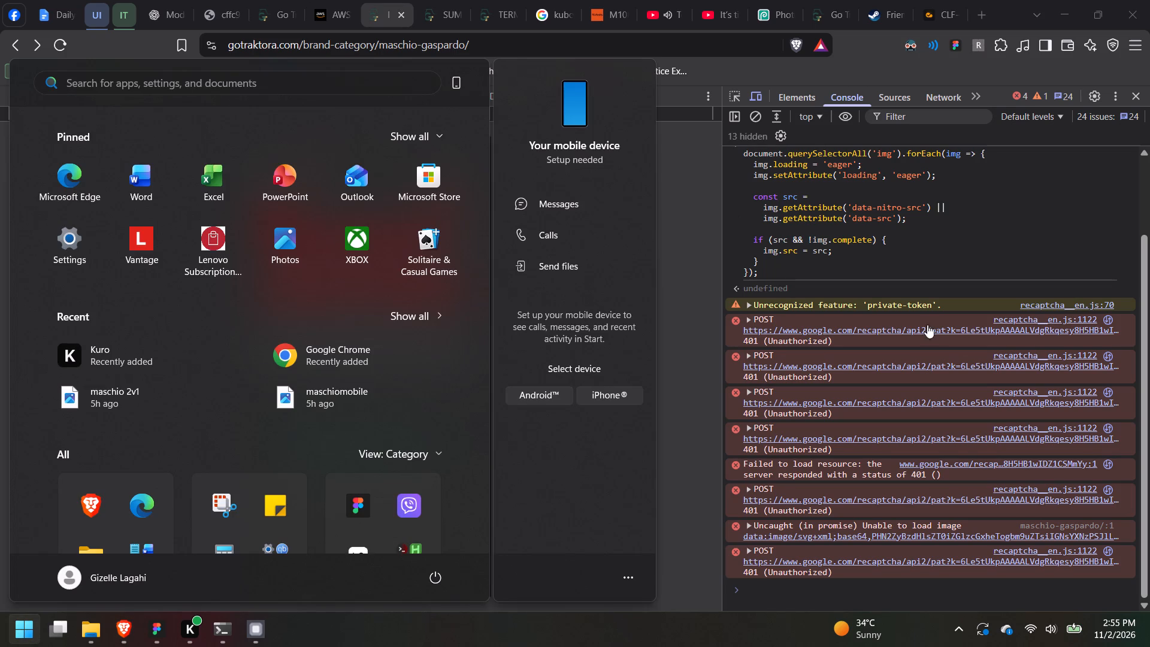
click(685, 203)
click(961, 44)
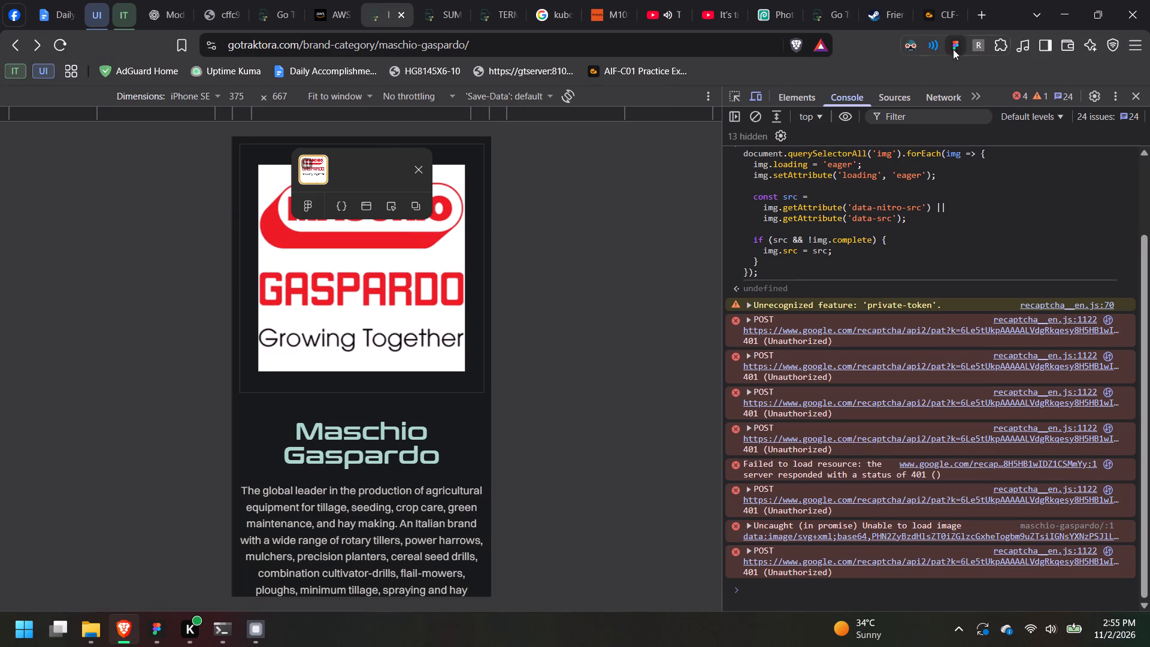
click(320, 178)
click(311, 174)
key(alt+Tab)
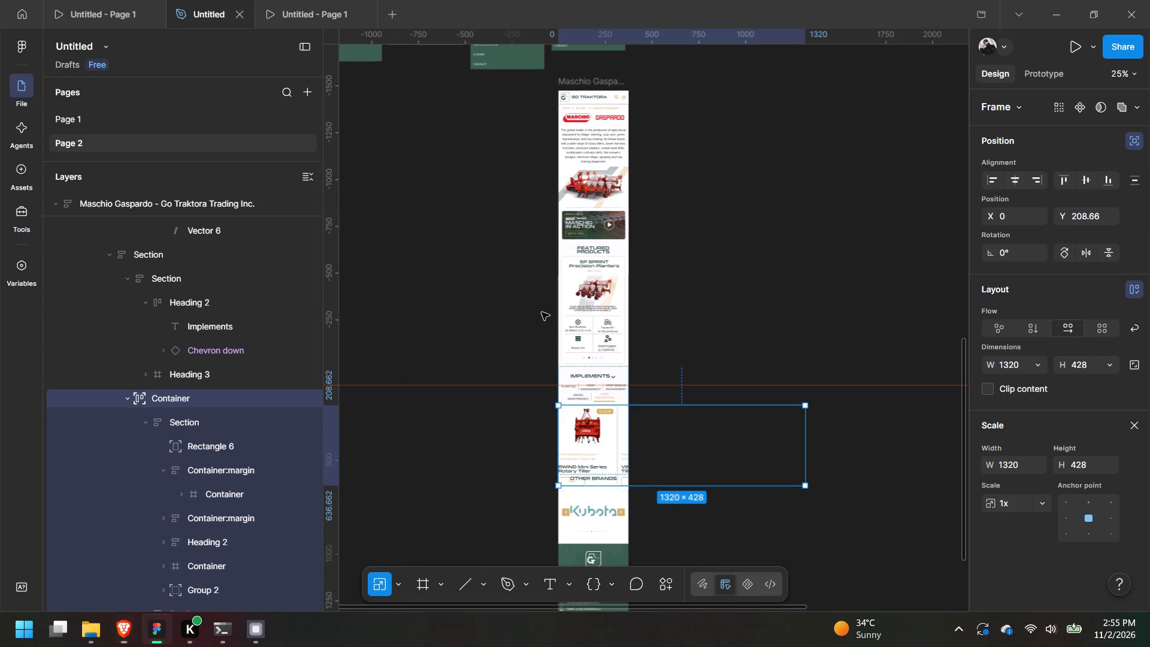
Paste the captured mobile page and place it beside the existing mobile page, at X 2281 and Y -13272.
click(712, 256)
middle_drag(812, 229, 517, 368)
key(ctrl+v)
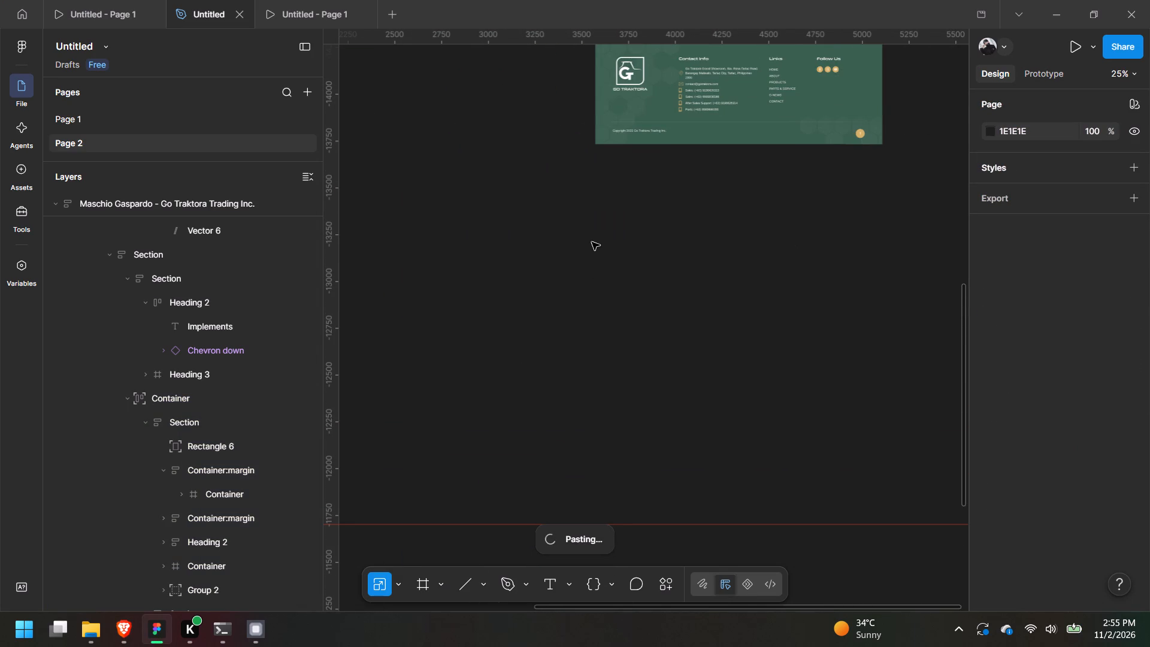
middle_drag(512, 287, 506, 509)
drag(646, 288, 571, 321)
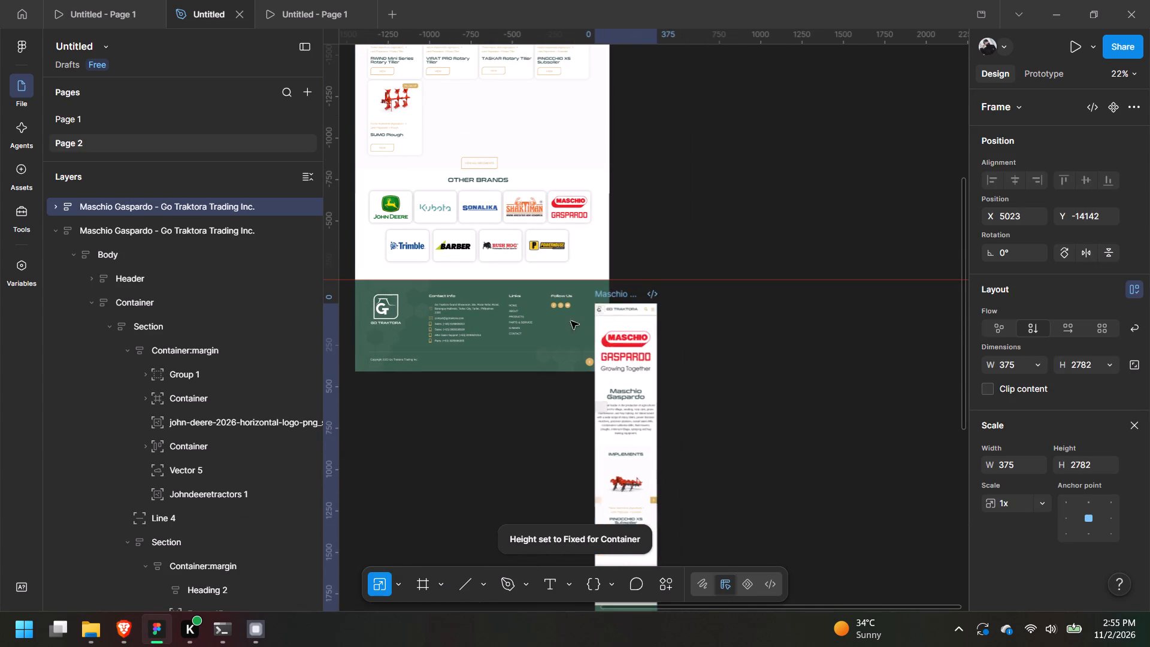
drag(571, 321, 473, 462)
right_drag(561, 316, 902, 195)
middle_drag(395, 434, 852, 173)
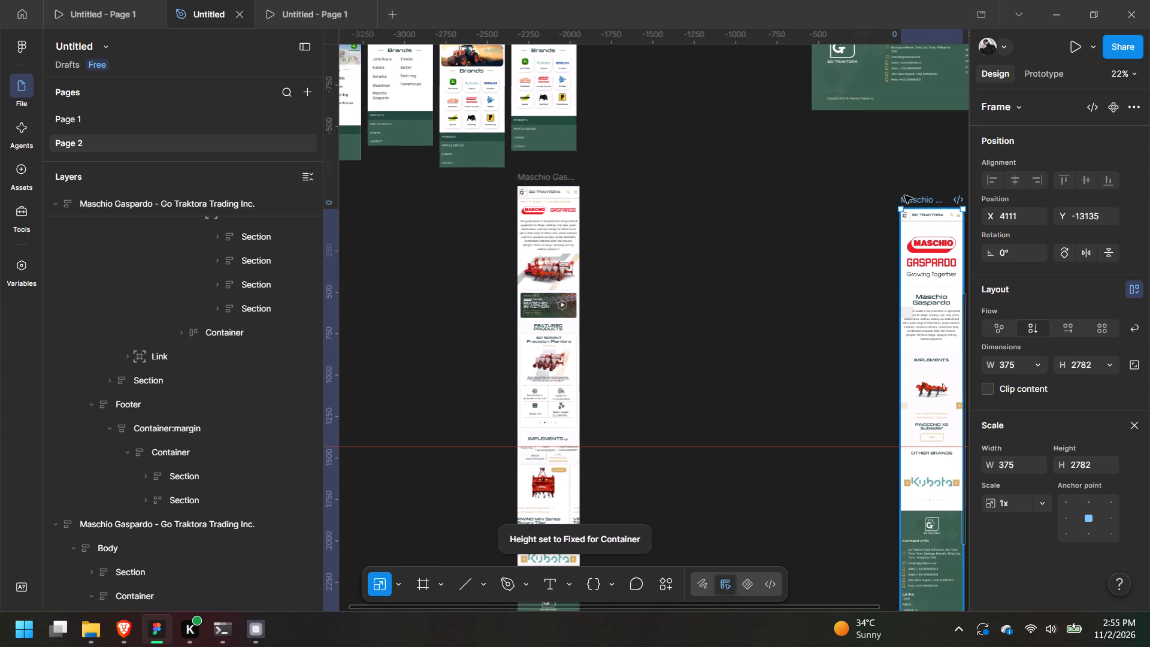
drag(910, 200, 607, 175)
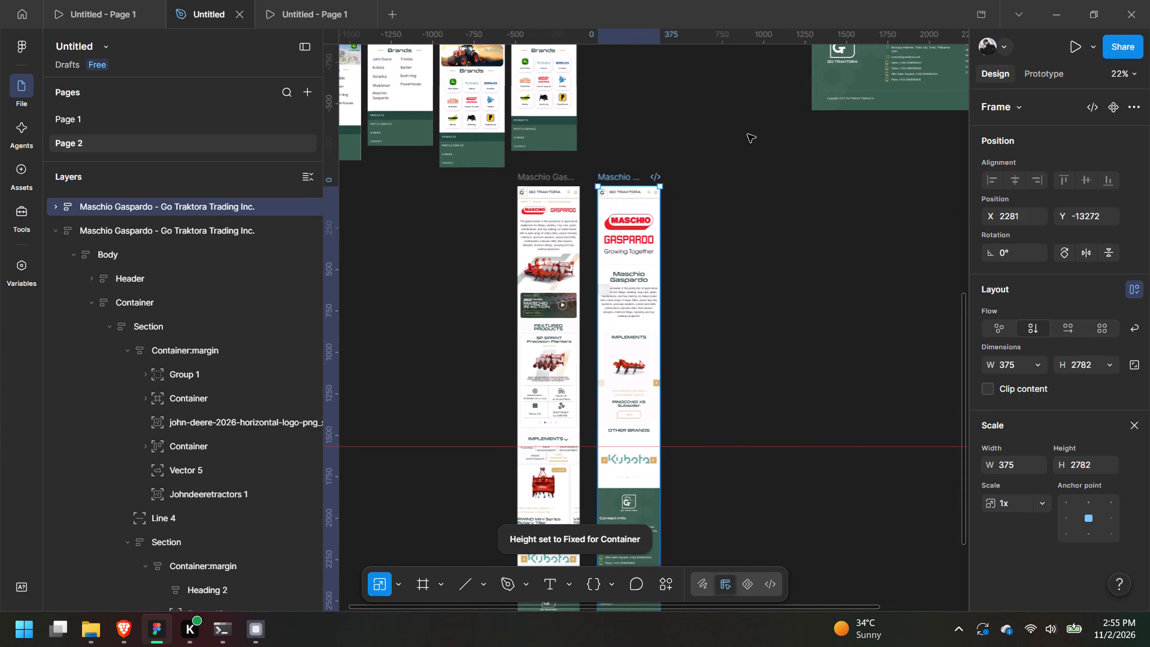
Compare the captured mobile page's Implements section with the existing mobile page's card row, including the RWIND Mini Series Rotary Tiller heading's typography.
key(ctrl+equal)
key(ctrl+equal)
middle_drag(701, 287, 706, 18)
middle_drag(702, 293, 736, 303)
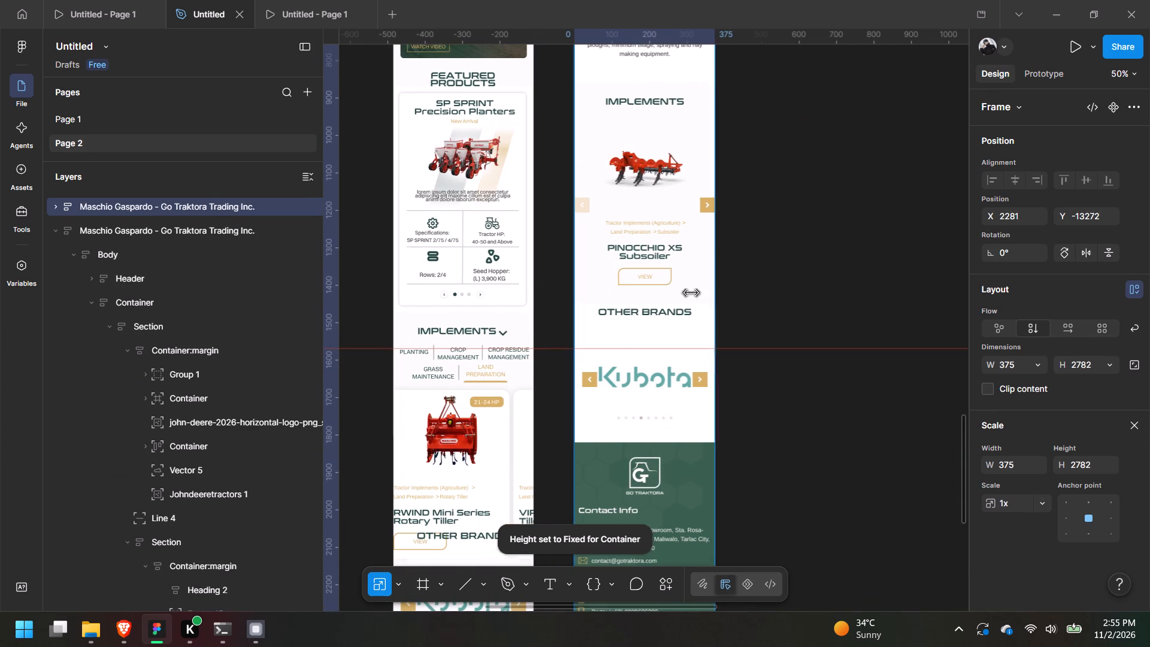
key(t)
click(658, 255)
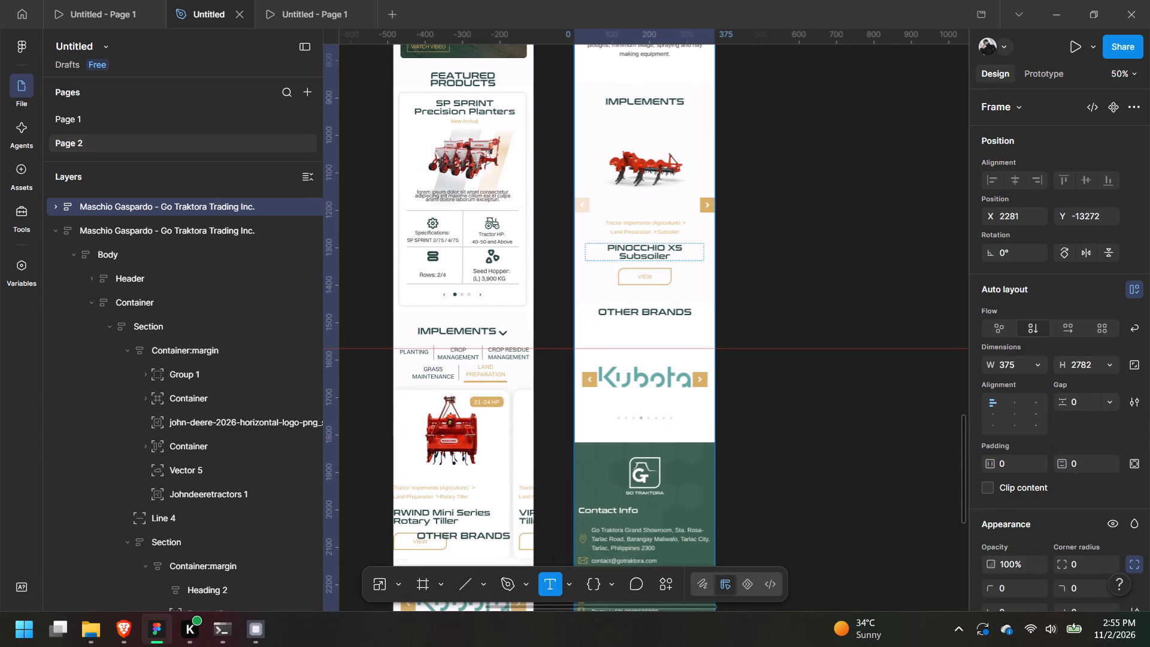
middle_drag(556, 378, 602, 226)
click(492, 366)
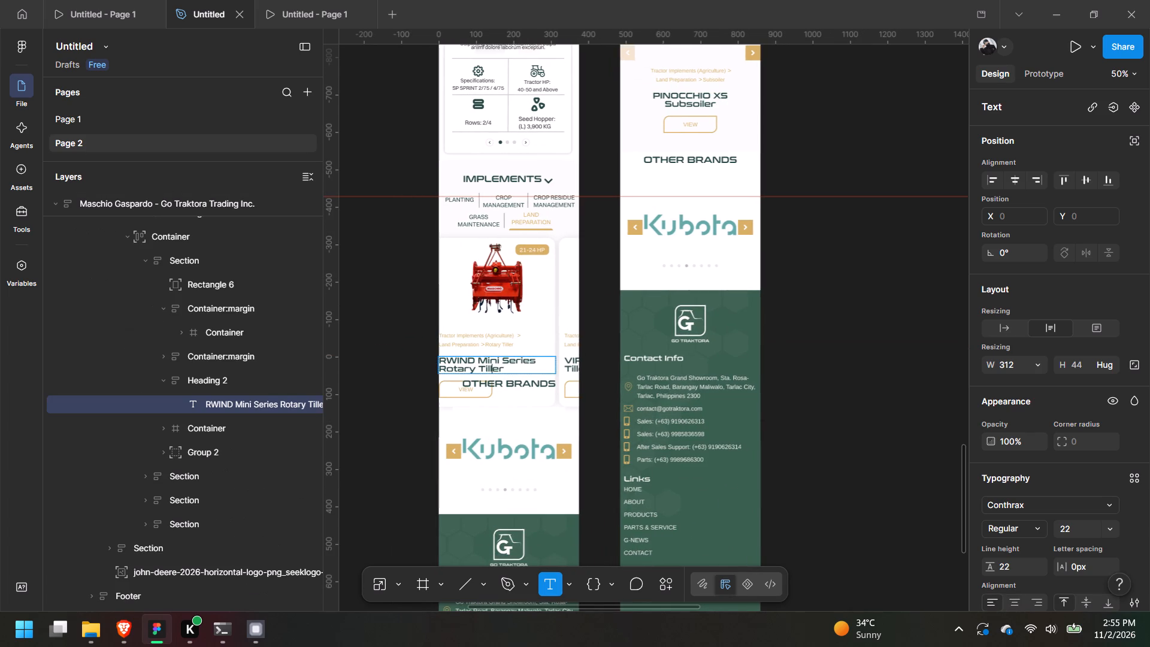
key(ctrl+equal)
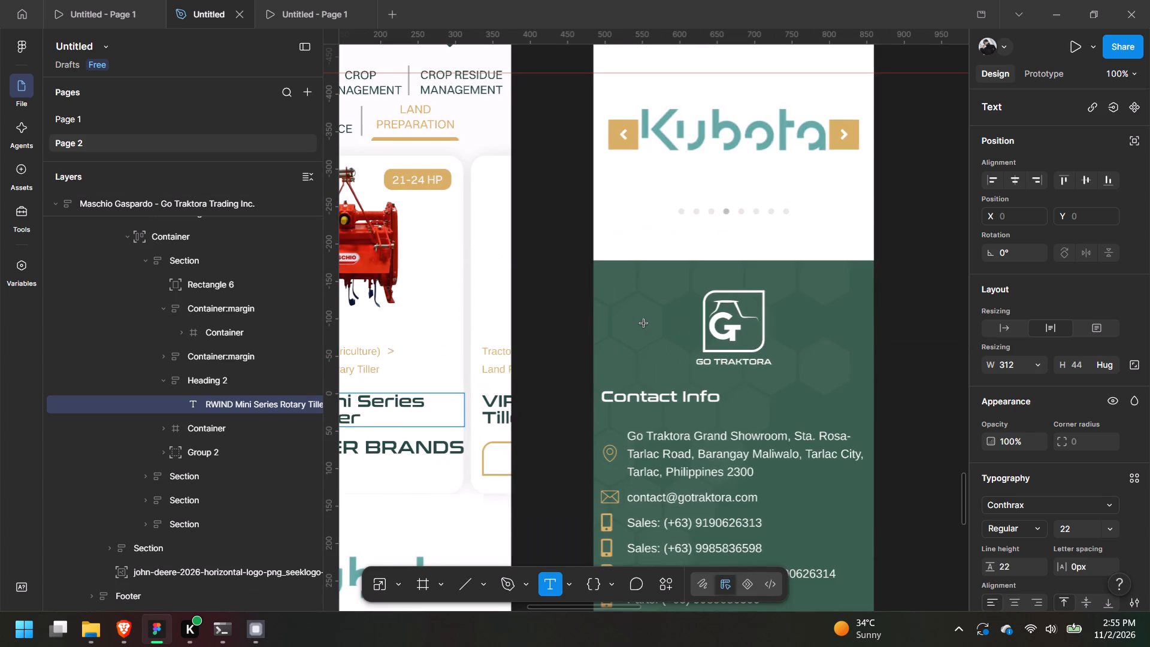
middle_drag(523, 210, 592, 407)
middle_drag(731, 198, 515, 576)
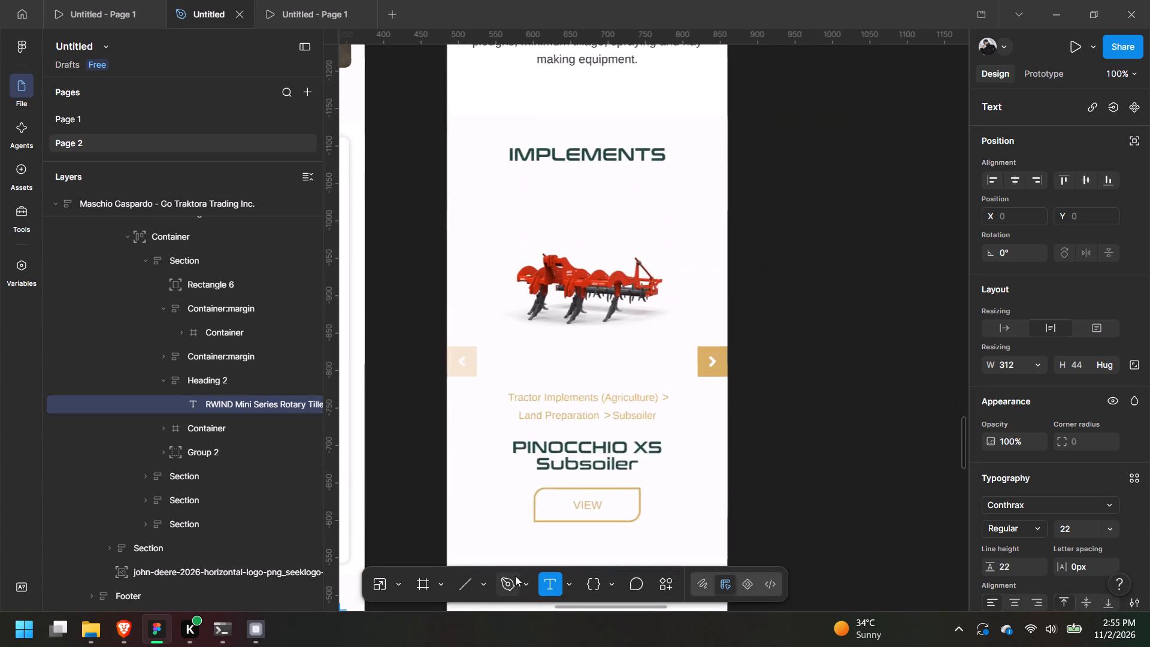
middle_drag(515, 576, 873, 455)
middle_drag(724, 220, 700, 322)
middle_drag(783, 191, 677, 131)
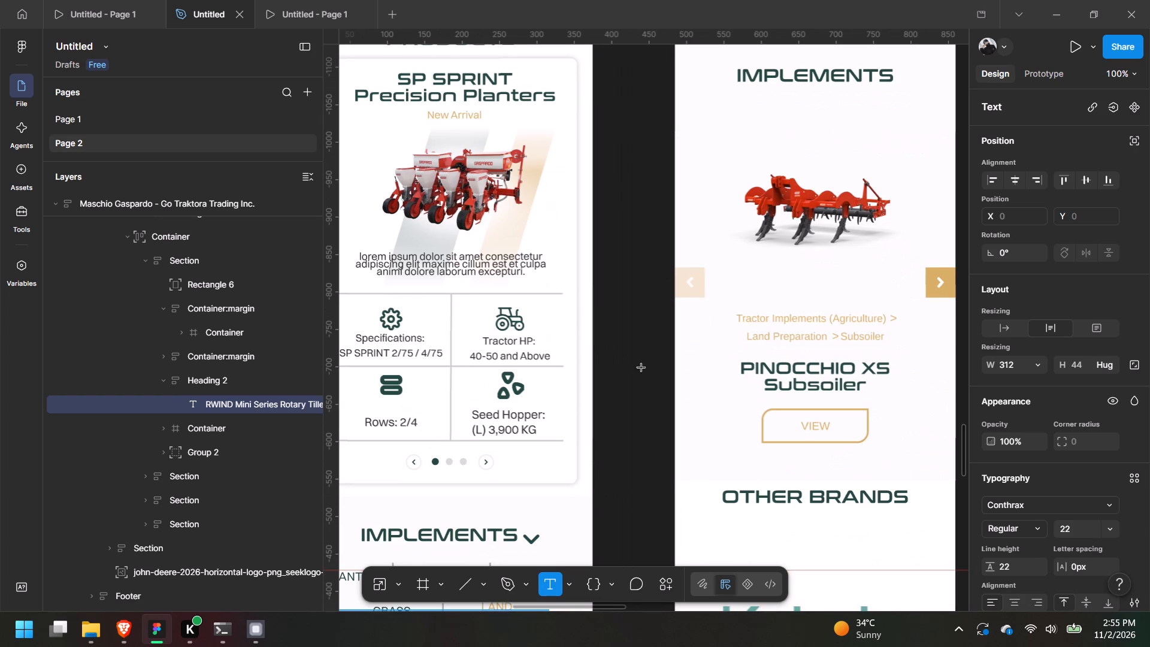
middle_drag(646, 399, 575, 69)
middle_drag(556, 271, 759, 171)
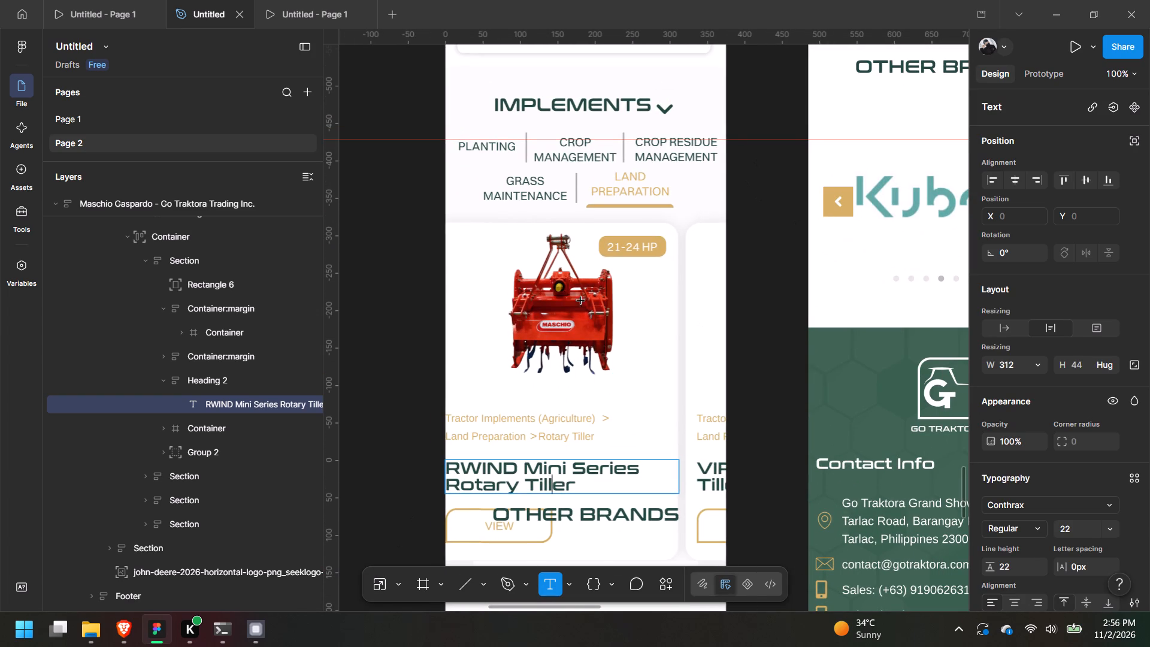
scroll(588, 300, down, 7)
scroll(586, 303, up, 5)
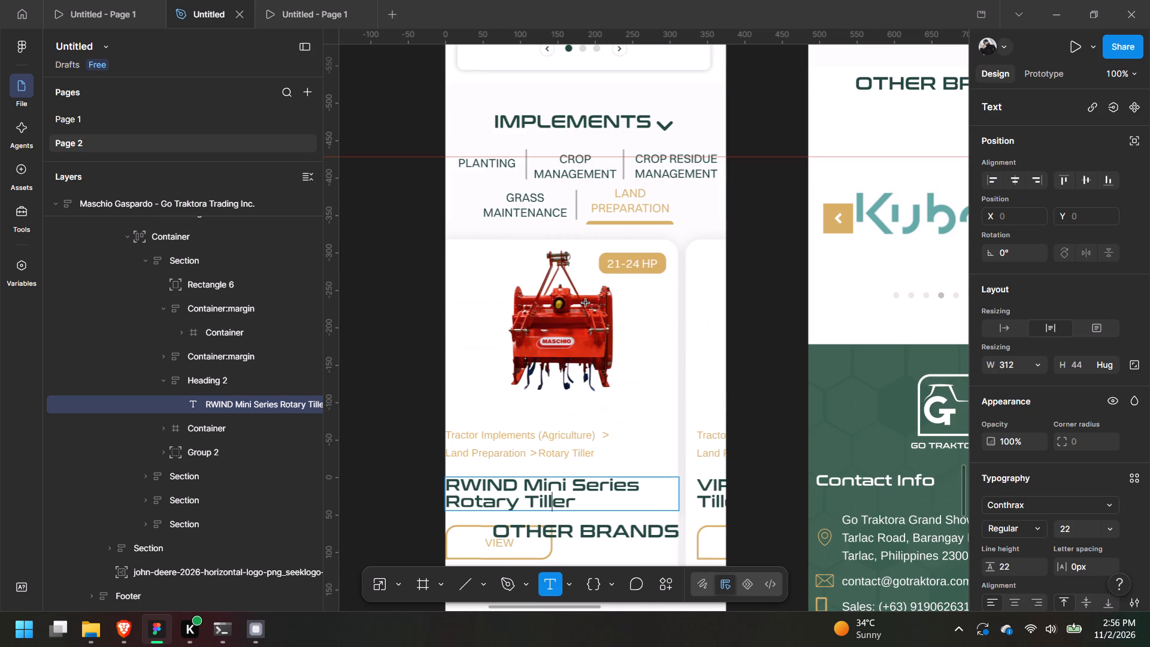
scroll(586, 303, down, 2)
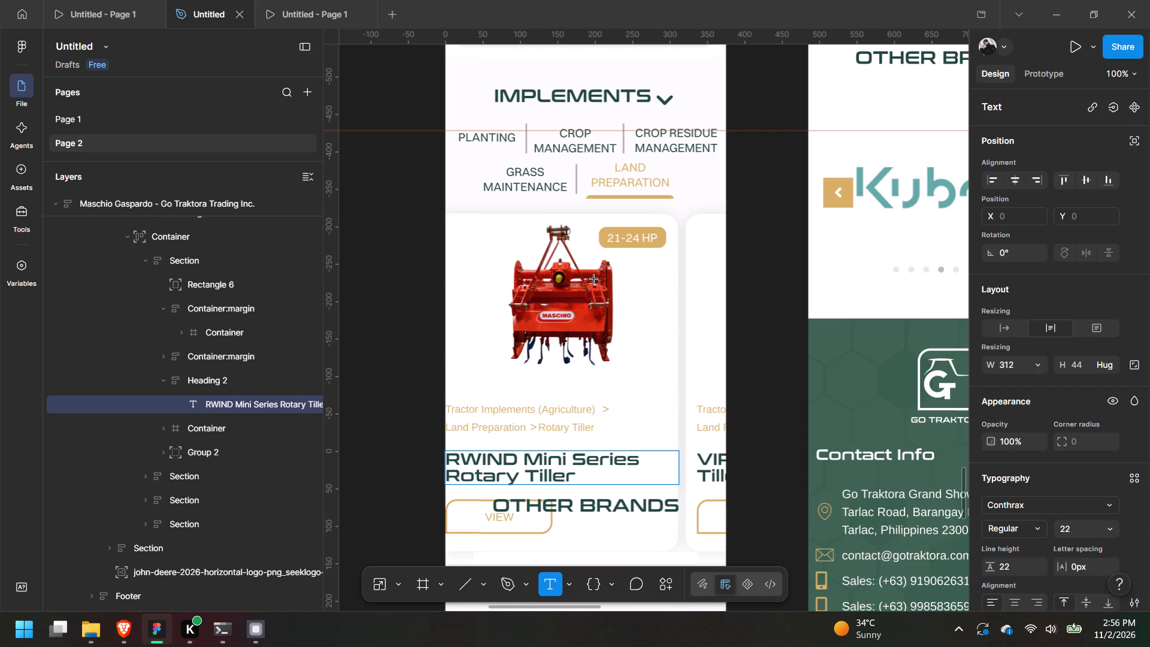
key(ctrl+minus)
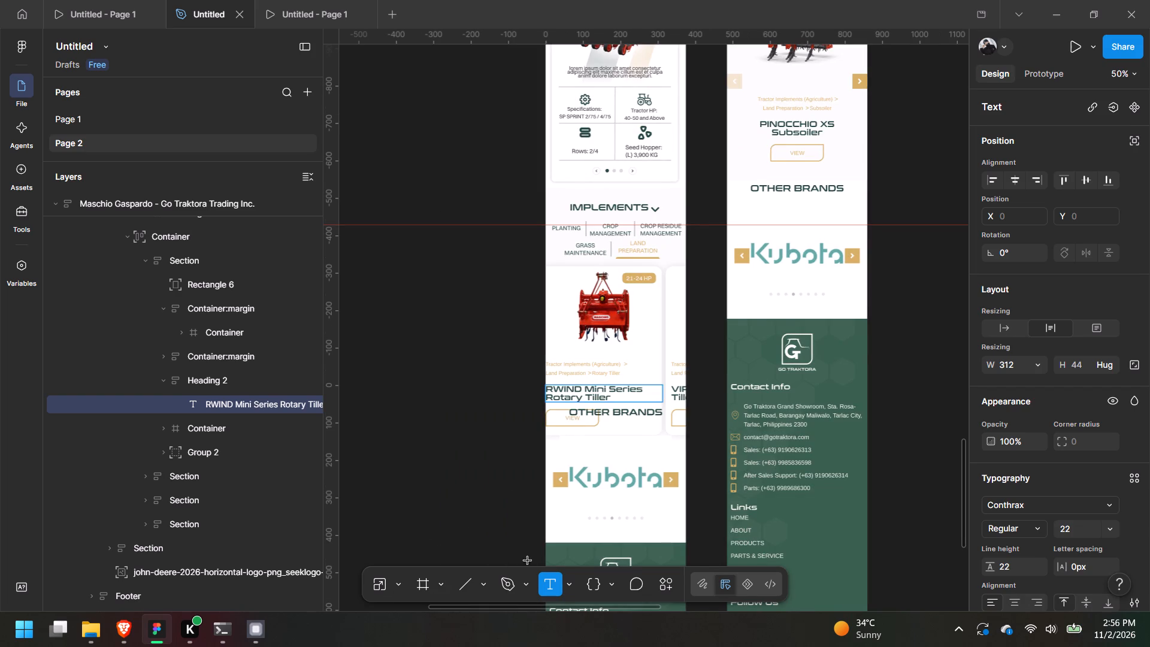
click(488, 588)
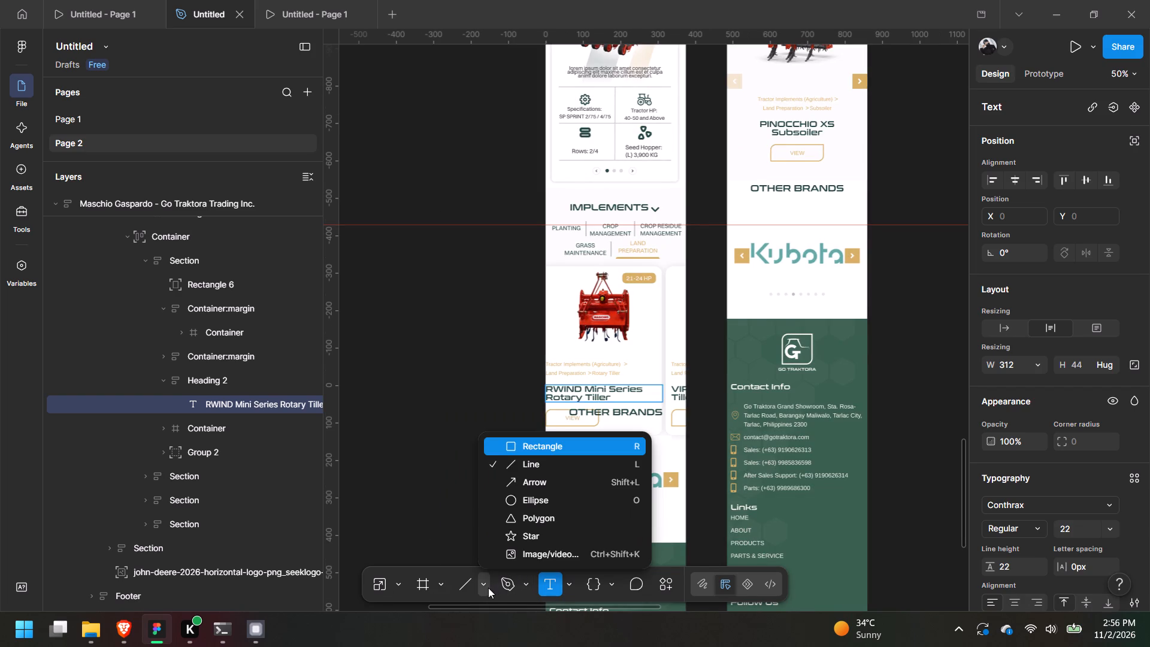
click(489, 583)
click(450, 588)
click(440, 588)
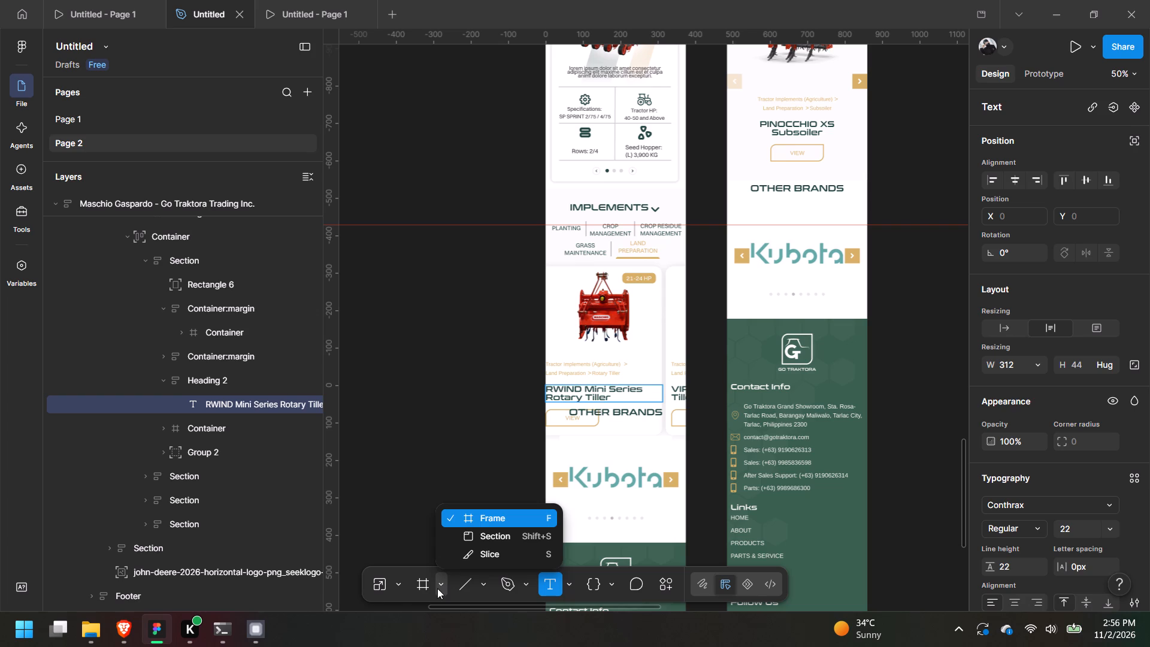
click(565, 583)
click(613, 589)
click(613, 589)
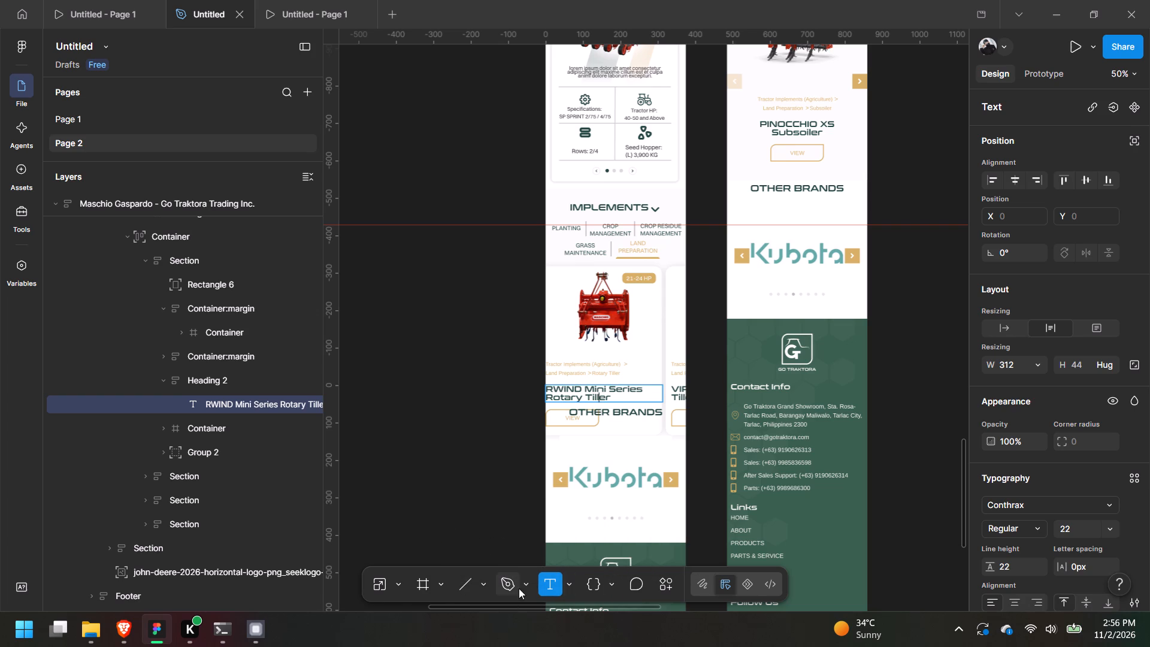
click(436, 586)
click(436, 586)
Scale the Implements card row container down proportionally to about 728 × 236 so two product cards fit the mobile width.
click(395, 582)
click(450, 552)
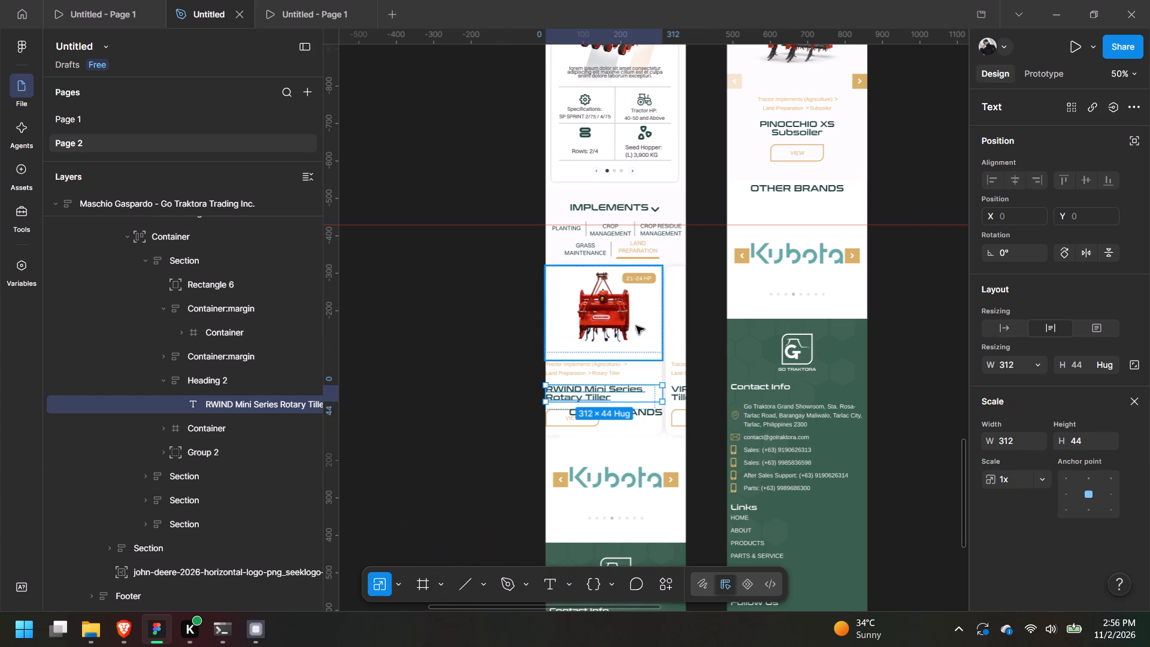
click(196, 241)
middle_drag(688, 372, 479, 384)
drag(831, 439, 573, 370)
middle_drag(495, 252, 634, 228)
scroll(498, 252, up, 1)
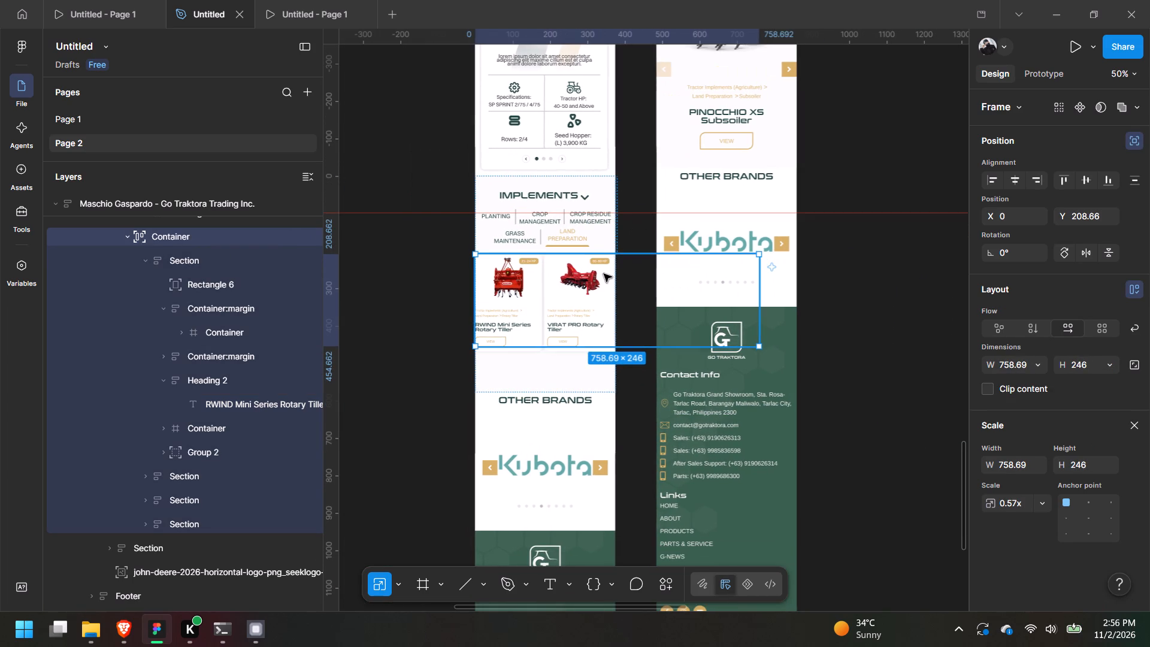
key(ctrl+equal)
middle_drag(638, 292, 736, 318)
middle_drag(748, 399, 622, 420)
scroll(668, 418, up, 1)
drag(845, 424, 840, 424)
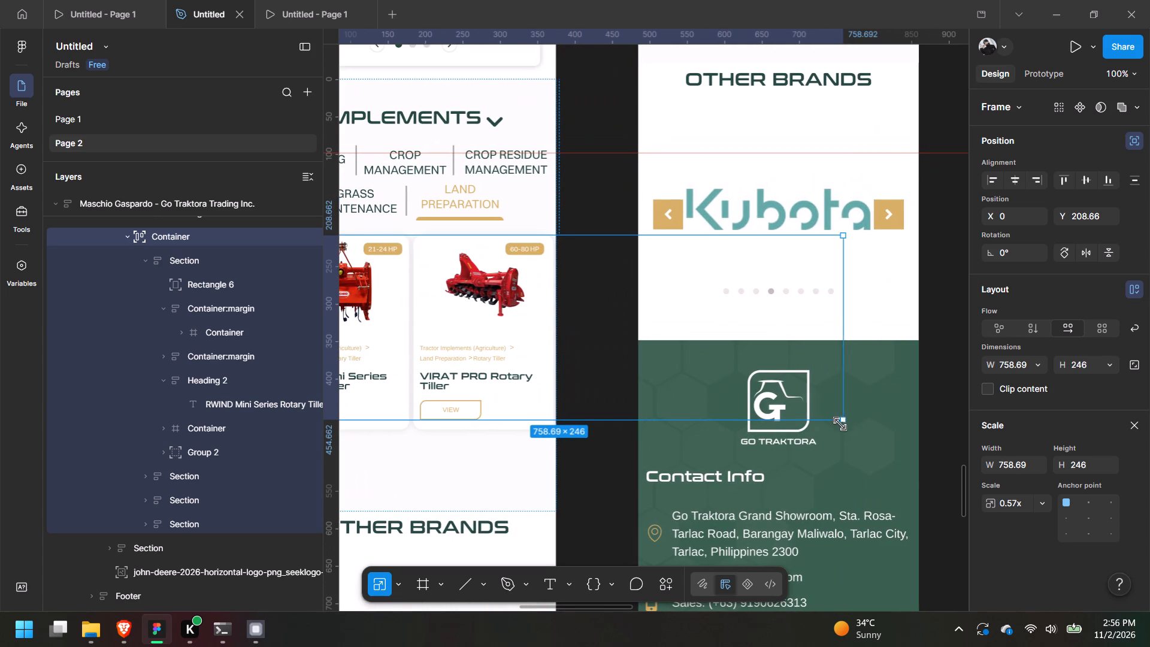
drag(840, 424, 819, 416)
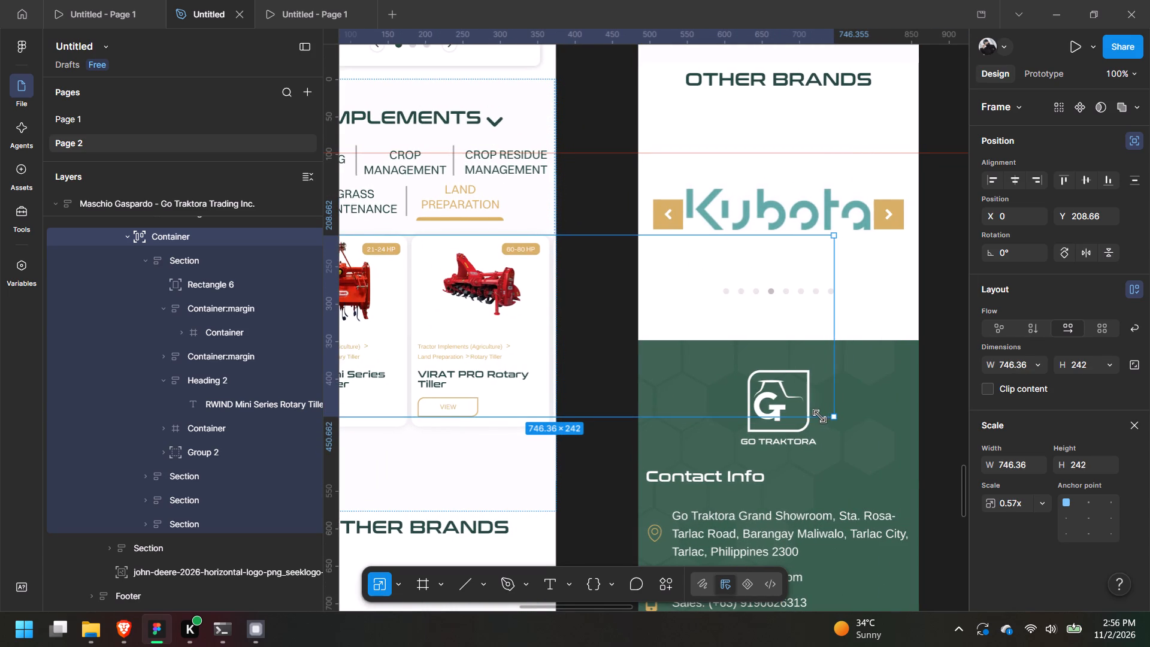
drag(819, 416, 807, 412)
middle_drag(482, 304, 616, 309)
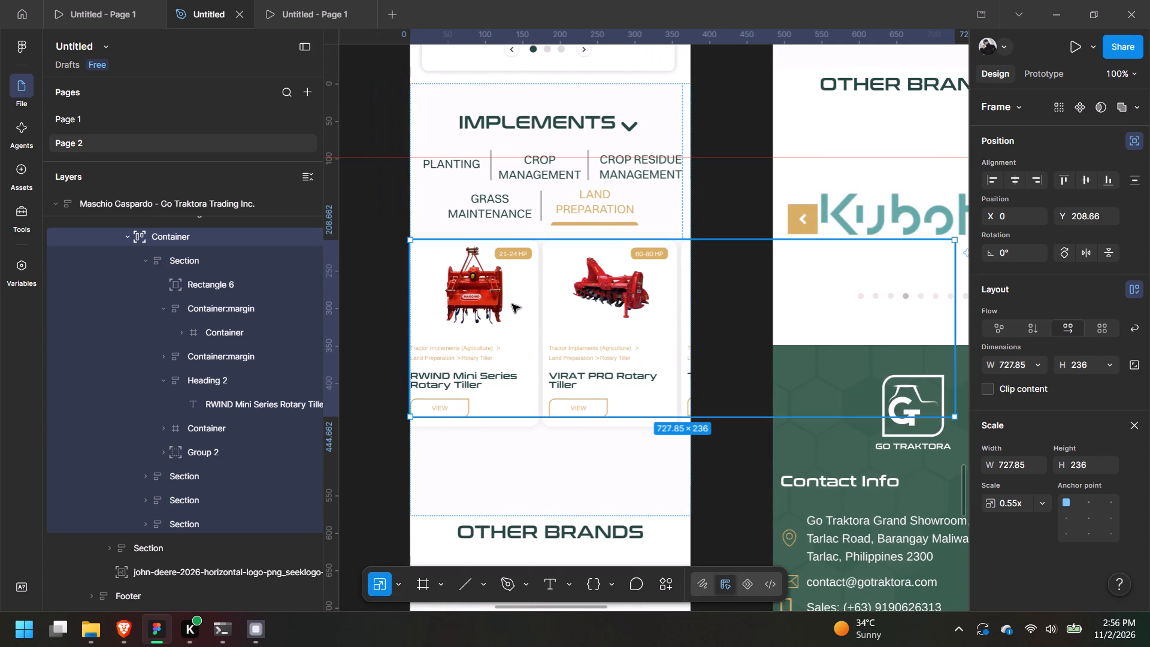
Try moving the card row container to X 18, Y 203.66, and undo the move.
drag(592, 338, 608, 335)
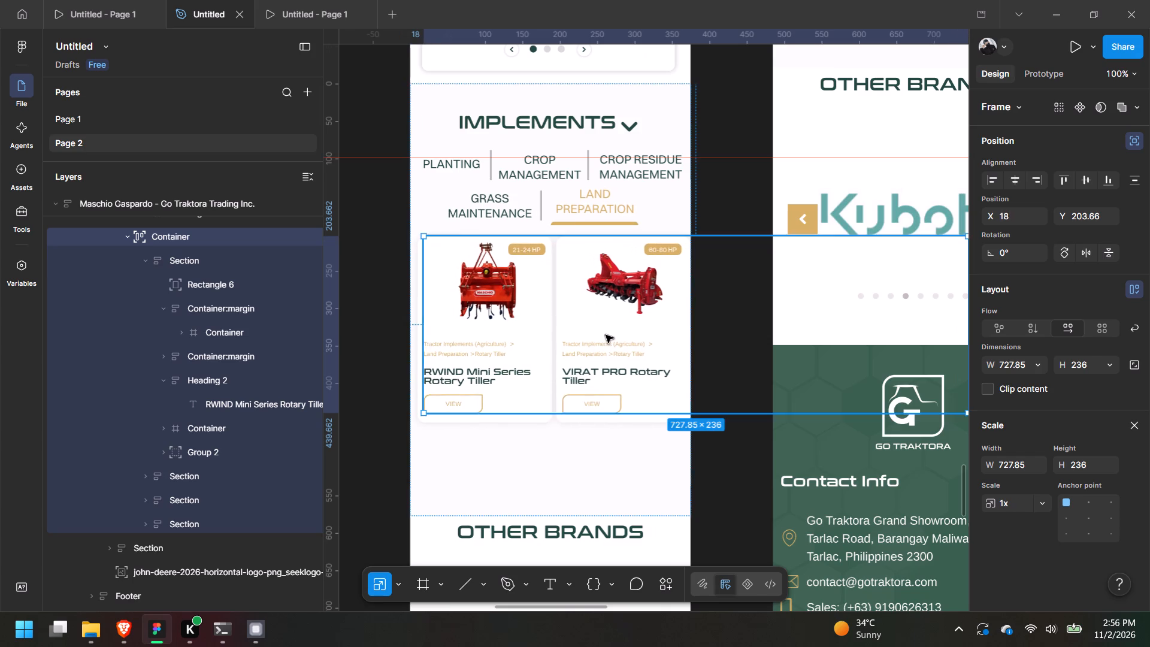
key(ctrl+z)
Change the card row container's layout flow to grid.
click(1098, 327)
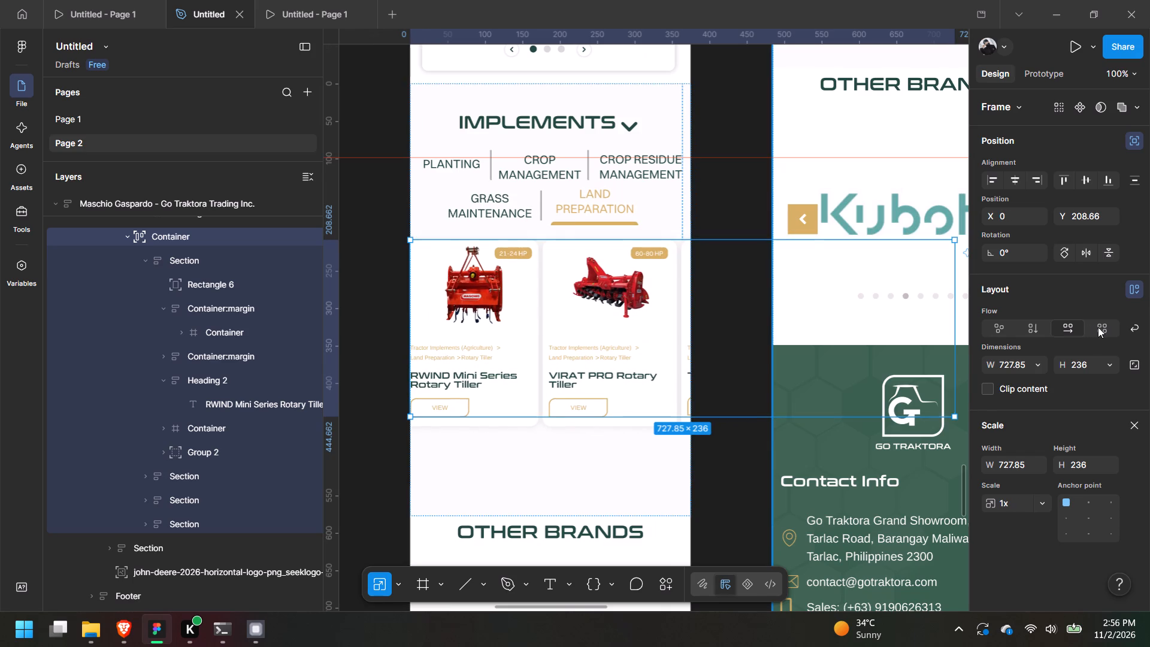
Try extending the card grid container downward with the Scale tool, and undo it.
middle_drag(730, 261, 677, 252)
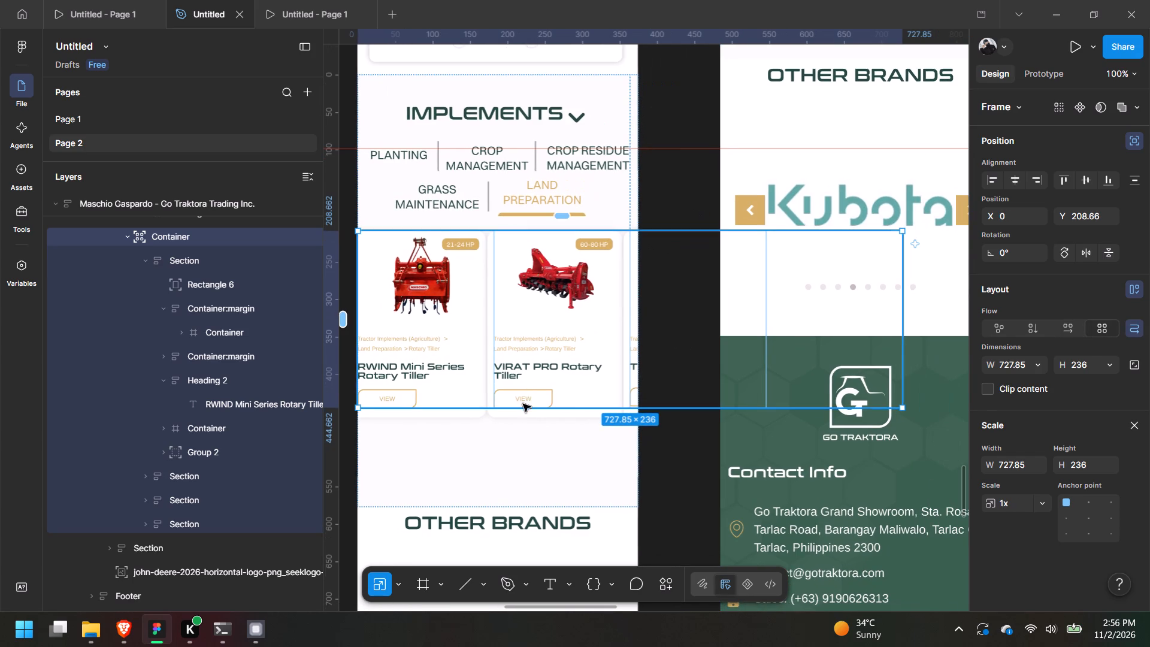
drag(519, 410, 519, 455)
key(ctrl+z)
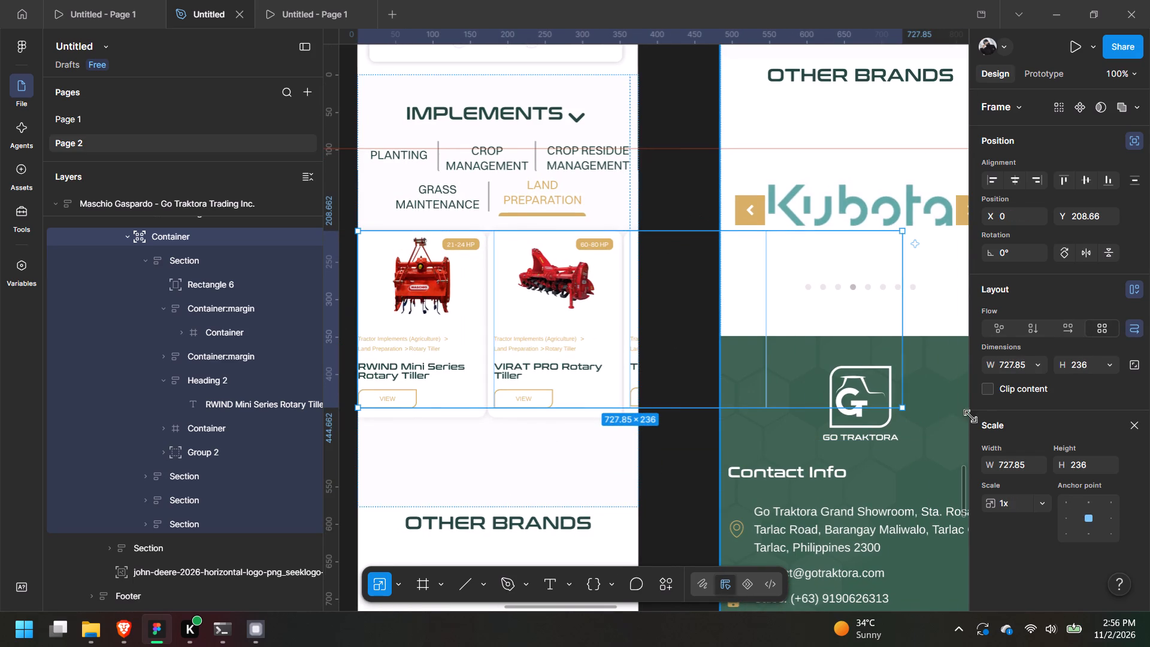
Collapse the first card's layers and turn off the wrap option on the card grid container.
scroll(1073, 350, down, 2)
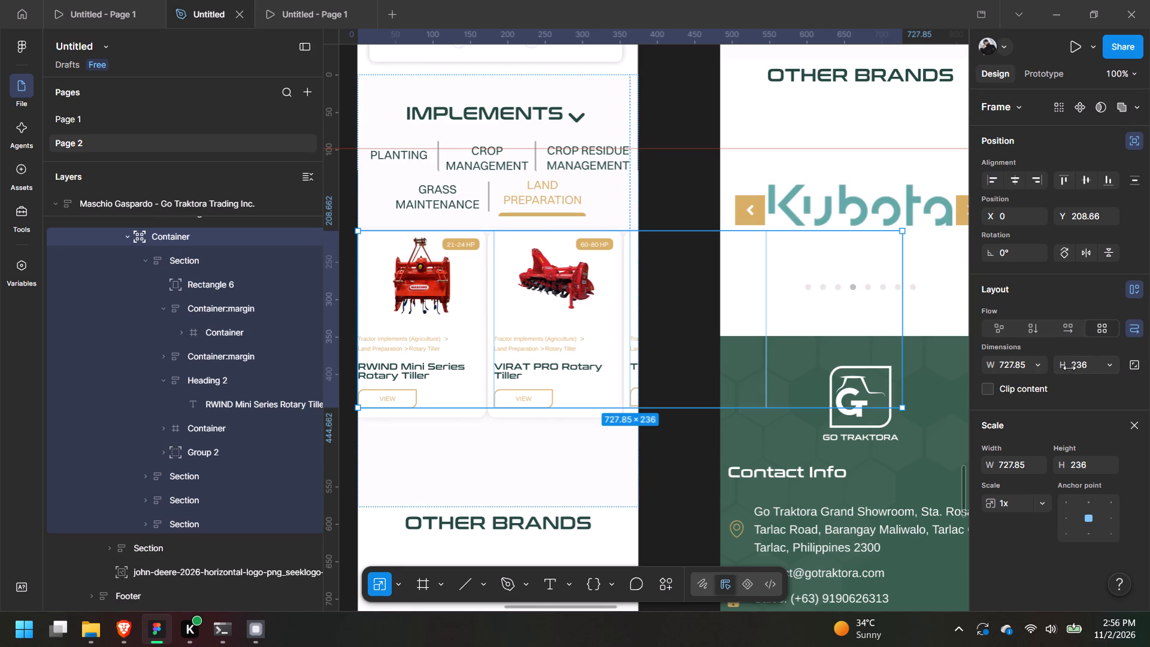
click(167, 239)
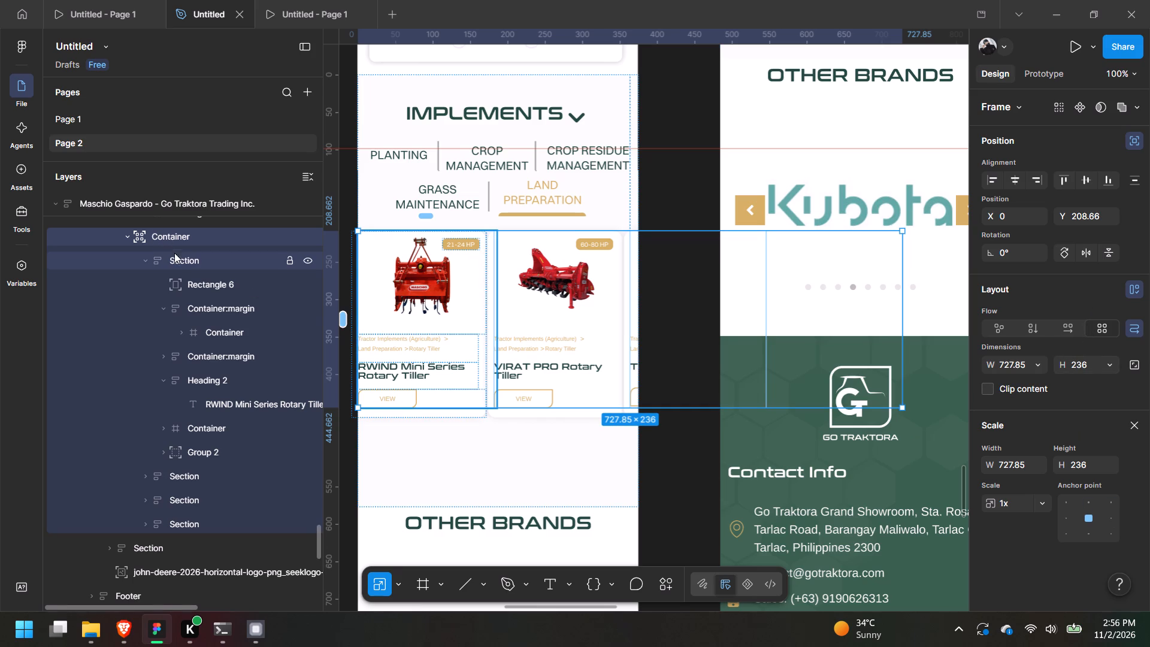
click(144, 256)
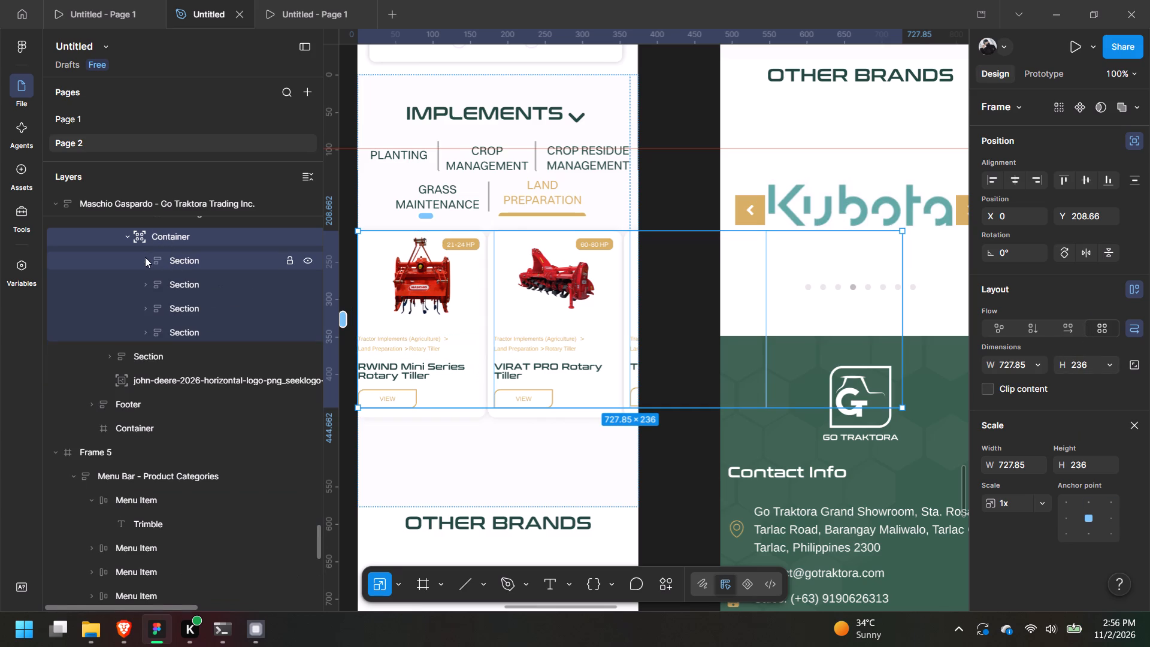
click(180, 270)
click(198, 245)
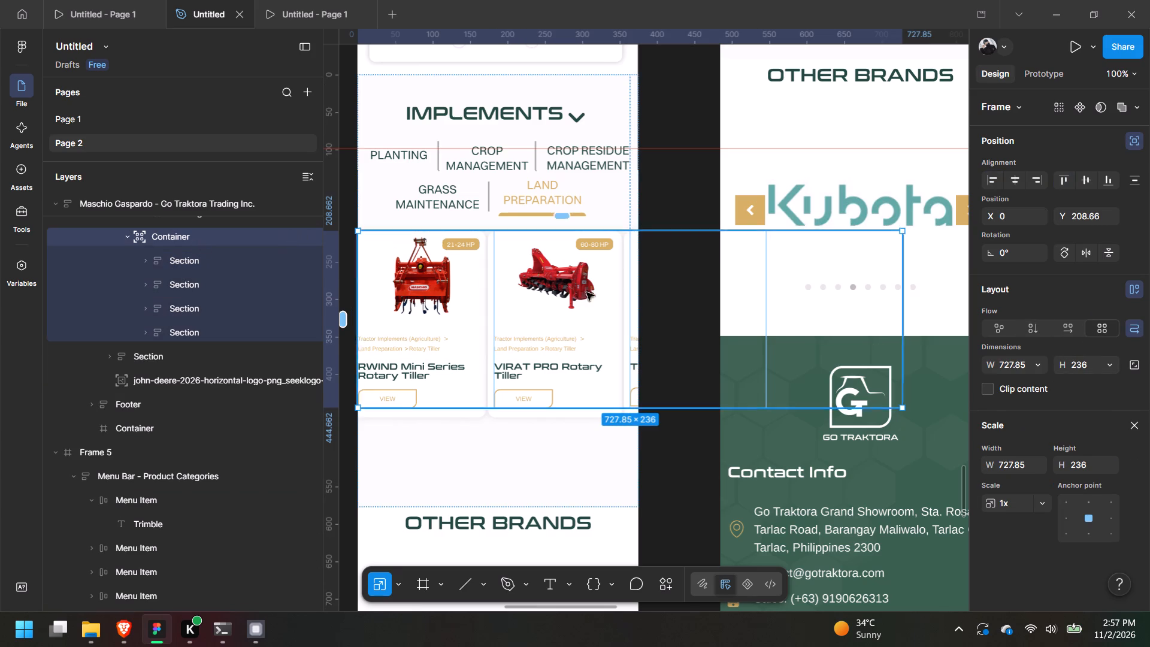
click(1135, 326)
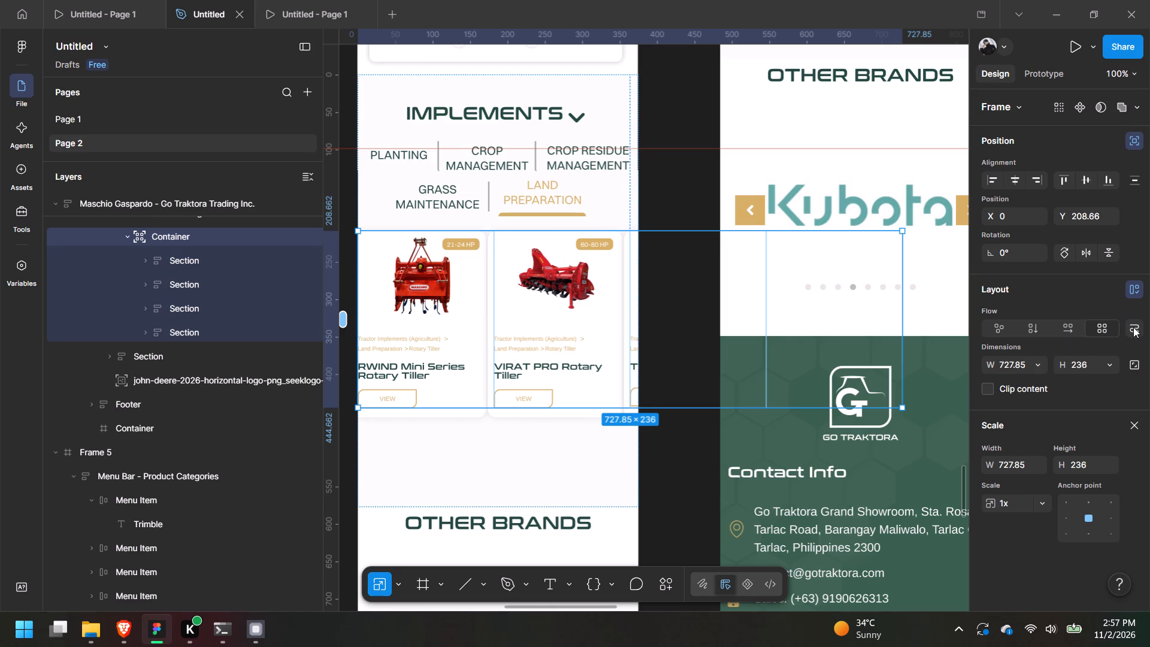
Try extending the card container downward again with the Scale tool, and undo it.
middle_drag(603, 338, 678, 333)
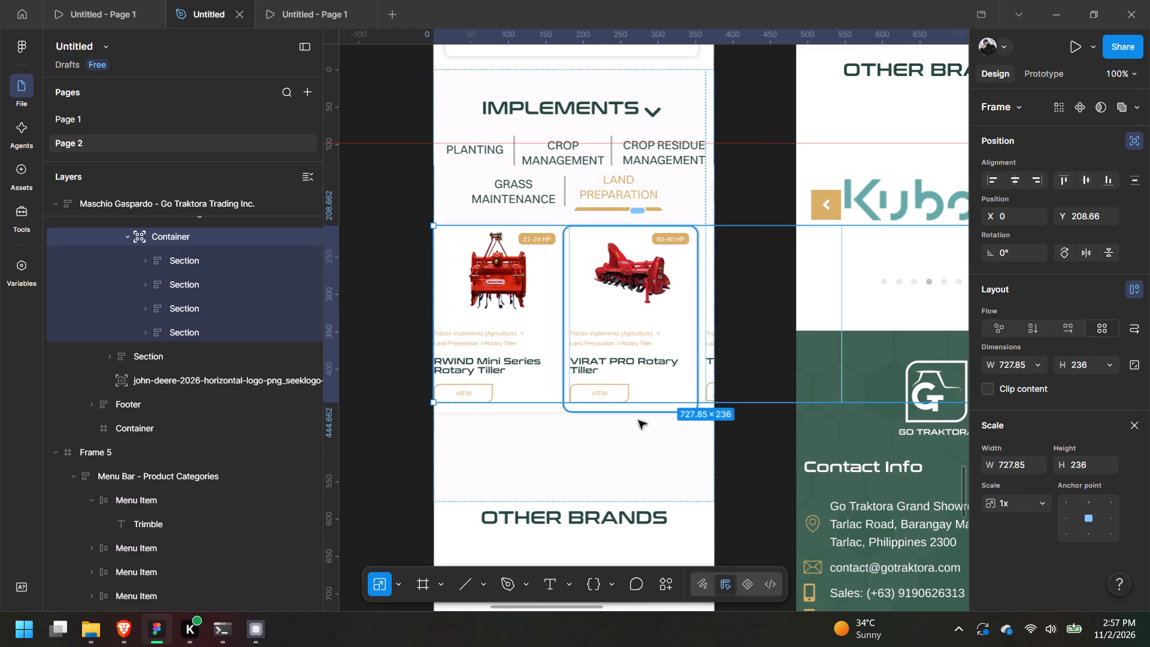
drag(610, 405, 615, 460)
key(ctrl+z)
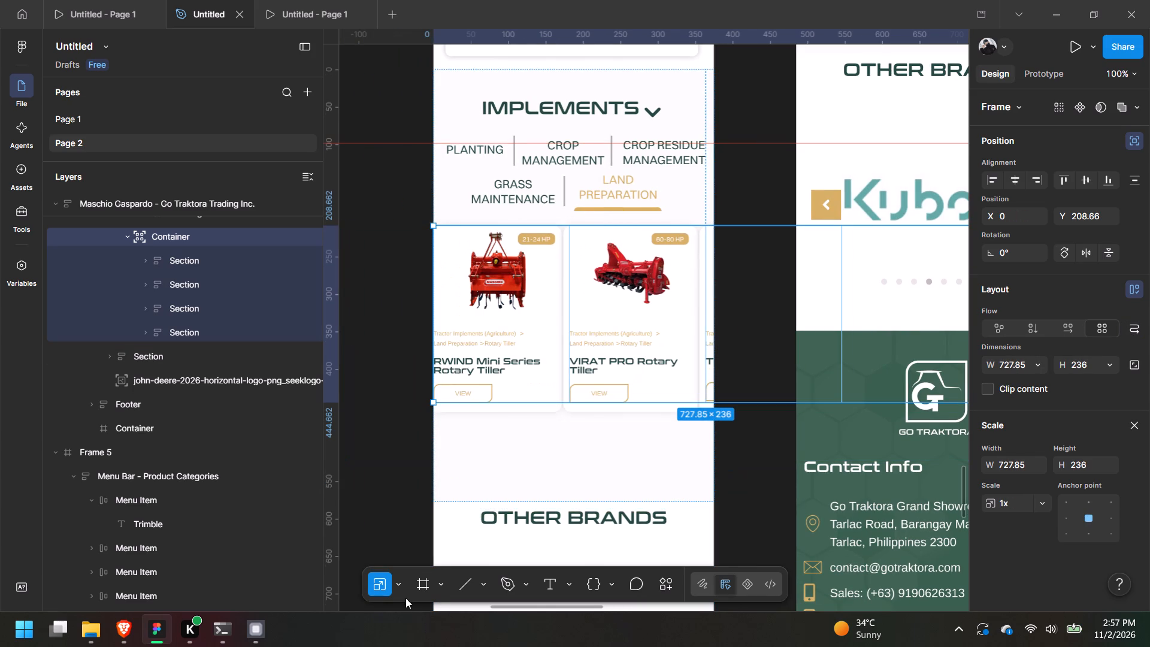
With the Move tool, stretch the card grid container's bottom edge down to a size of 728 × 440.
click(402, 594)
click(426, 520)
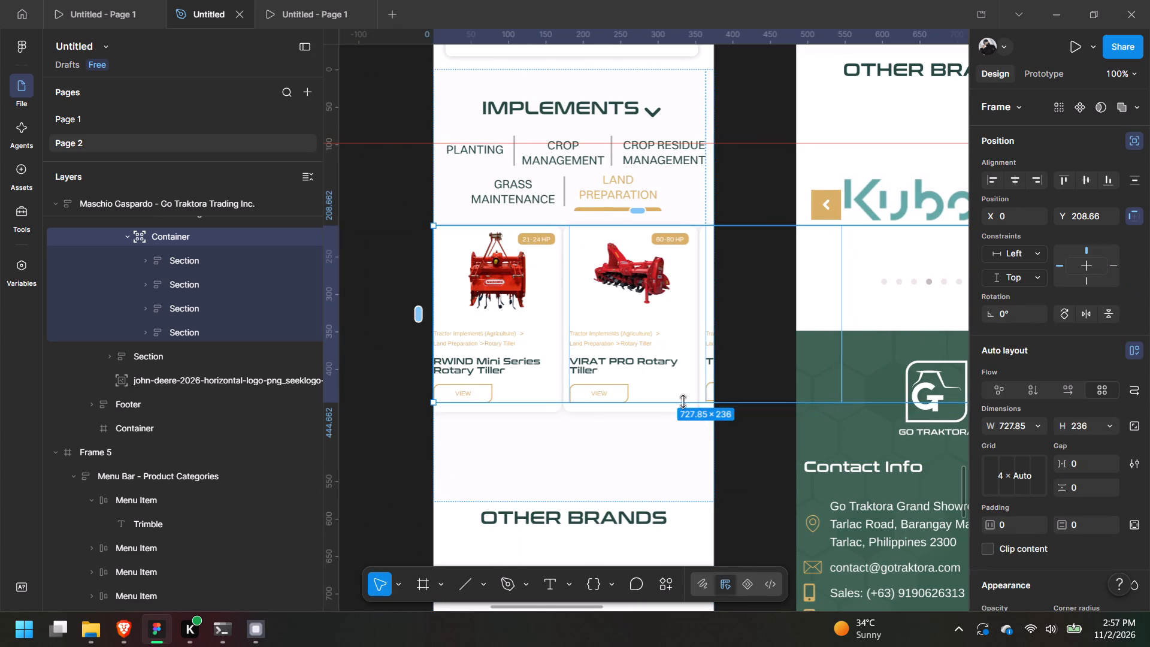
drag(681, 403, 668, 537)
drag(668, 539, 666, 555)
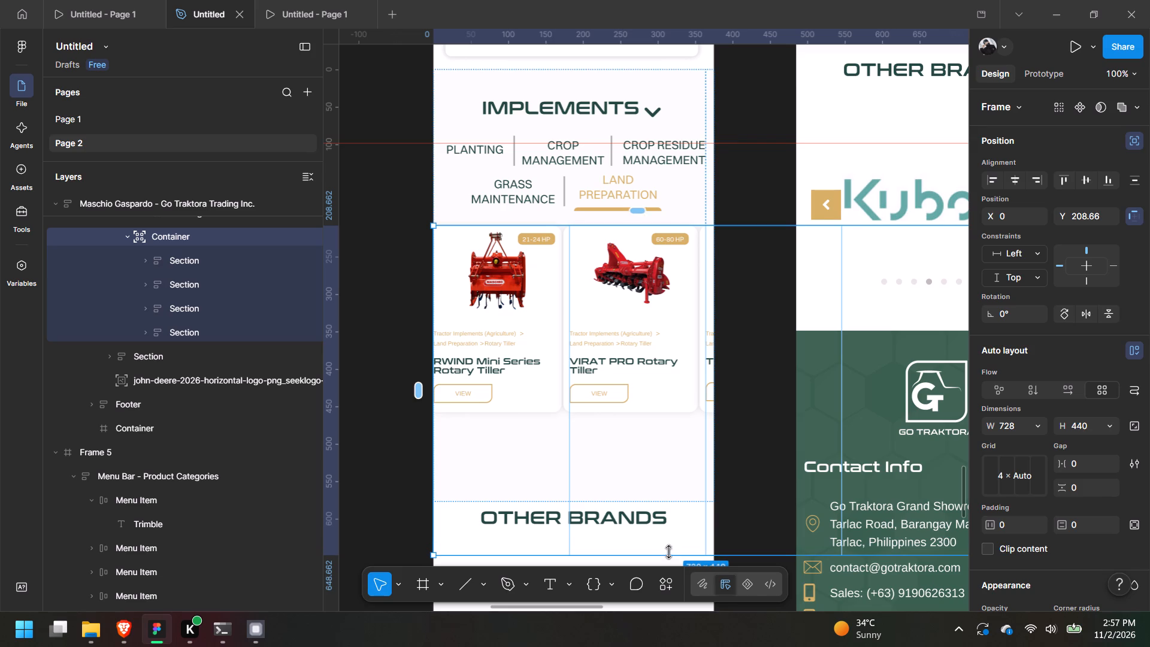
Examine the card container's grid setup and compare the mobile cards with the captured mobile page and the desktop page.
click(1027, 484)
middle_drag(841, 331, 155, 421)
middle_drag(730, 184, 112, 276)
click(728, 176)
key(ctrl+minus)
key(ctrl+minus)
key(ctrl+minus)
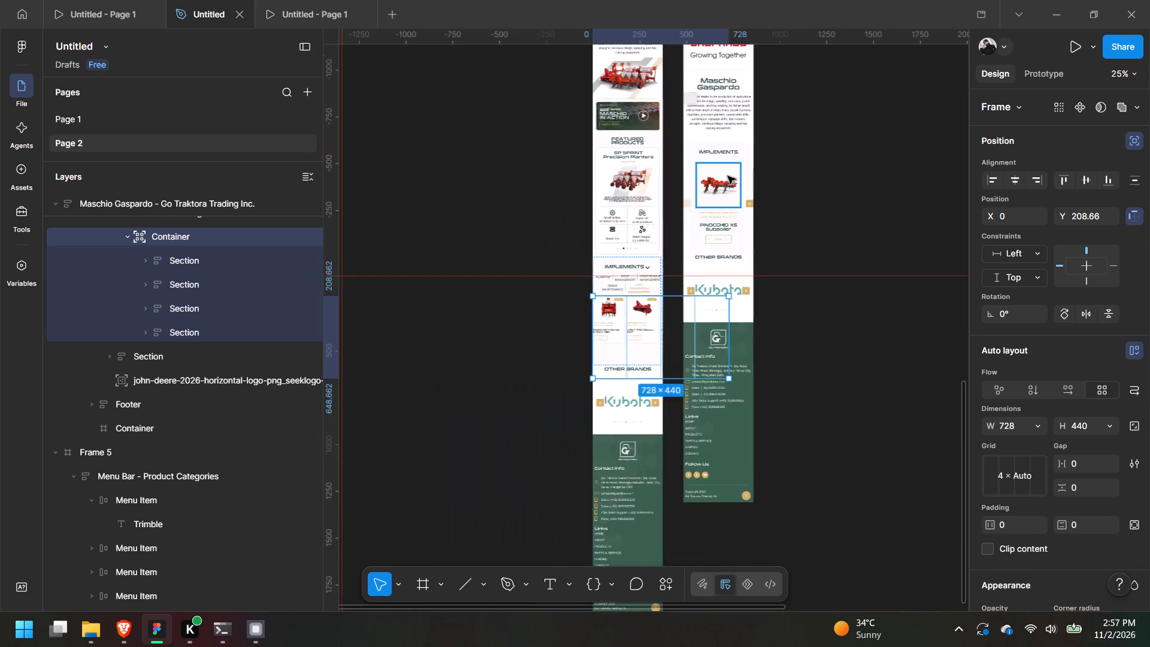
key(ctrl+minus)
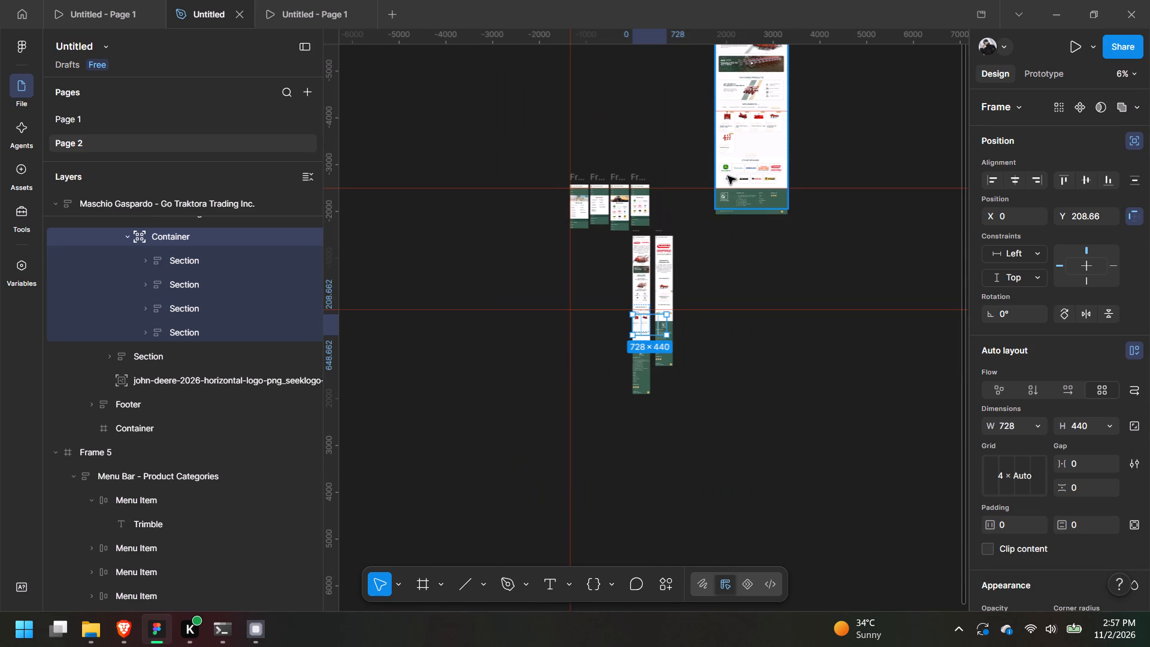
key(ctrl+equal)
key(ctrl+equal)
key(ctrl+equal)
key(ctrl+equal)
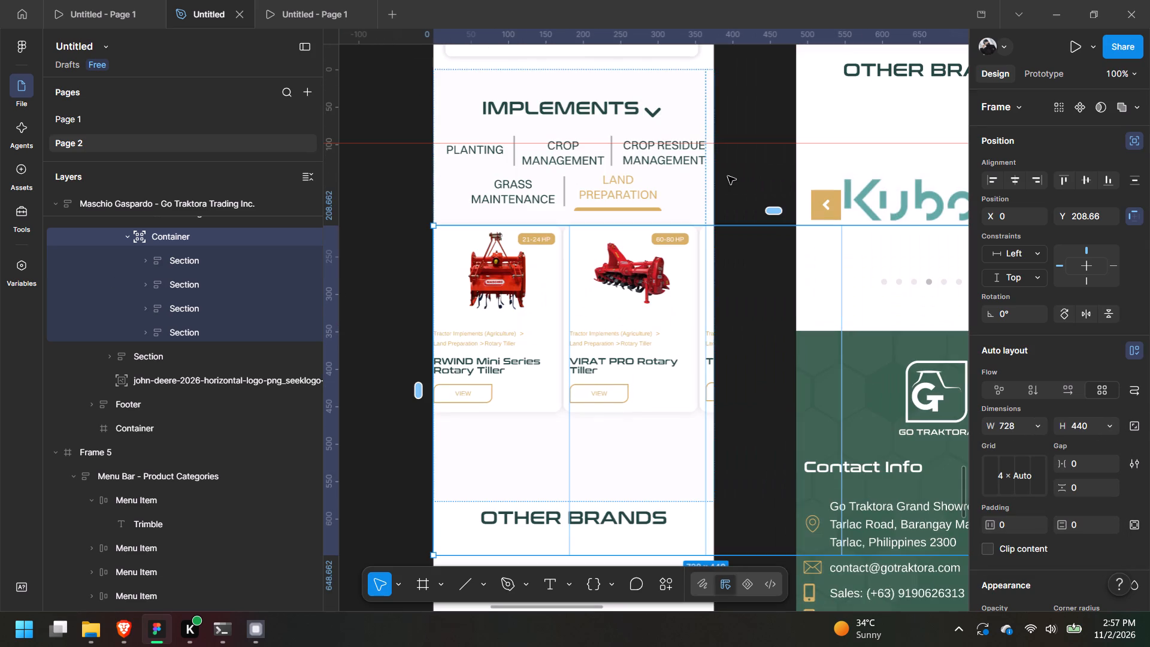
Change the card container's grid to 2 columns by 3 rows.
click(1024, 461)
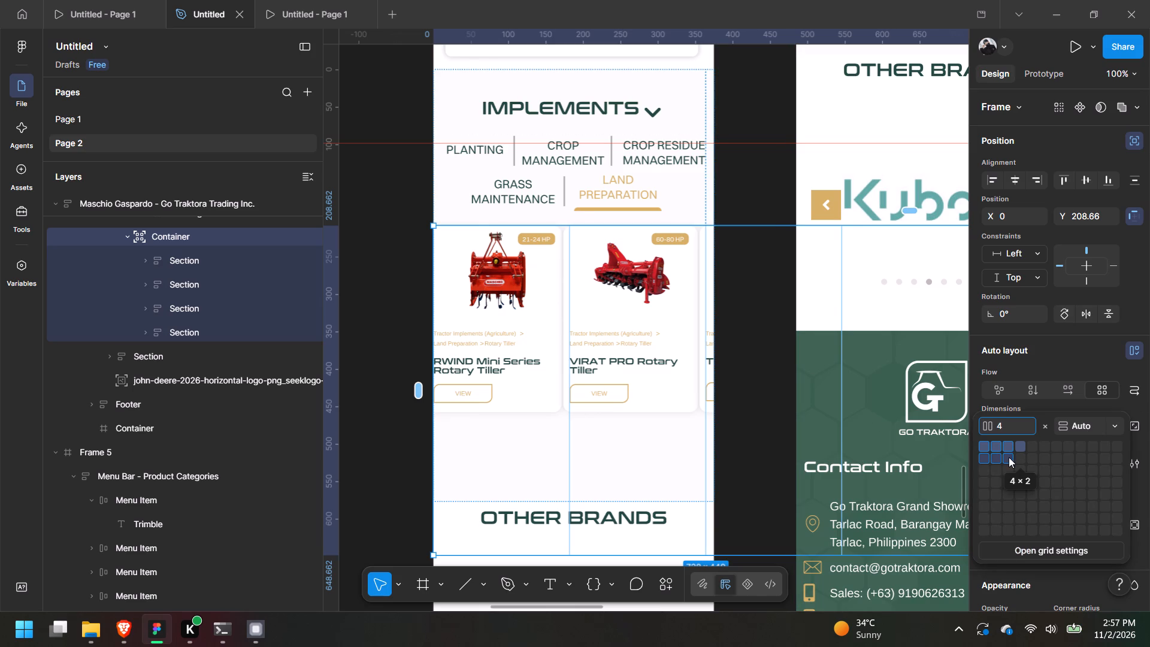
click(994, 466)
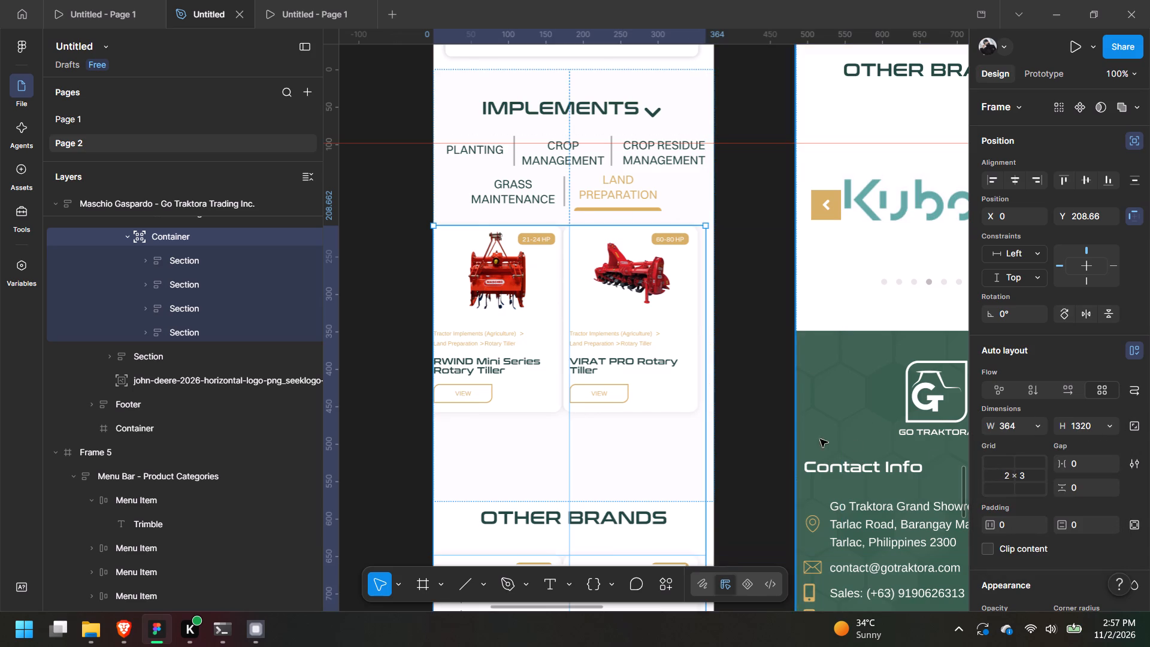
Move the card grid container horizontally within the mobile Implements section to X 12.
middle_drag(743, 446, 813, 200)
middle_drag(821, 254, 813, 645)
middle_drag(766, 477, 766, 400)
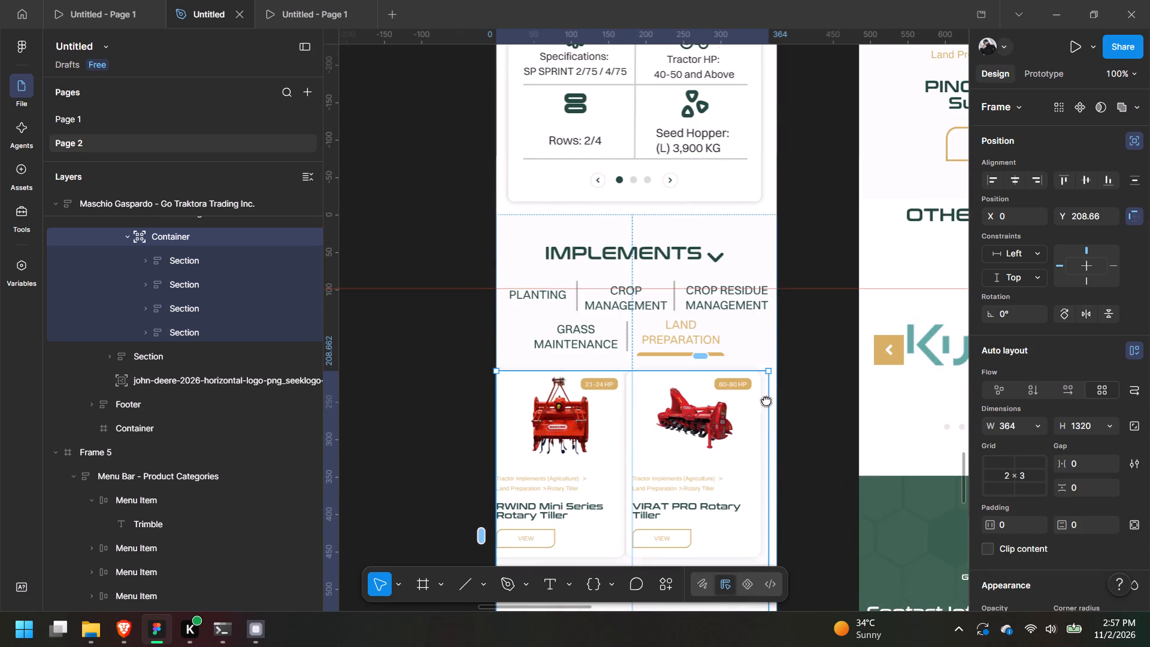
middle_drag(766, 400, 764, 99)
double_click(605, 226)
double_click(605, 222)
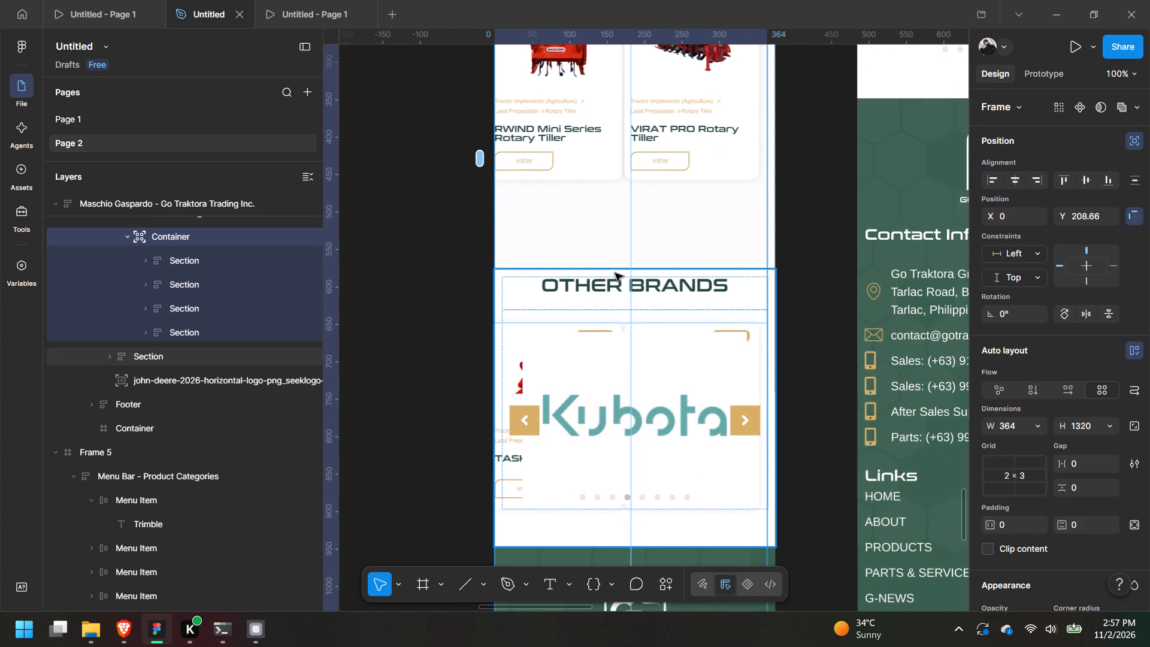
click(630, 250)
middle_drag(683, 229, 639, 612)
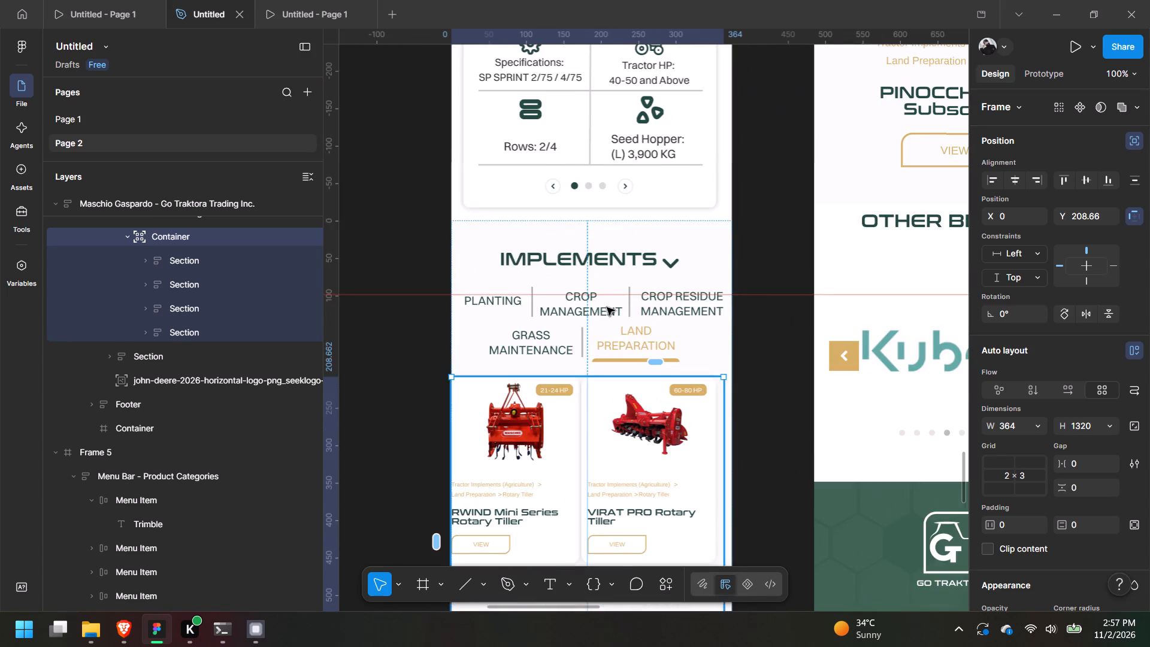
middle_drag(621, 291, 640, 337)
drag(689, 482, 701, 483)
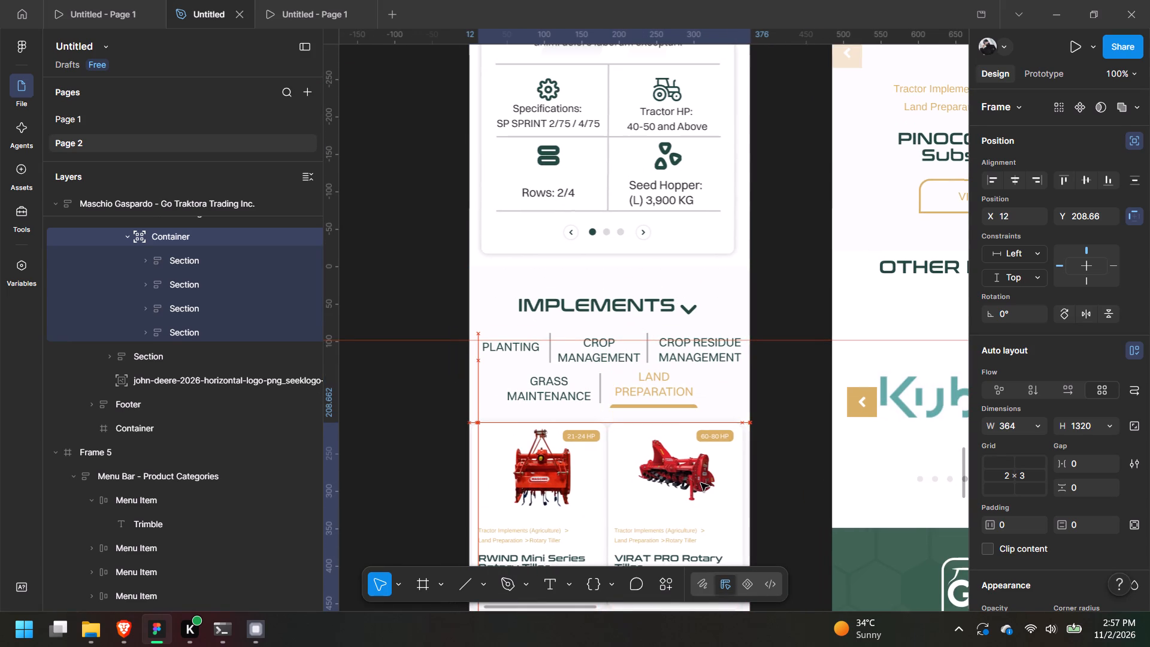
drag(701, 483, 698, 485)
Select the mobile Implements section and stretch its bottom edge down to a height of 1185.
middle_drag(763, 481, 855, 68)
middle_drag(839, 237, 791, 0)
middle_drag(790, 38, 764, 285)
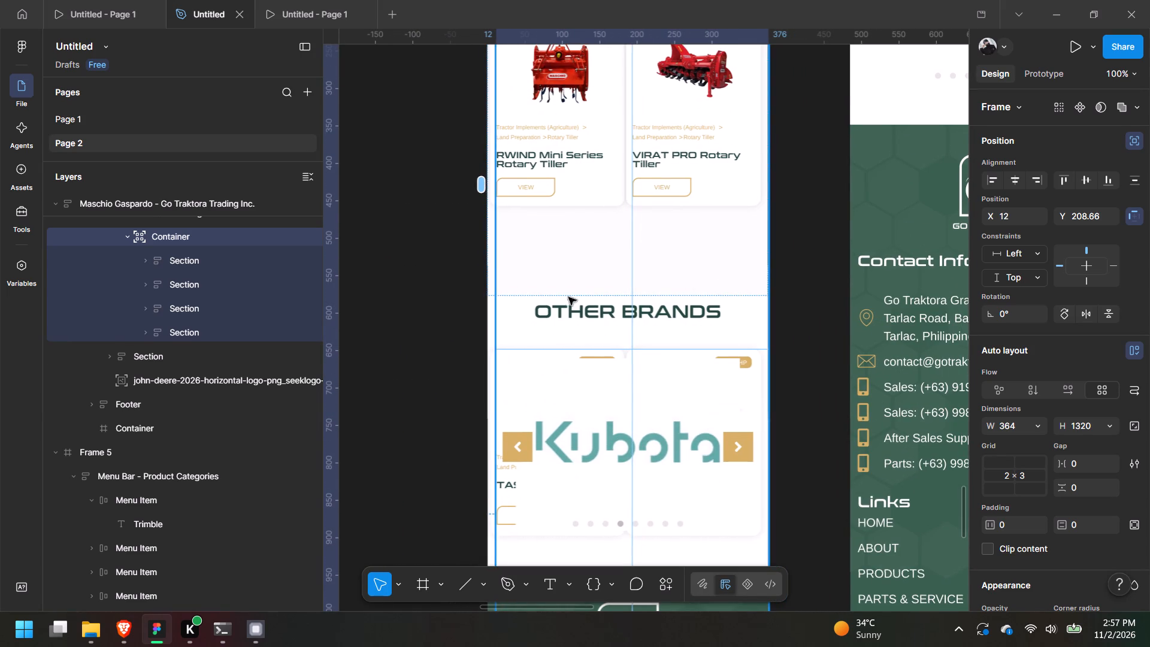
scroll(107, 348, up, 3)
click(186, 322)
scroll(186, 322, up, 3)
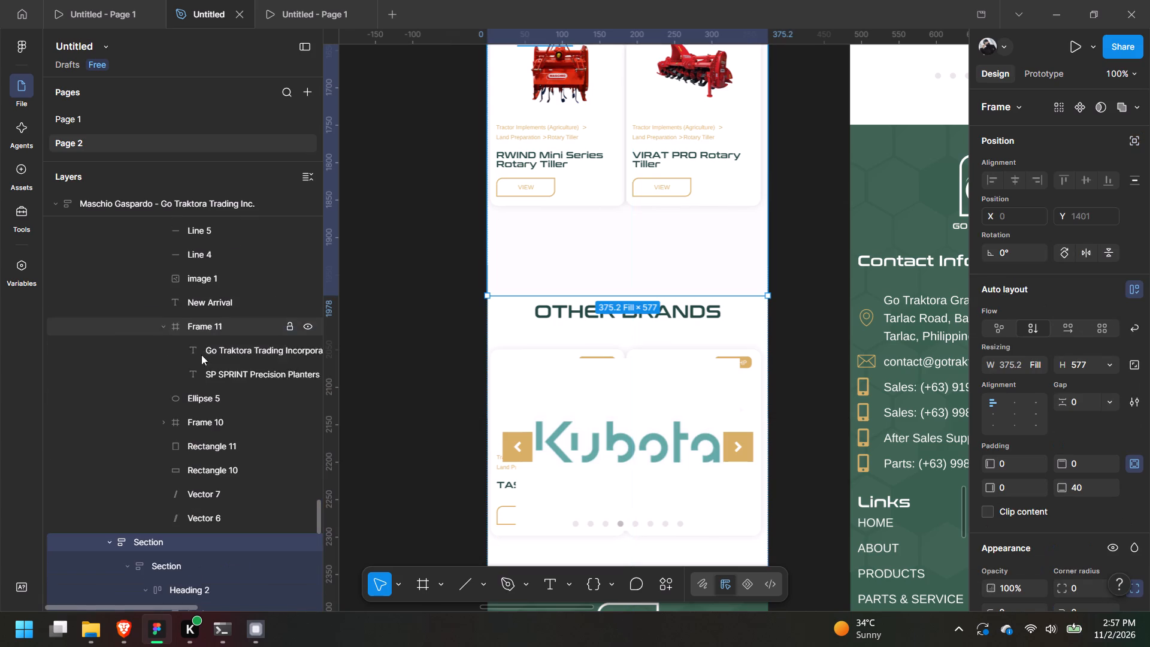
scroll(580, 271, down, 1)
drag(717, 289, 720, 396)
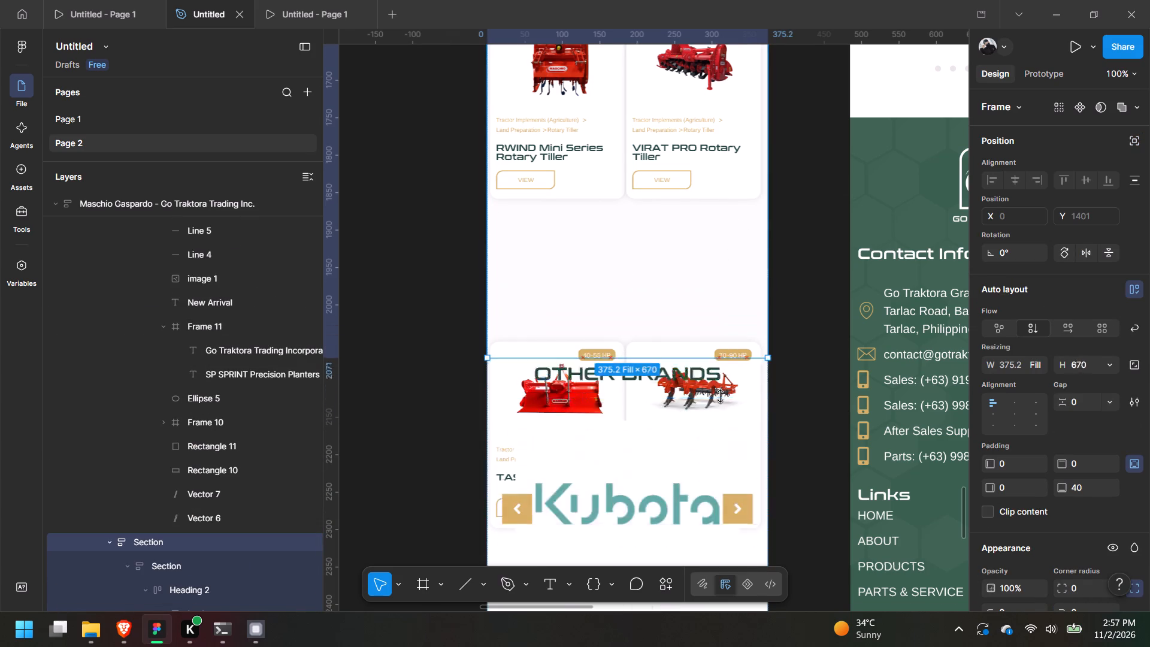
drag(720, 396, 720, 470)
scroll(718, 399, down, 7)
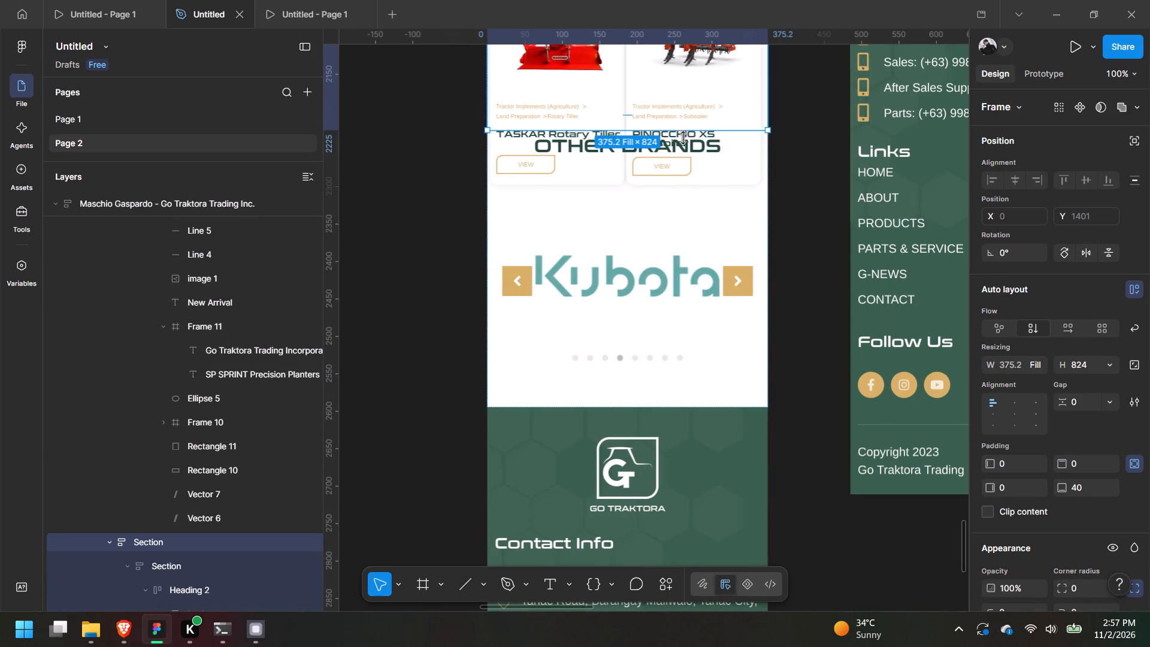
drag(694, 132, 699, 400)
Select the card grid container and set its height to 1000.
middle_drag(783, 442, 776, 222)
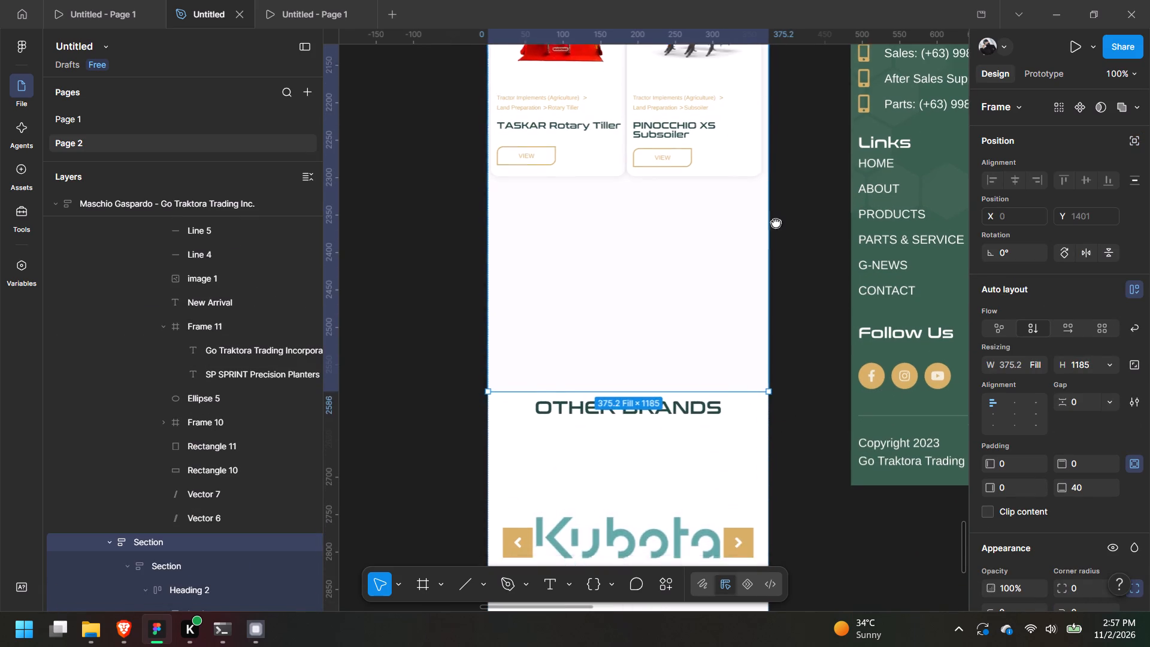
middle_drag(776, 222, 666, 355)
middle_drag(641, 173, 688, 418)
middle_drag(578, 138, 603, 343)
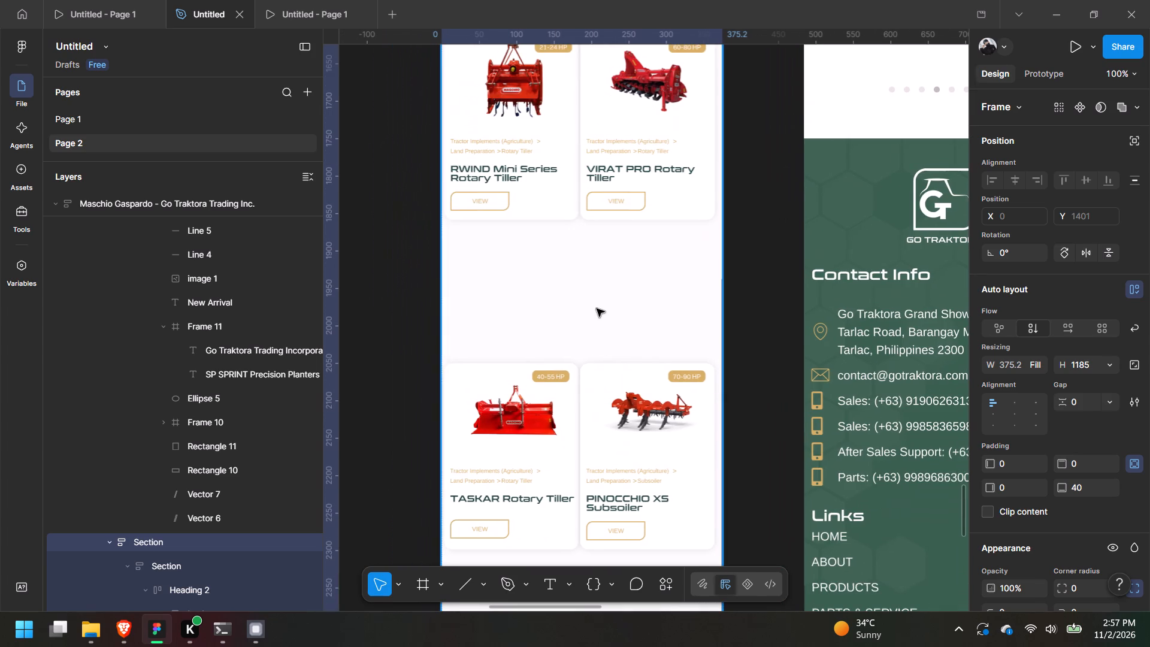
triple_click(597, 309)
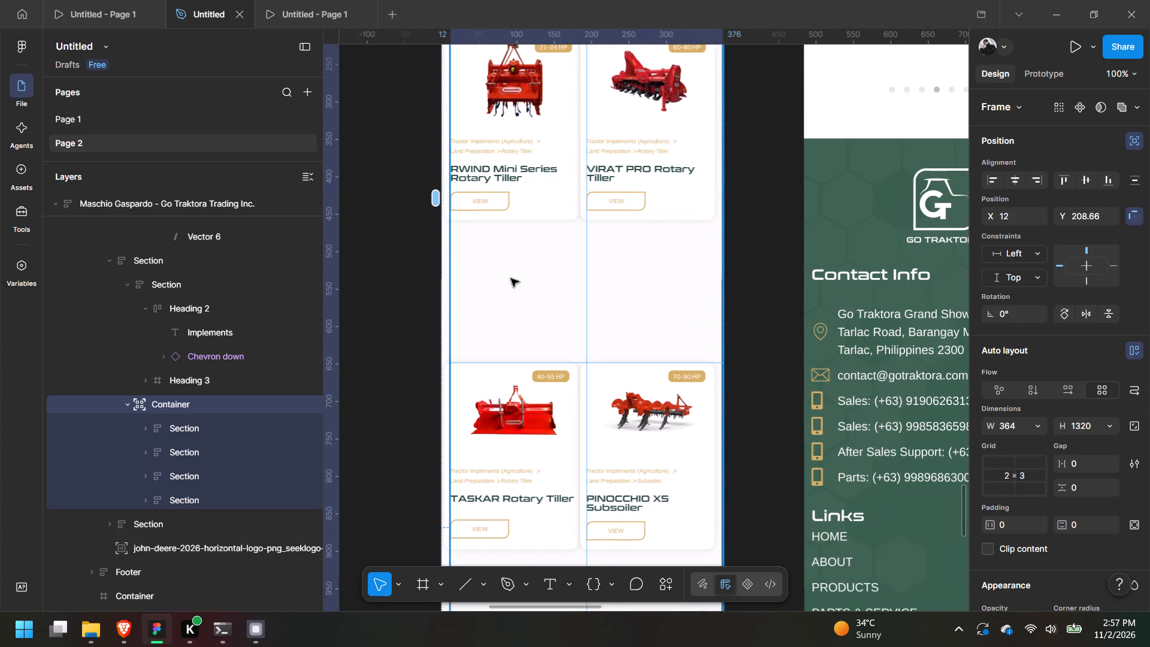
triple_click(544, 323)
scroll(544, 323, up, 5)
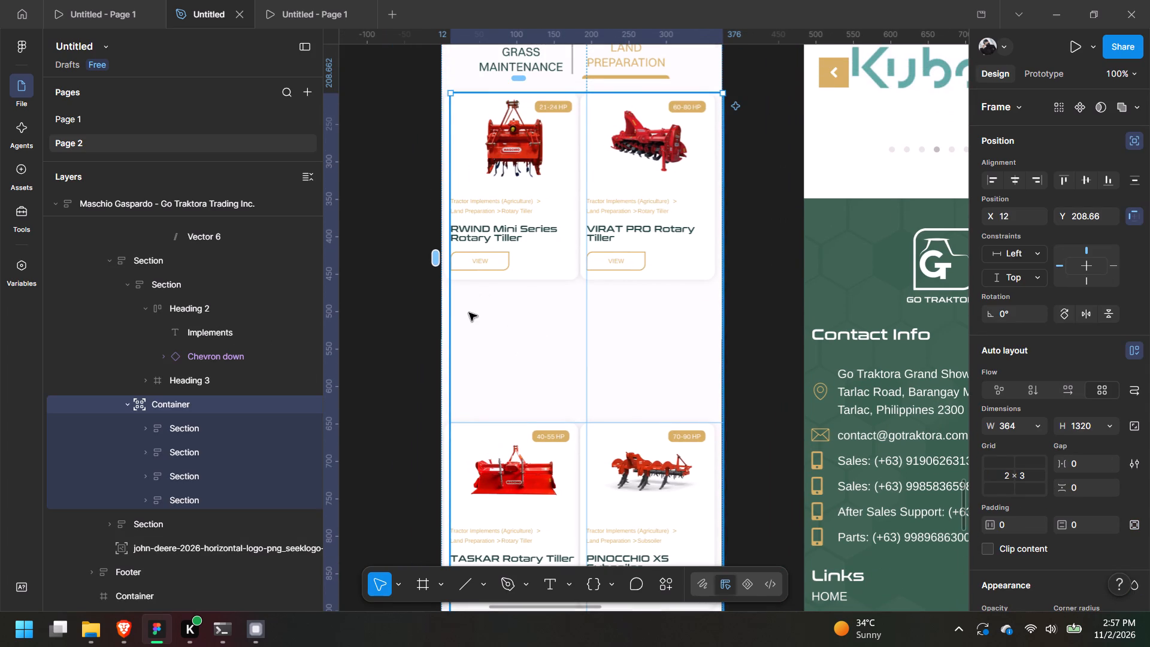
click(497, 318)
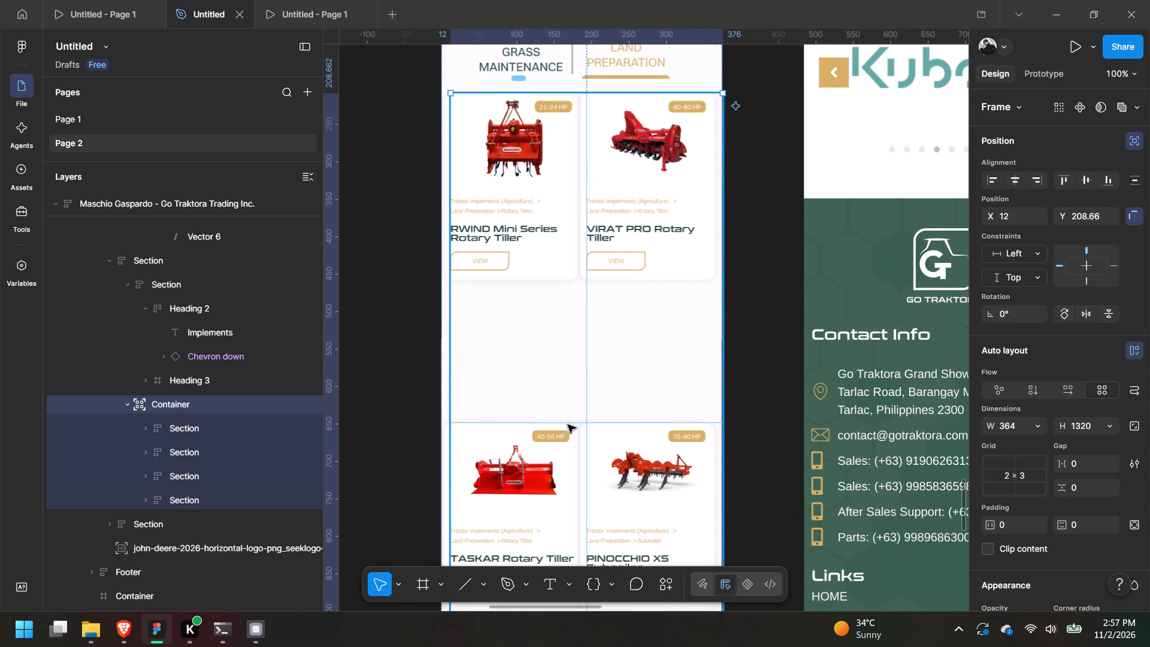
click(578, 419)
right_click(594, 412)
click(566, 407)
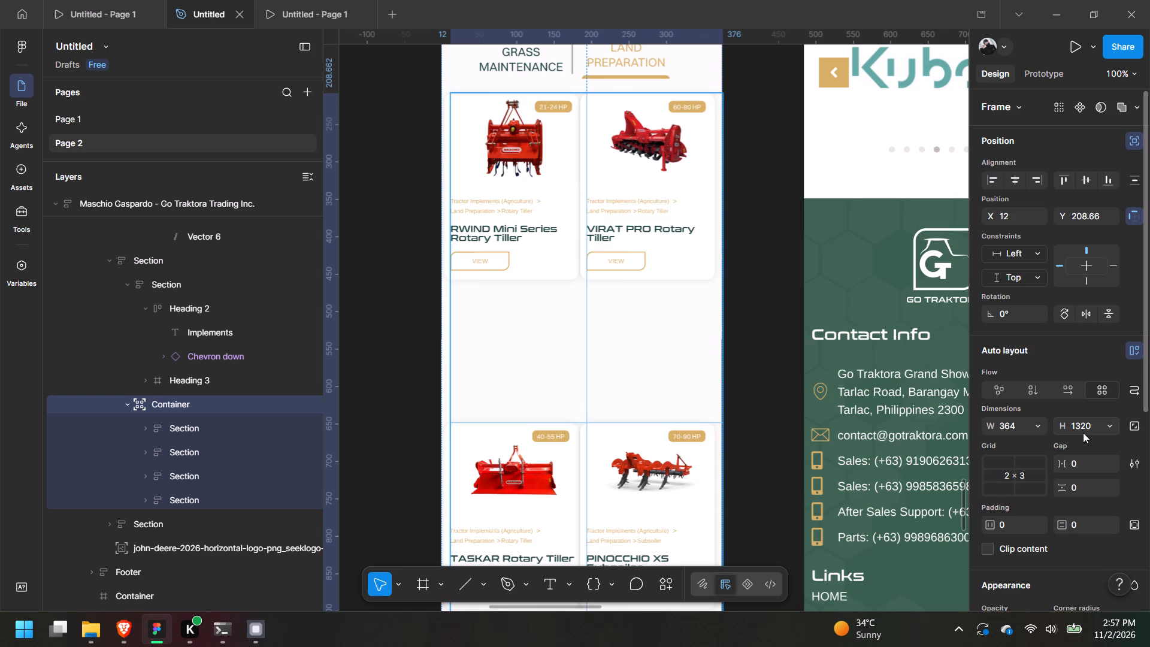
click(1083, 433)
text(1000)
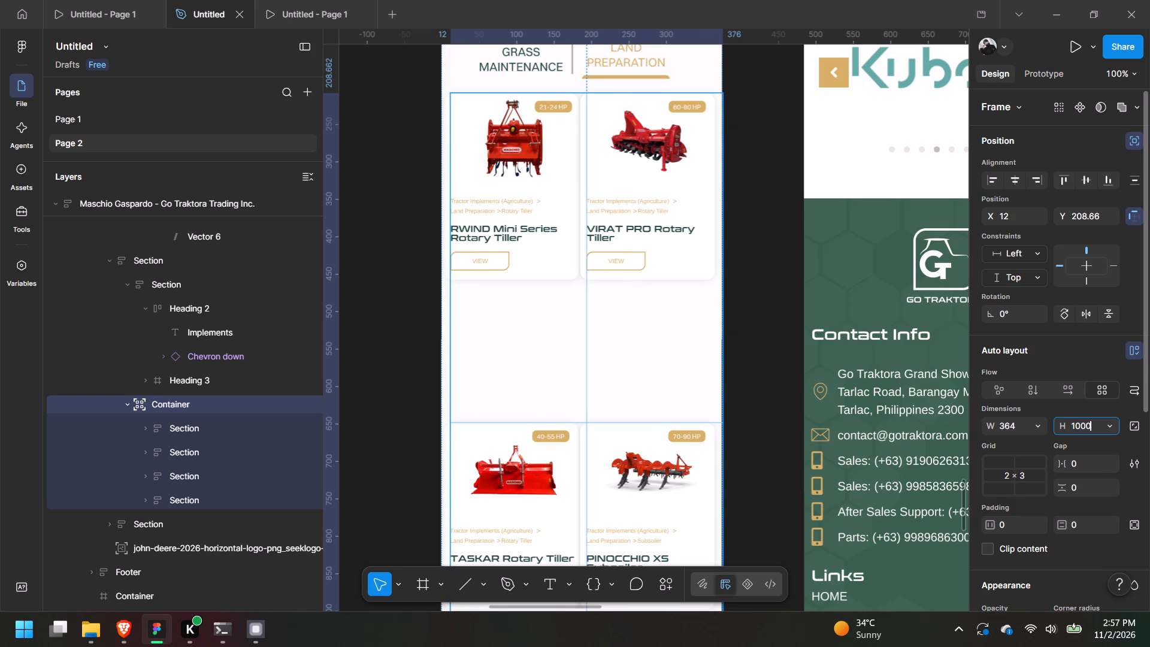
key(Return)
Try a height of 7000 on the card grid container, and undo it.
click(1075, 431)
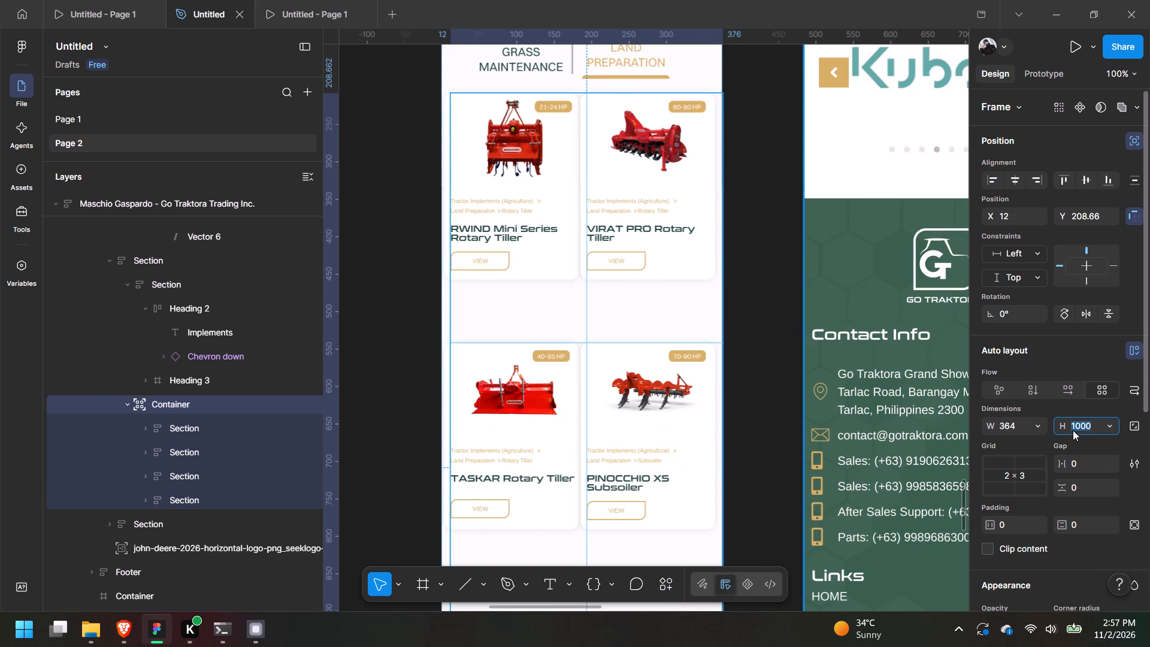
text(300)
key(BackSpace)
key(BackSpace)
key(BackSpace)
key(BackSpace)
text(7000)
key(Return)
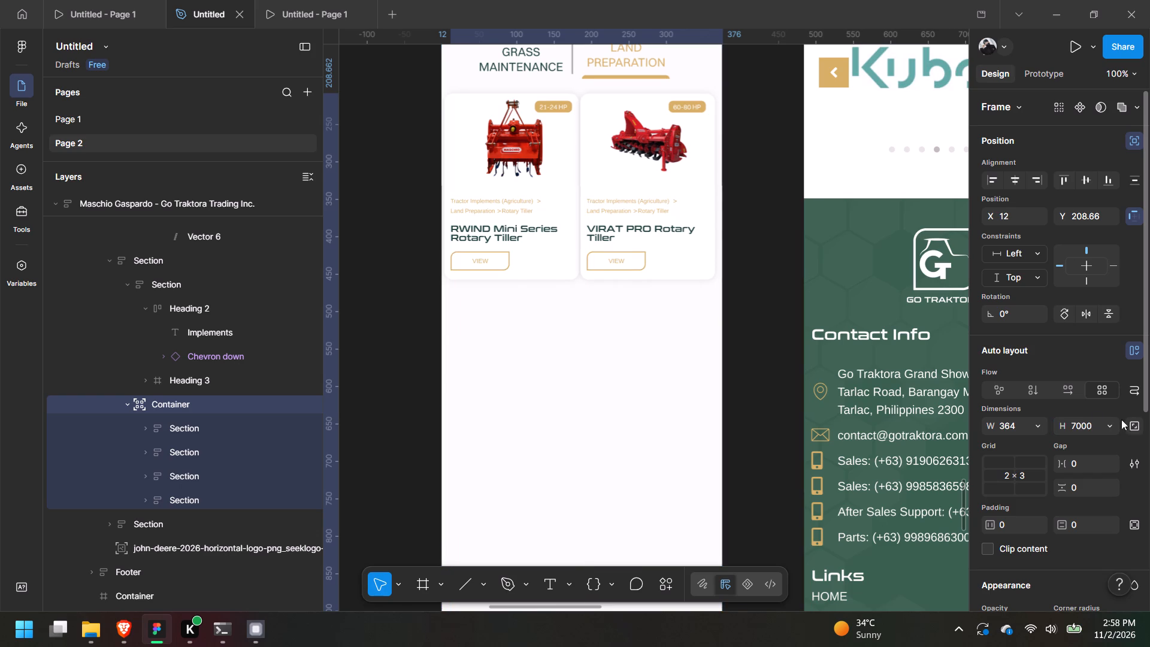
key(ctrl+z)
Set the card grid container's height to 700.
click(1084, 426)
text(700)
key(Return)
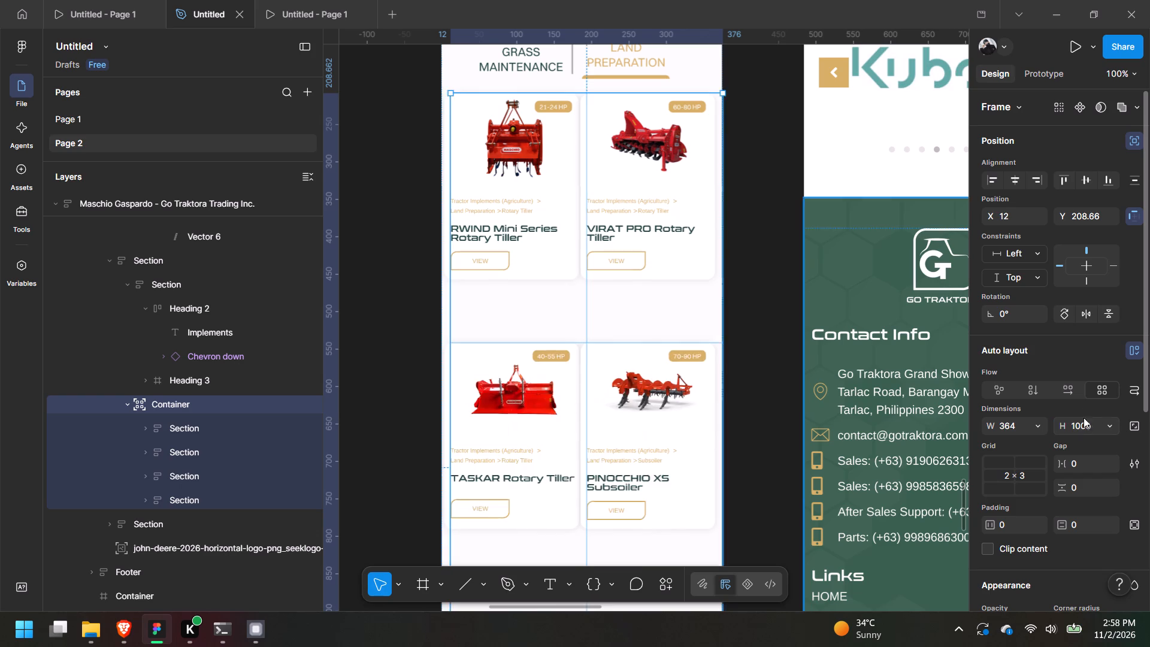
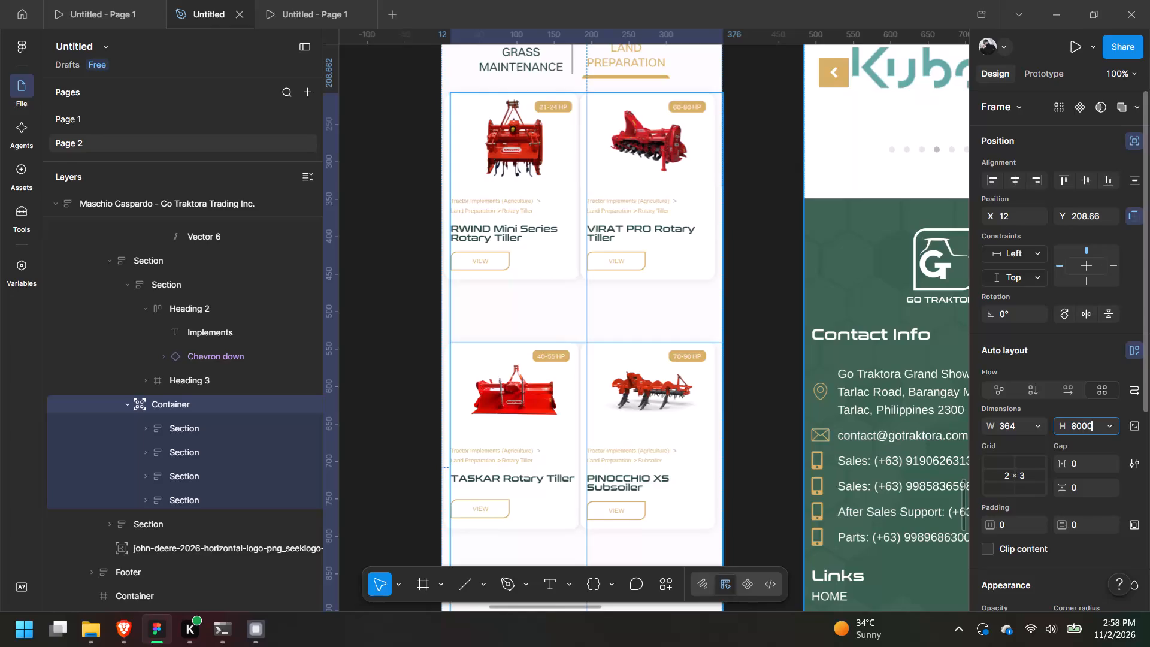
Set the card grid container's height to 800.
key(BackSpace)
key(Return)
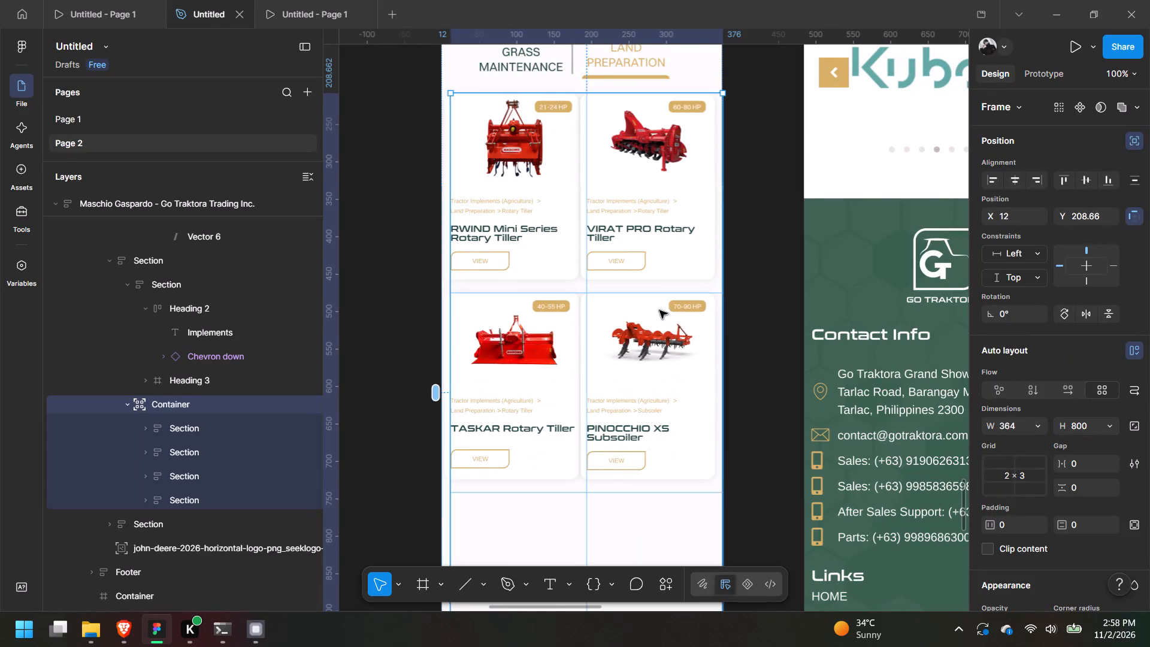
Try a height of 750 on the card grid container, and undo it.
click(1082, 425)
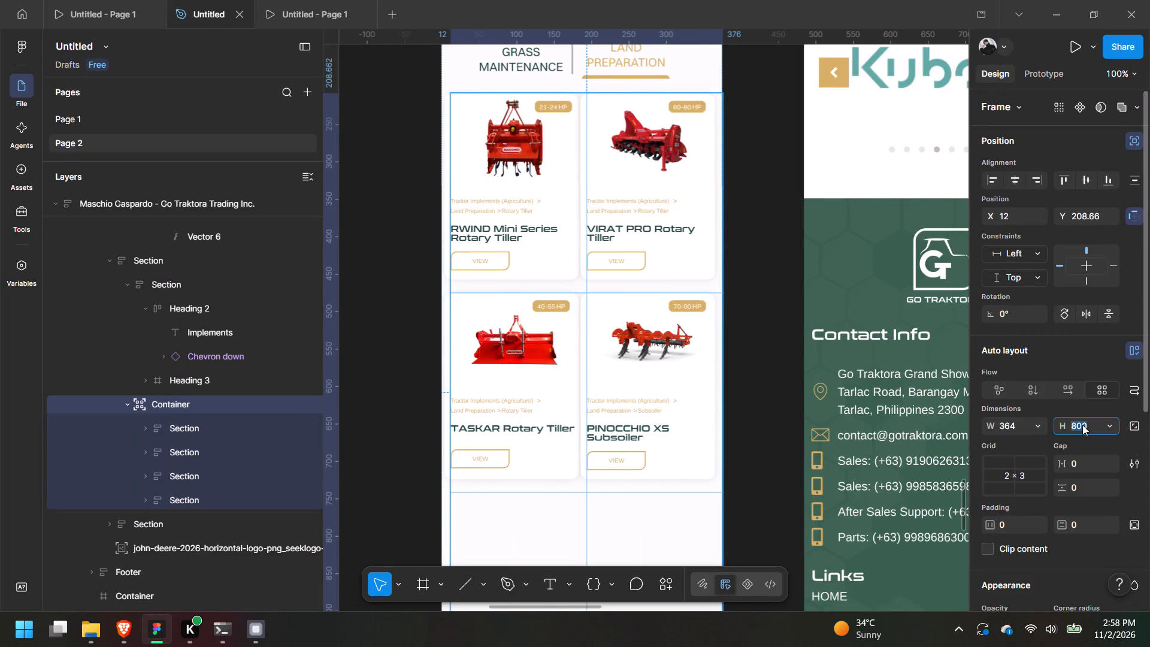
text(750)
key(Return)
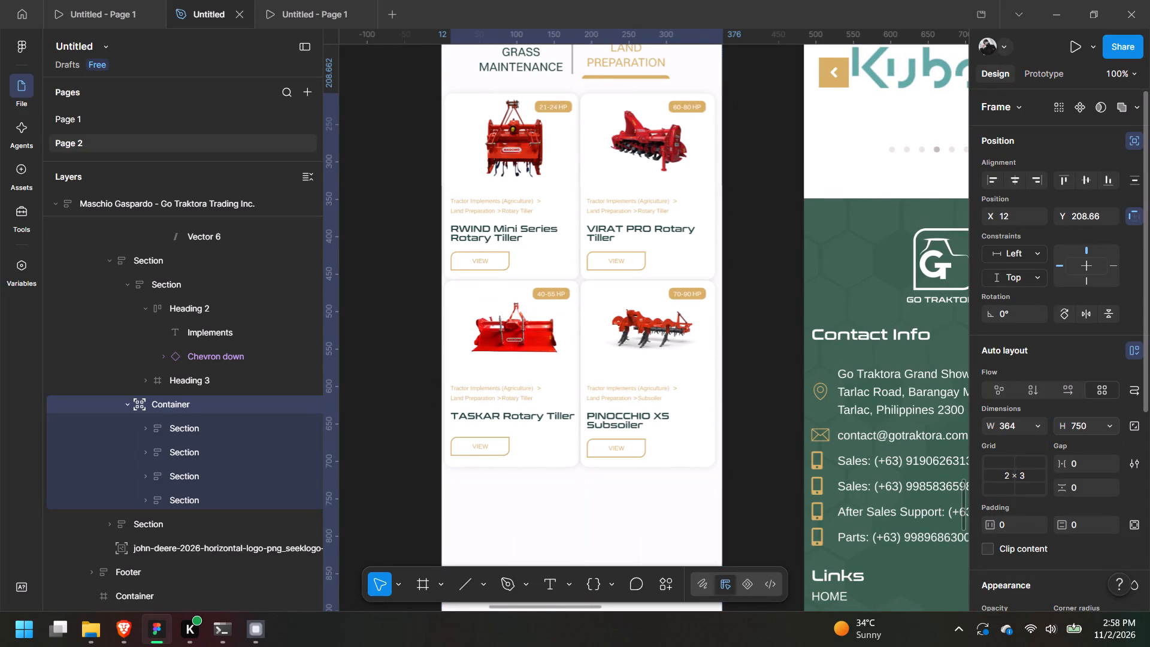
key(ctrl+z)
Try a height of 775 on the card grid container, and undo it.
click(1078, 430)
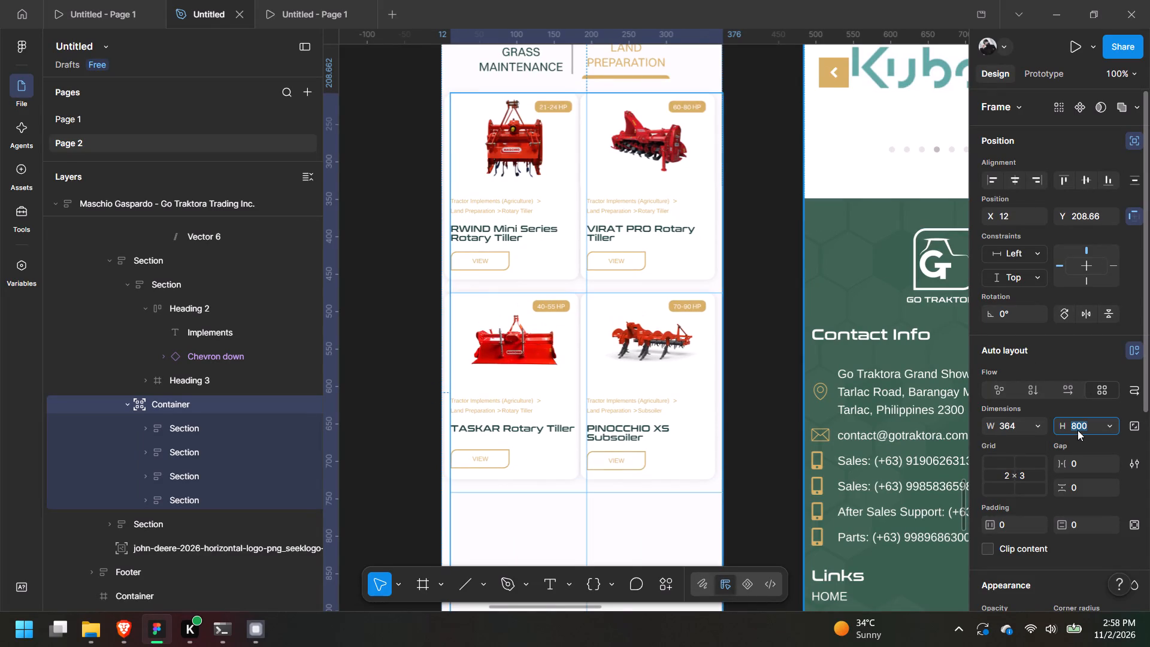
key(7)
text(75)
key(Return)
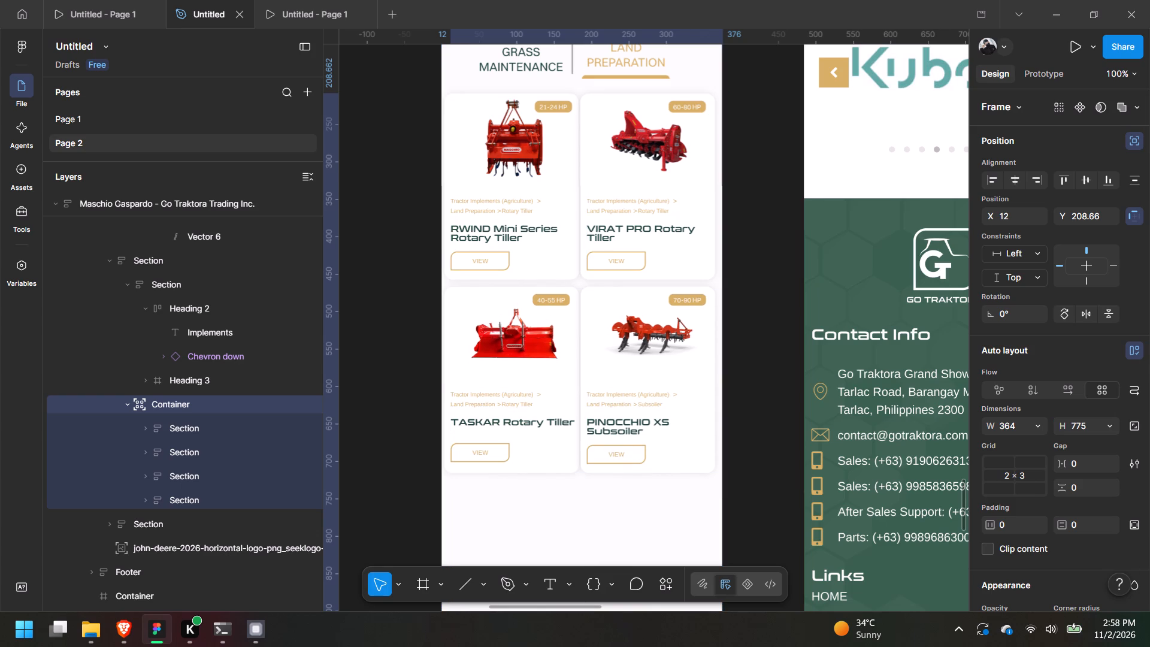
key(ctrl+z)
Set the card grid container's height to 760.
click(1088, 430)
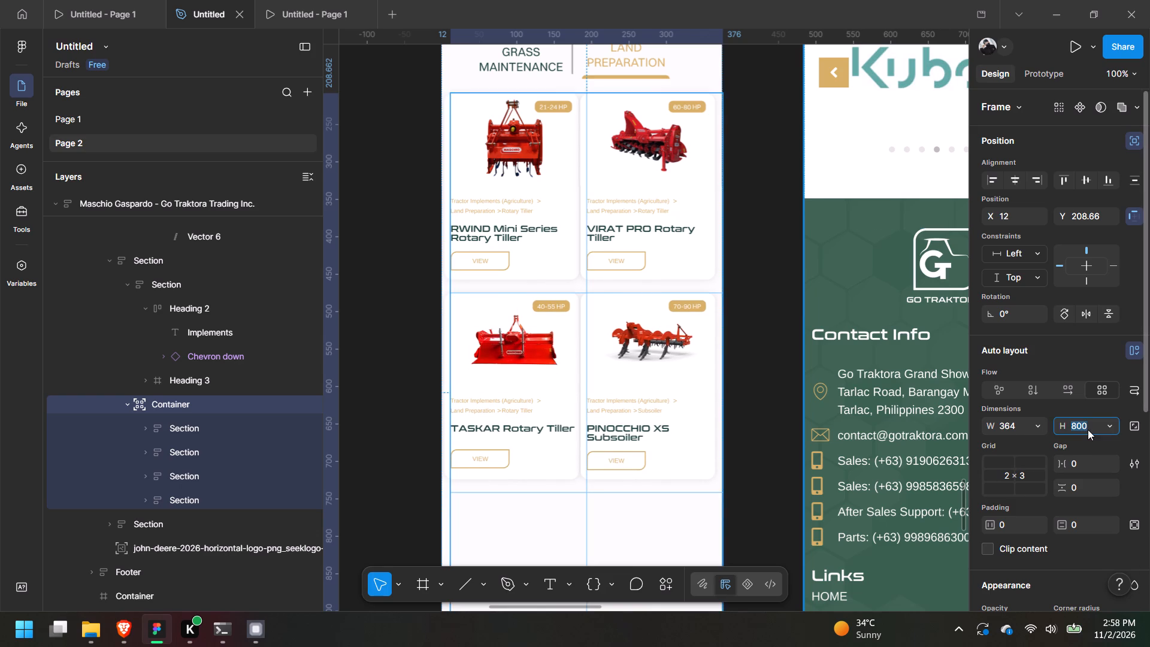
text(760)
key(Return)
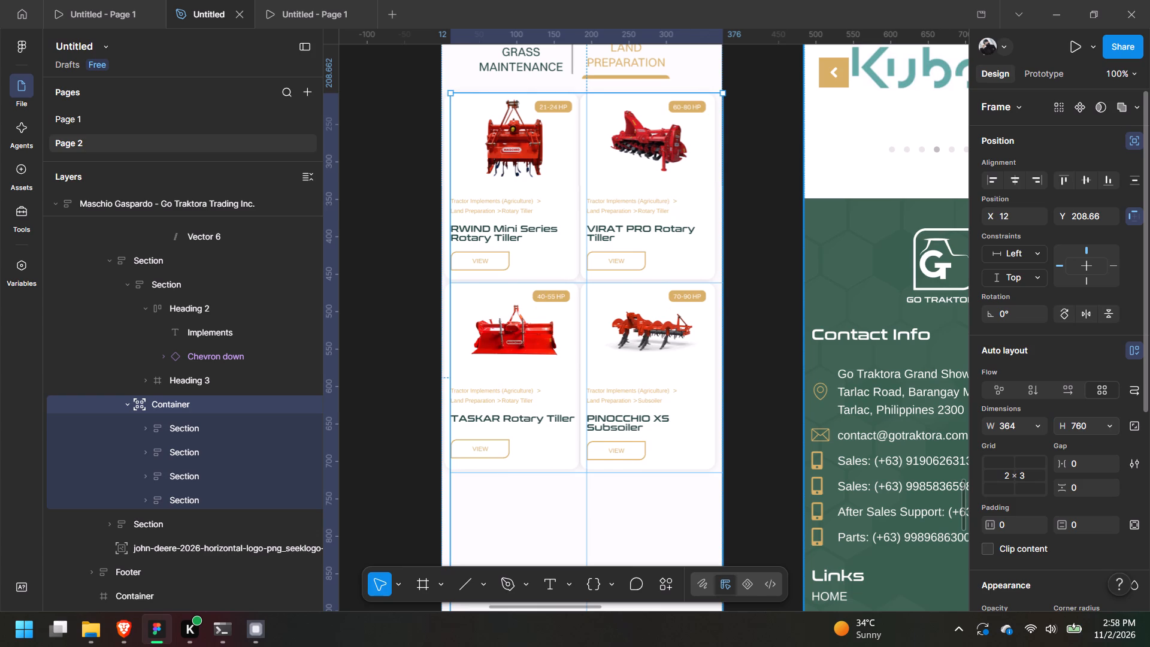
Review the mobile page from the brand introduction down to the end of the Implements grid, comparing section layout and spacing.
scroll(654, 135, up, 8)
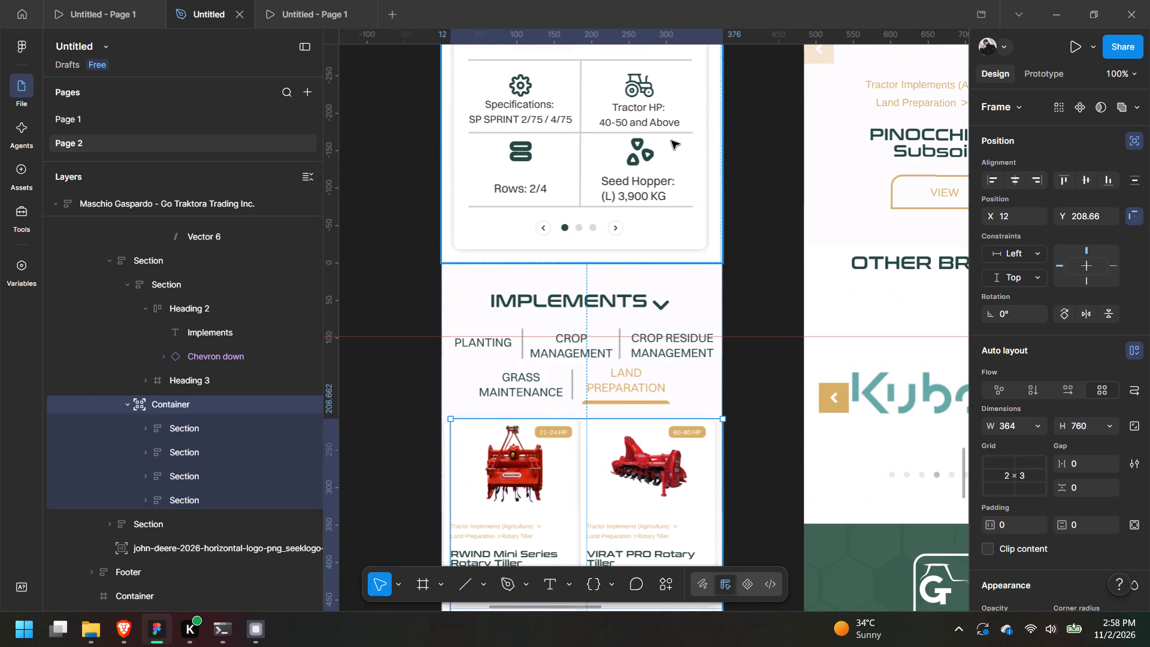
scroll(671, 141, down, 4)
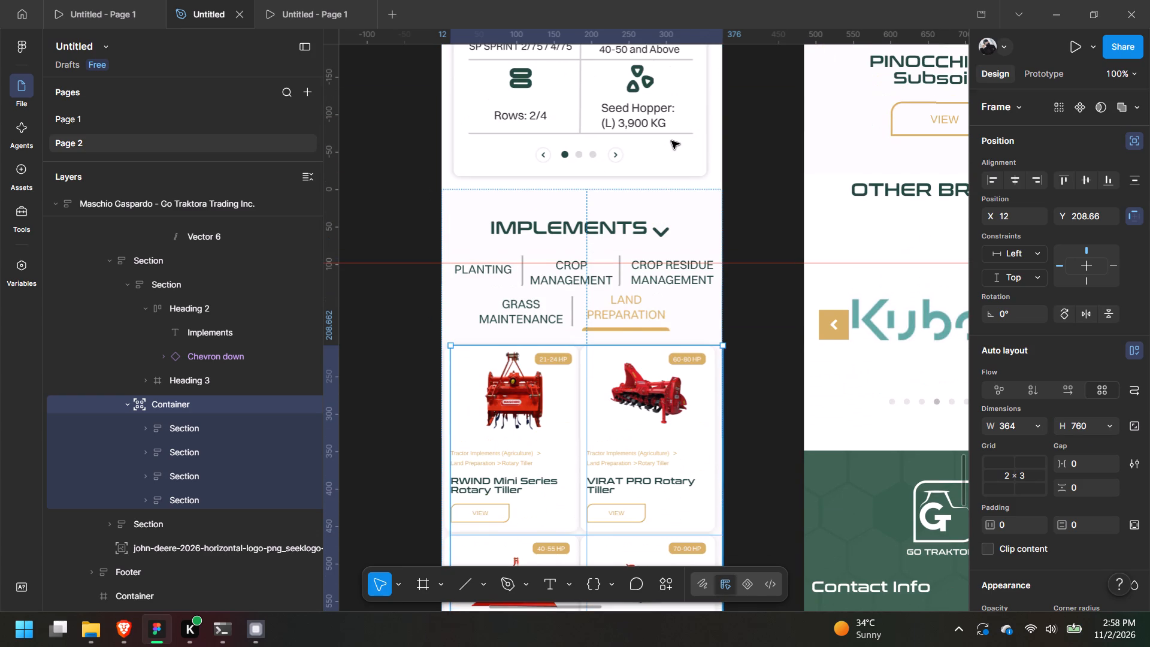
scroll(644, 234, up, 11)
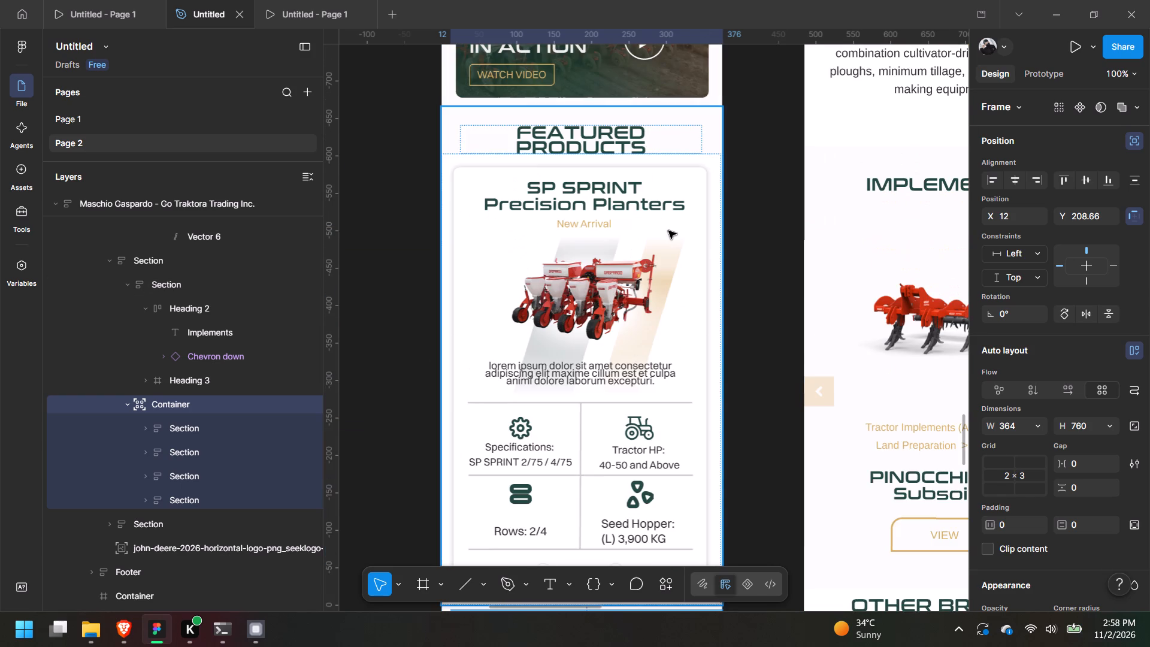
scroll(668, 231, down, 5)
scroll(668, 231, up, 11)
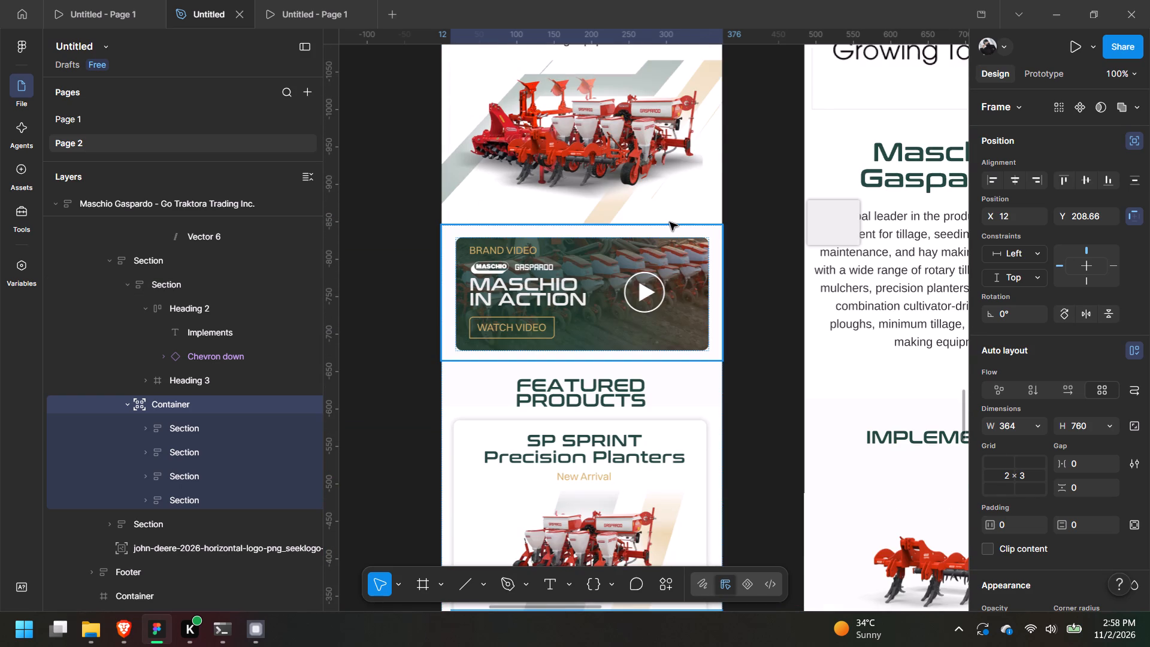
scroll(670, 222, up, 6)
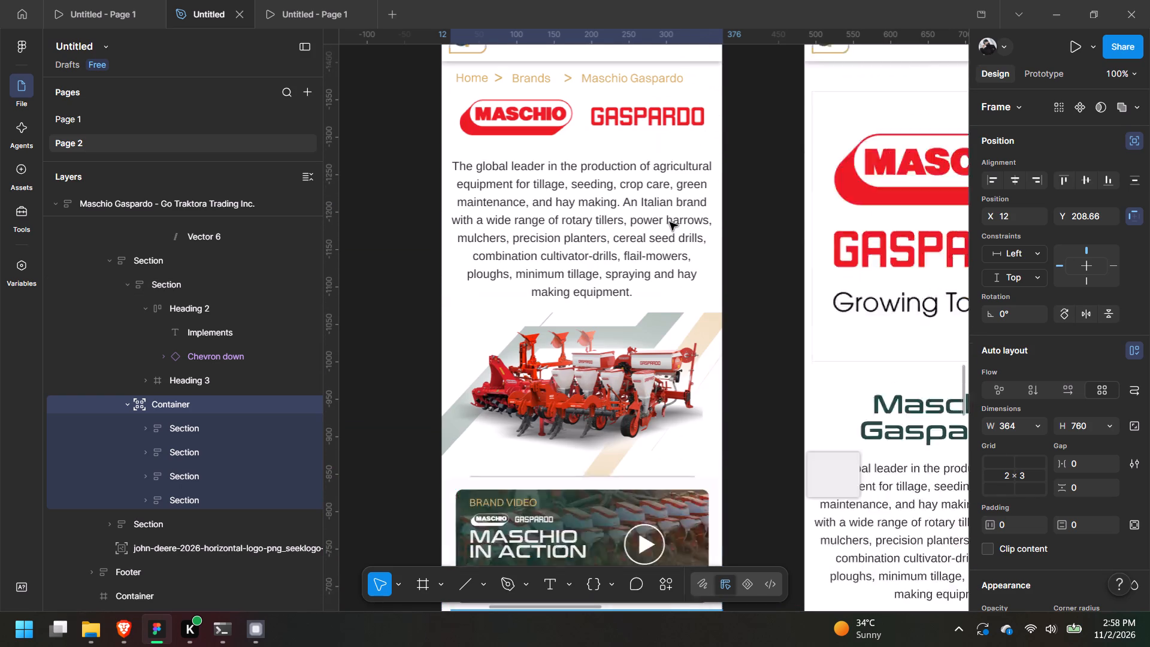
scroll(670, 222, down, 6)
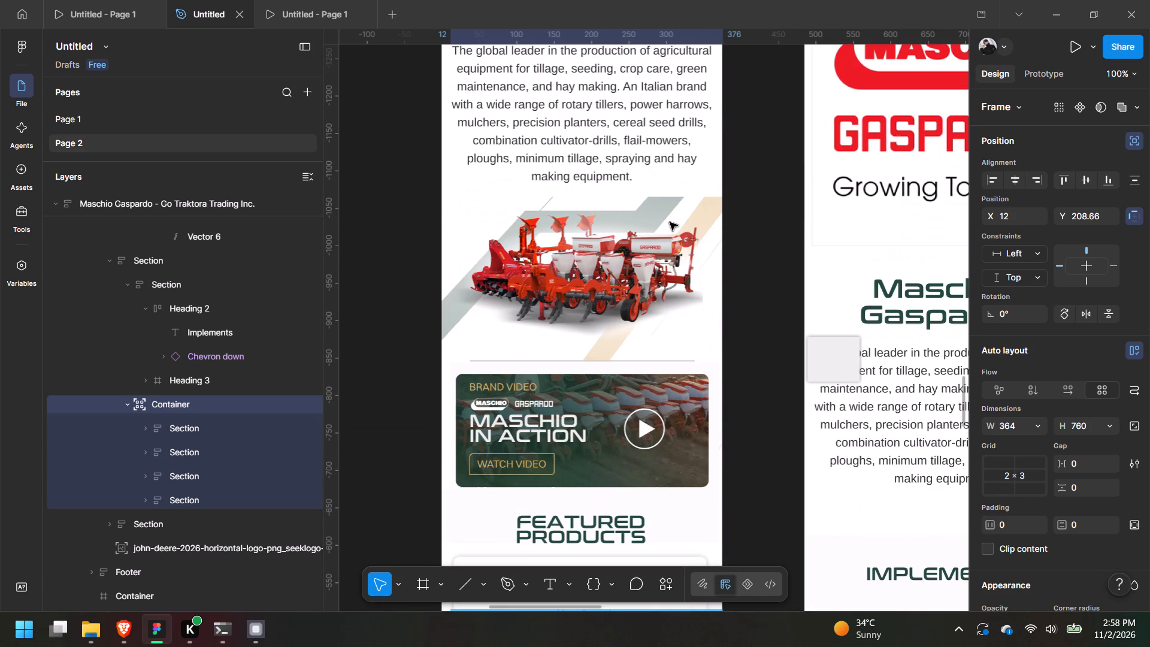
scroll(670, 222, down, 17)
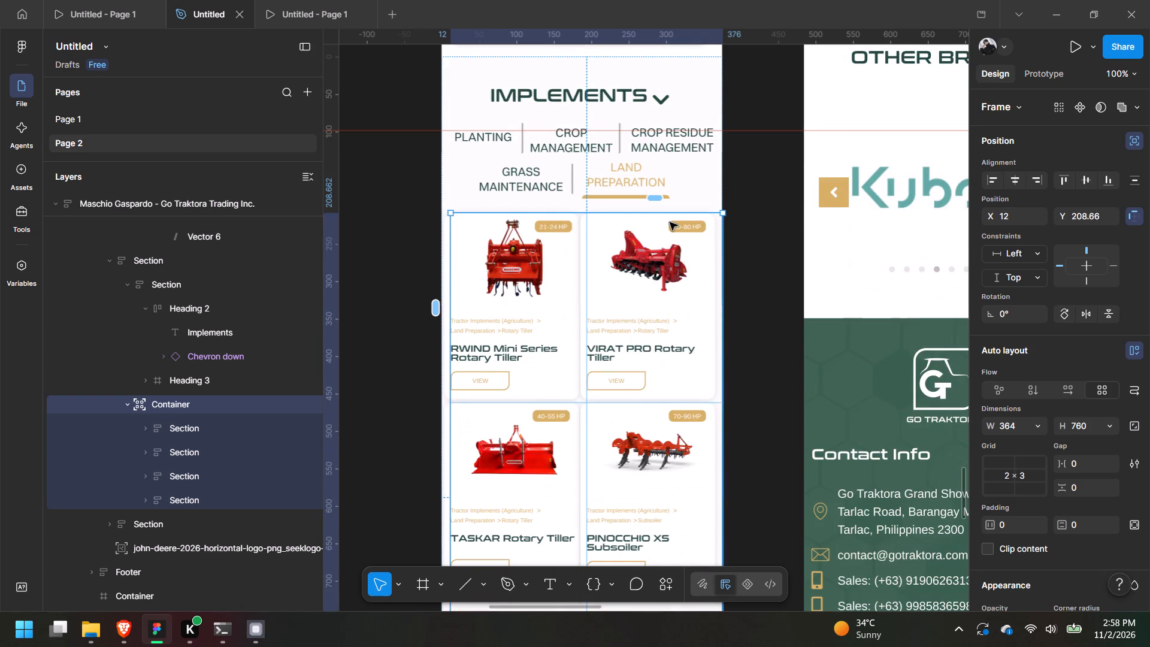
scroll(730, 195, down, 3)
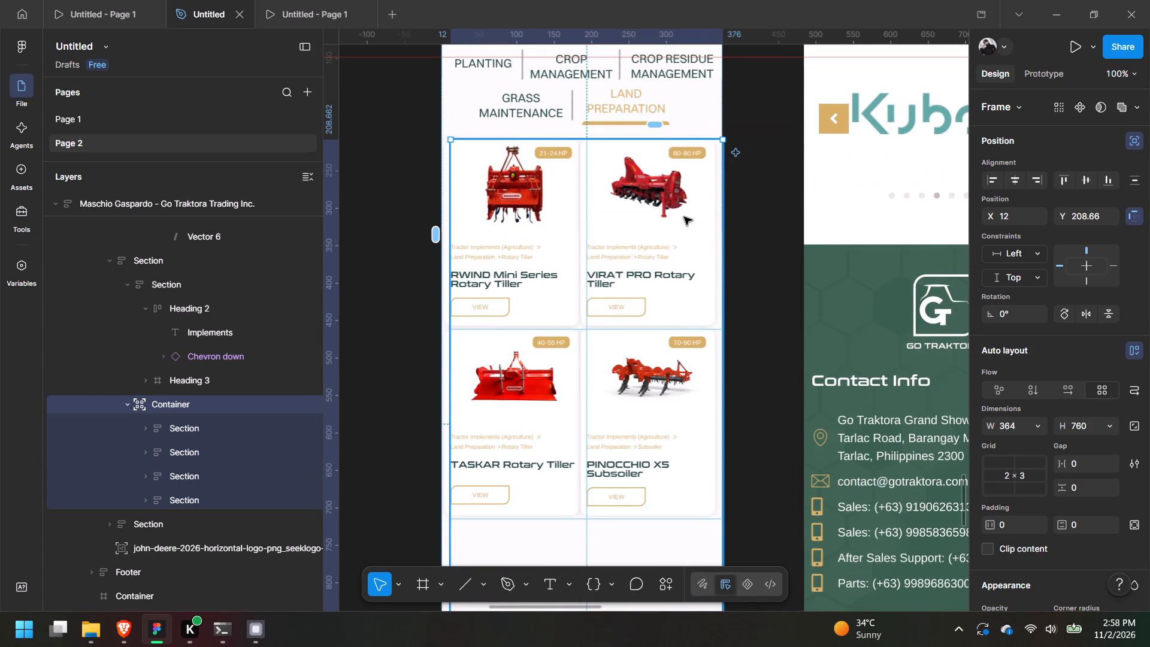
scroll(683, 219, down, 7)
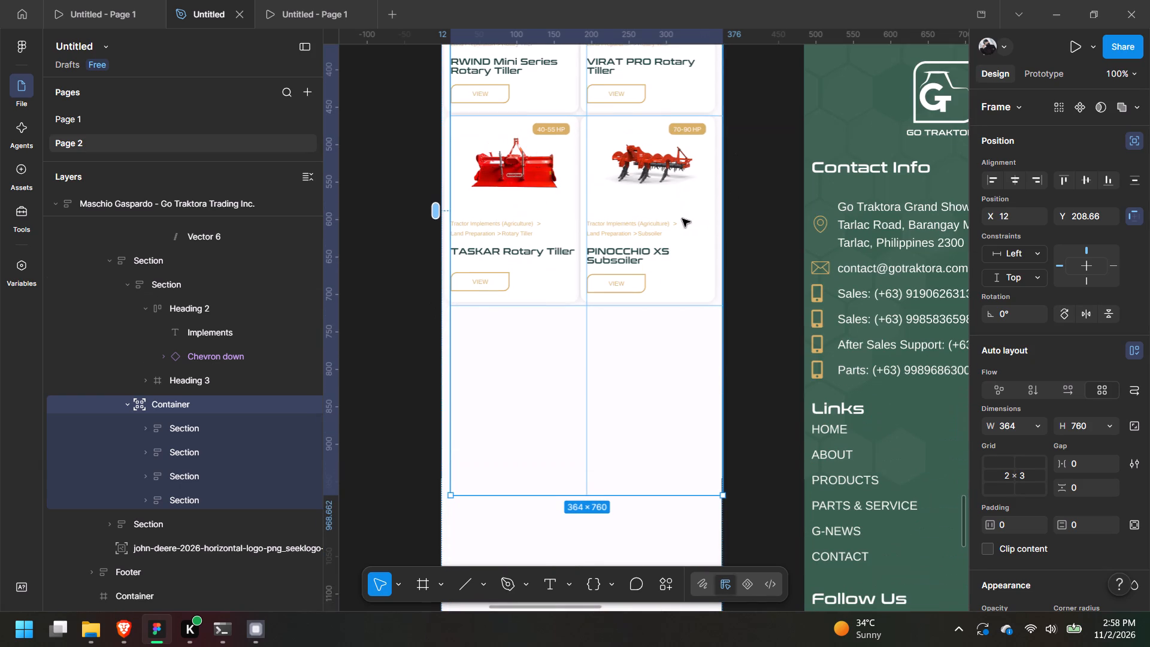
scroll(622, 368, up, 2)
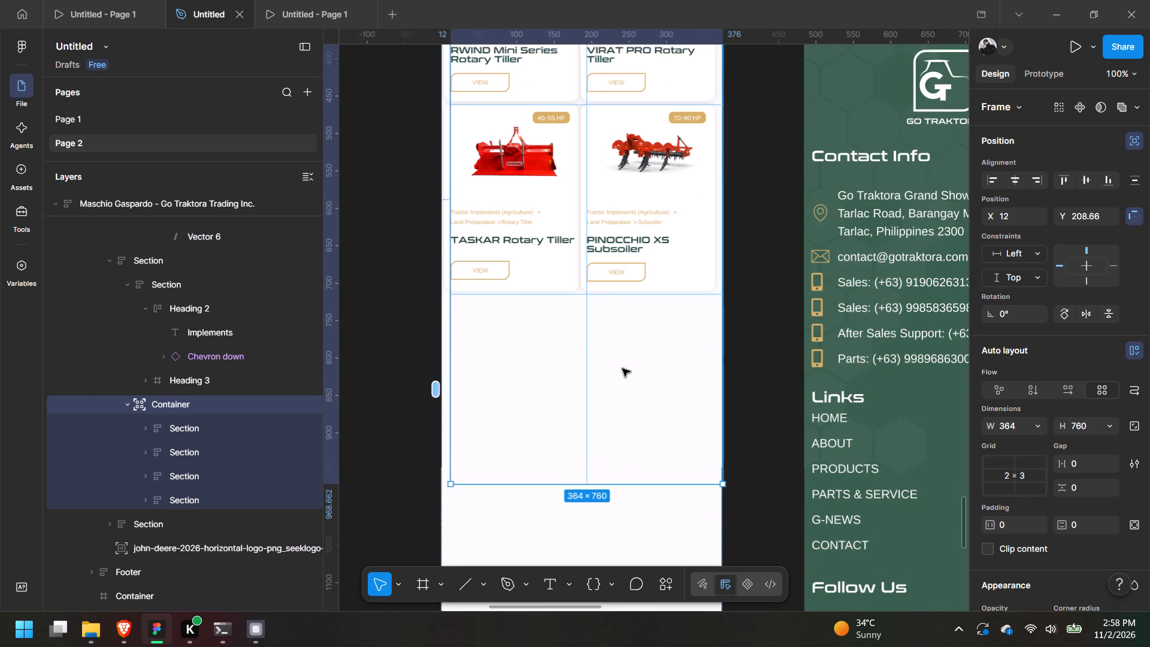
scroll(622, 368, up, 3)
Select the RWIND Mini Series Rotary Tiller card inside the mobile Implements grid.
click(559, 270)
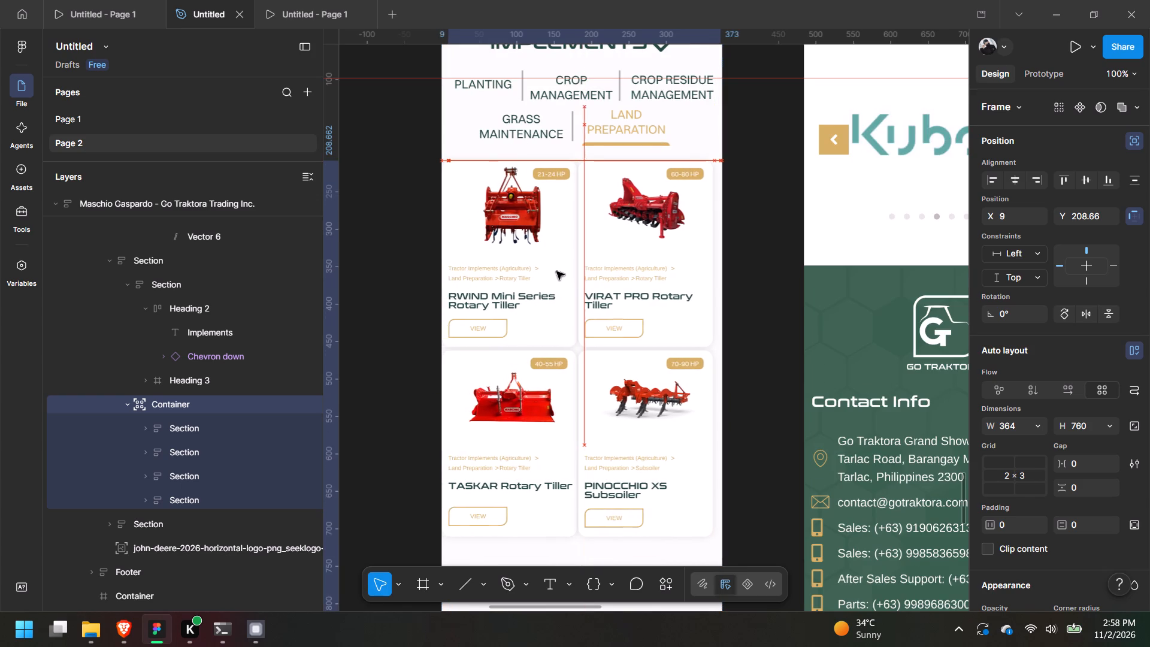
triple_click(579, 226)
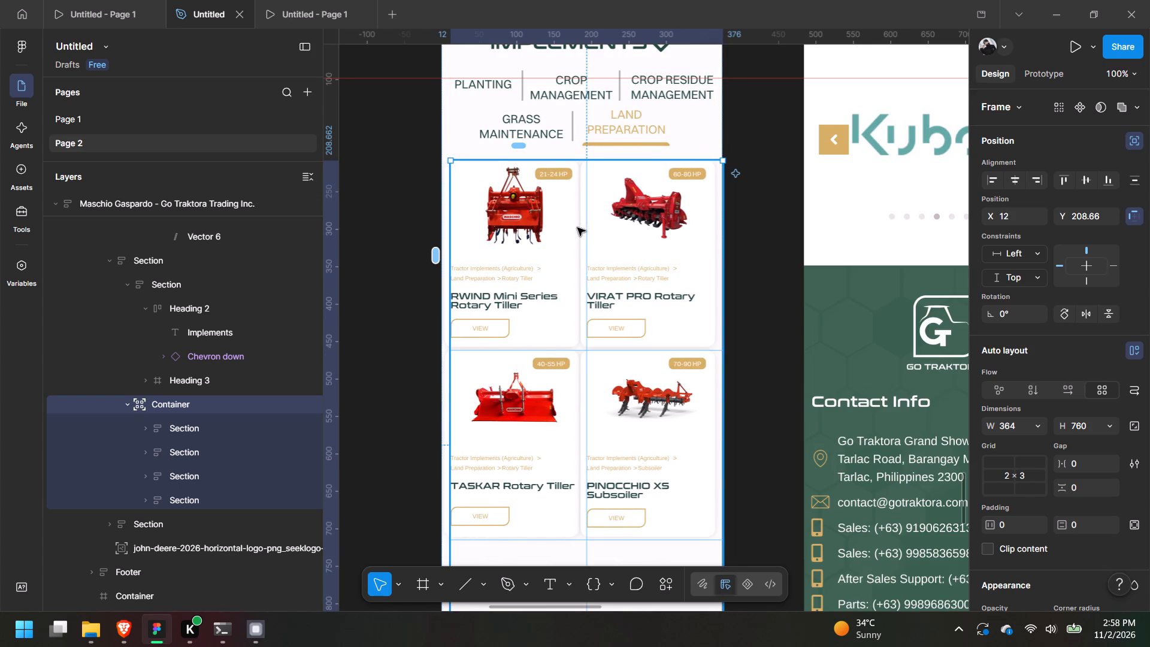
click(634, 231)
click(580, 228)
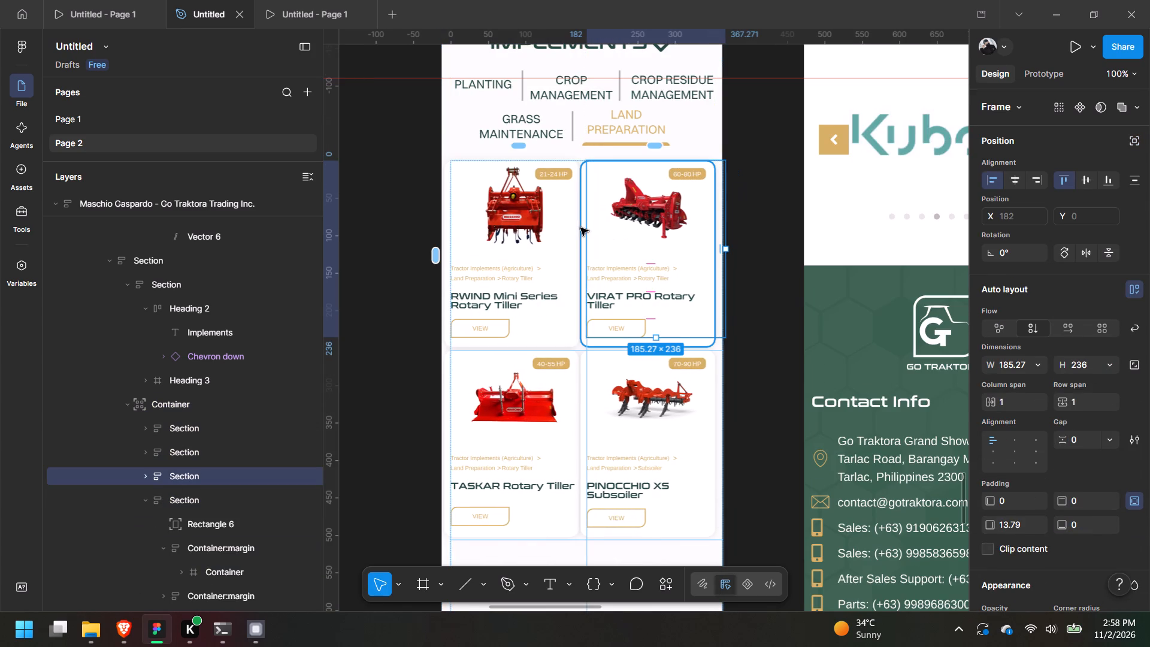
click(570, 233)
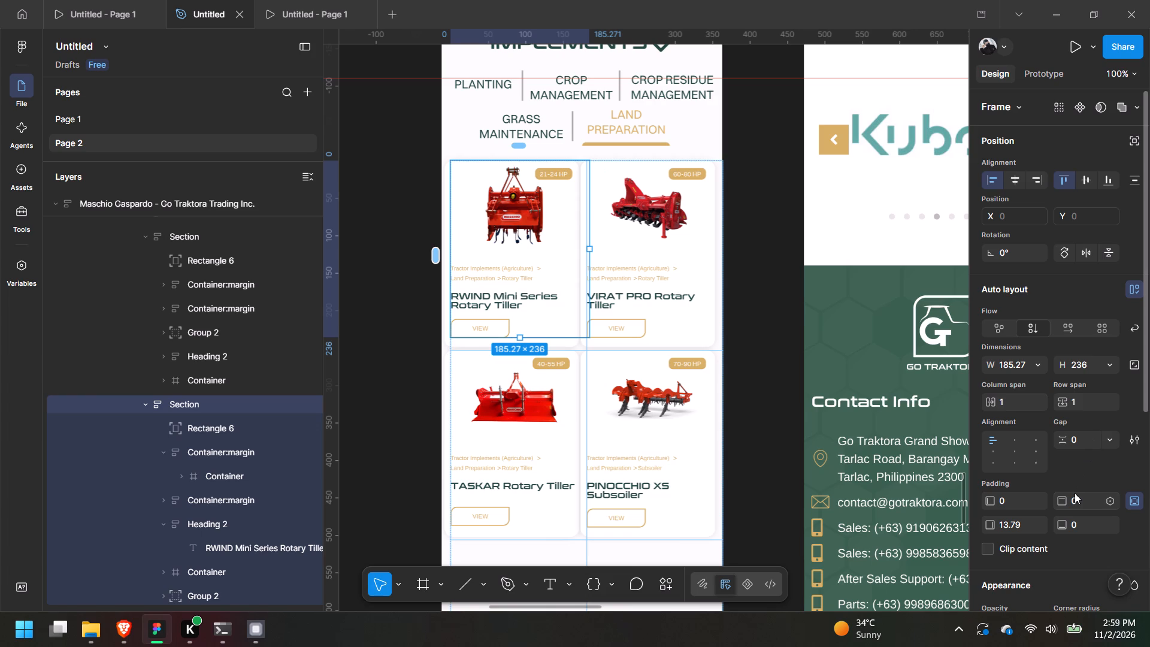
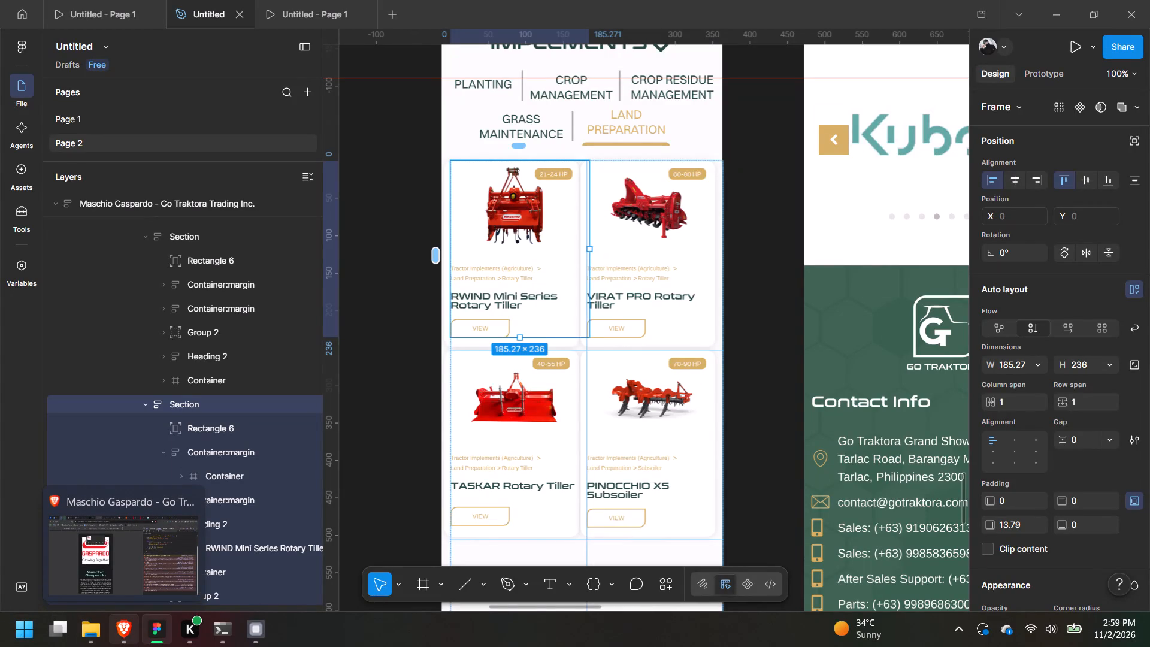
Deselect the RWIND Mini Series Rotary Tiller card in the mobile Implements grid.
drag(338, 327, 352, 327)
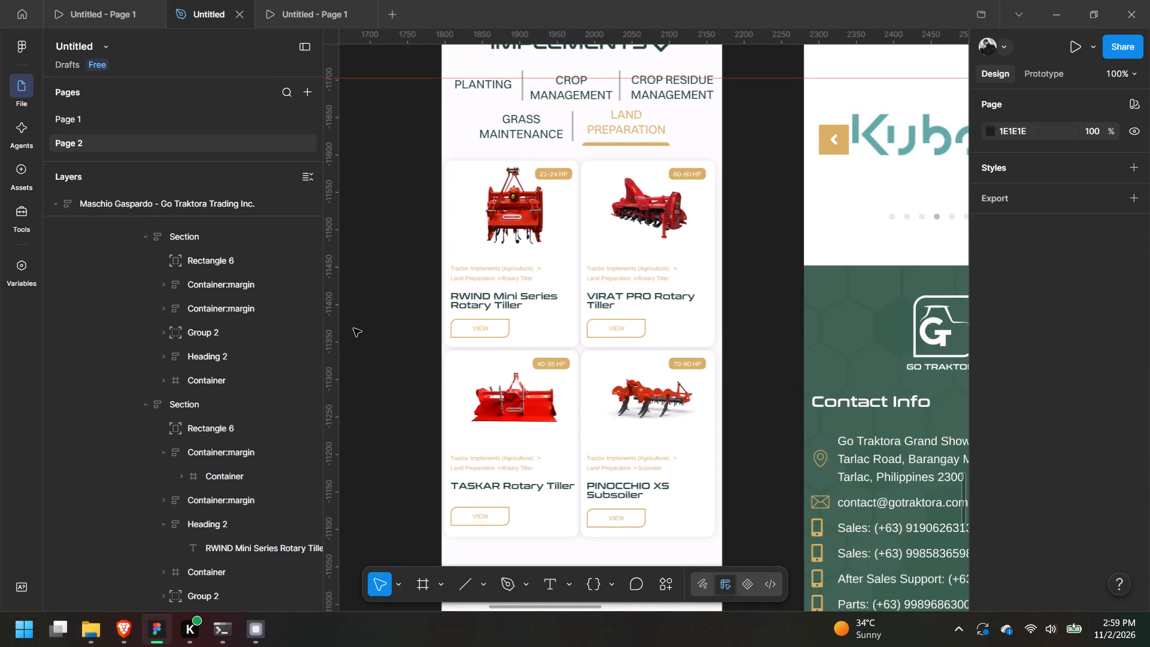
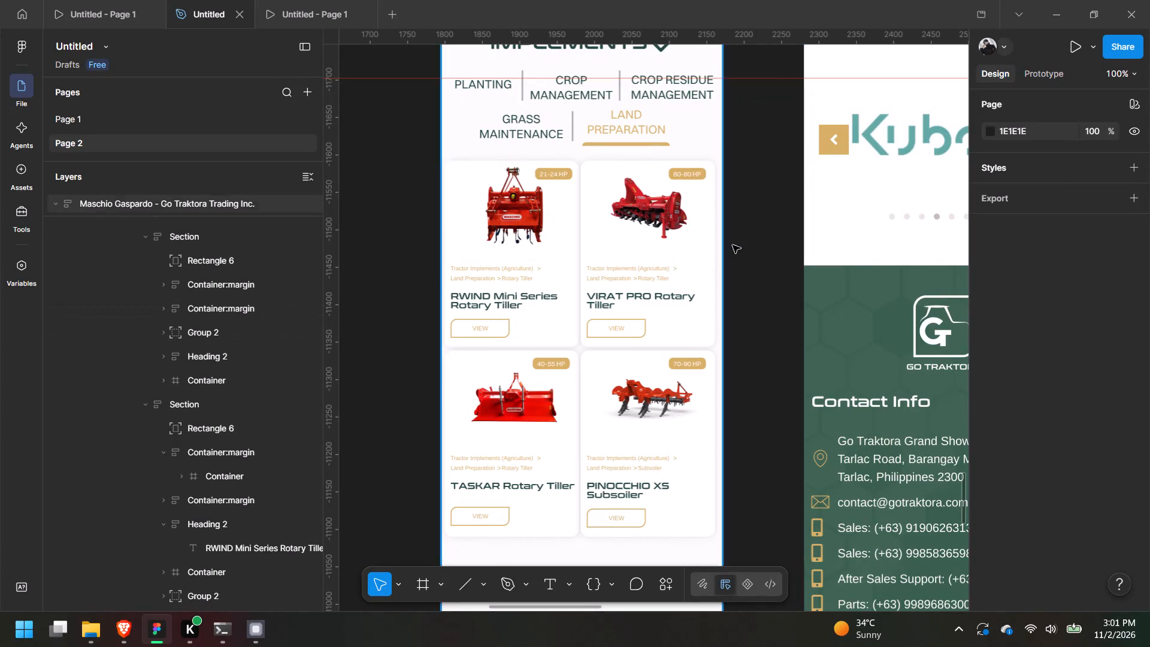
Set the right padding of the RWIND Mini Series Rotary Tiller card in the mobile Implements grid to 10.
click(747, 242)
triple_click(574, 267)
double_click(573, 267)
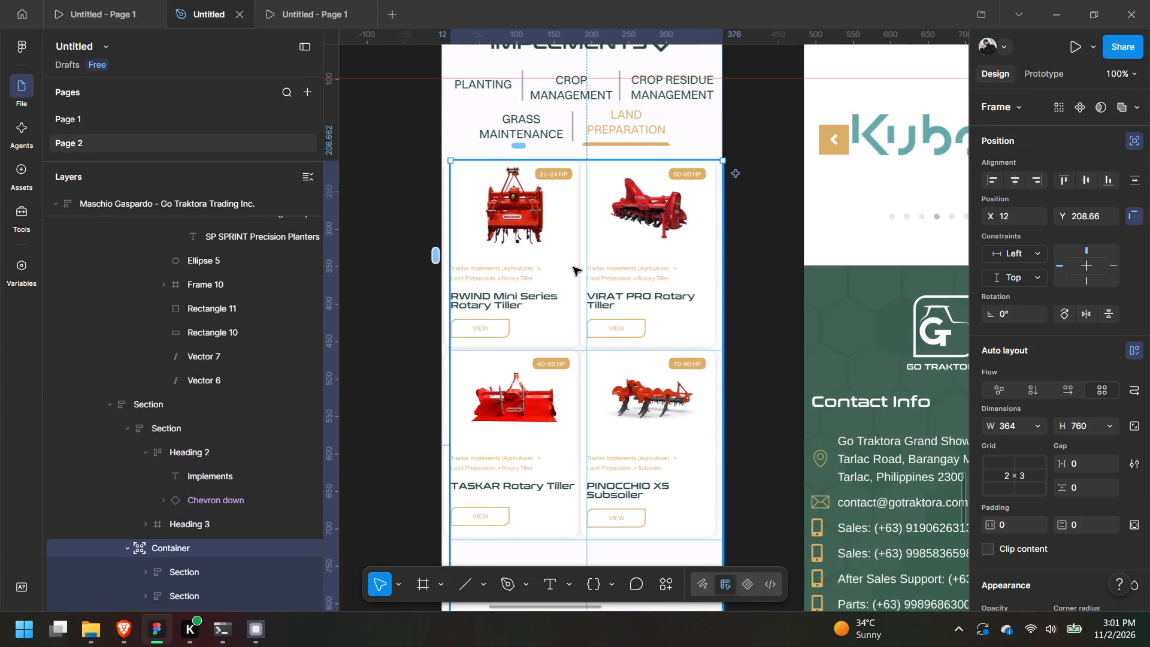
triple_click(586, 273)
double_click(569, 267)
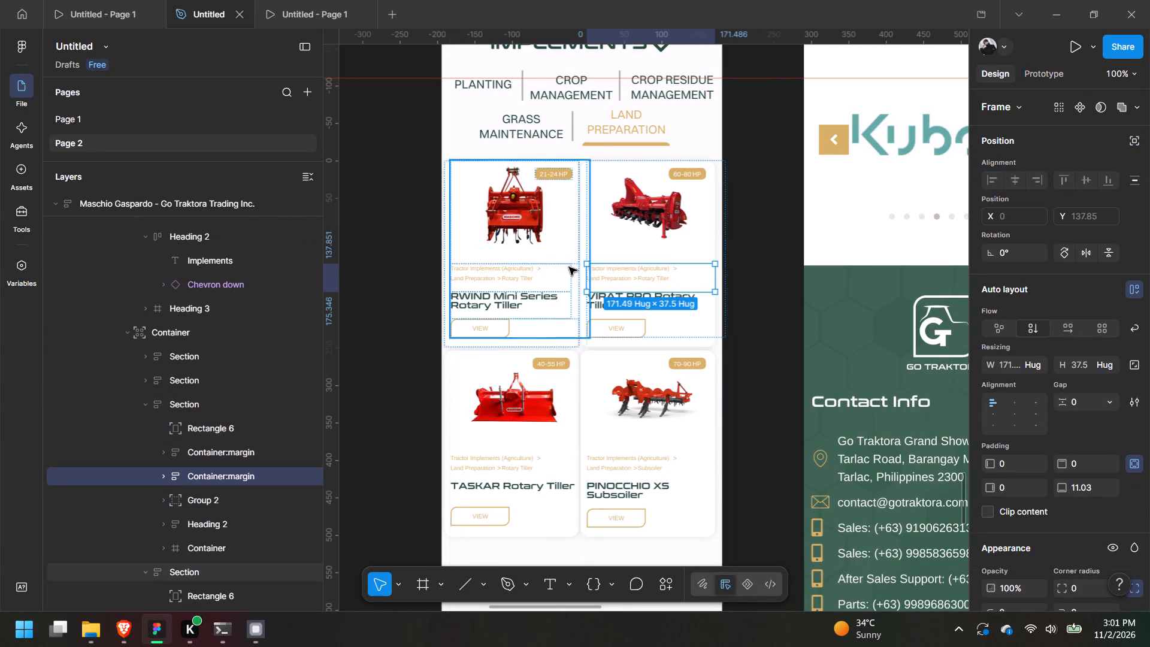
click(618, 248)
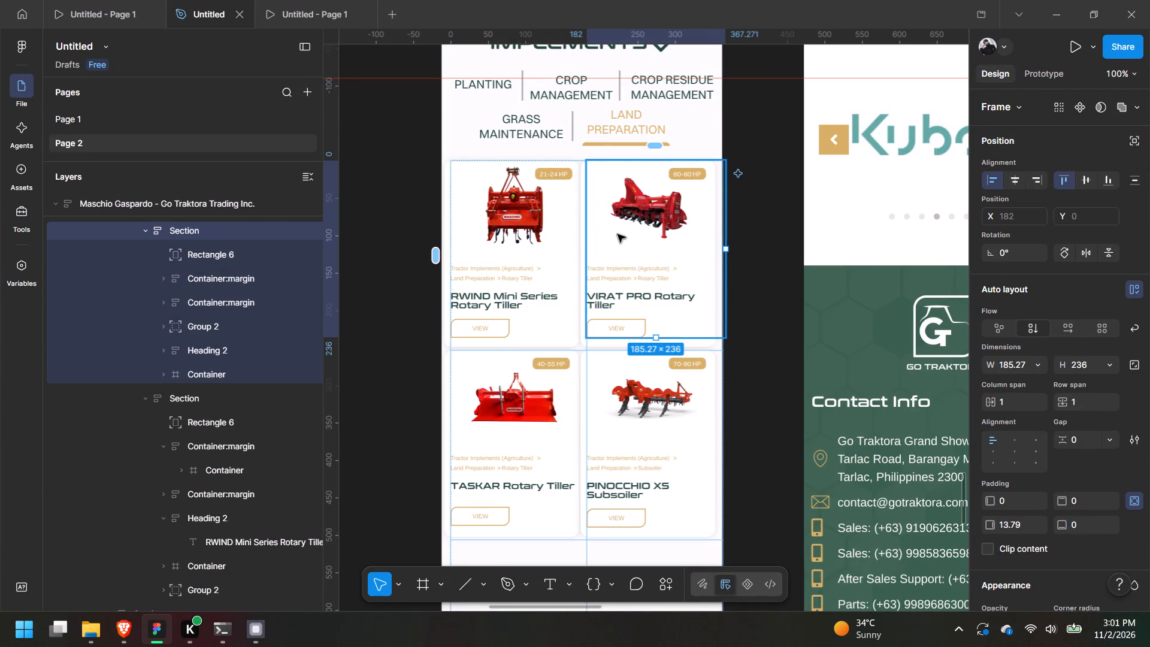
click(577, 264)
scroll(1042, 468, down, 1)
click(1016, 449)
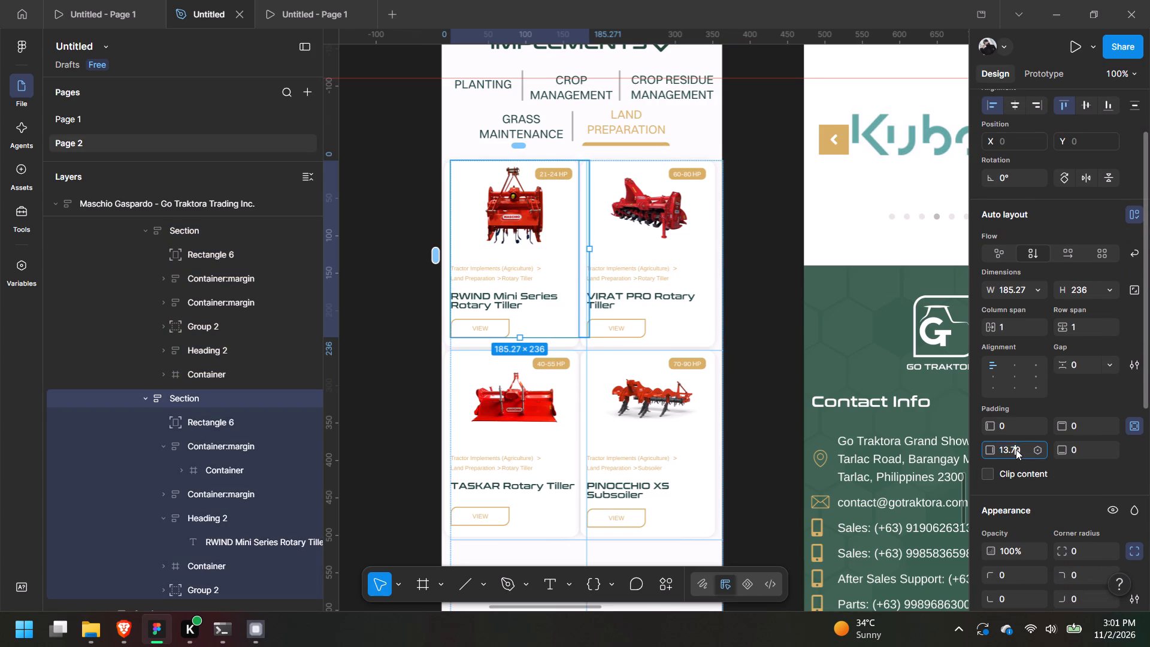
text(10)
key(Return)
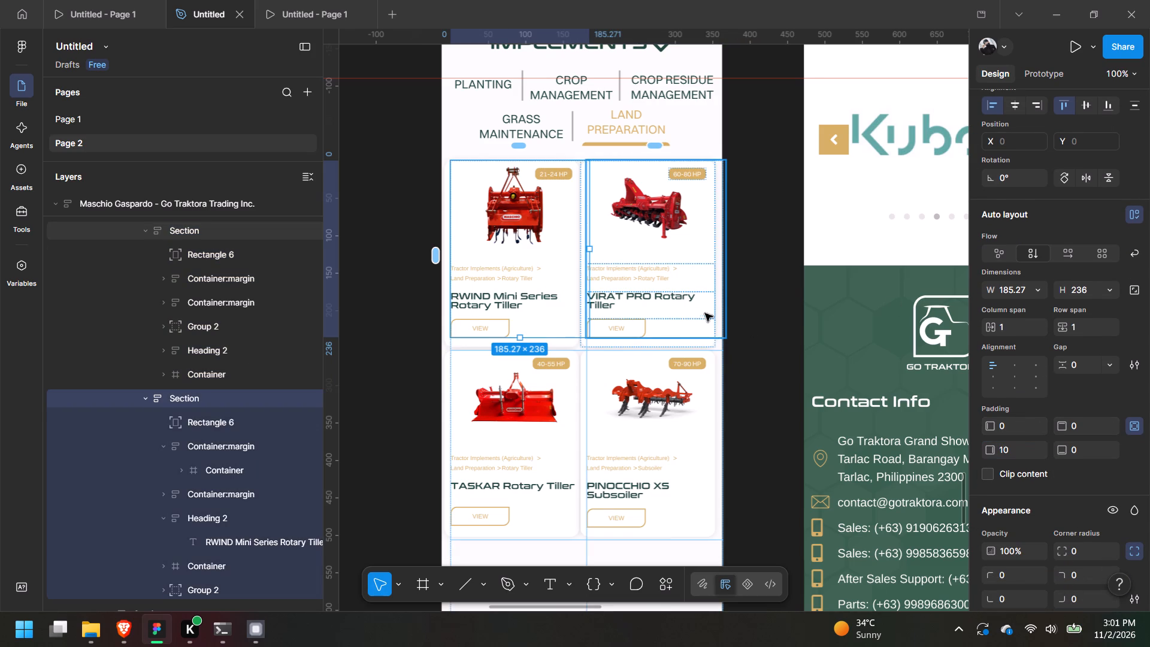
Set the VIRAT PRO Rotary Tiller card's horizontal padding to 10, using combined left and right padding.
click(691, 278)
click(1012, 447)
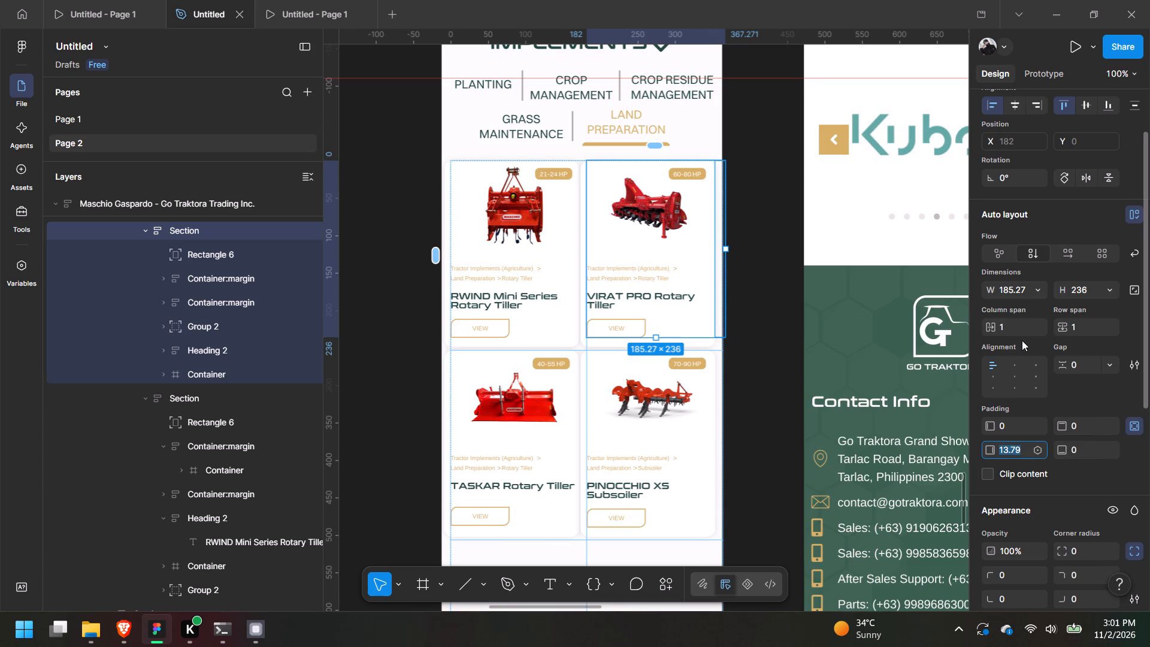
click(1140, 427)
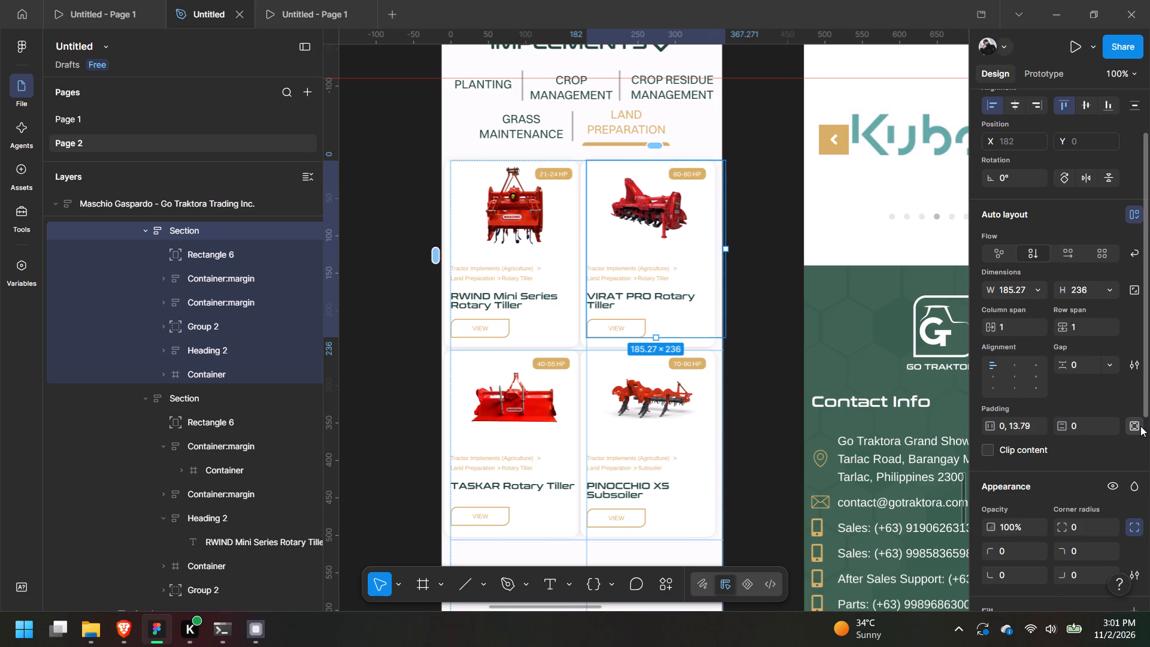
click(1017, 426)
text(10)
key(Return)
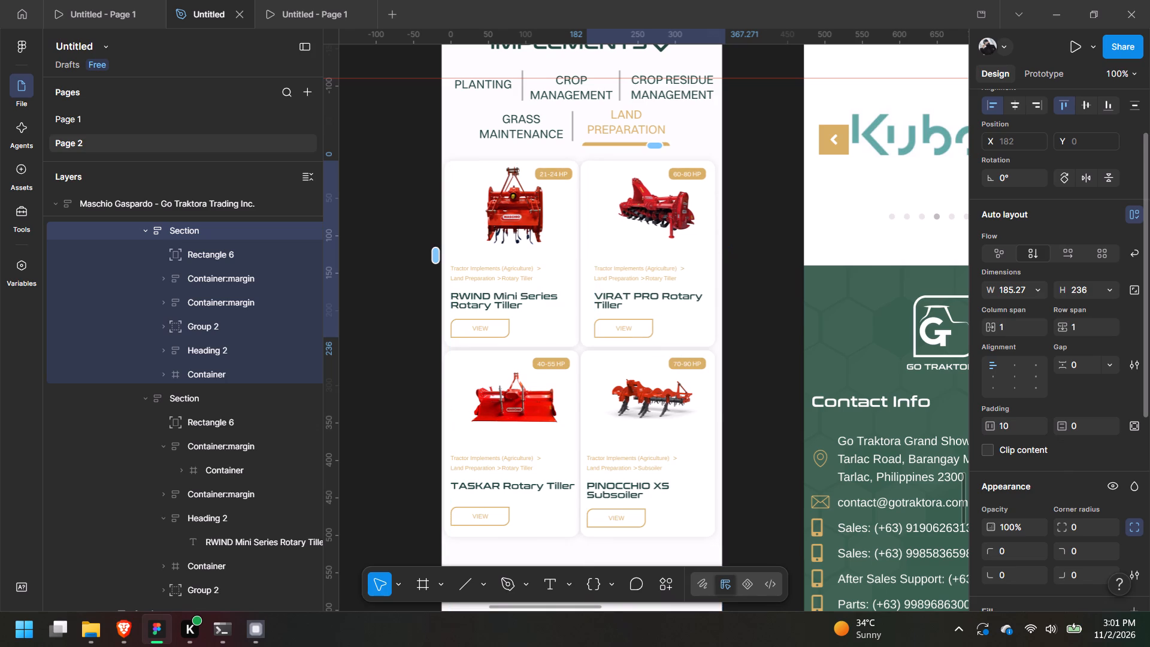
Set the RWIND Mini Series Rotary Tiller card's combined horizontal padding to 10.
click(540, 305)
click(1131, 421)
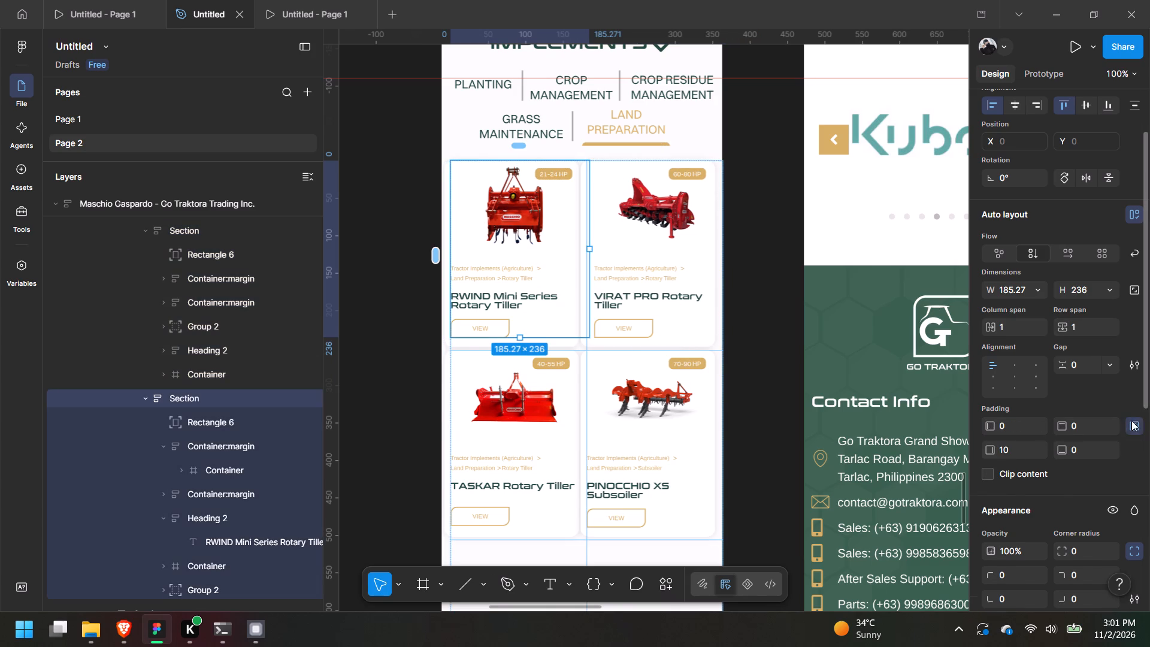
click(1014, 422)
key(1)
key(0)
key(Return)
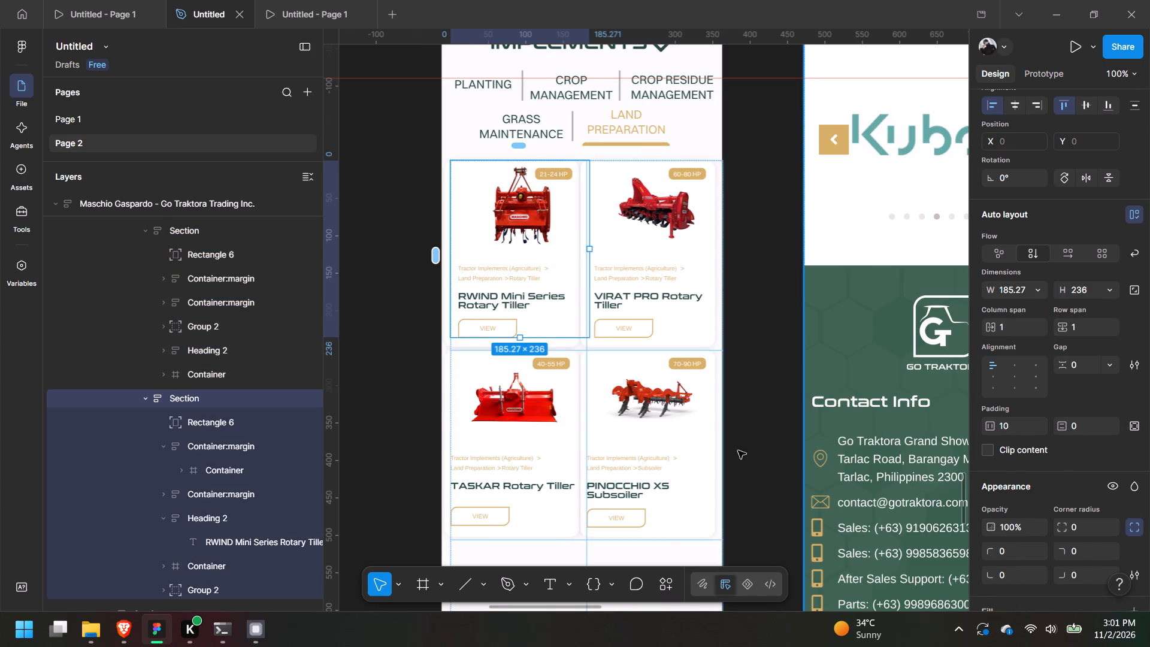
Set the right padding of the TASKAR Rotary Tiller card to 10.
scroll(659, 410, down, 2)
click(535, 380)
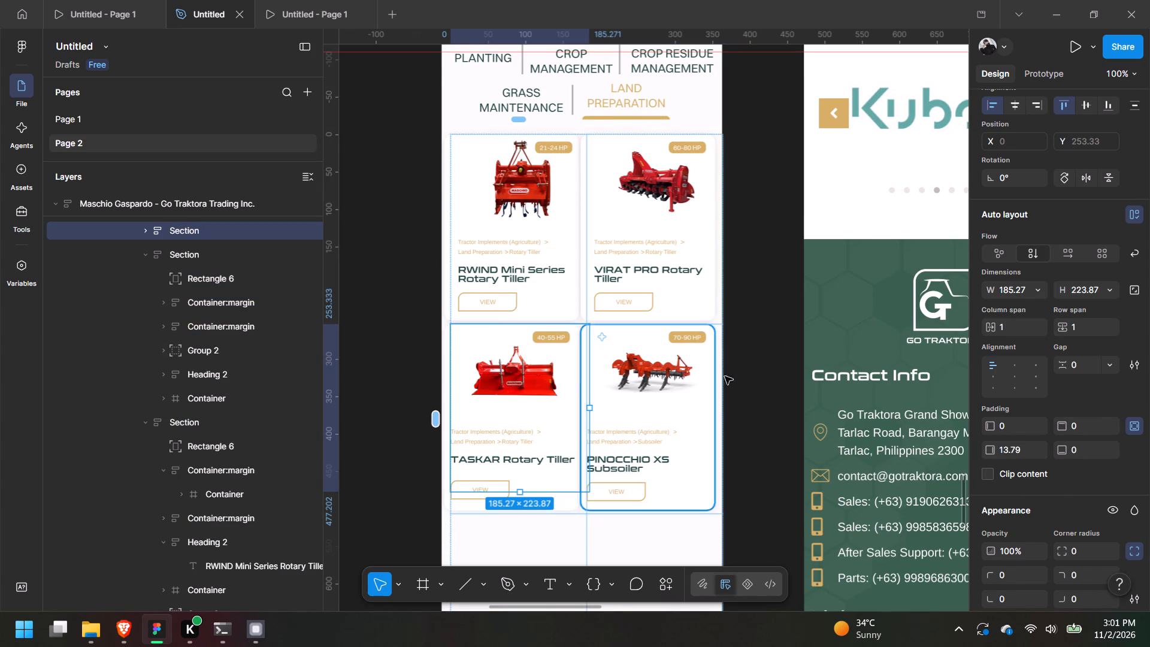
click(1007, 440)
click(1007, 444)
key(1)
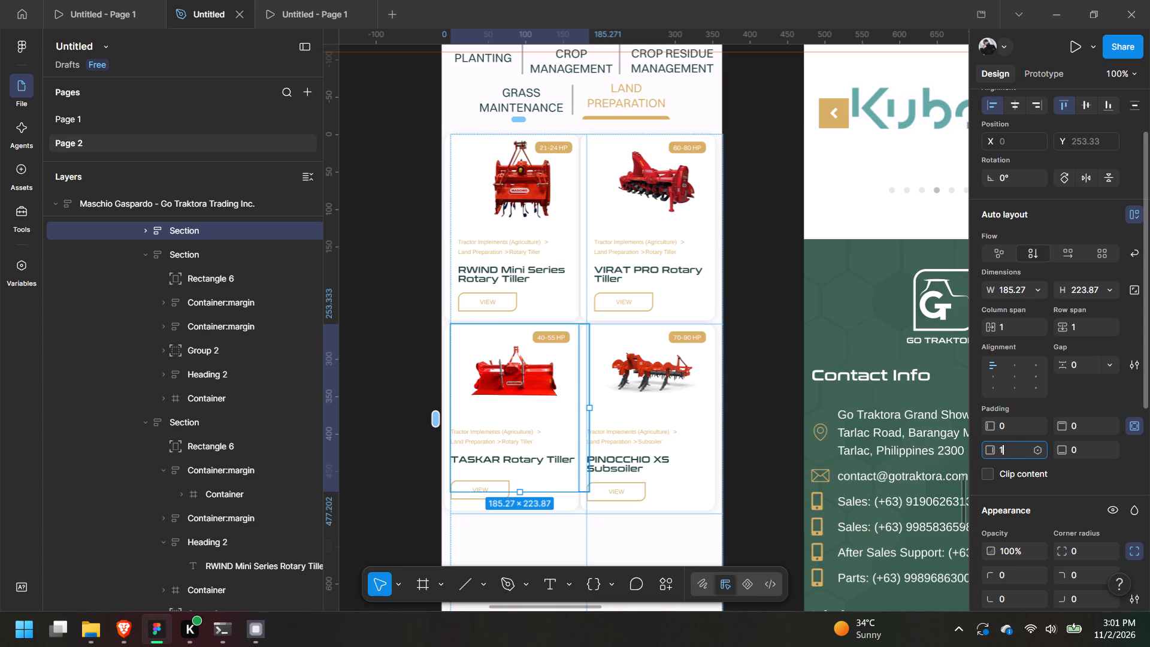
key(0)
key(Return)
Set the PINOCCHIO XS Subsoiler card's combined horizontal padding to 10.
click(669, 397)
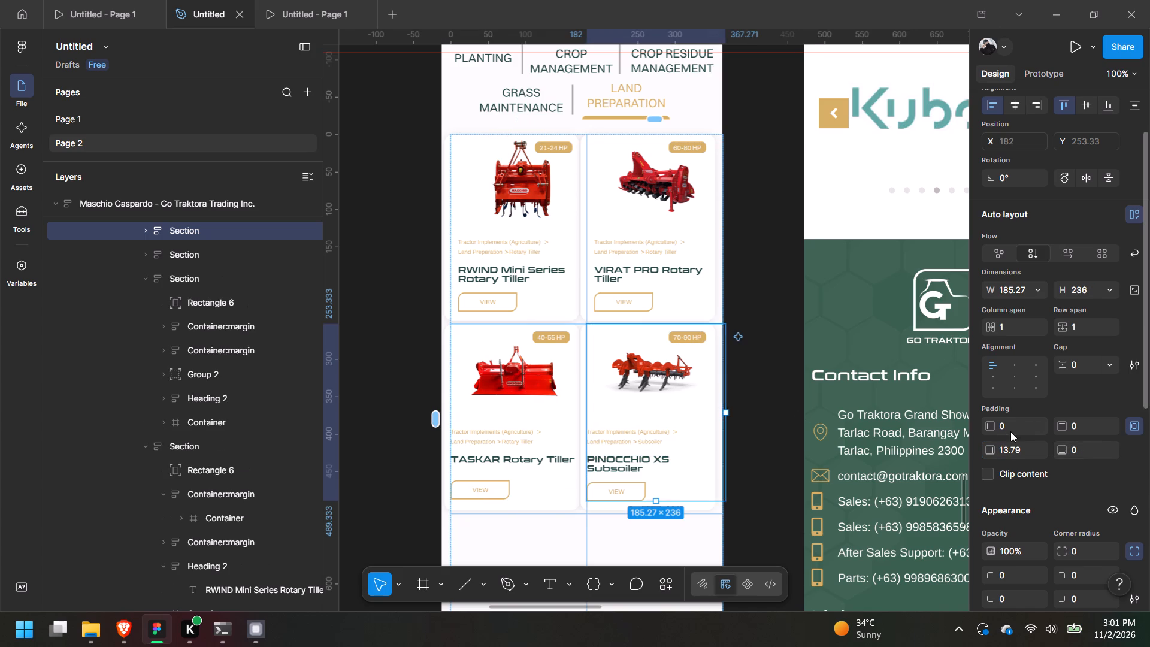
click(1128, 427)
click(1018, 428)
key(1)
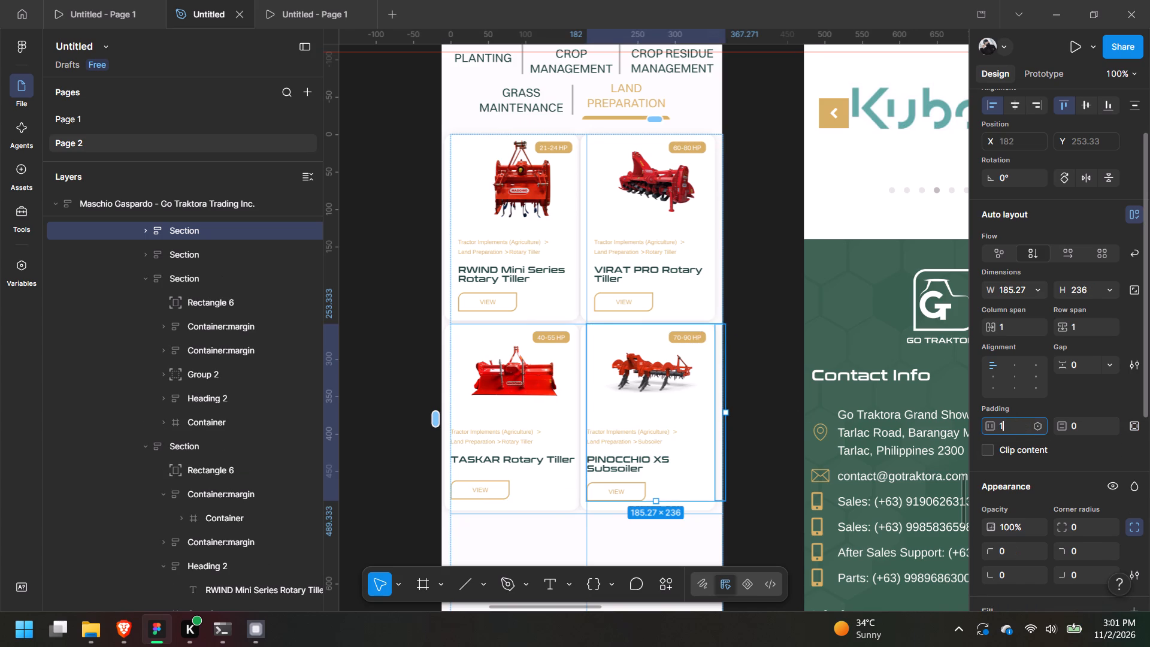
key(0)
key(Return)
Set the TASKAR Rotary Tiller card's combined horizontal padding to 10.
click(512, 425)
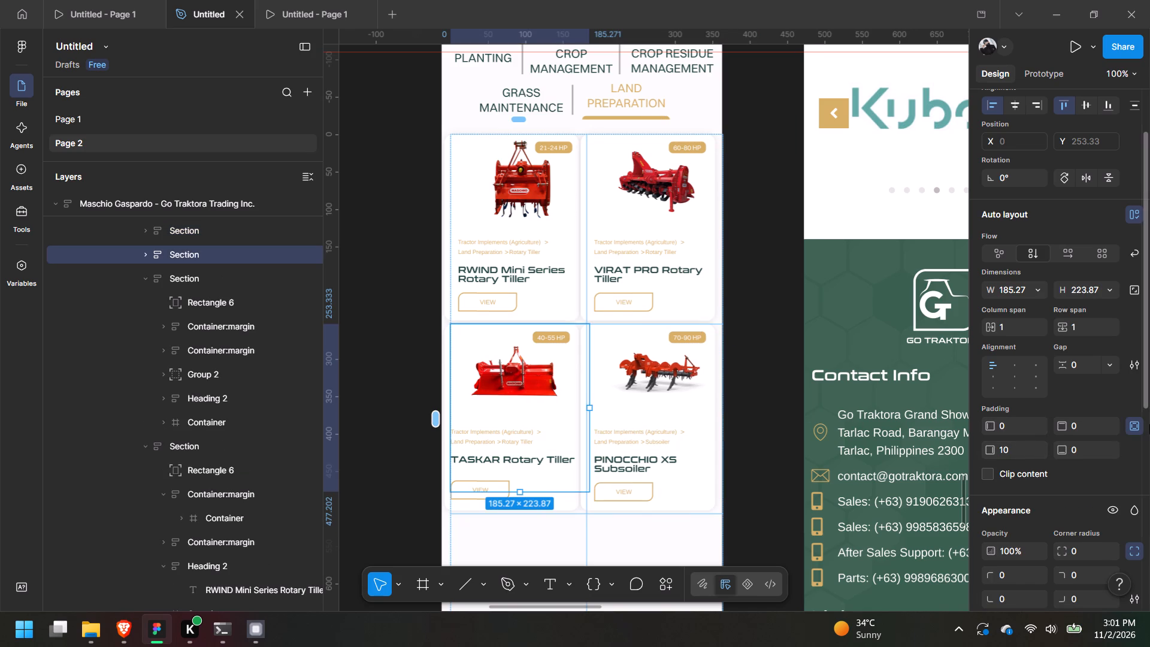
click(1136, 426)
click(1019, 428)
key(1)
key(0)
key(Return)
Set the horizontal padding of the Container frame holding the four-card Implements grid to 10, then deselect it.
scroll(633, 391, down, 3)
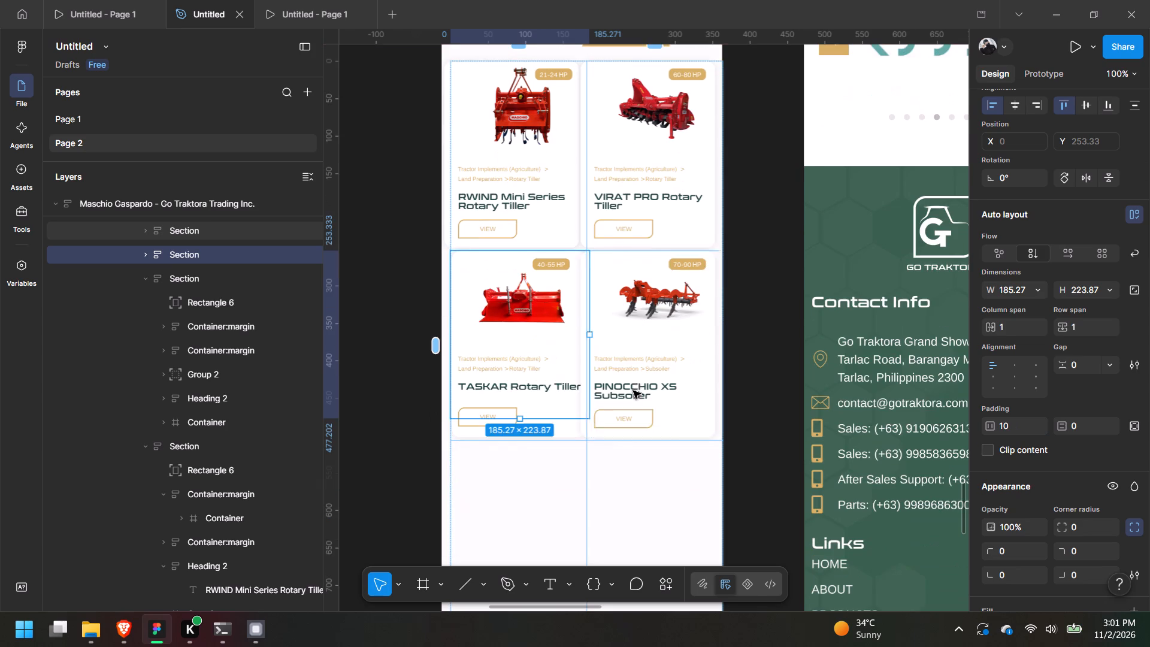
click(556, 459)
double_click(555, 460)
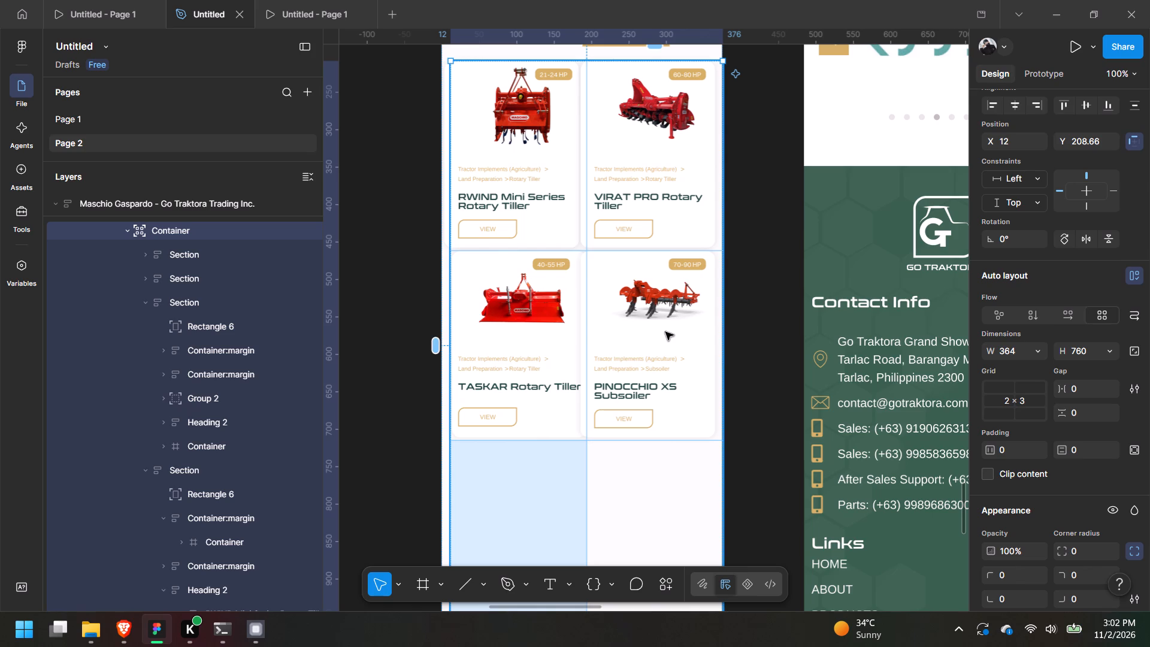
scroll(713, 253, up, 3)
scroll(753, 283, down, 3)
scroll(697, 342, down, 3)
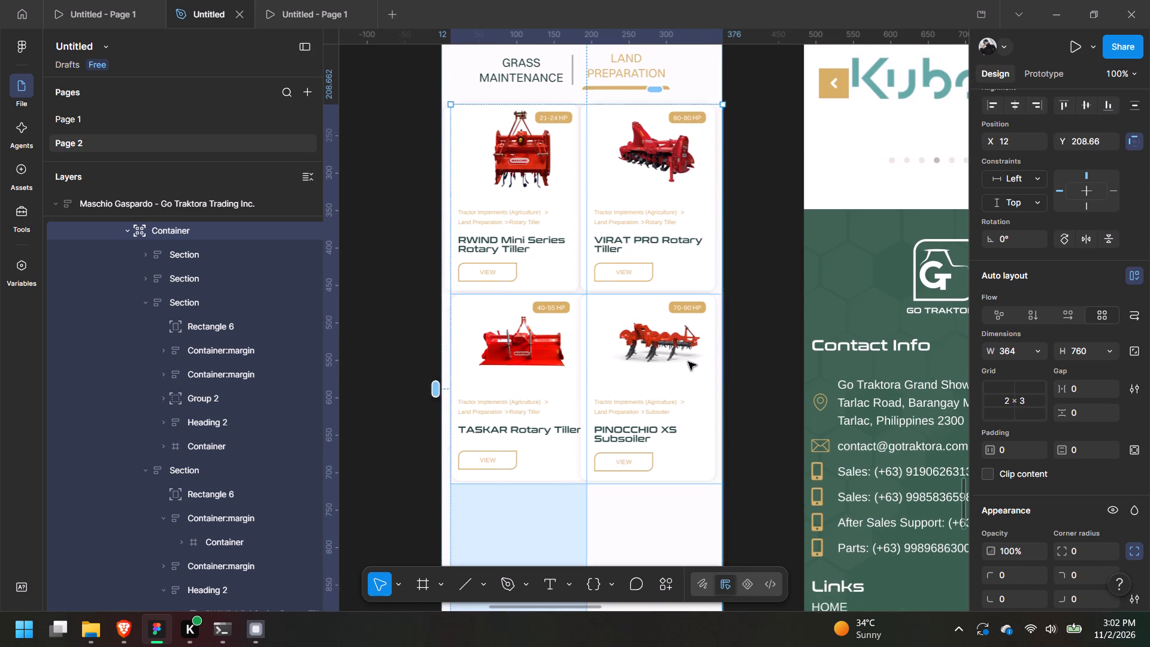
scroll(688, 362, down, 2)
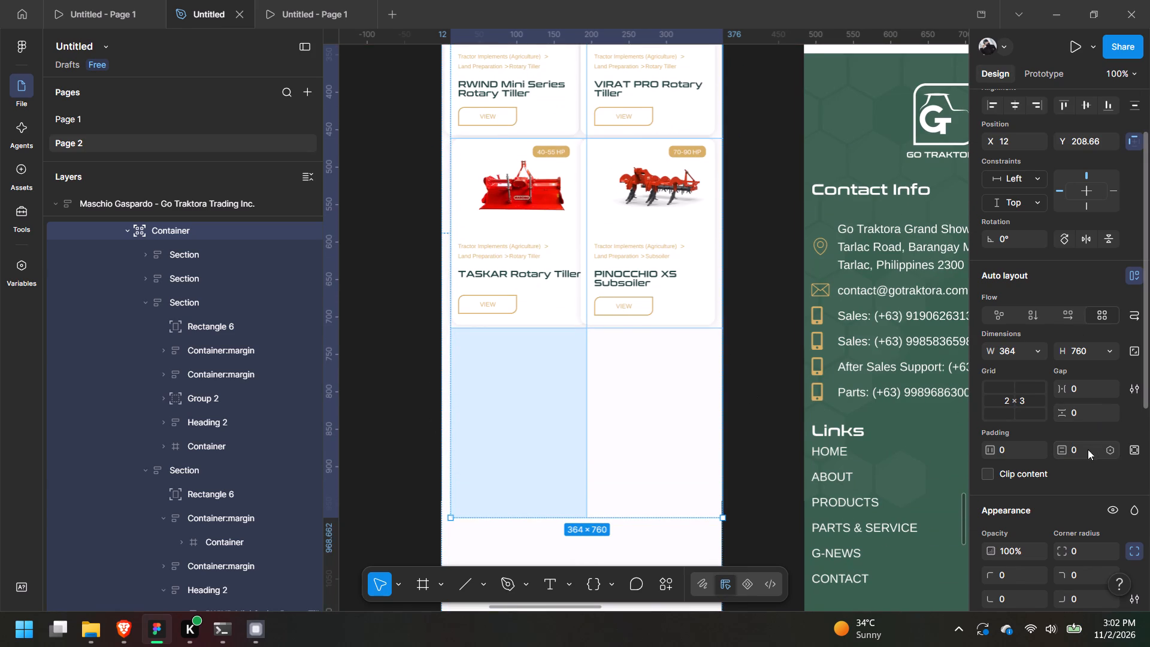
click(1028, 451)
key(1)
key(0)
key(Return)
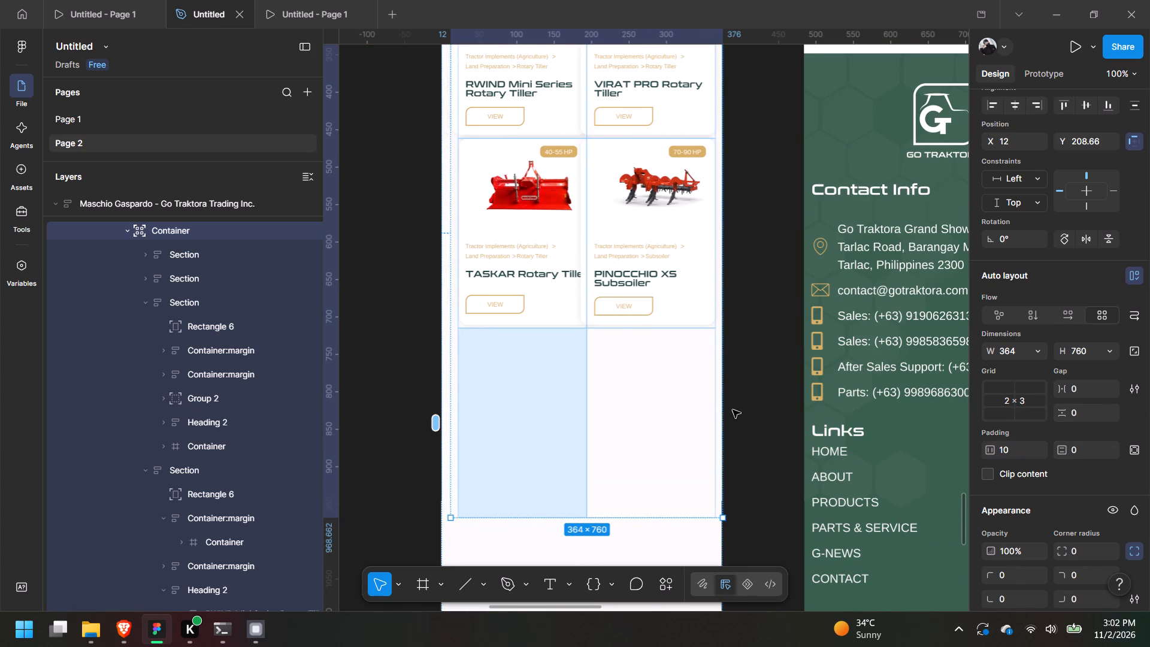
click(704, 410)
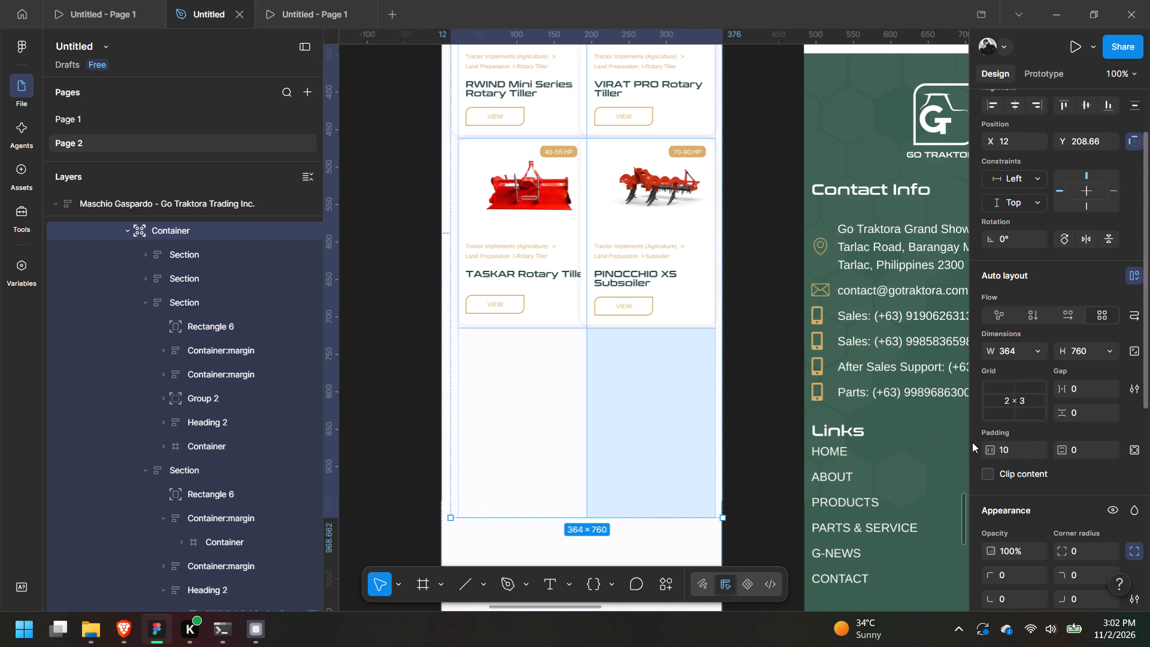
click(1005, 451)
text(10)
key(Return)
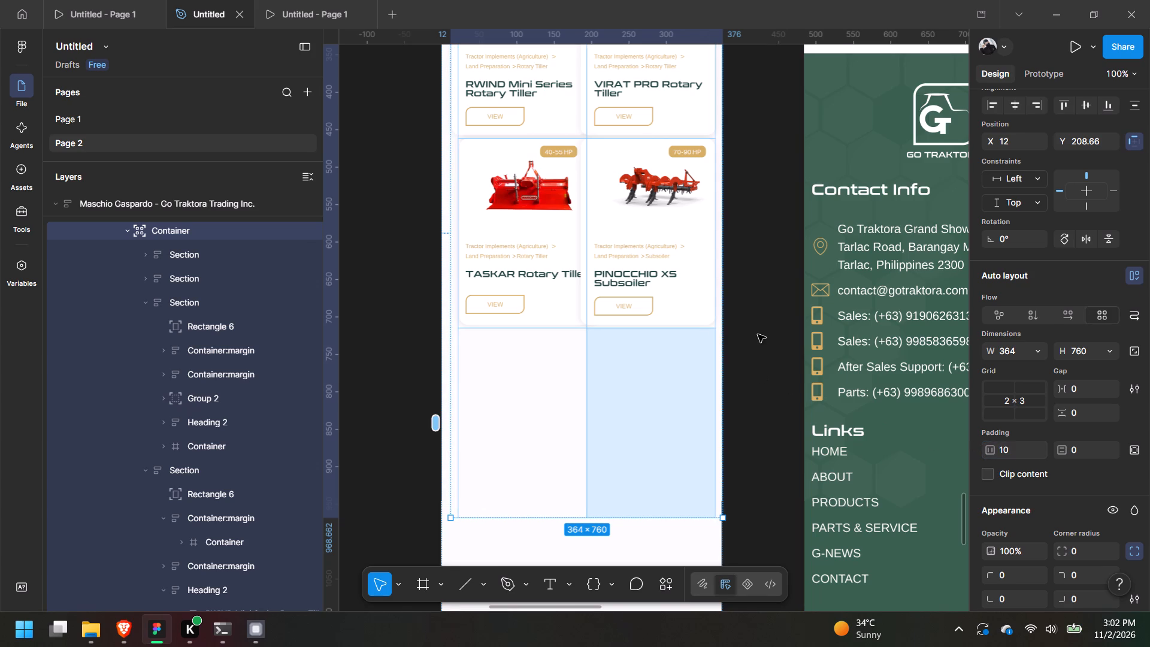
click(758, 334)
scroll(751, 338, up, 6)
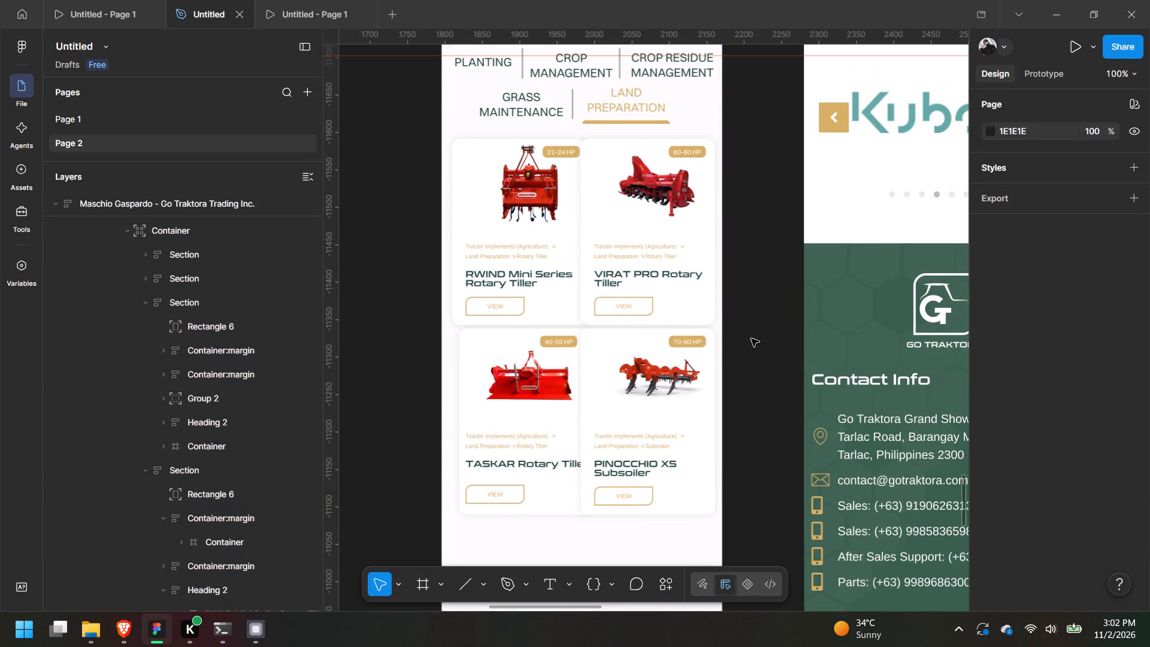
Scale the Implements card grid container down proportionally to about 341 × 711 with the Scale tool, then deselect it.
triple_click(565, 288)
click(565, 288)
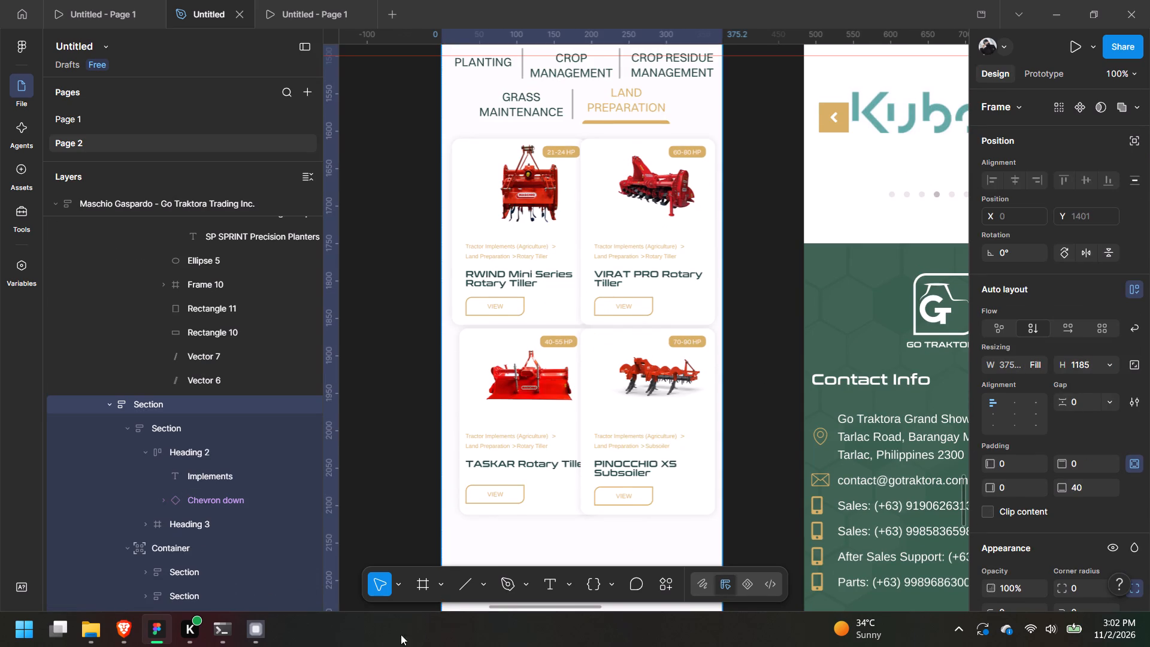
click(403, 589)
click(458, 562)
scroll(688, 499, down, 4)
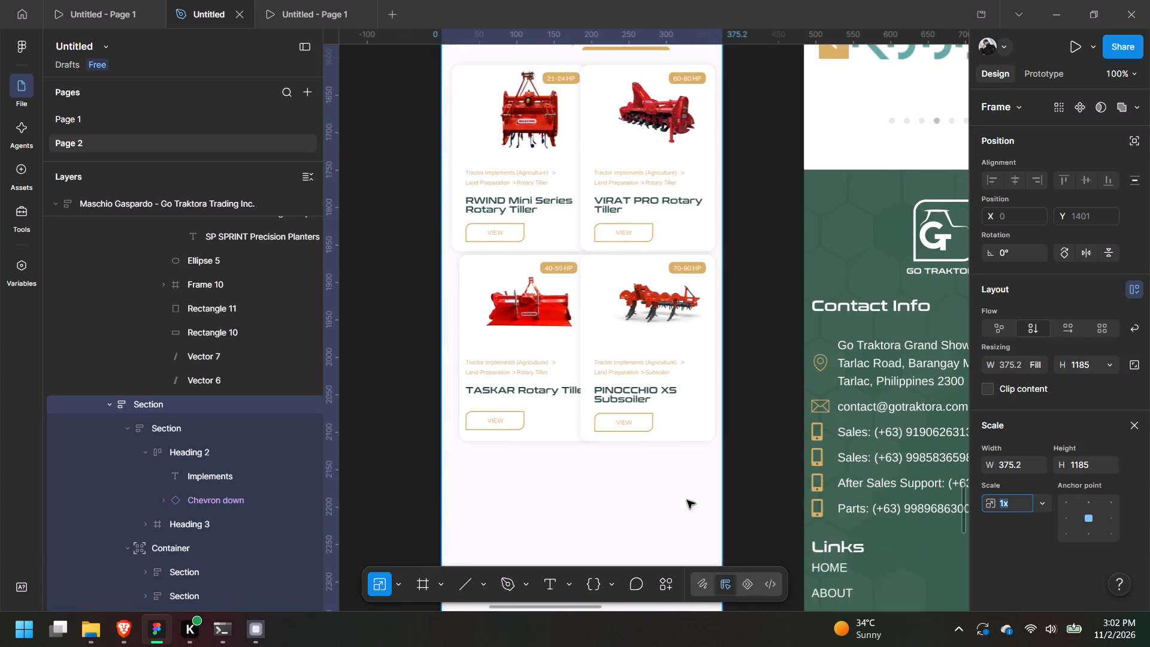
triple_click(635, 423)
drag(723, 545, 716, 534)
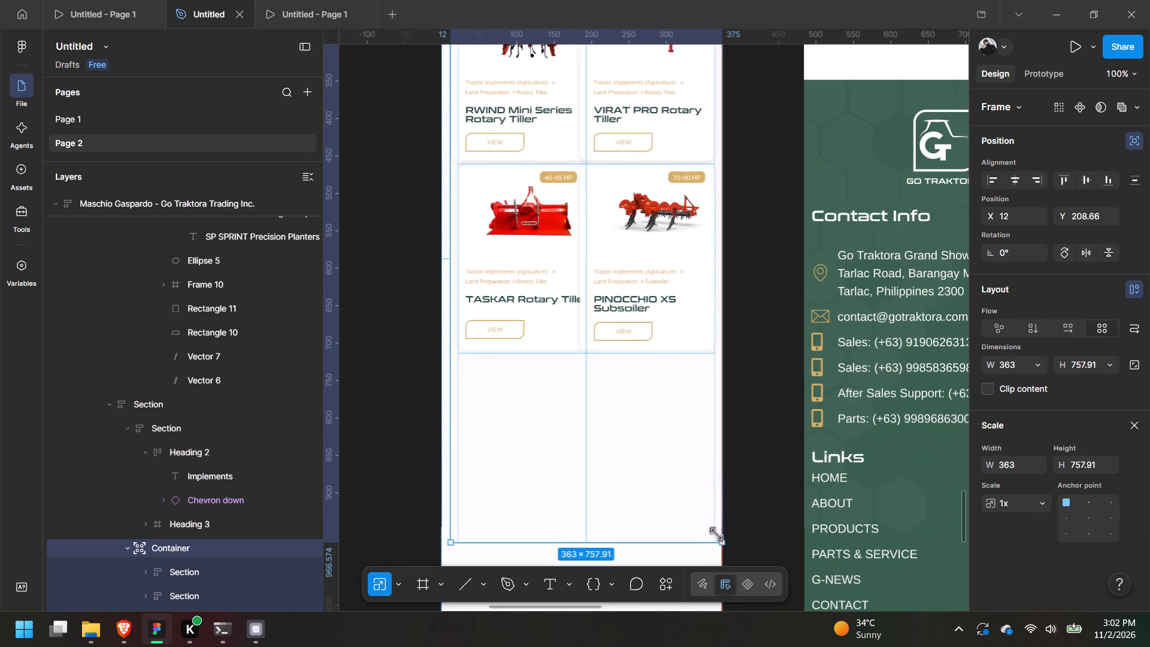
drag(716, 534, 709, 518)
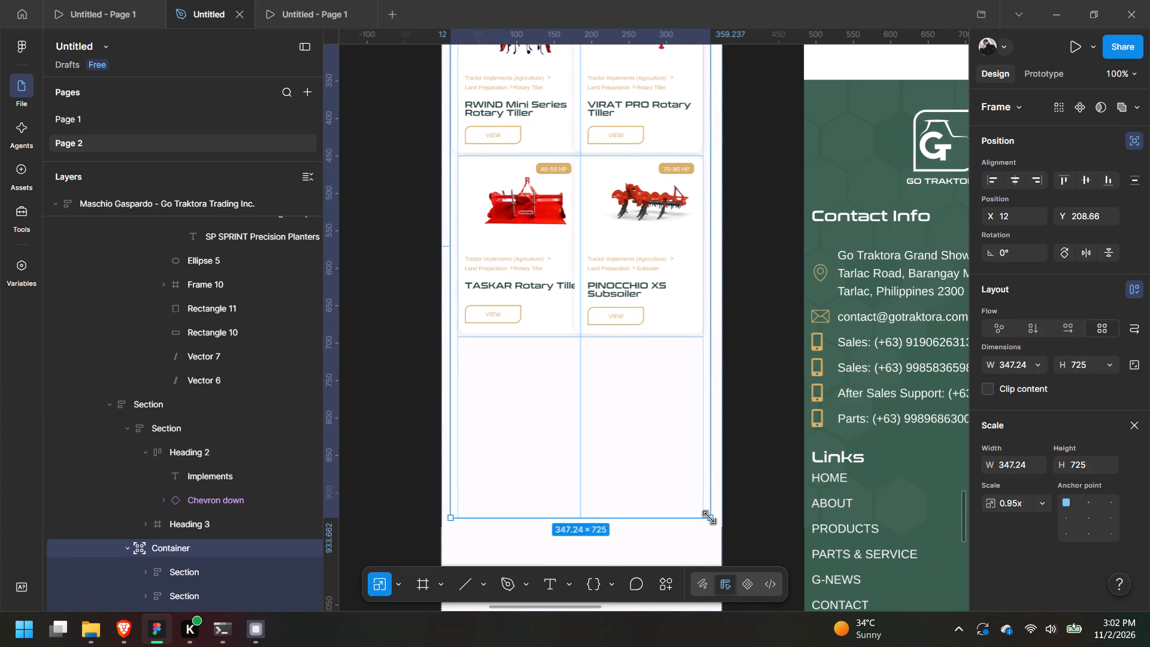
drag(709, 518, 705, 507)
scroll(749, 439, up, 9)
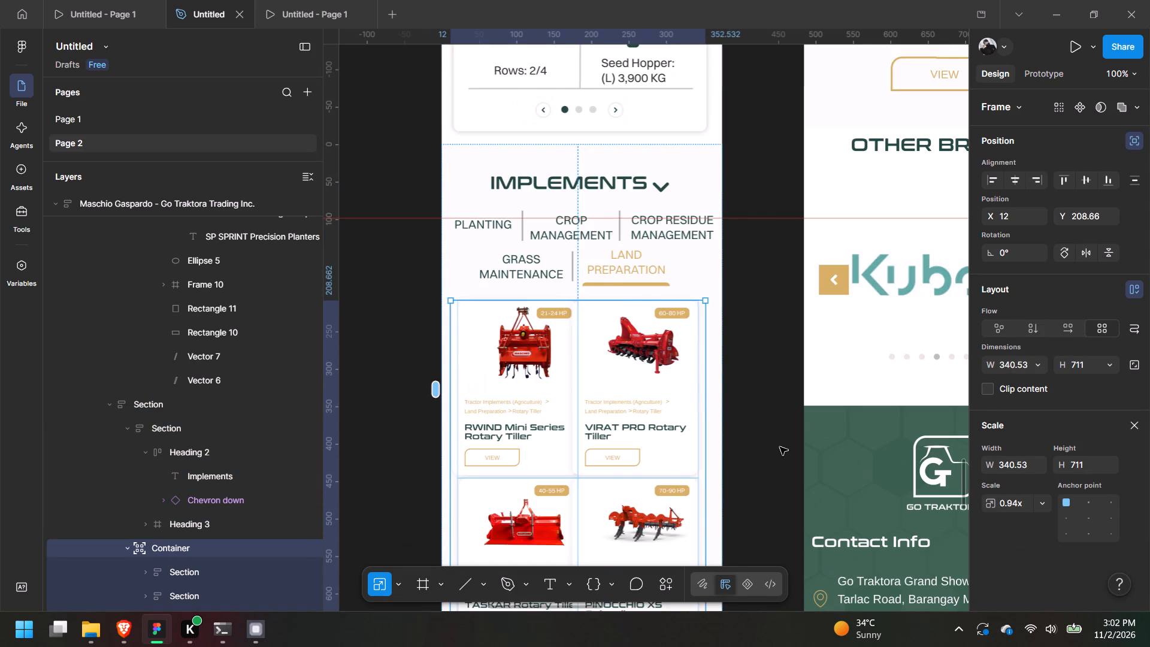
click(780, 447)
Review the mobile page from the brand video and Featured Products down to the scaled Implements grid, checking card alignment and spacing.
scroll(760, 448, up, 4)
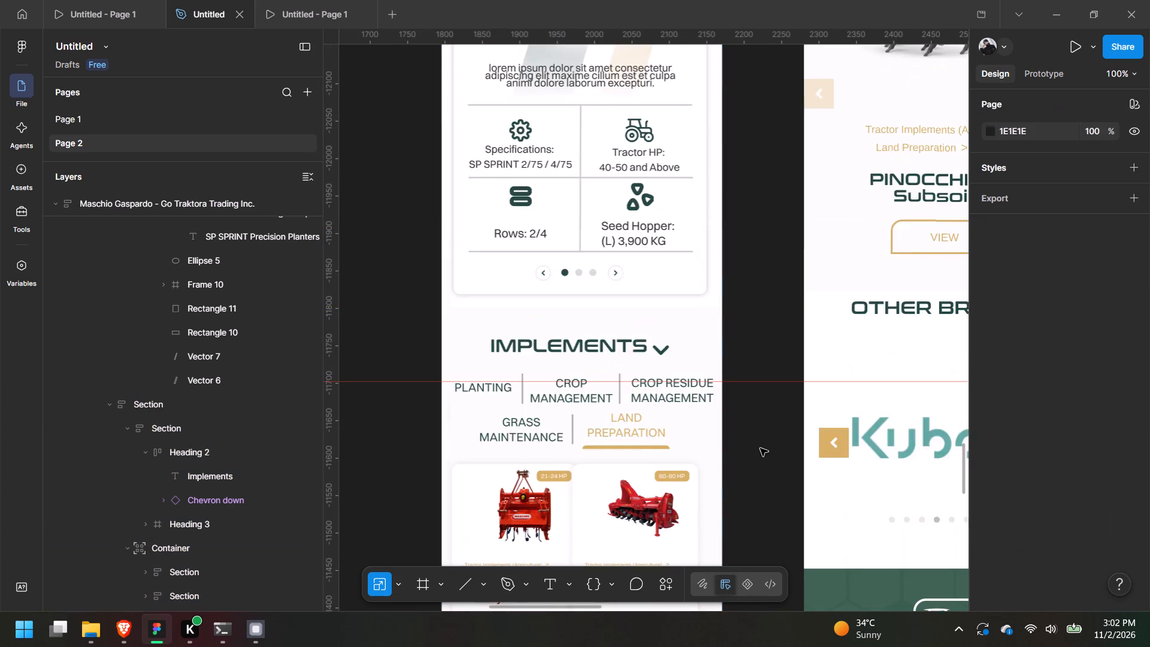
scroll(760, 448, up, 5)
scroll(760, 448, down, 5)
scroll(760, 448, up, 9)
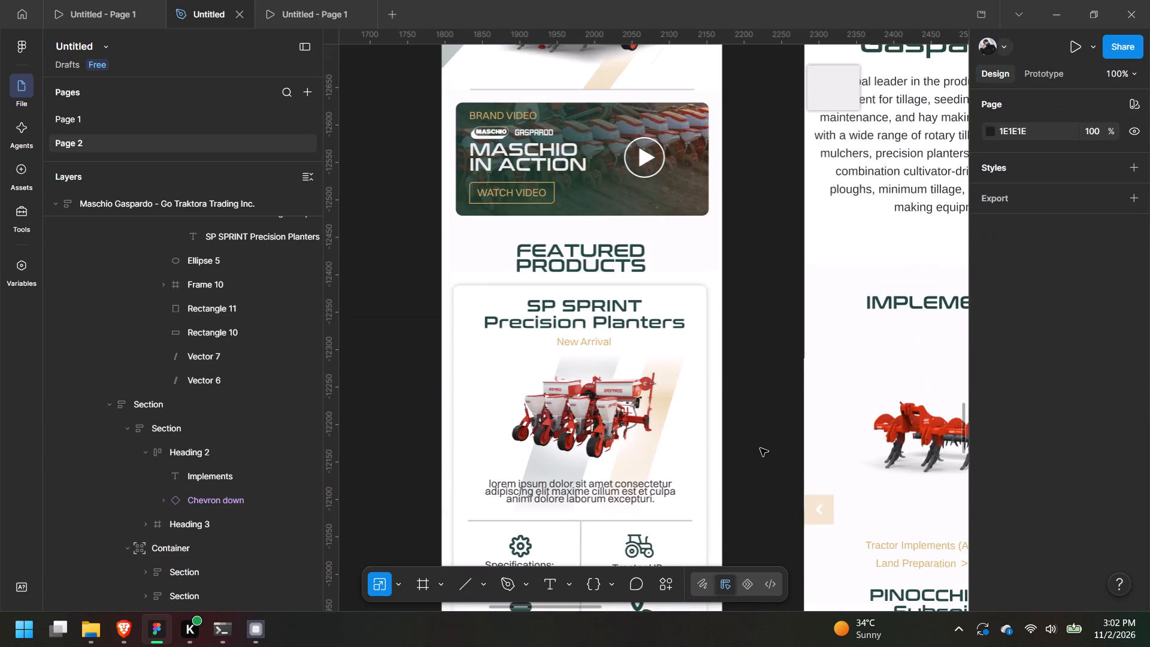
scroll(760, 448, up, 11)
scroll(750, 450, down, 3)
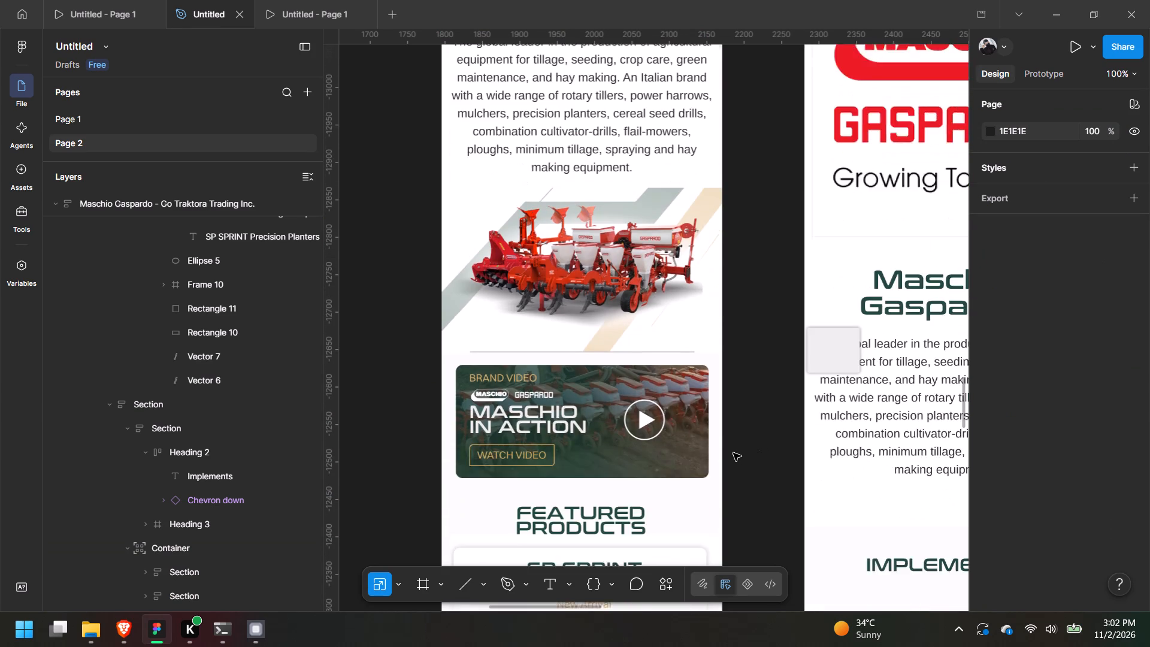
scroll(733, 453, down, 20)
scroll(733, 453, down, 4)
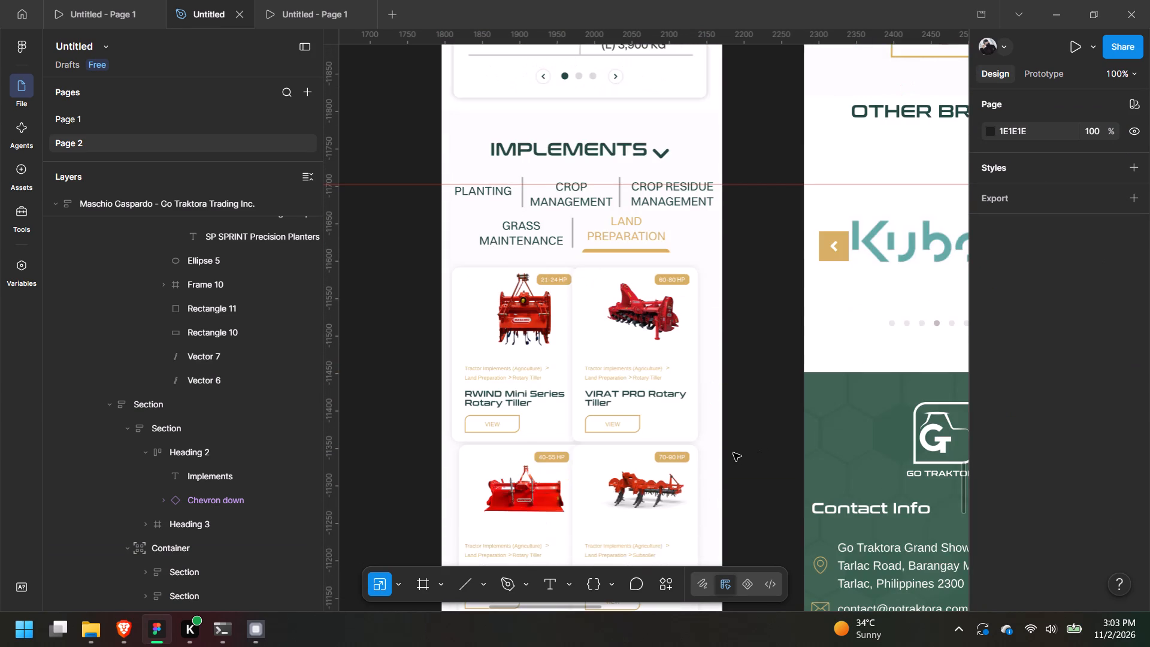
scroll(733, 453, down, 4)
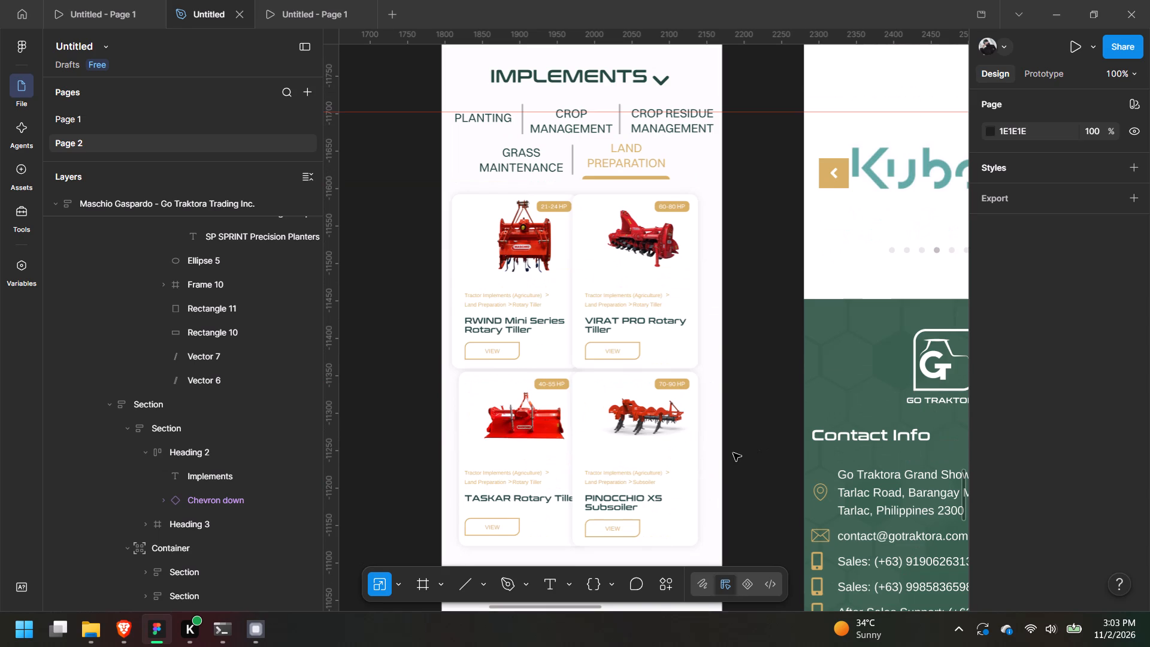
middle_drag(716, 385, 715, 497)
middle_drag(733, 383, 707, 508)
middle_drag(707, 508, 723, 325)
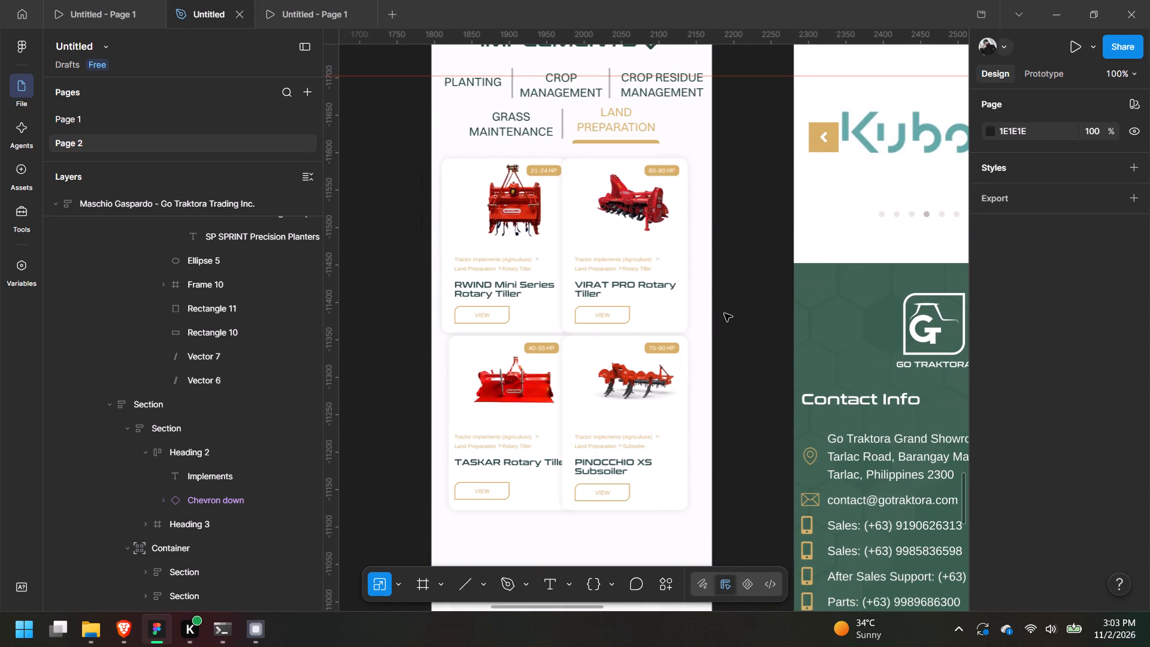
key(ctrl+minus)
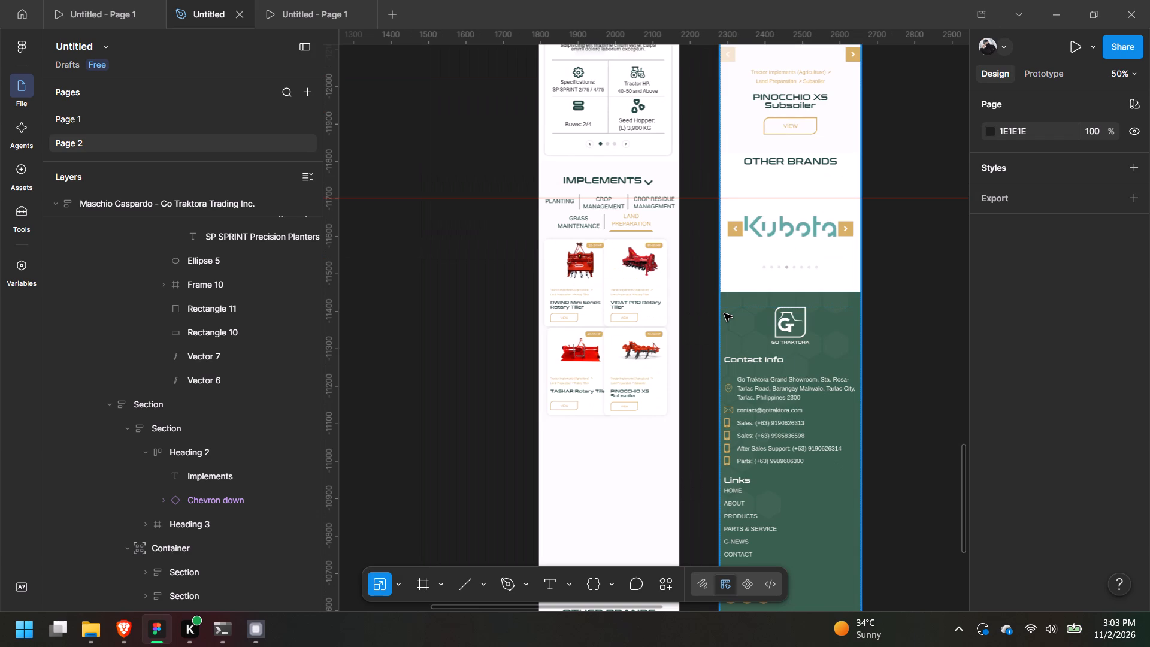
Shift the Container frame holding the four-card Implements grid slightly right to X 21, keeping Y at 208.66.
key(ctrl+equal)
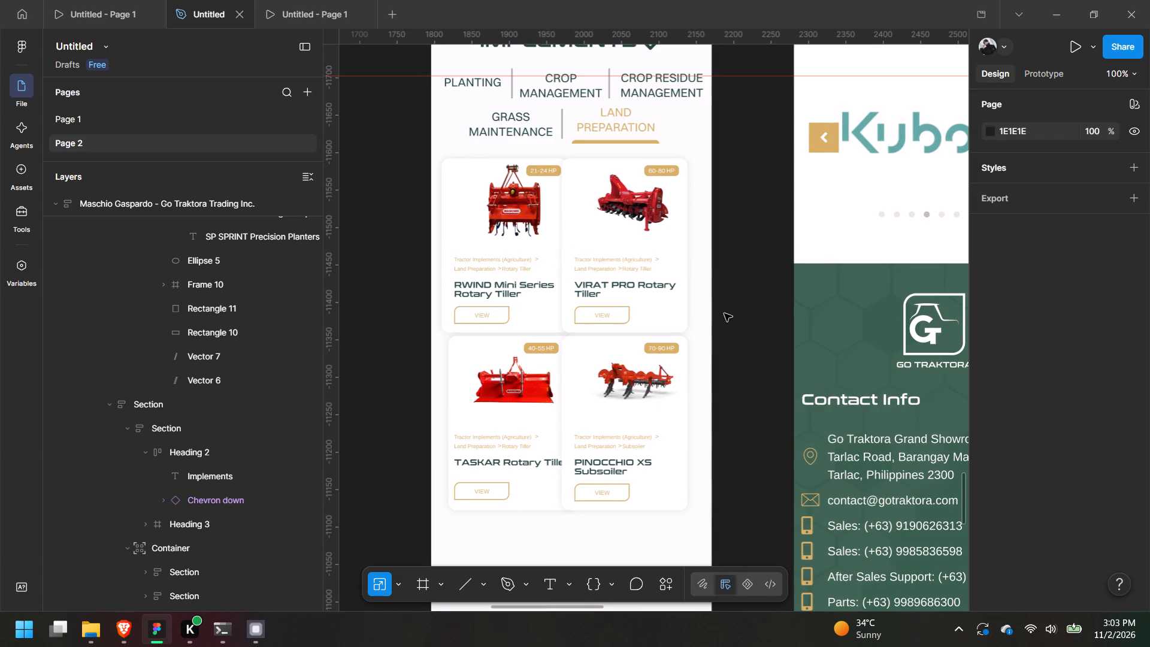
triple_click(667, 279)
triple_click(667, 279)
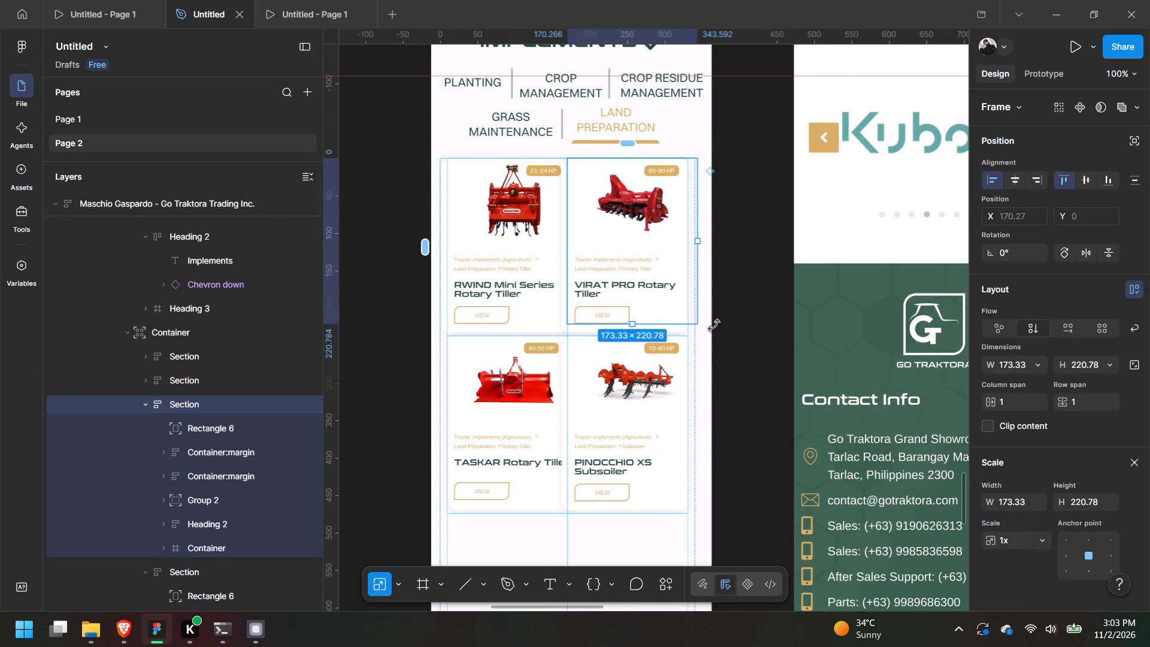
click(665, 358)
click(214, 335)
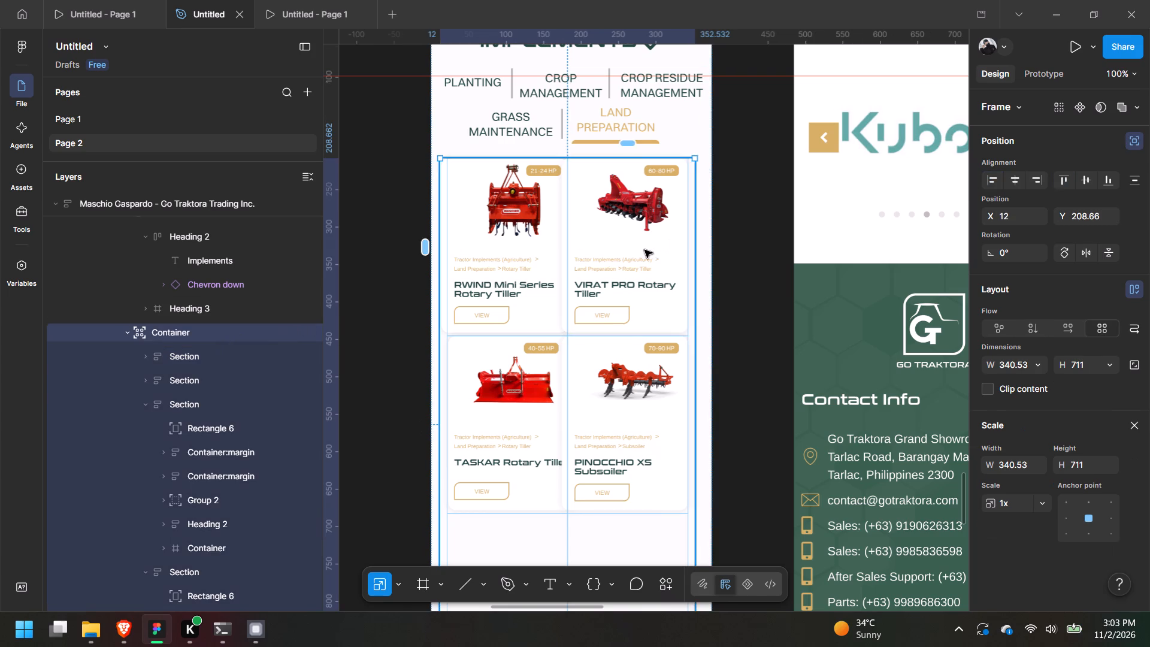
drag(644, 250, 652, 251)
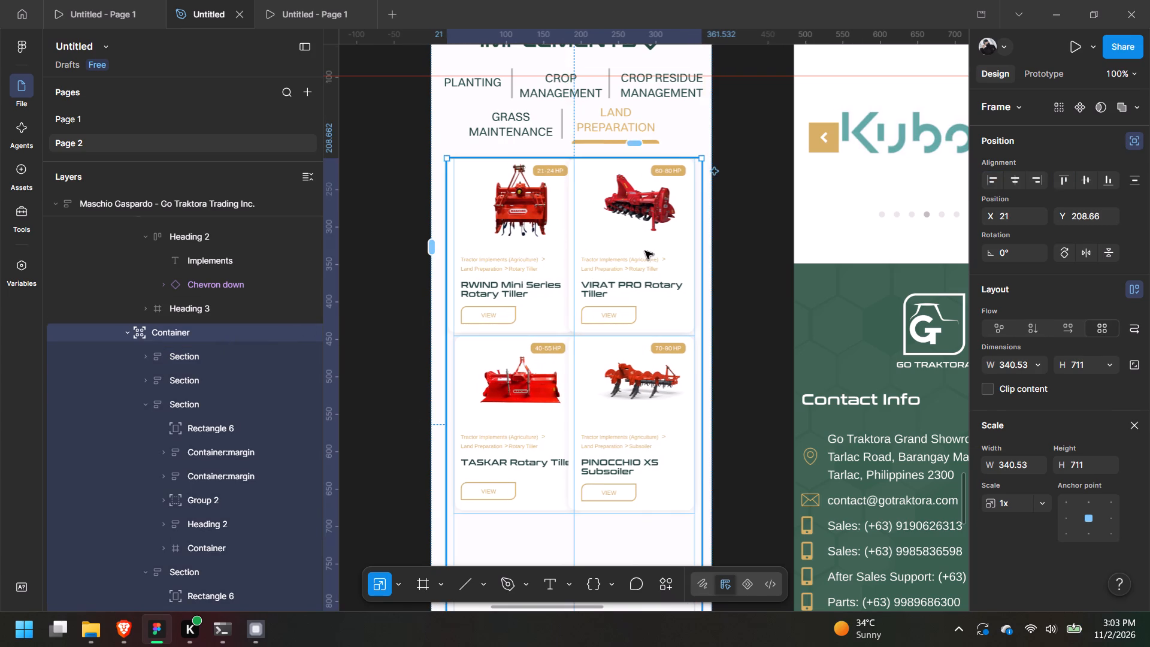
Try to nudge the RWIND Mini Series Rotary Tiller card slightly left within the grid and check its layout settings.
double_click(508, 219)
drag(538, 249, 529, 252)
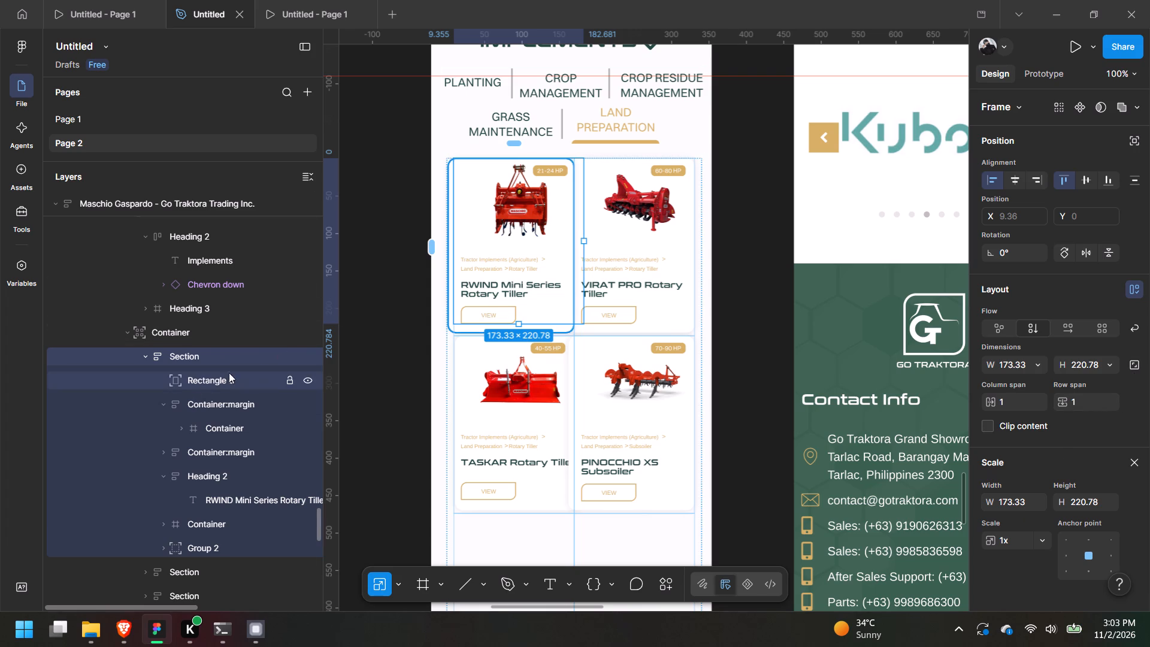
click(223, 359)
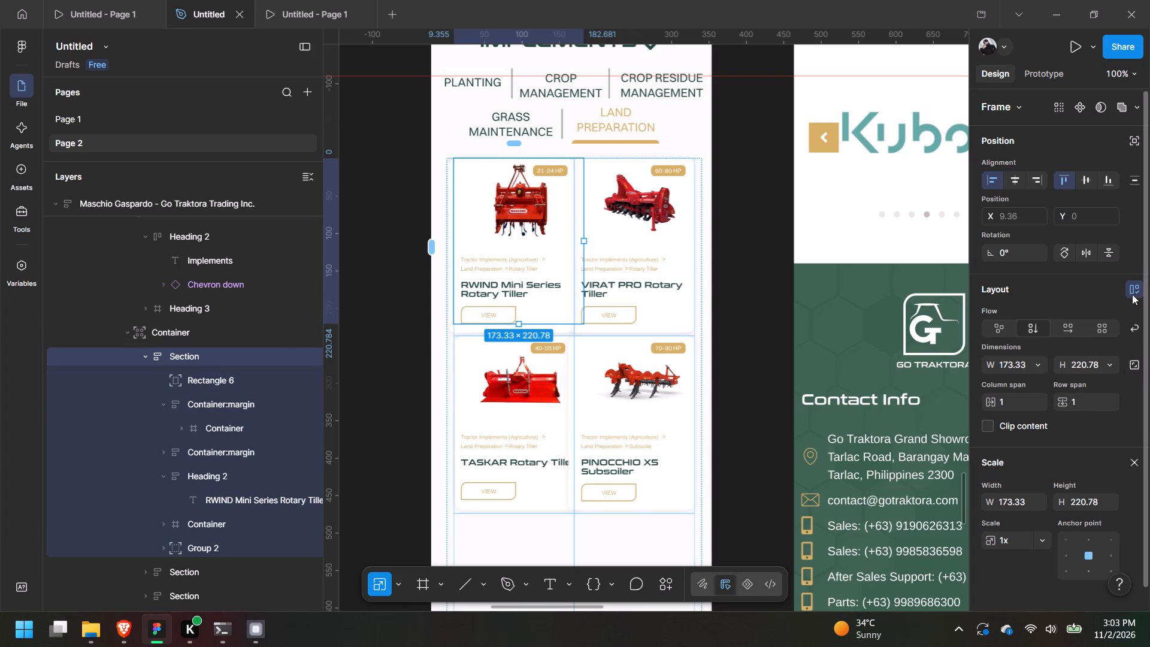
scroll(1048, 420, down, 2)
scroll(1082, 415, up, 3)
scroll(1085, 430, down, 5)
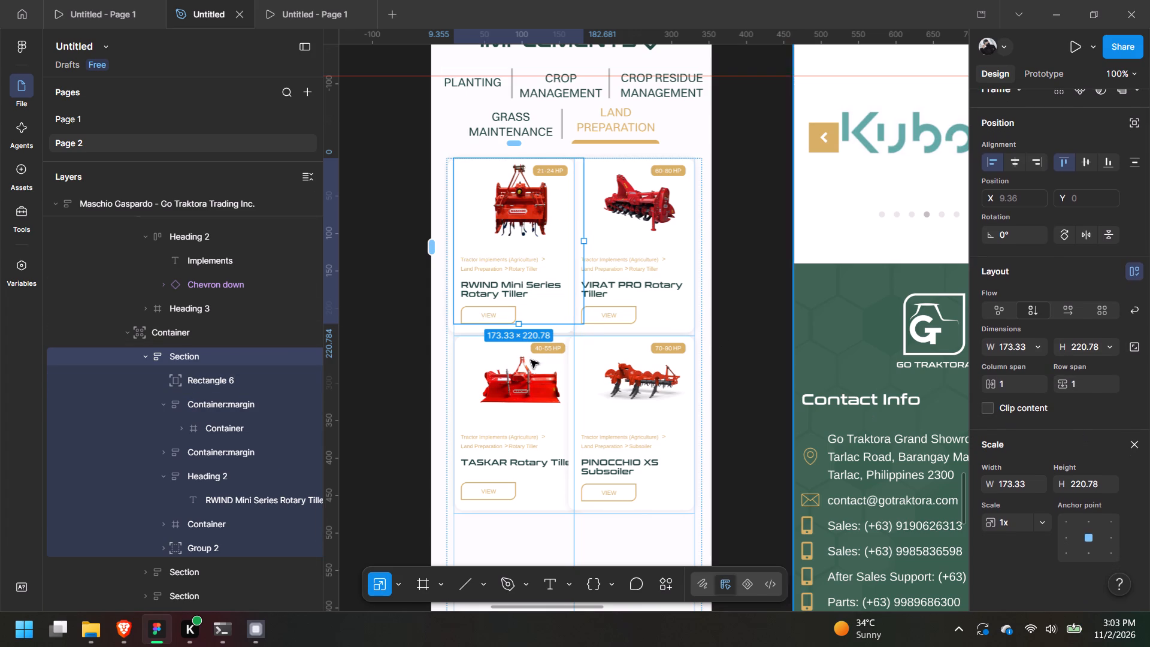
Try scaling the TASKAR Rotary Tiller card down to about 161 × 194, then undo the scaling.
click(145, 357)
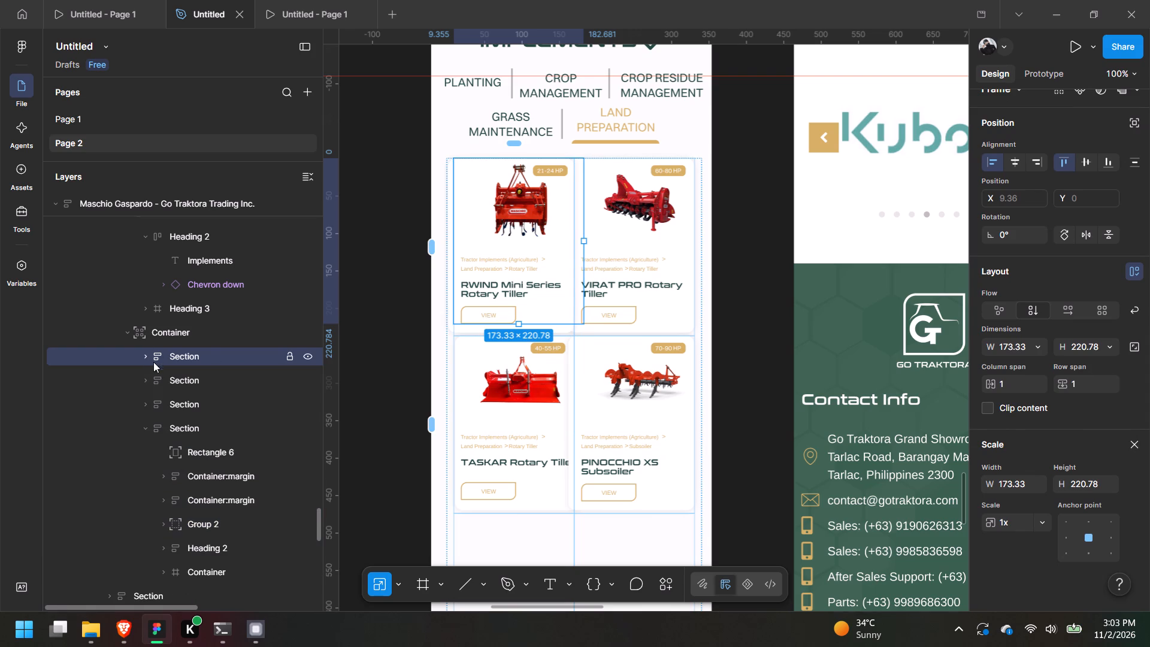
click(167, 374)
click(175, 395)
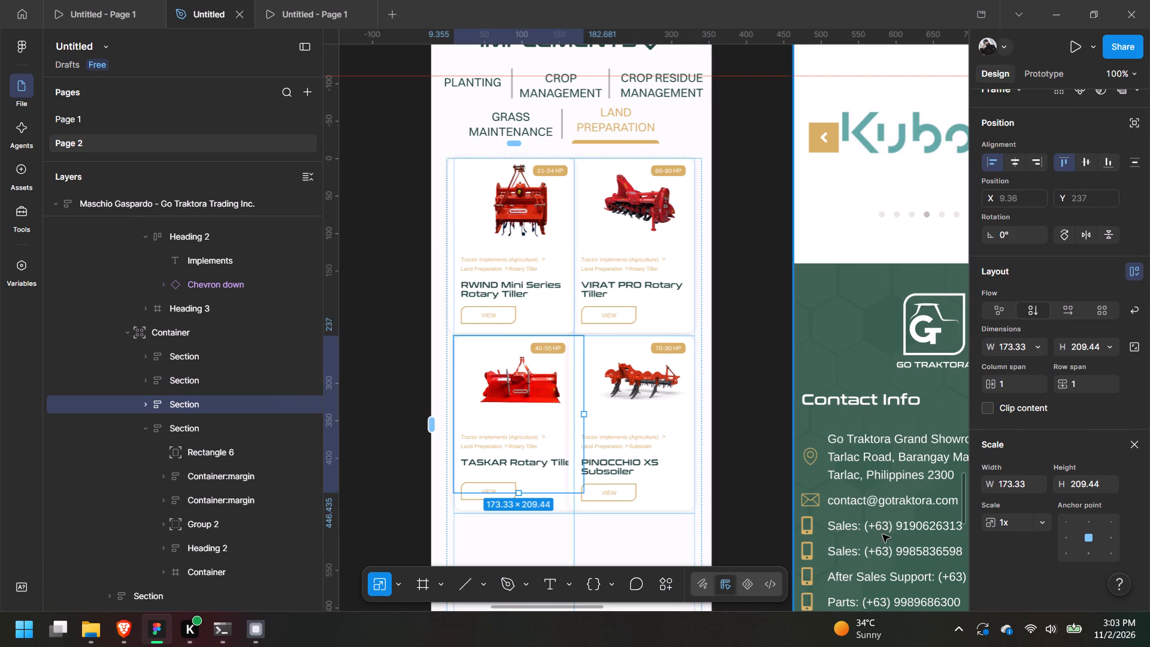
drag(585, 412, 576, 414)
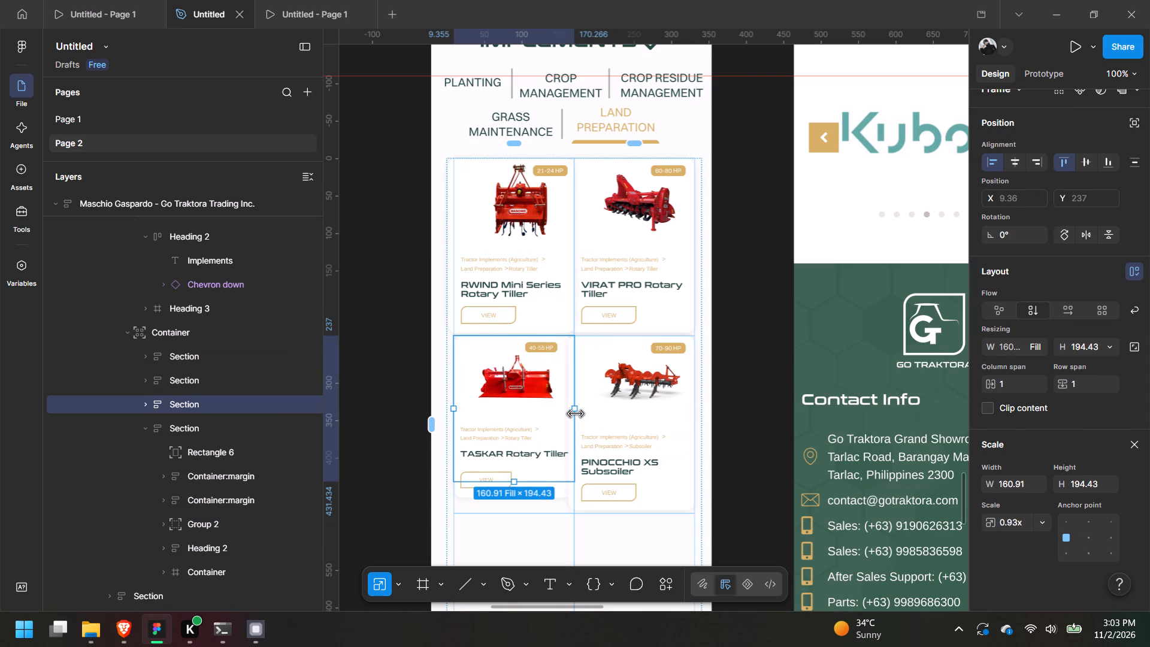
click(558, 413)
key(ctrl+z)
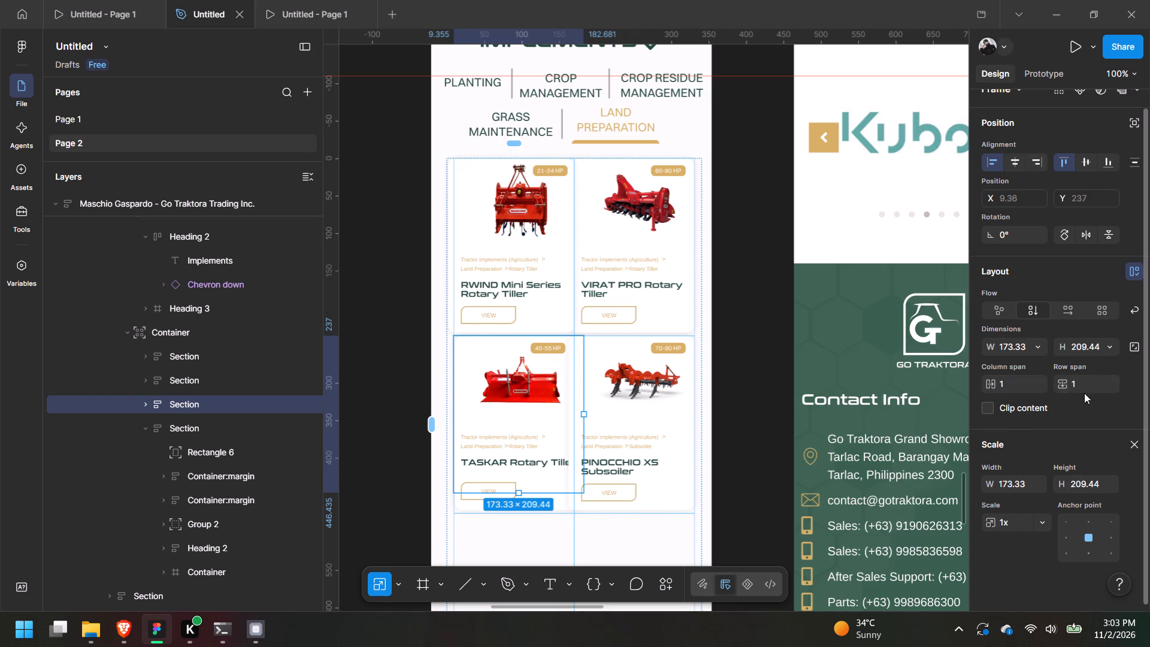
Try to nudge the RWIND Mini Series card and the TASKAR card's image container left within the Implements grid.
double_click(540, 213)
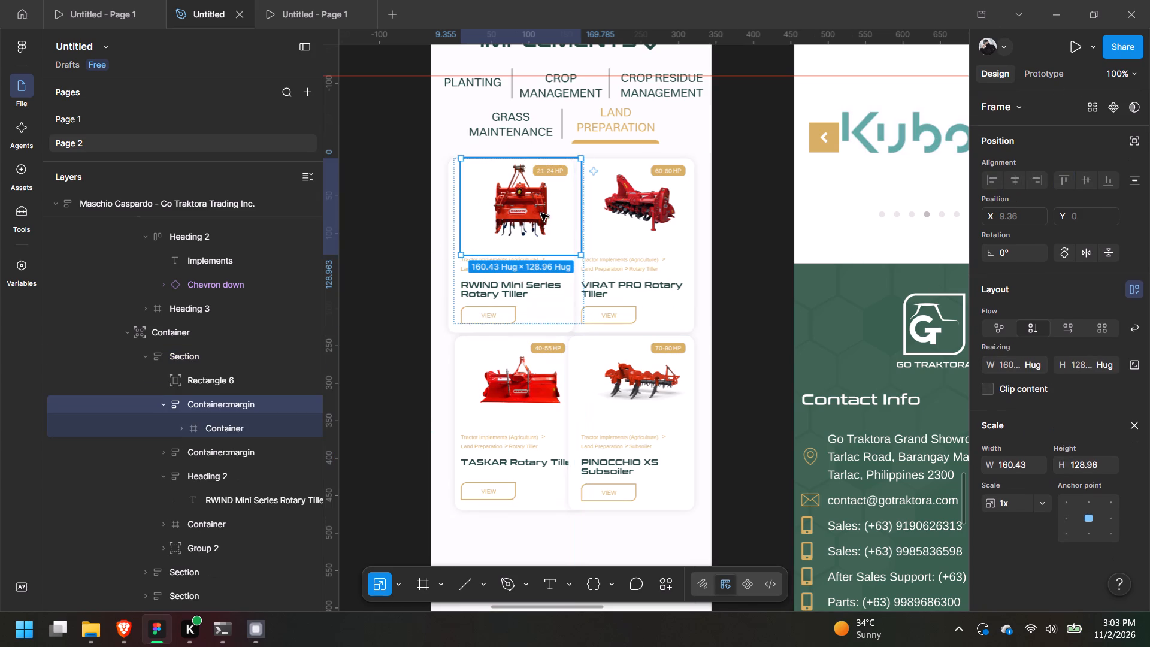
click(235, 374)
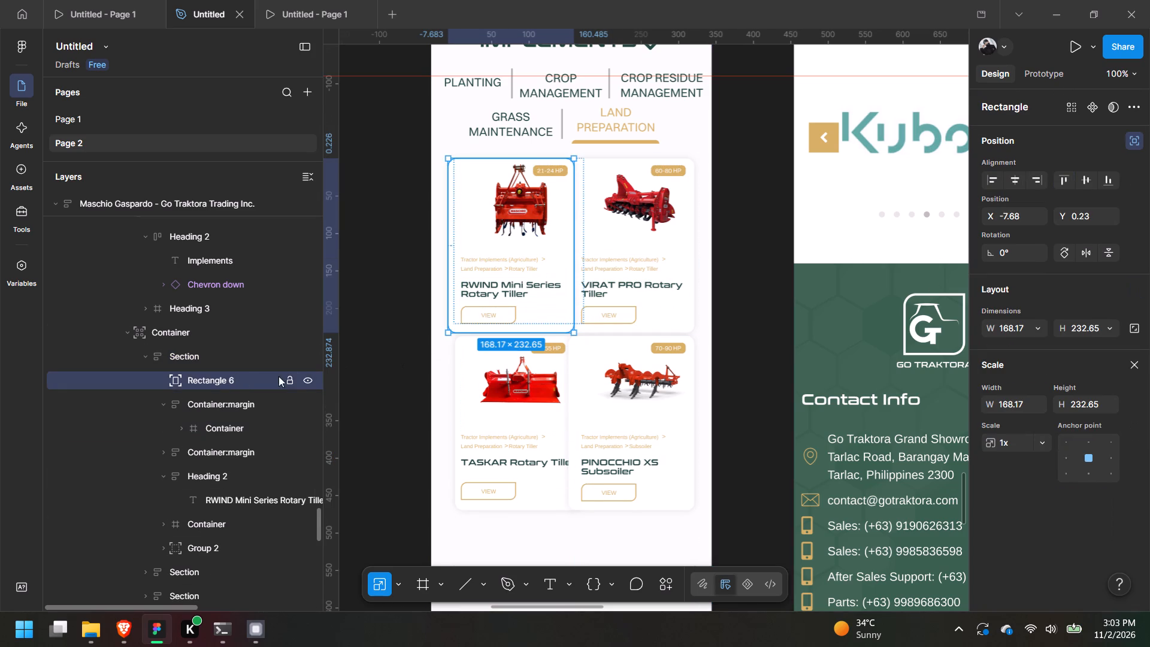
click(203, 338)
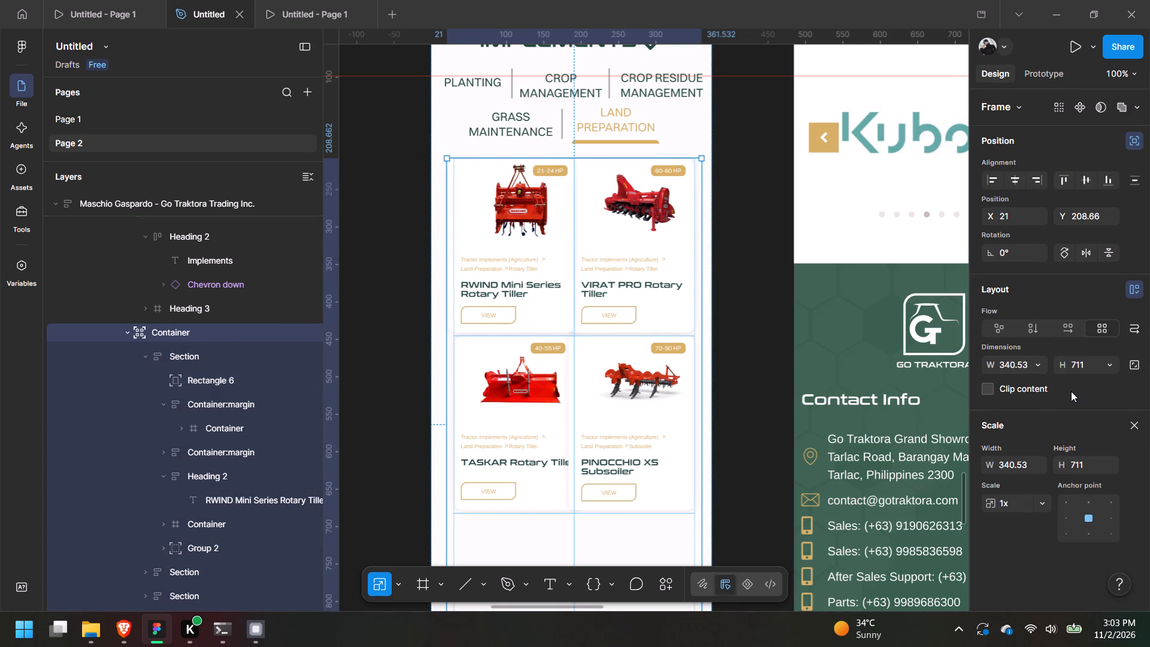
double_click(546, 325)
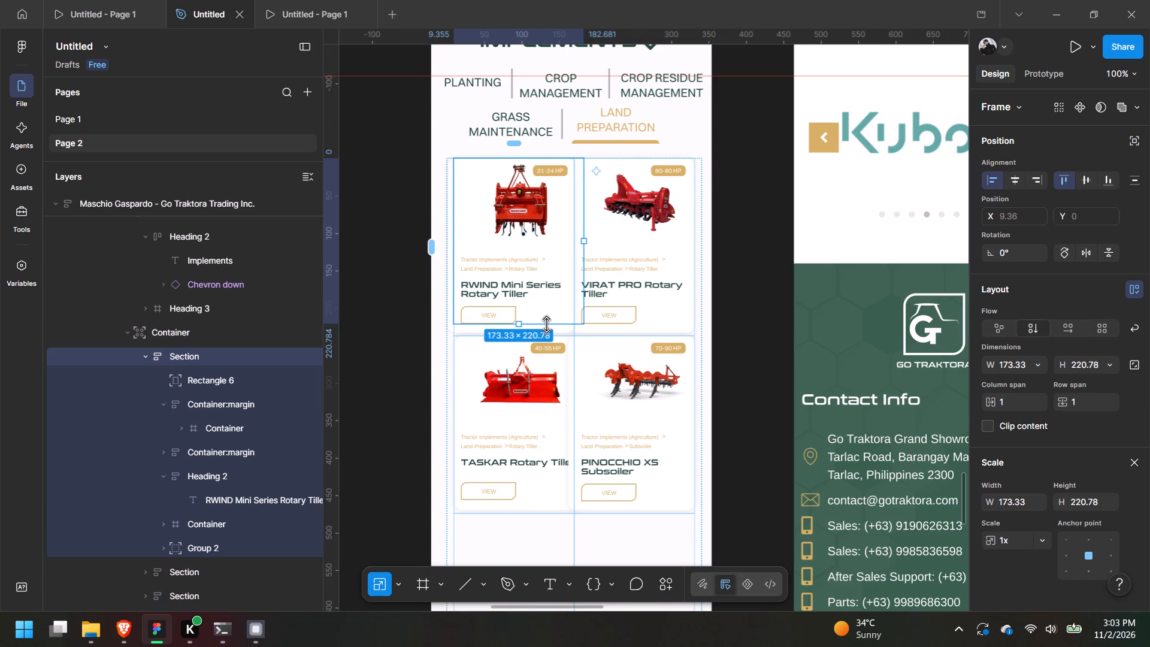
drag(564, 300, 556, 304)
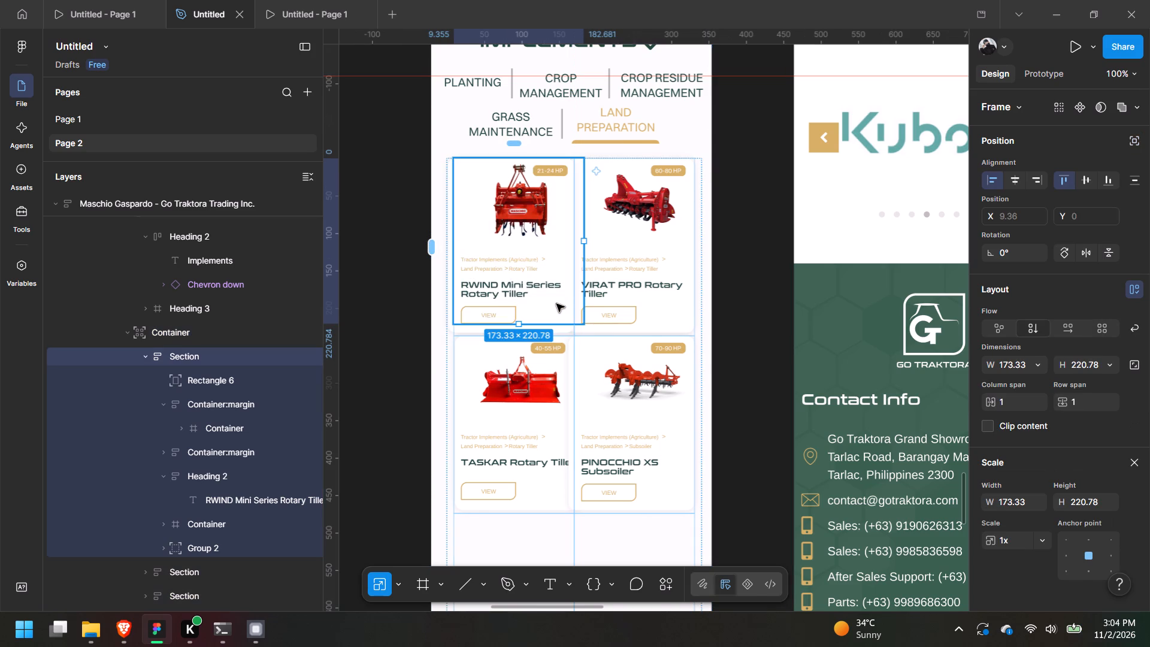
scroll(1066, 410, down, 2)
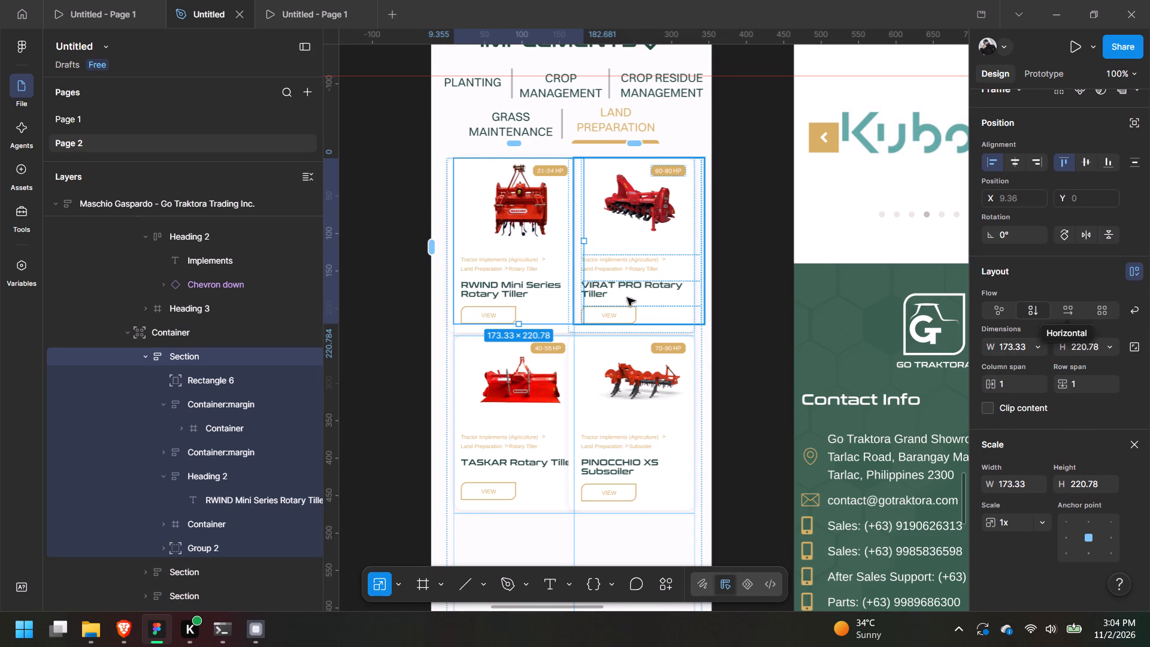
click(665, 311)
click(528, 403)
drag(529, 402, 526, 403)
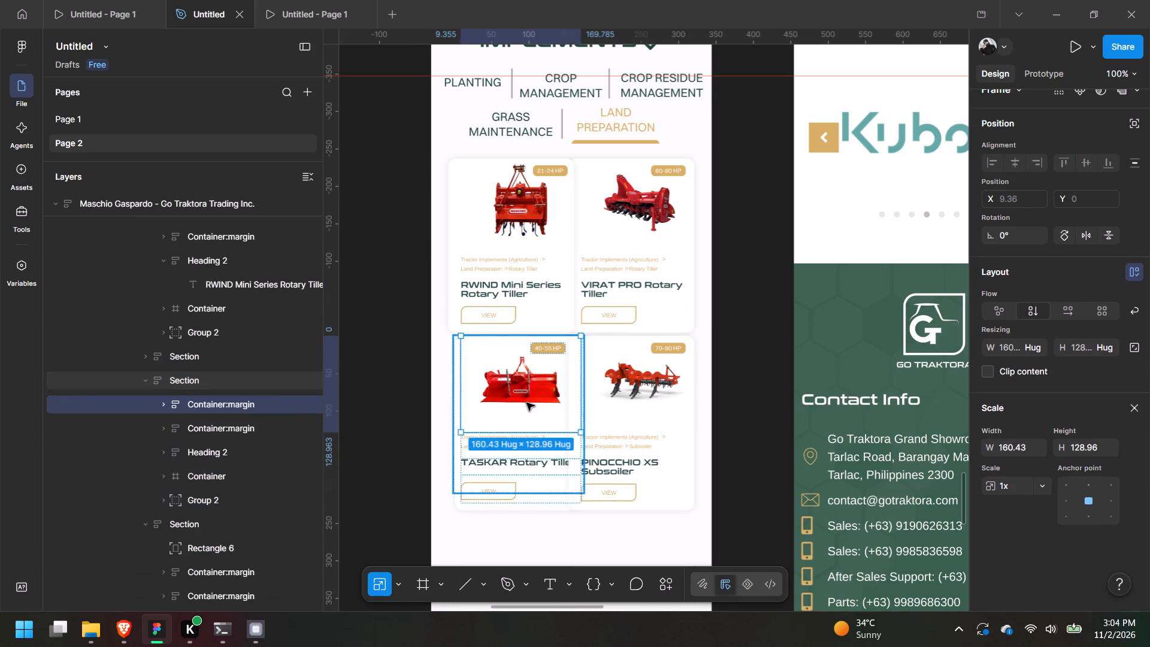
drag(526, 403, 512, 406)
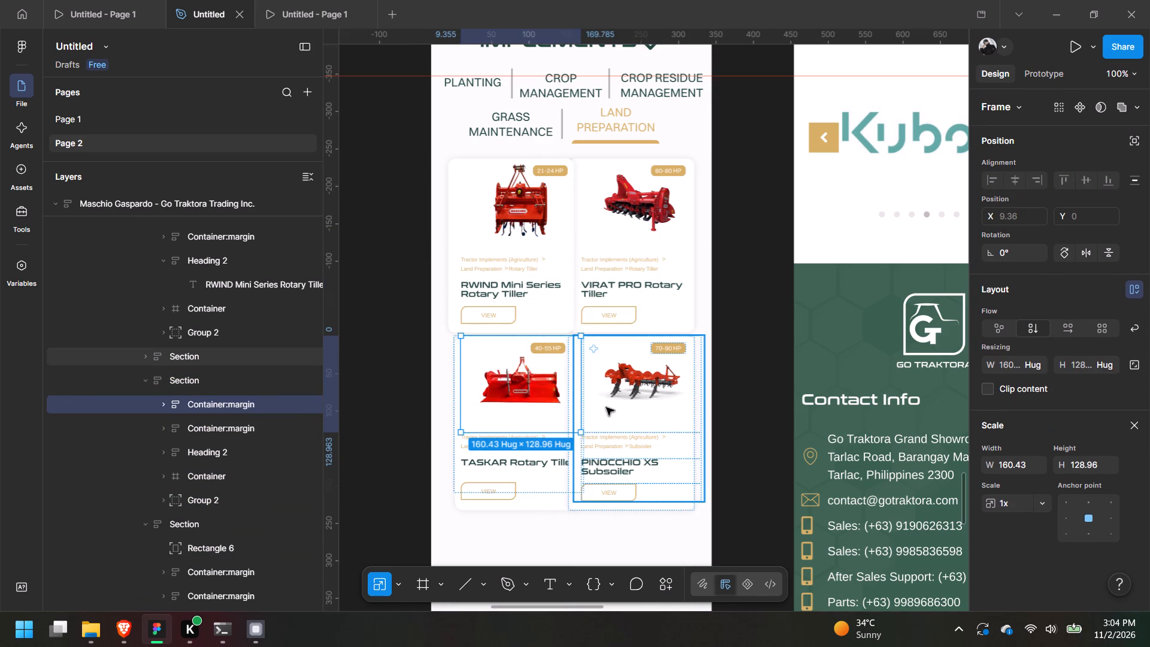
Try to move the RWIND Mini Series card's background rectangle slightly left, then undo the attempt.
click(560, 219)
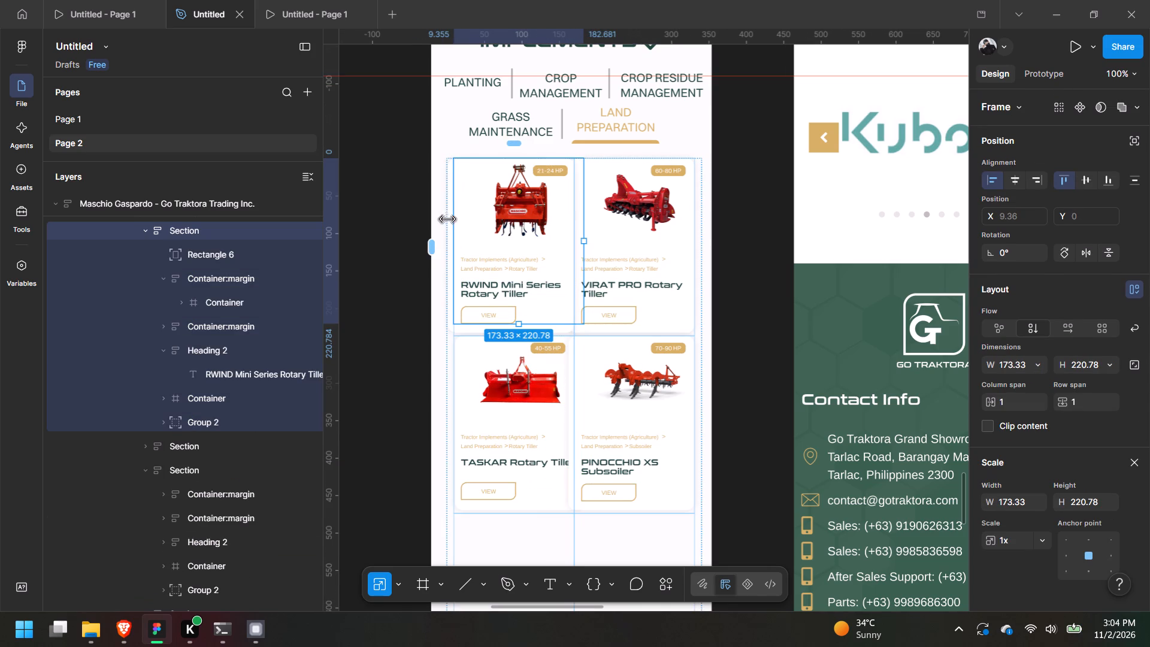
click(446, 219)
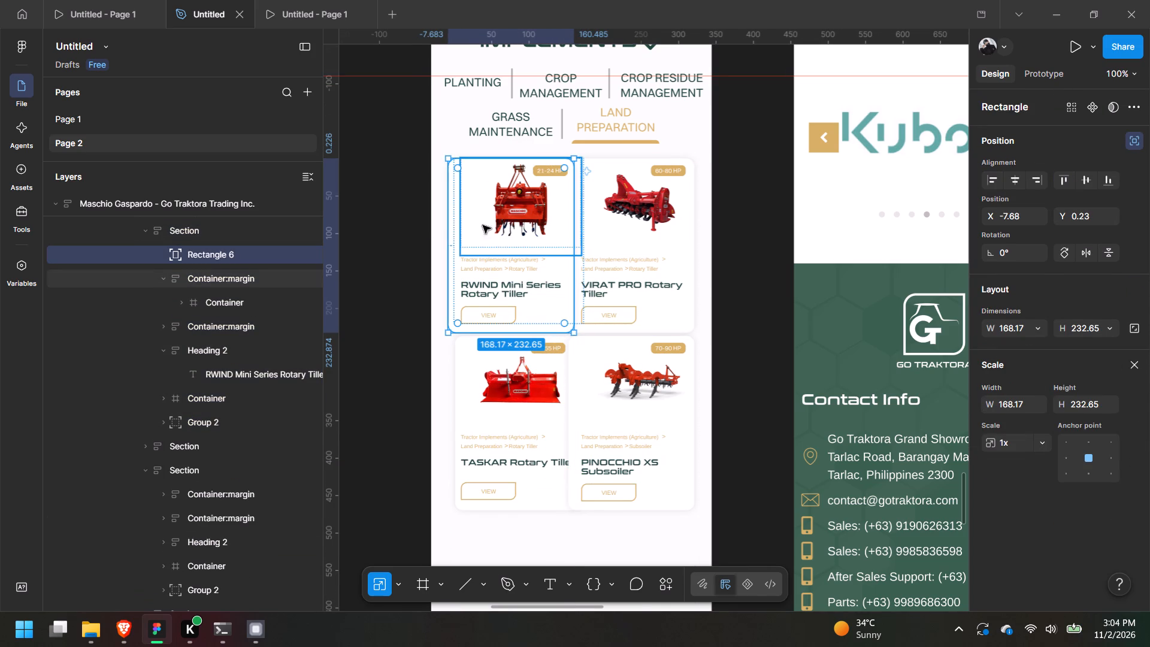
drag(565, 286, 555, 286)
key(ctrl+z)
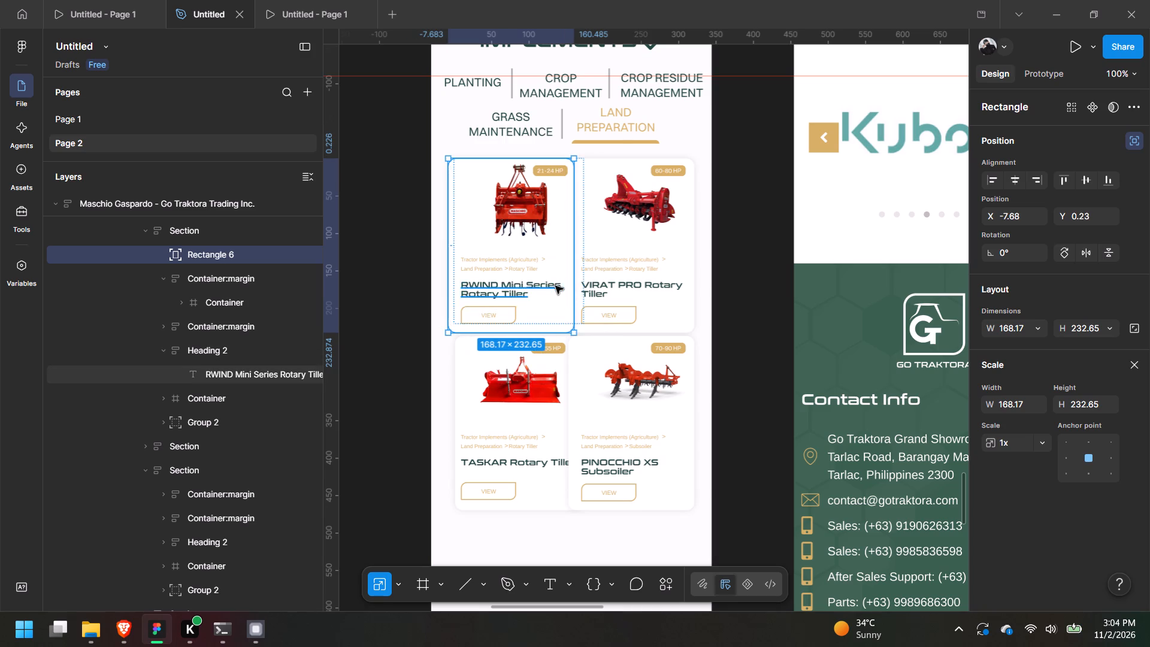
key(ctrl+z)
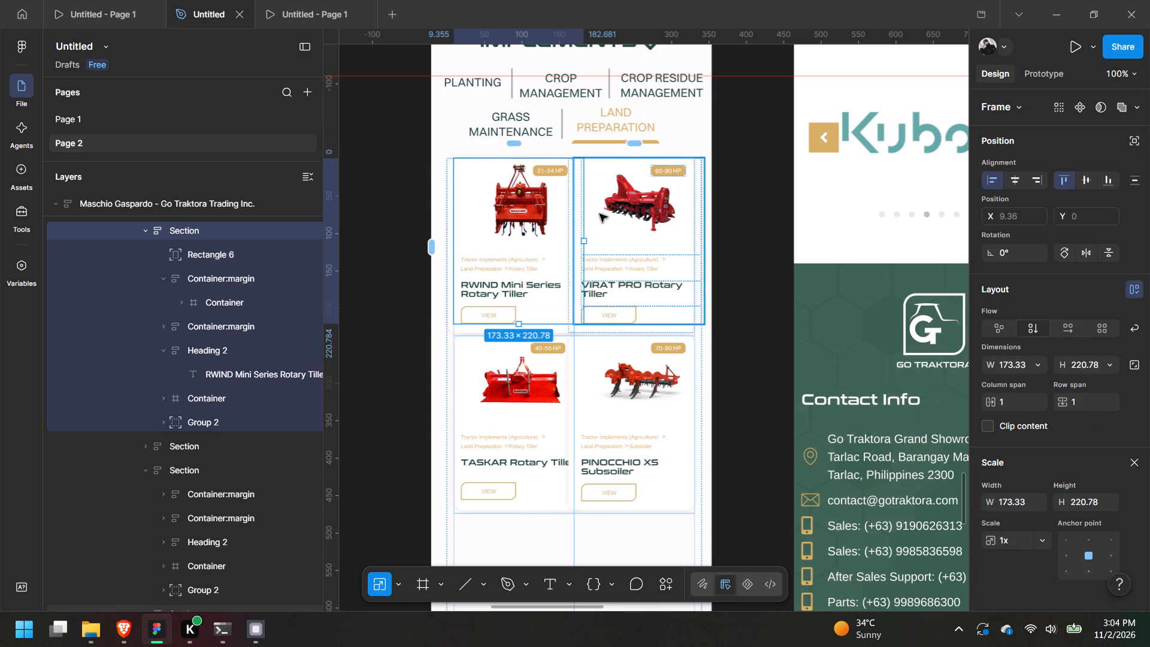
Examine the position and sizing of the RWIND card's background rectangle, image container, card frame and the parent grid Container.
click(471, 335)
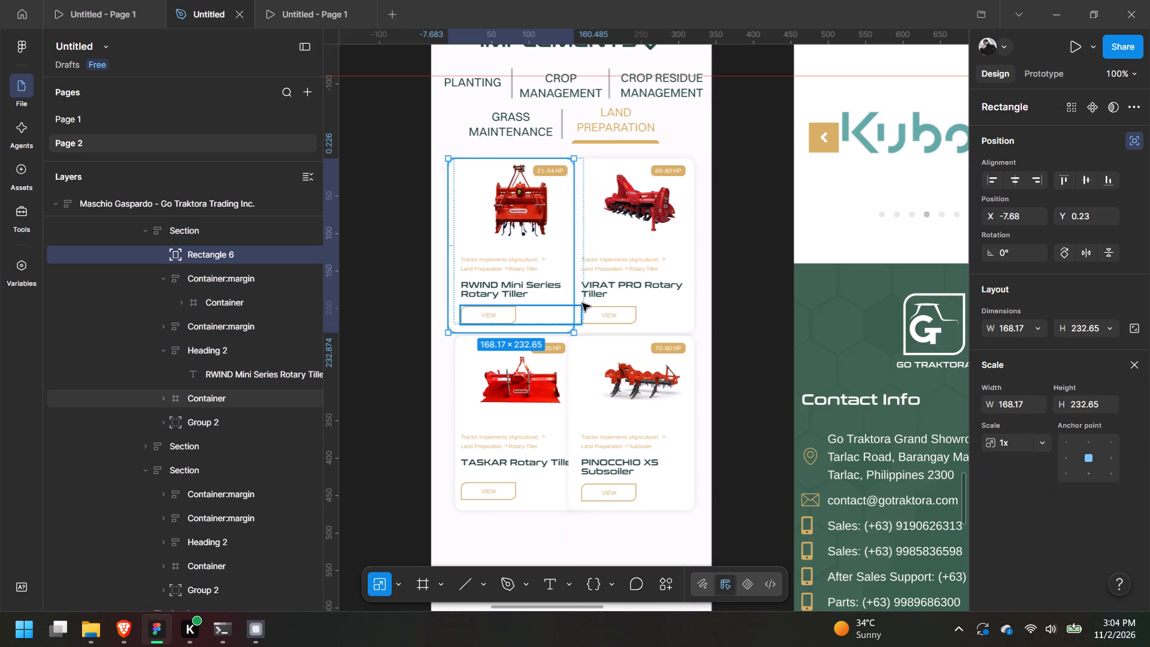
scroll(652, 318, up, 3)
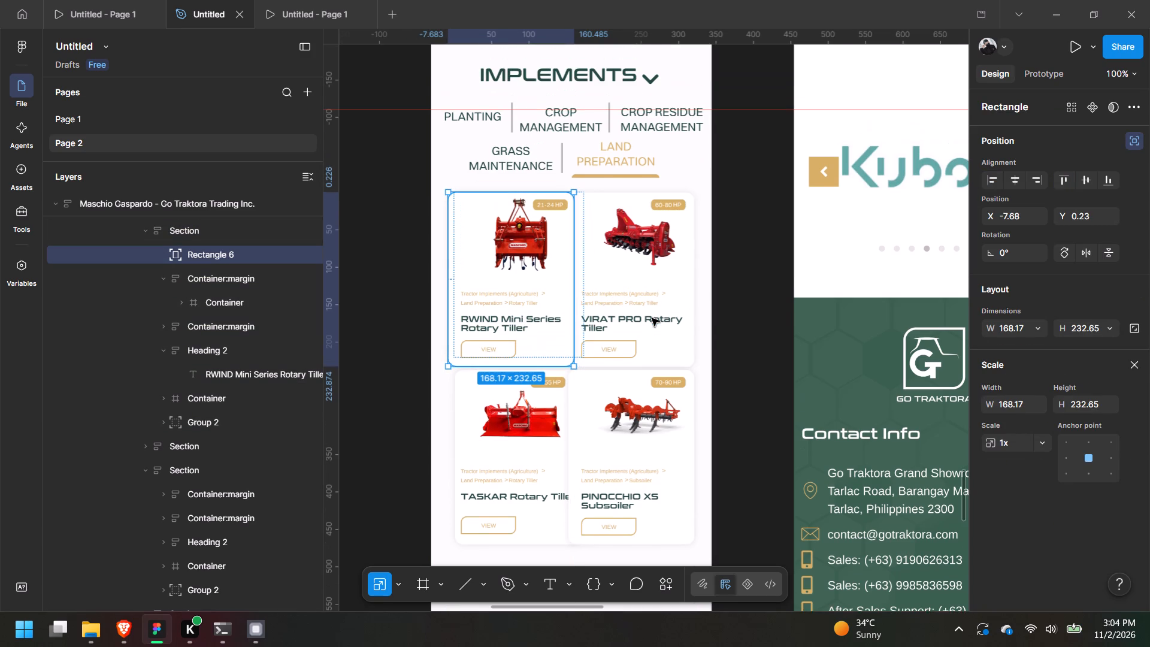
scroll(652, 318, up, 2)
scroll(259, 291, up, 1)
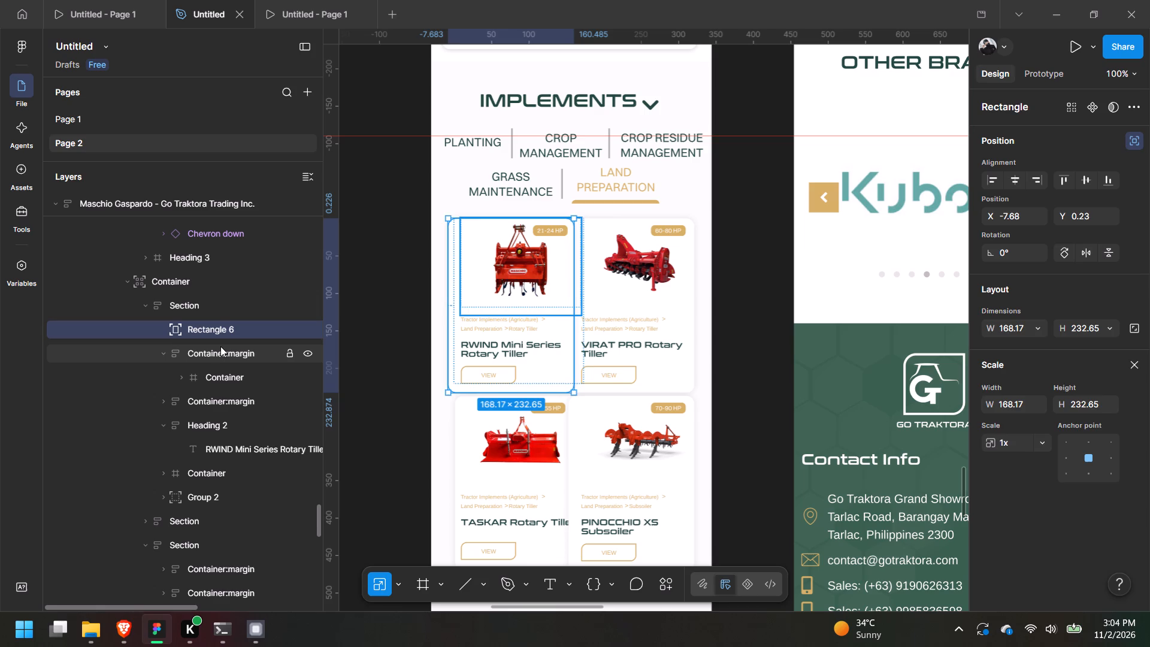
click(220, 346)
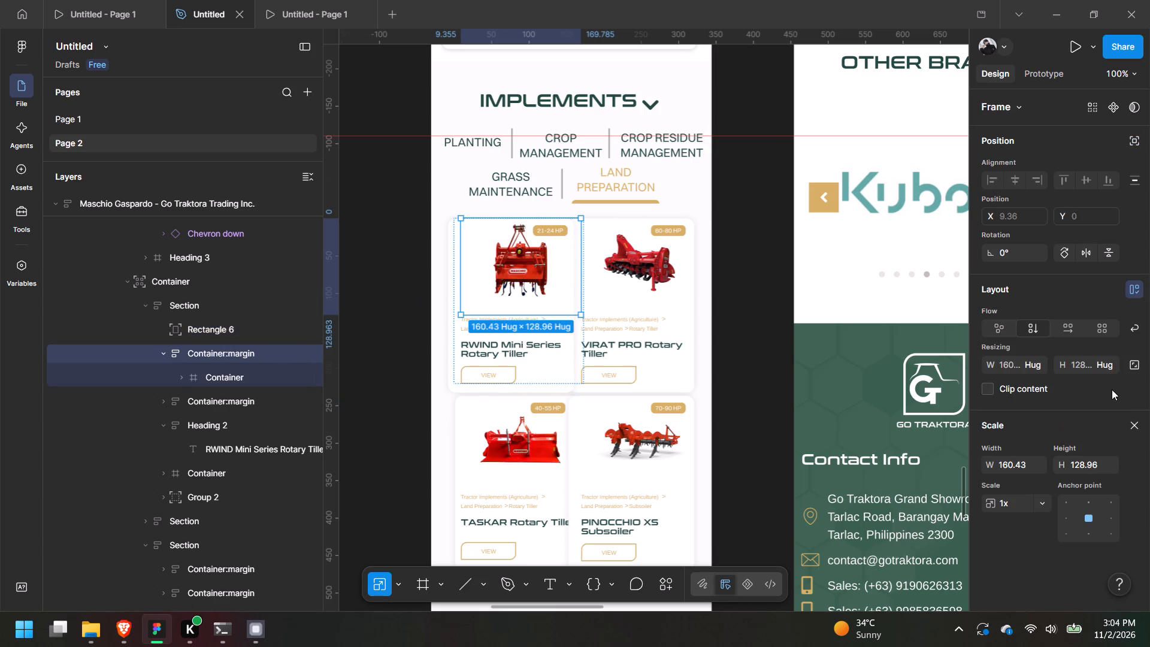
click(218, 285)
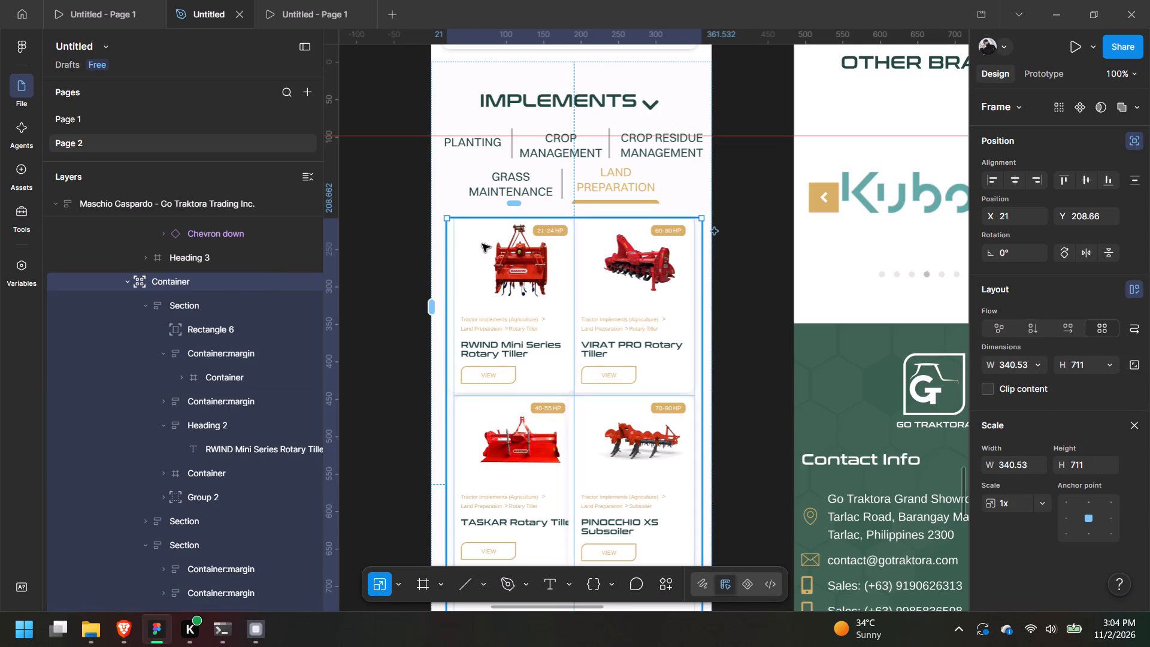
click(450, 228)
click(450, 238)
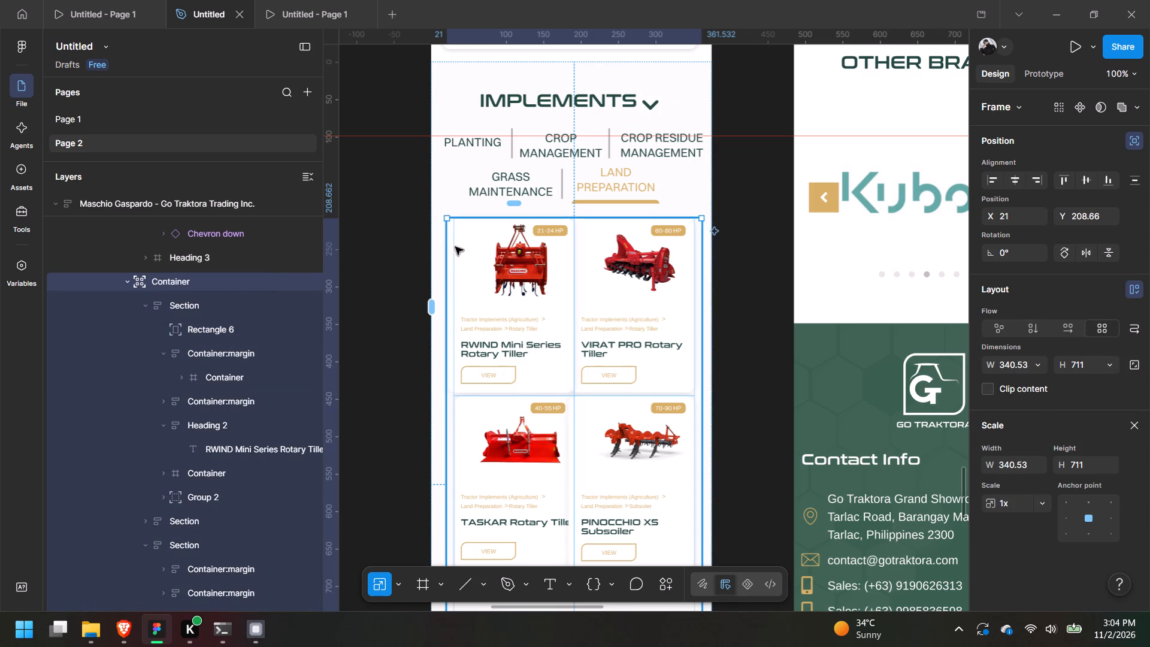
click(455, 247)
double_click(453, 247)
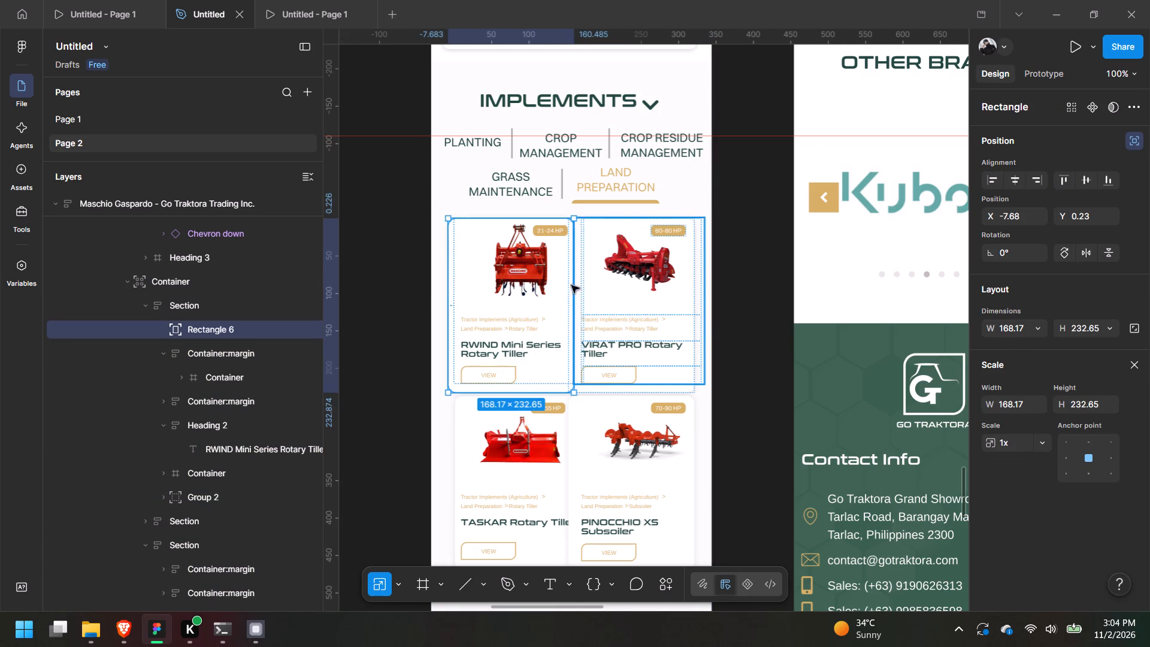
click(585, 334)
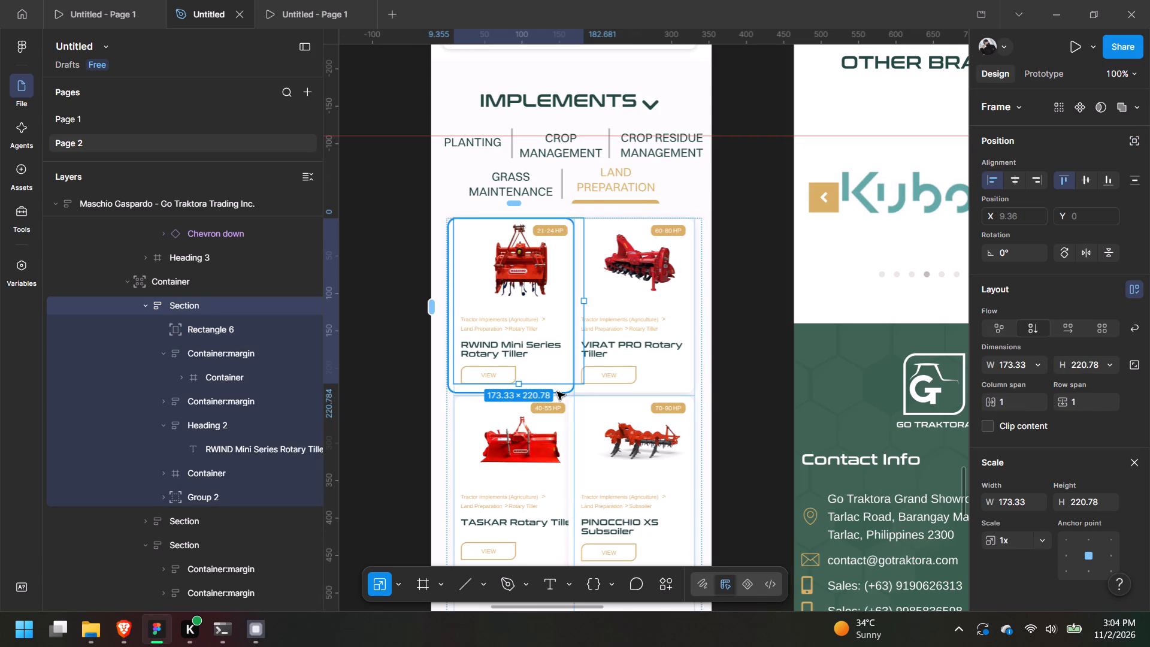
Collapse the expanded RWIND Mini Series and PINOCCHIO XS card sections in the layer list.
click(147, 305)
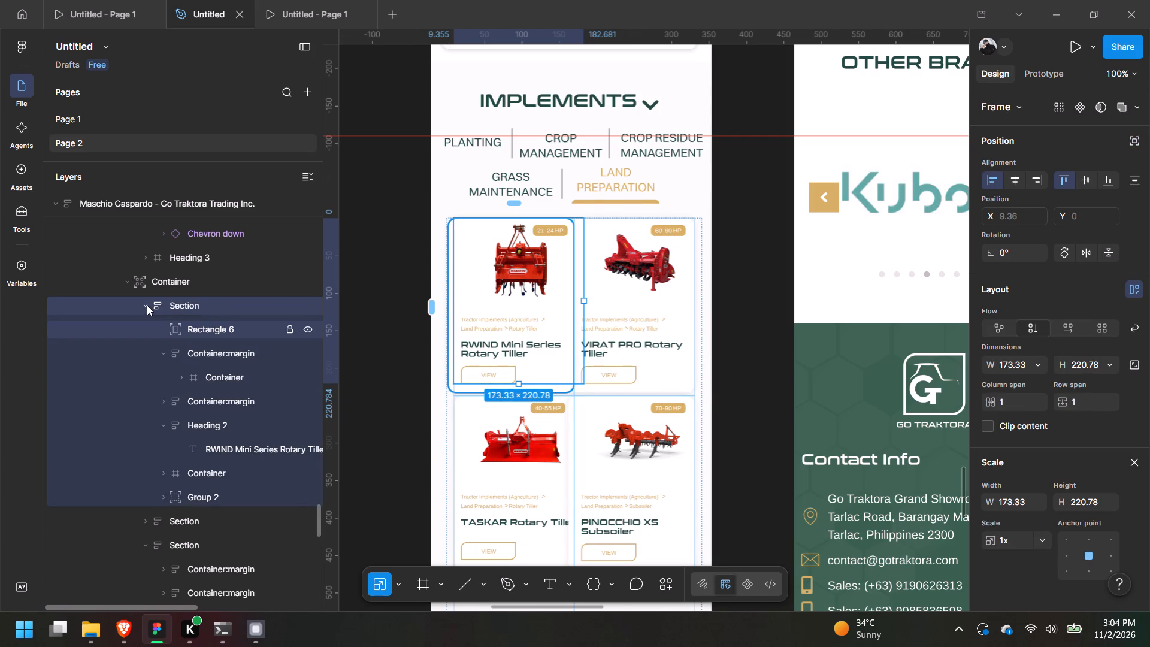
click(151, 495)
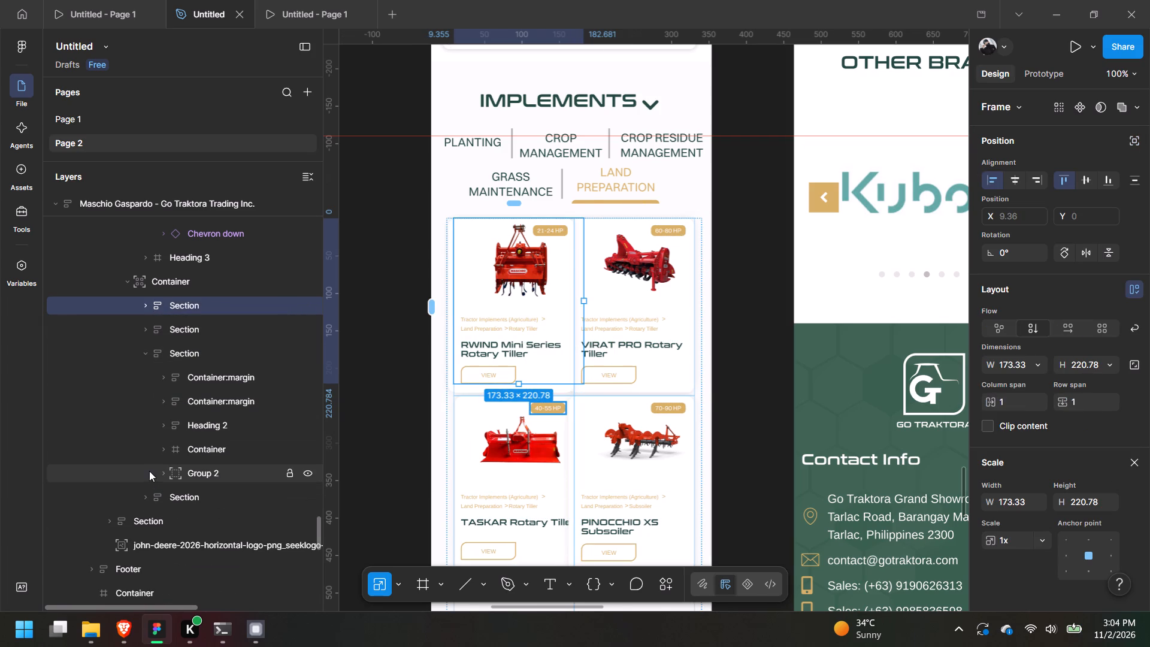
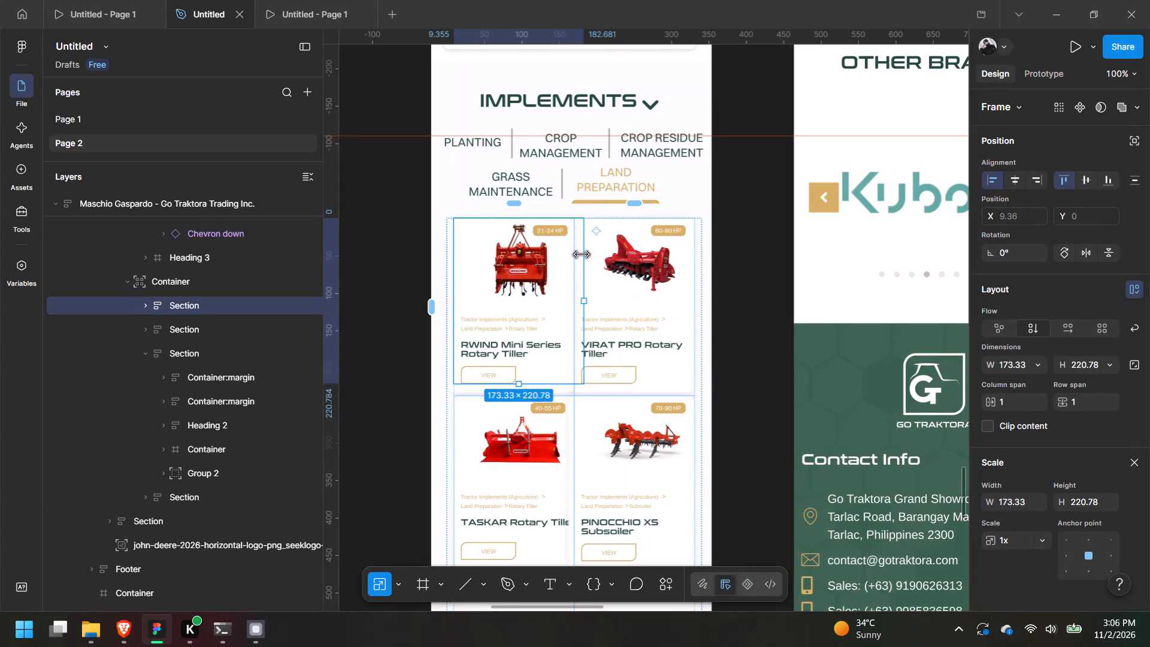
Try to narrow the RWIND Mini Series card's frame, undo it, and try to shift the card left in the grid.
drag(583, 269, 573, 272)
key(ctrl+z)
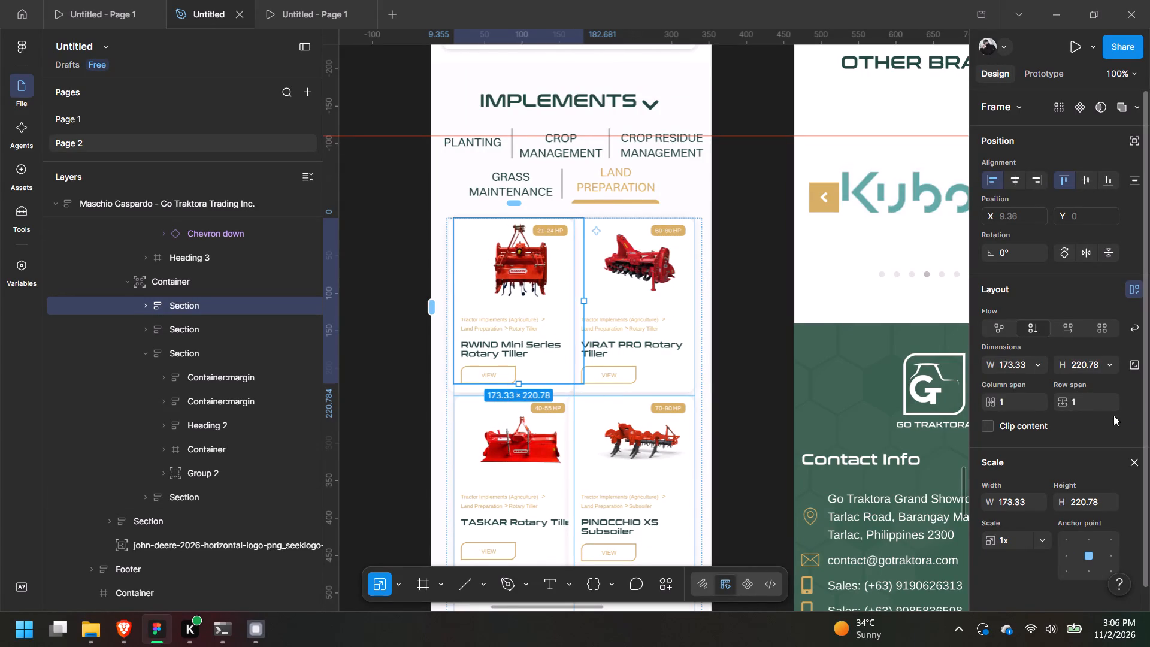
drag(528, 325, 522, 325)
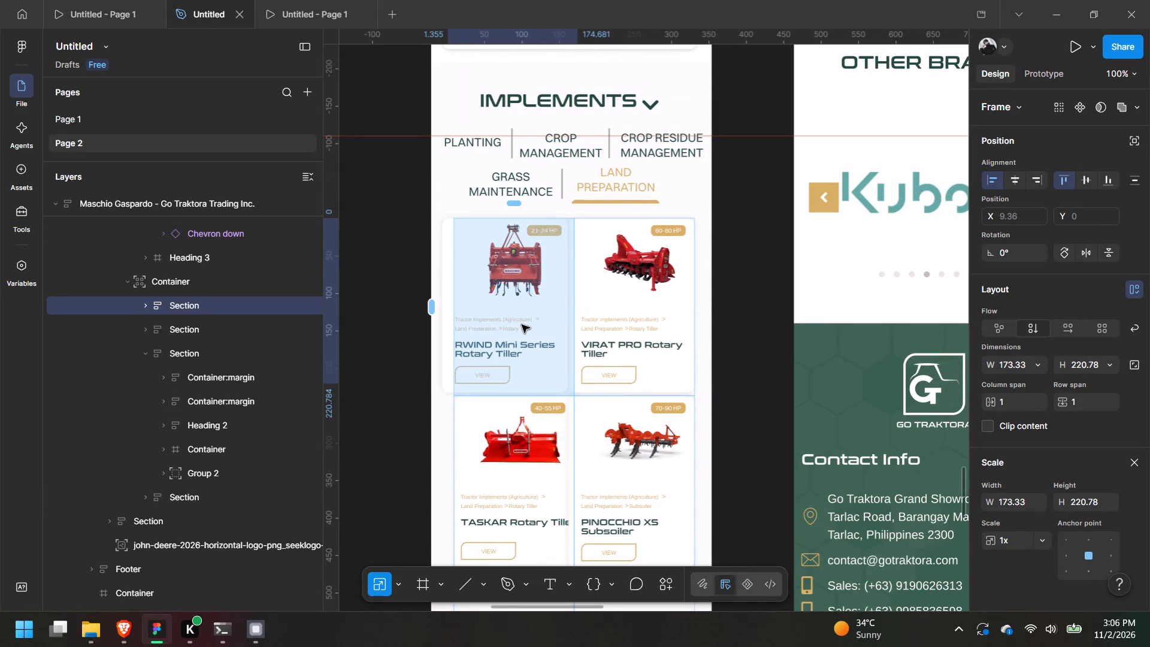
Examine the RWIND Mini Series card's background rectangle up close, including its edges against the card frame and its appearance properties.
click(447, 311)
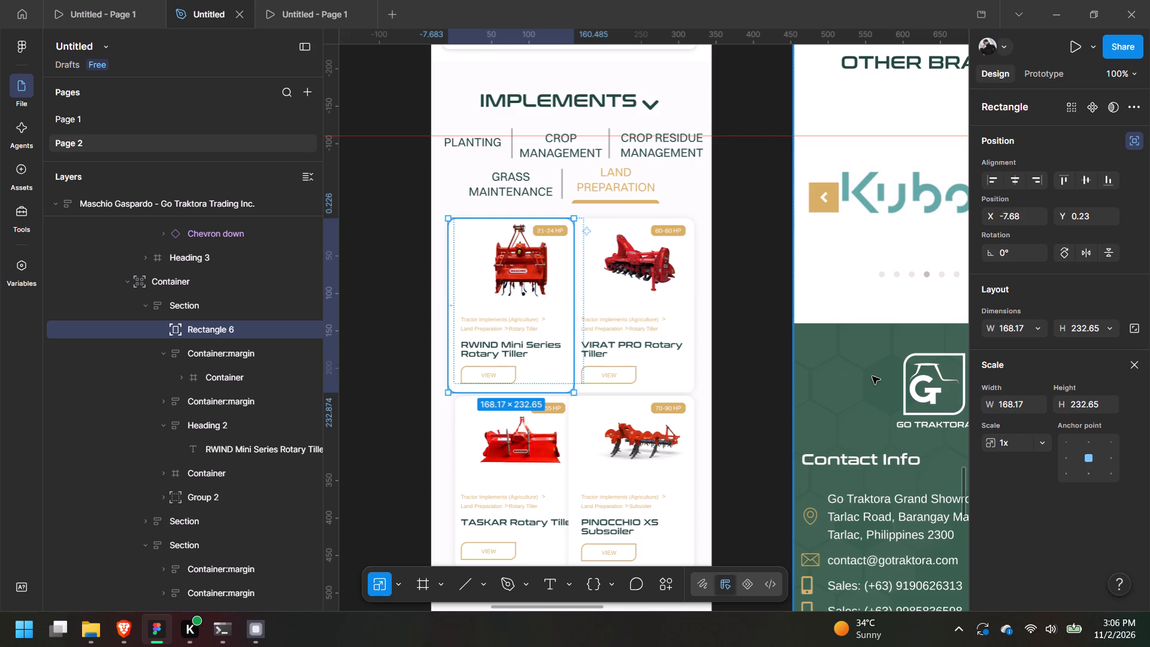
key(ctrl+equal)
key(ctrl+equal)
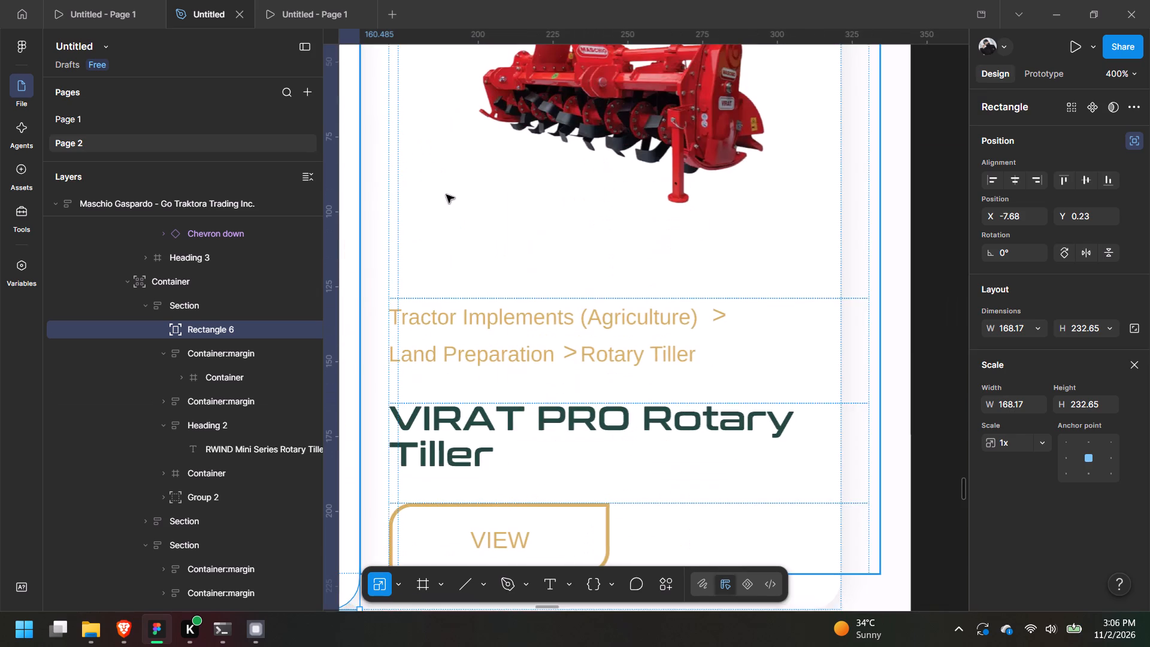
middle_drag(393, 223, 848, 234)
middle_drag(458, 246, 719, 258)
triple_click(589, 321)
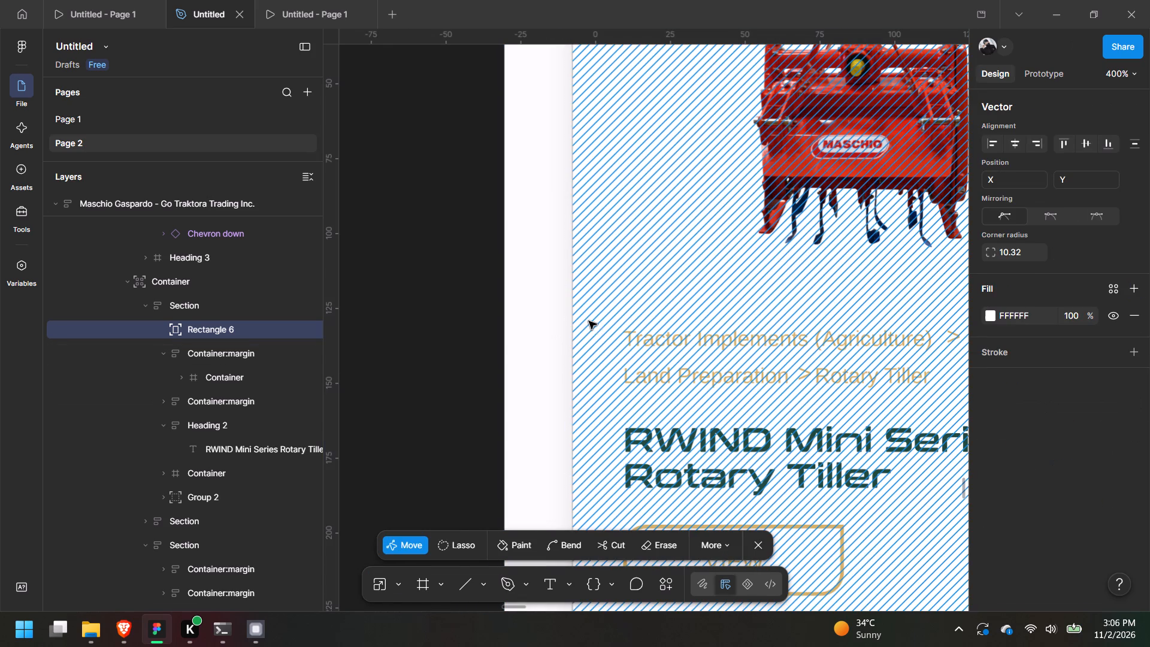
click(576, 320)
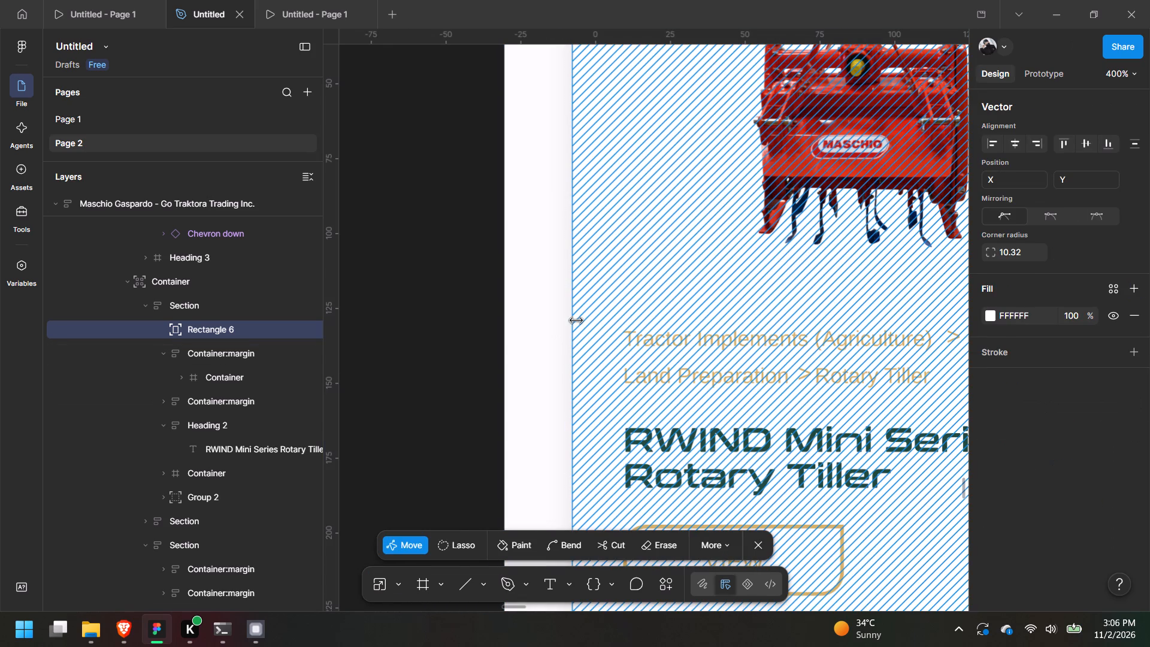
triple_click(581, 322)
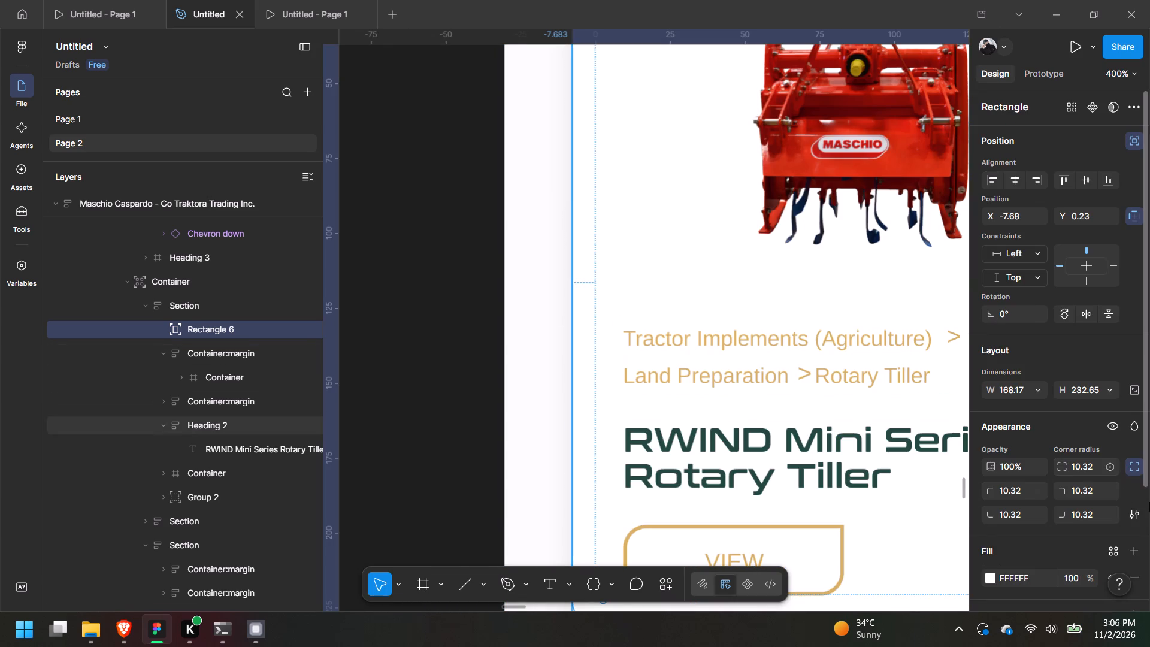
middle_drag(733, 321, 502, 316)
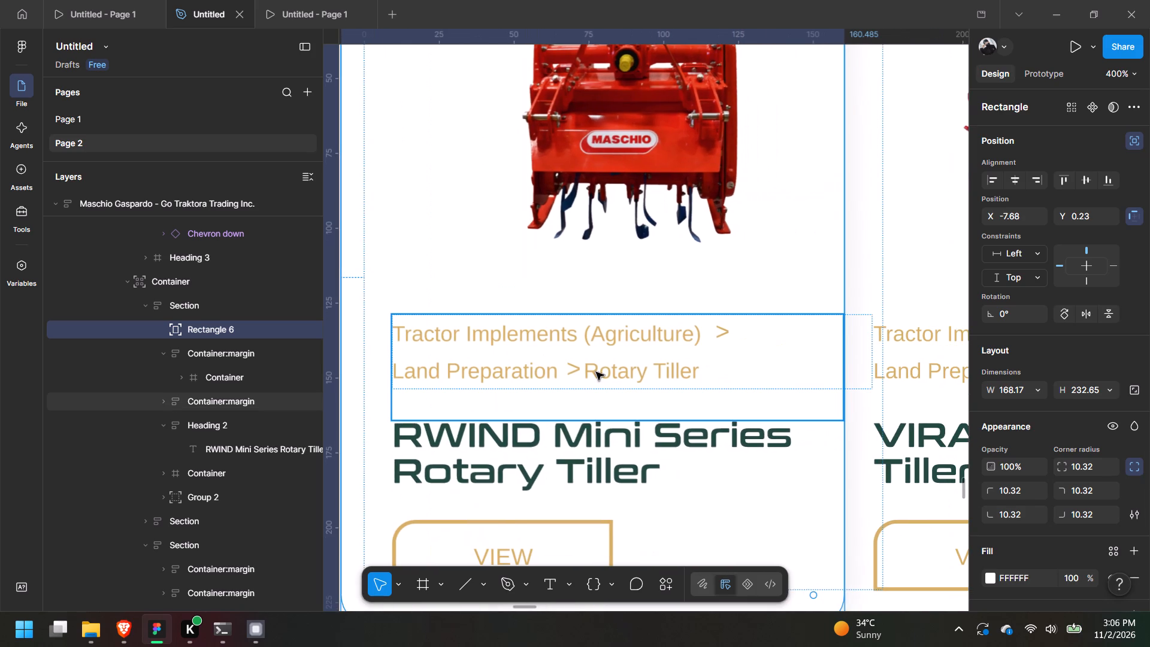
scroll(1046, 426, down, 2)
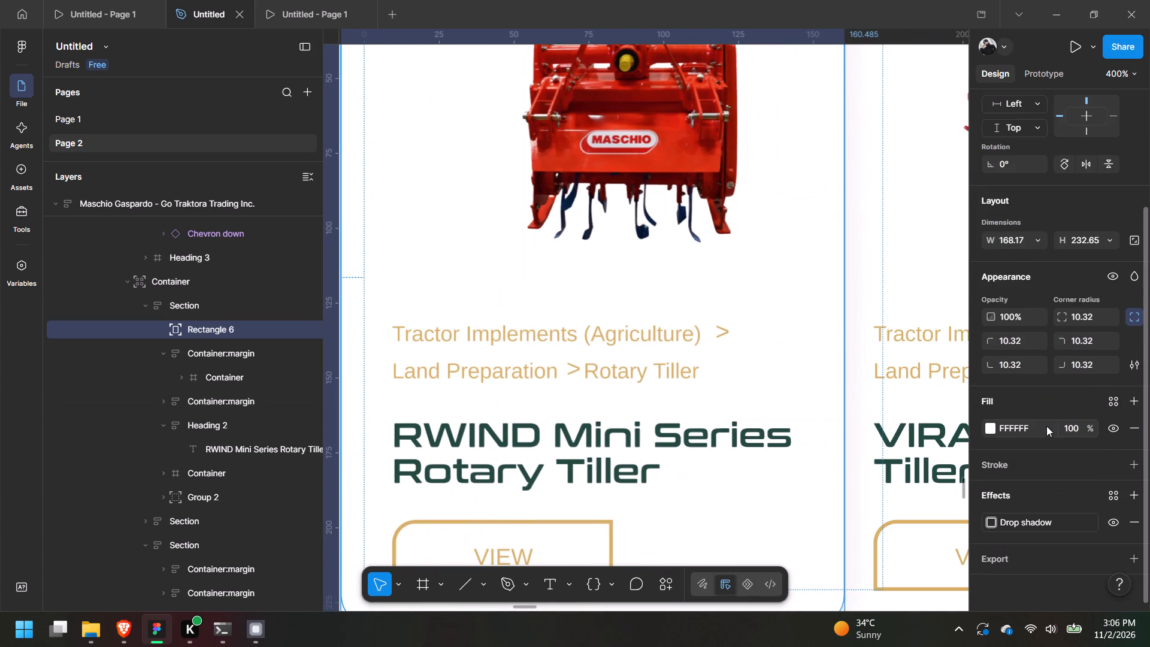
double_click(375, 352)
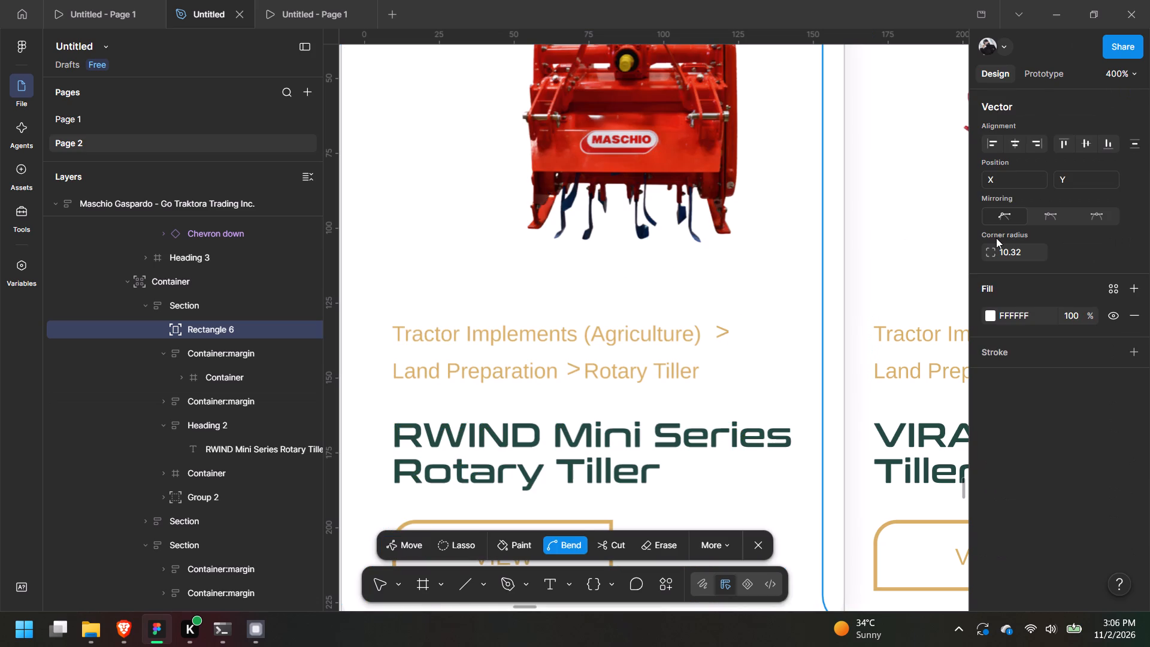
key(ctrl+minus)
key(ctrl+minus)
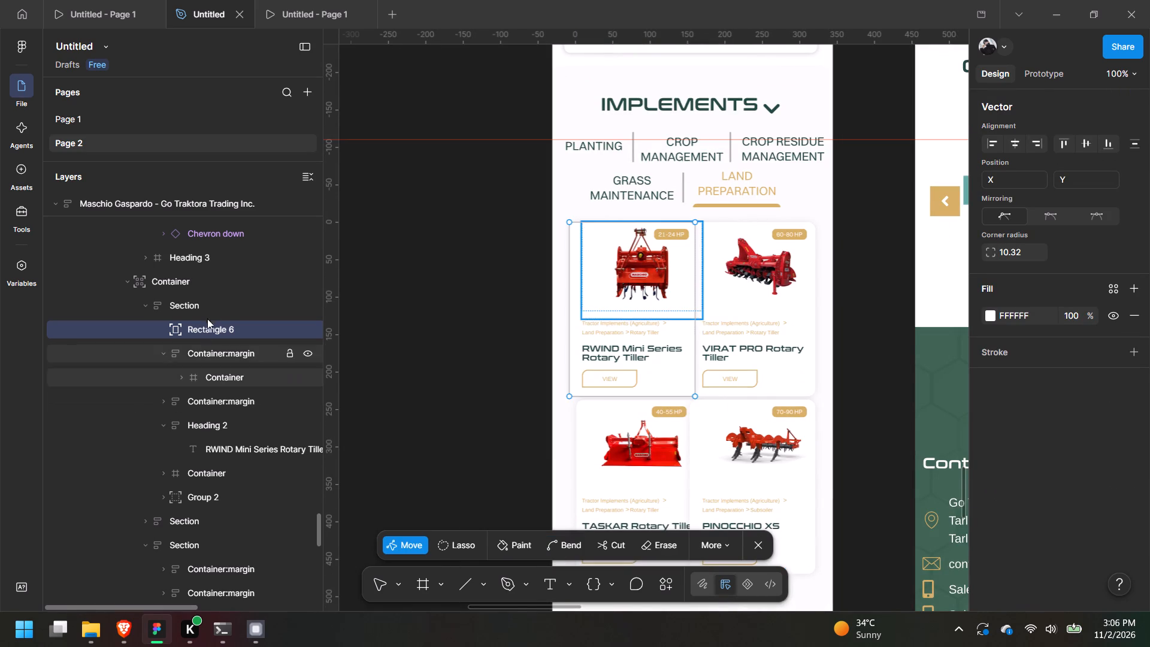
Set the RWIND Mini Series card frame's horizontal padding to 0.
click(211, 309)
drag(666, 326, 655, 331)
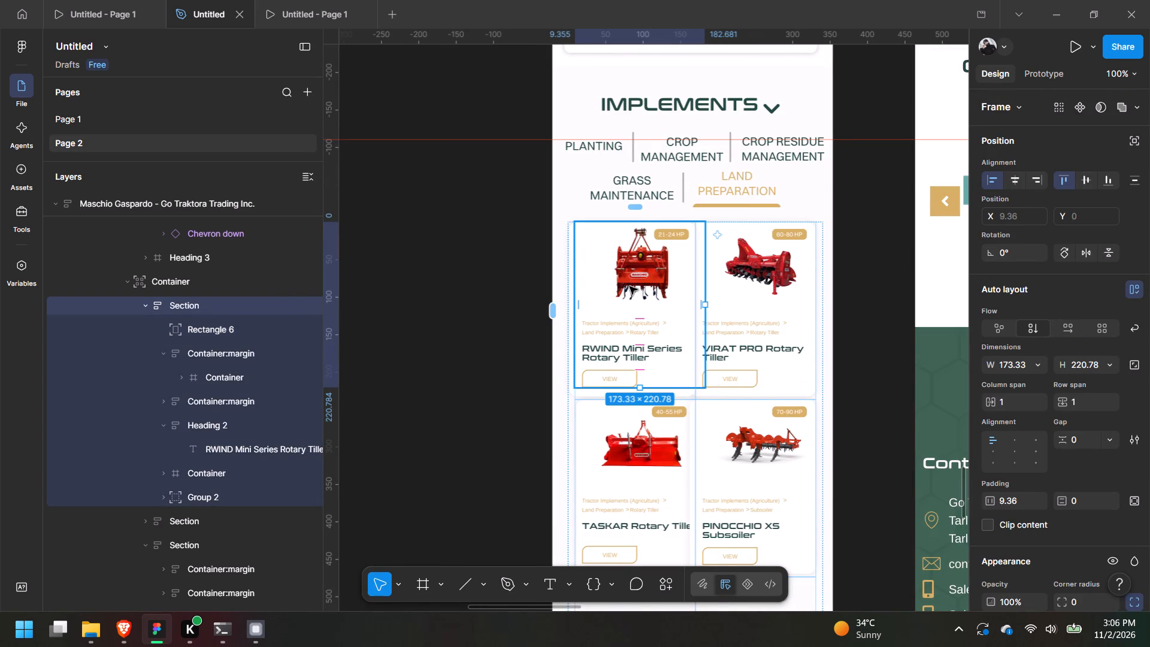
drag(662, 350, 656, 352)
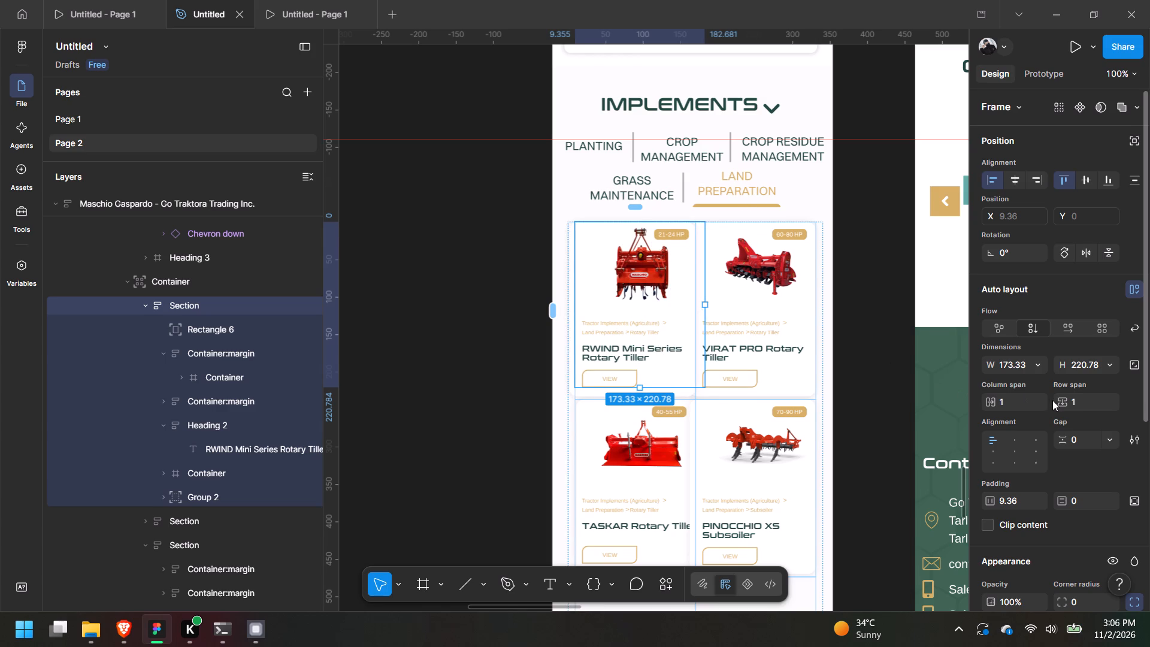
click(1003, 503)
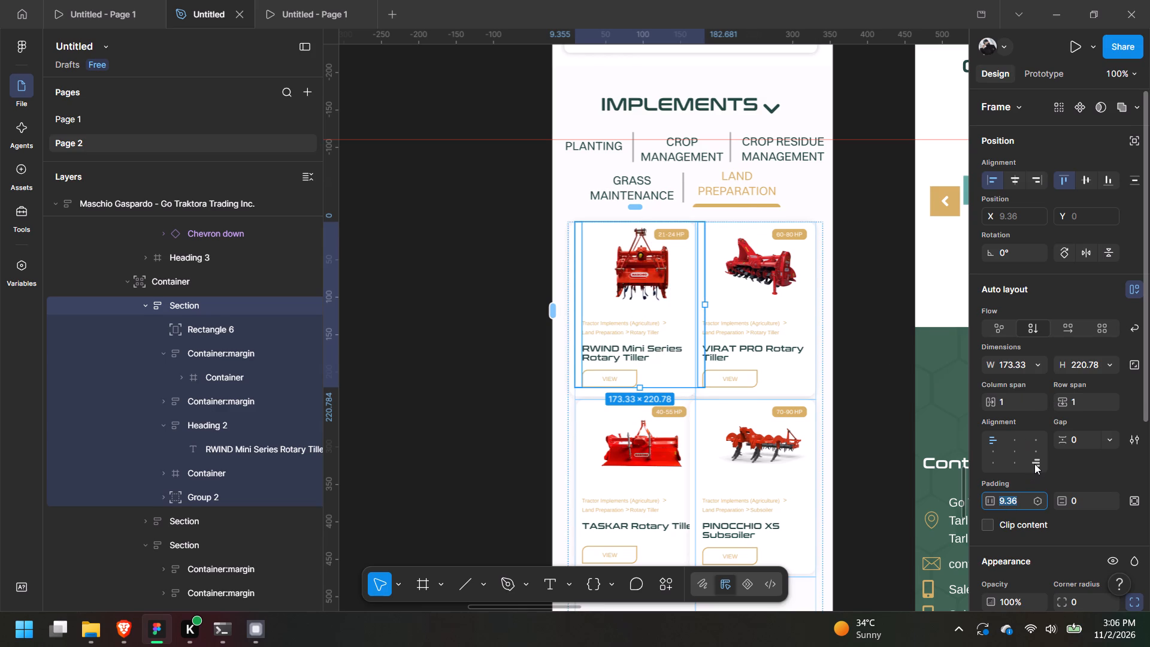
key(0)
key(Return)
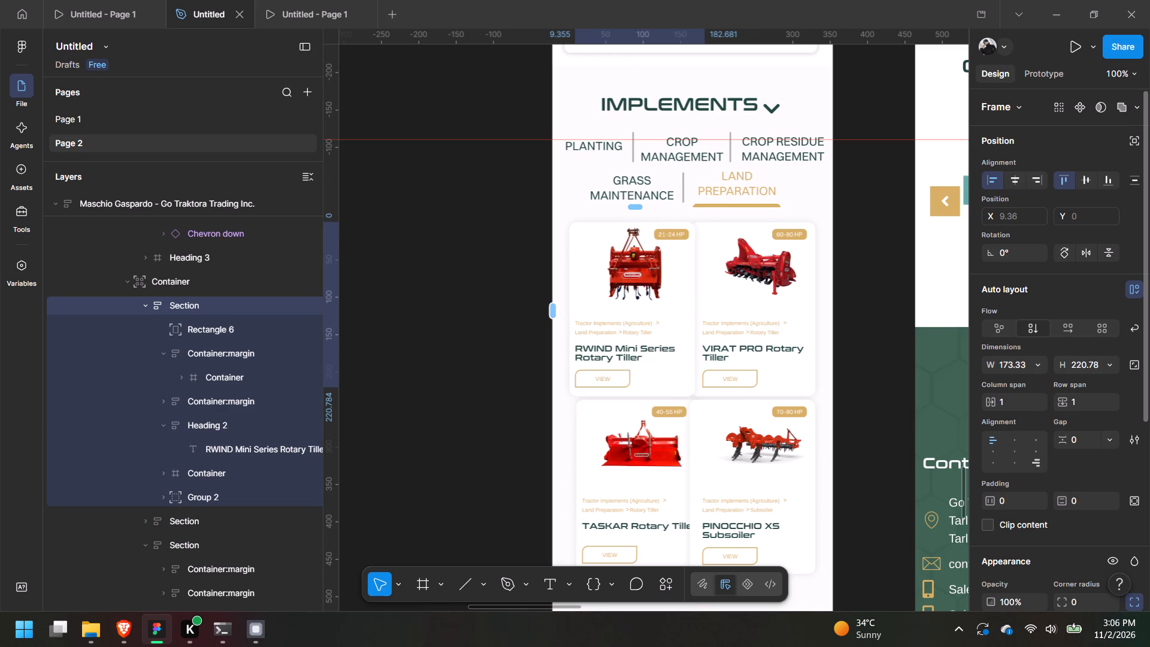
Set the horizontal padding of the VIRAT PRO, TASKAR and PINOCCHIO XS card frames to 0.
click(768, 367)
click(1012, 501)
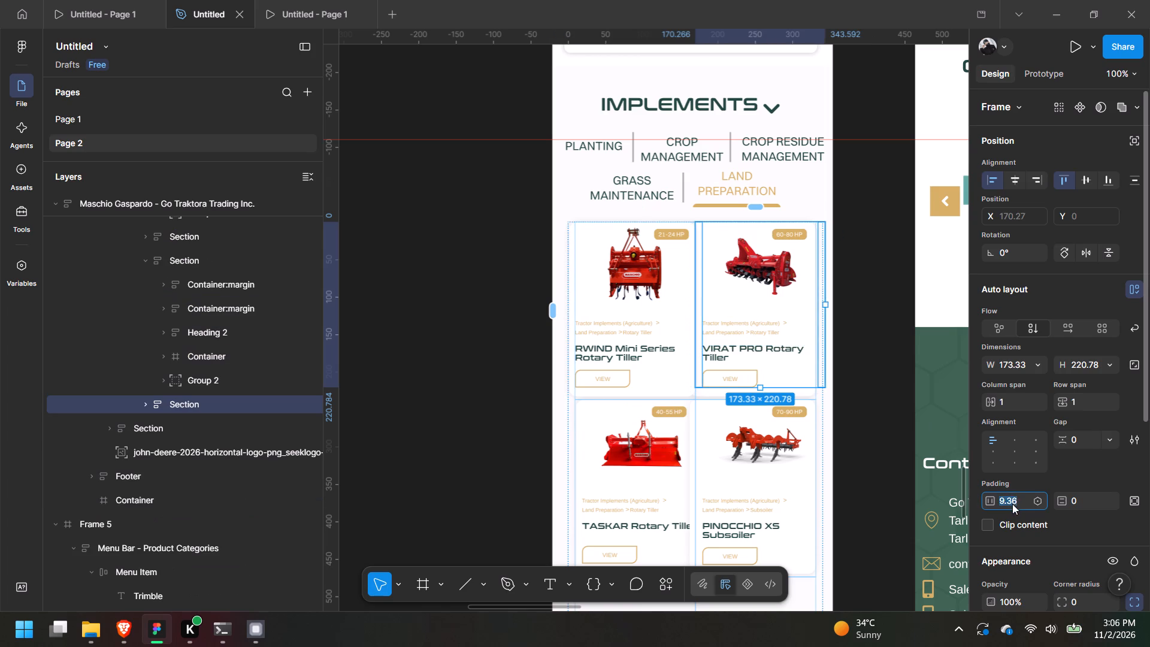
key(0)
key(Return)
click(662, 501)
click(1018, 513)
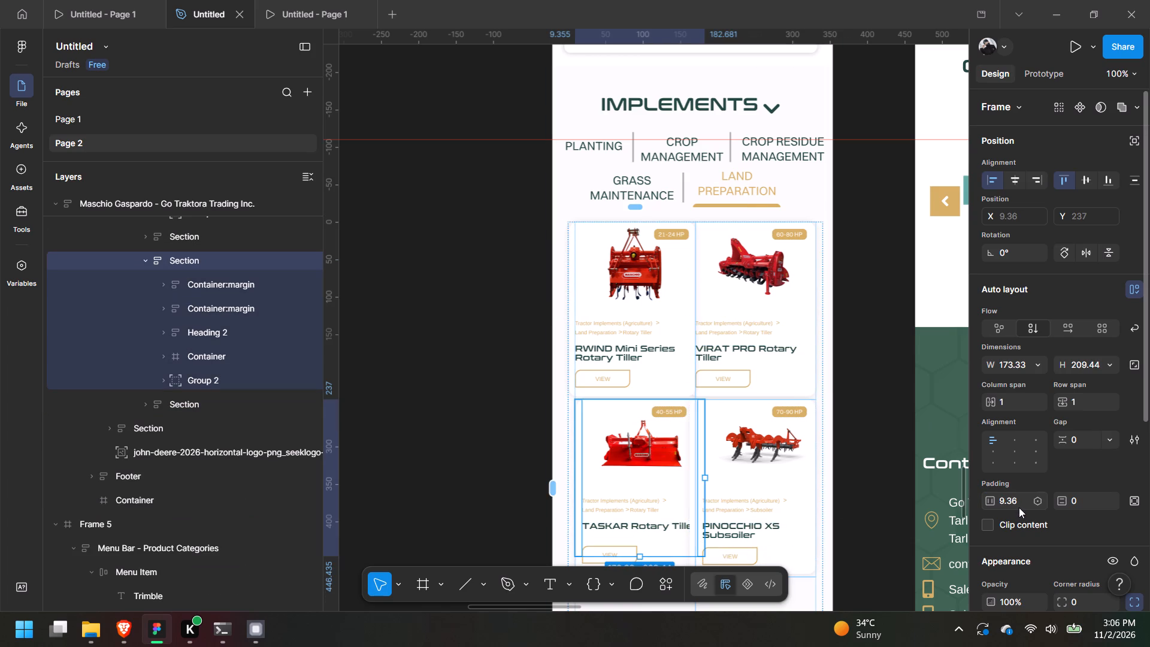
click(1018, 507)
key(0)
key(Return)
click(806, 502)
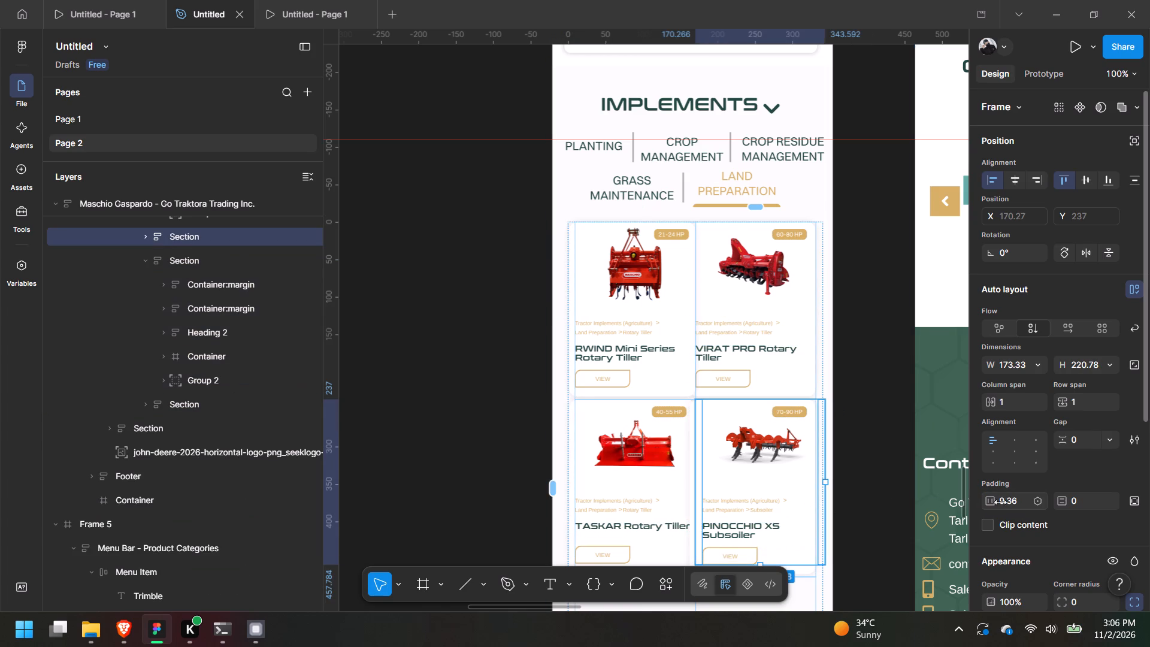
click(1004, 505)
key(0)
key(Return)
Set the horizontal padding of the grid Container holding the four implement cards to 0.
scroll(809, 429, down, 4)
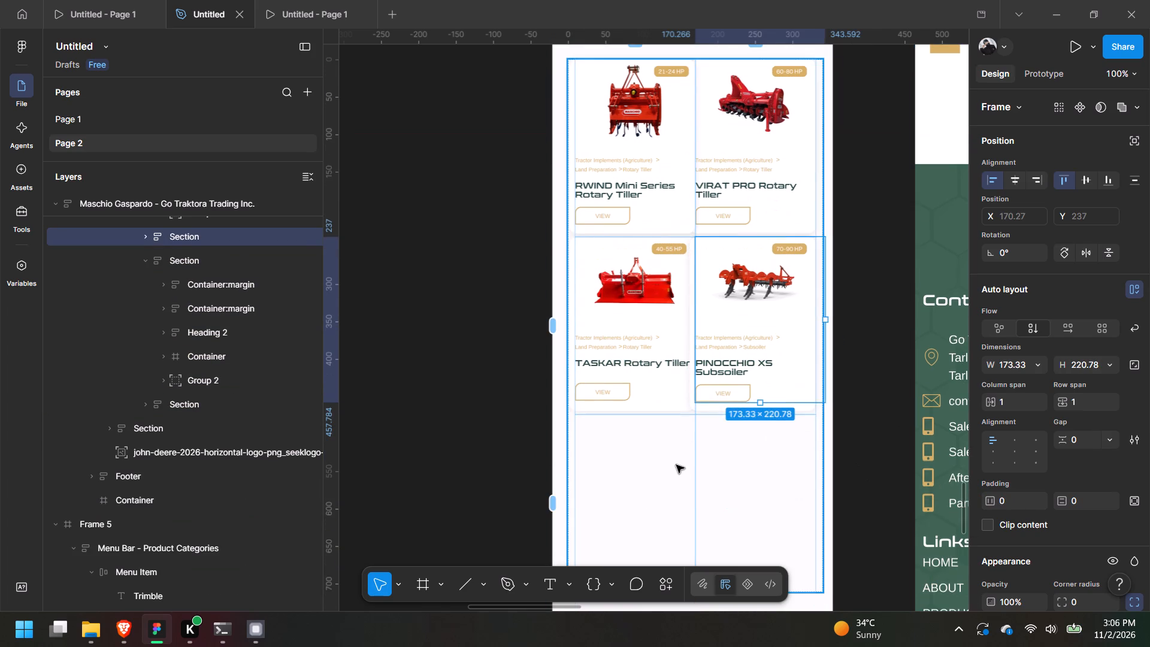
double_click(664, 470)
click(664, 470)
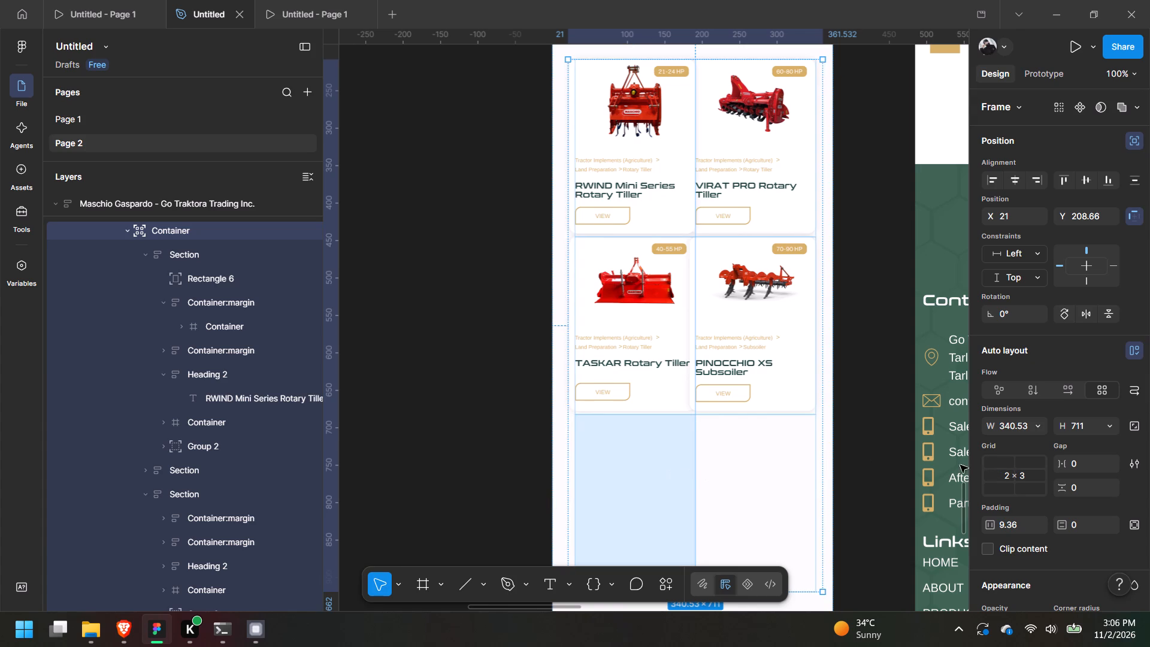
scroll(958, 467, down, 2)
scroll(707, 430, down, 2)
click(1014, 527)
key(0)
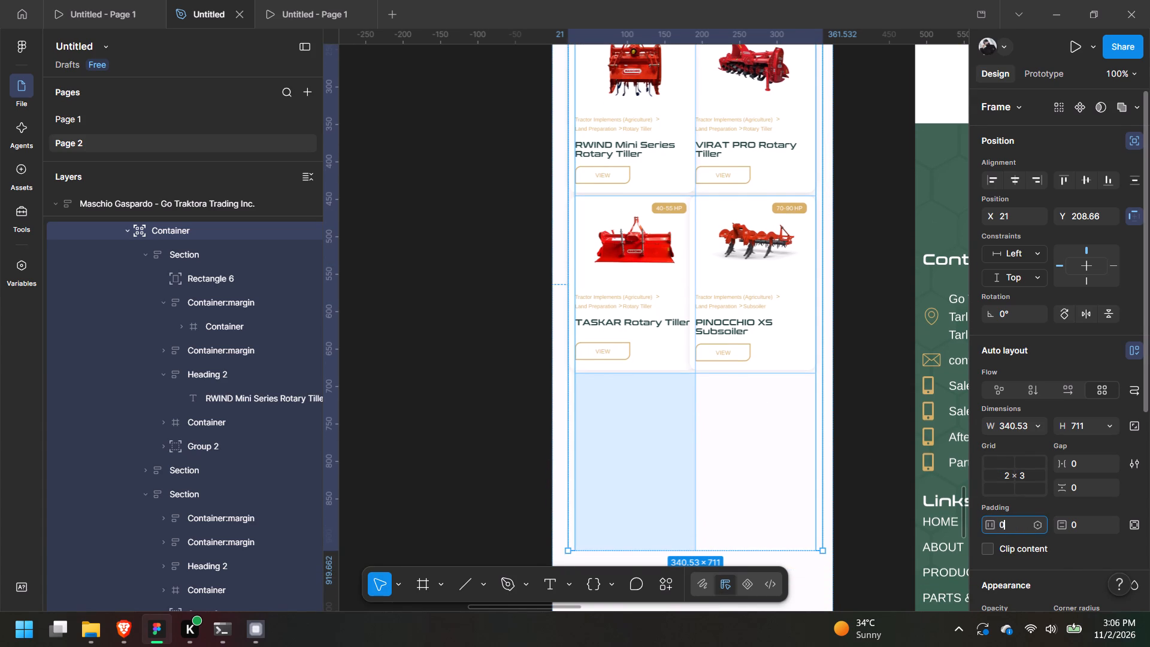
key(Return)
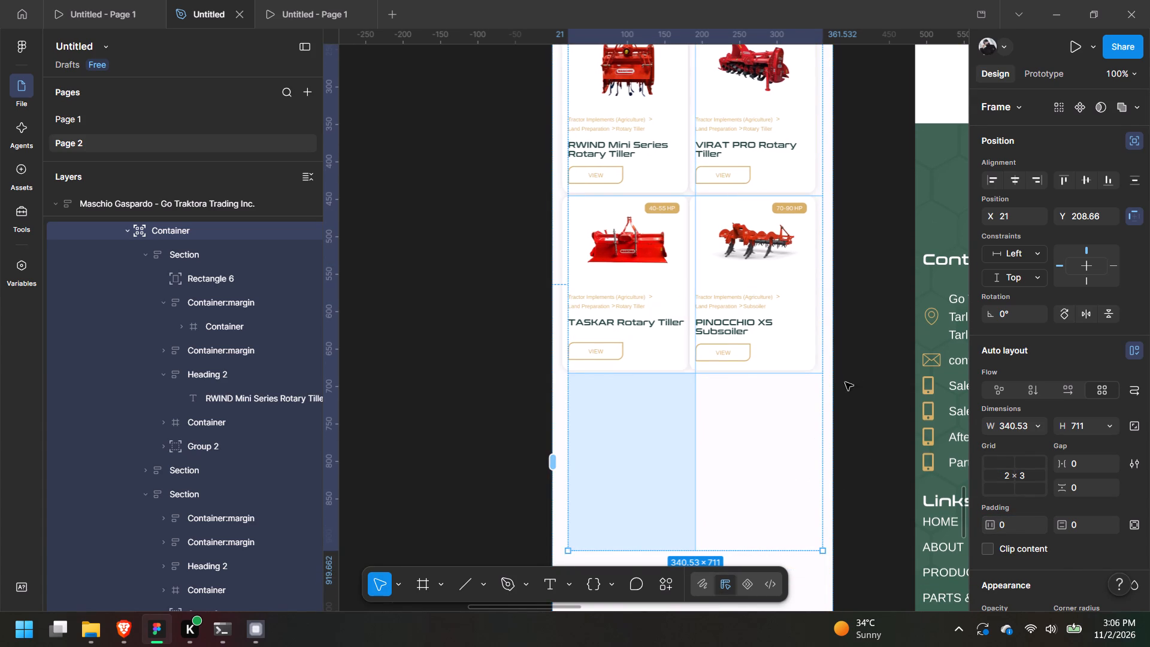
click(852, 375)
Examine the bounds of the grid Container and the PINOCCHIO XS and VIRAT PRO cards inside it.
triple_click(759, 434)
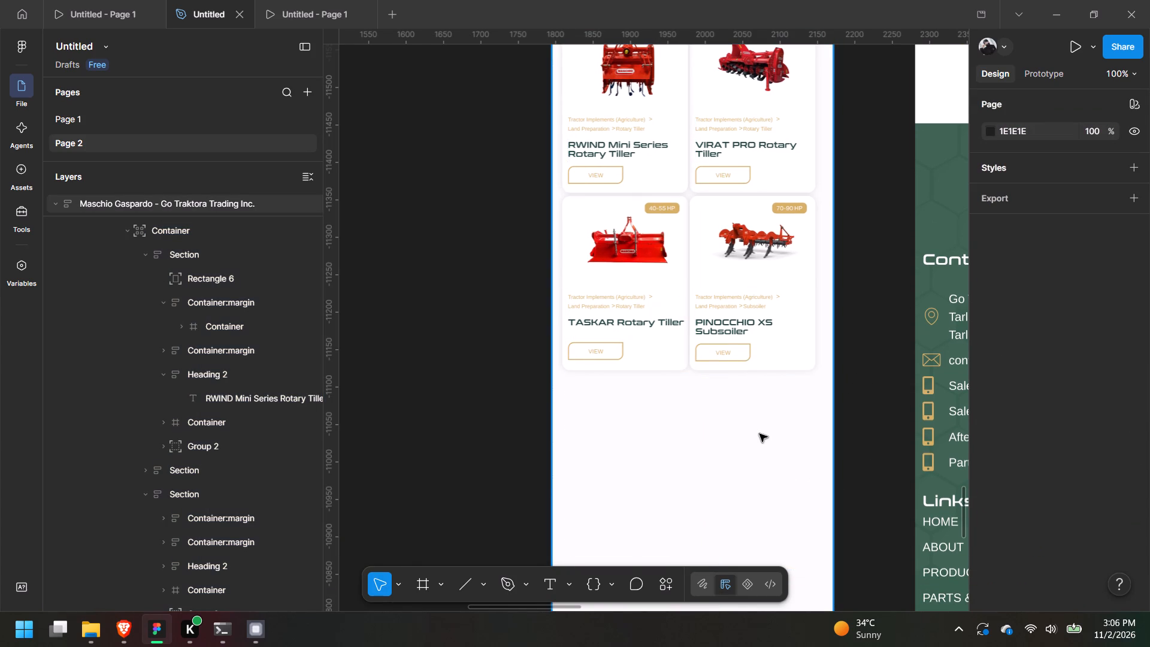
triple_click(759, 434)
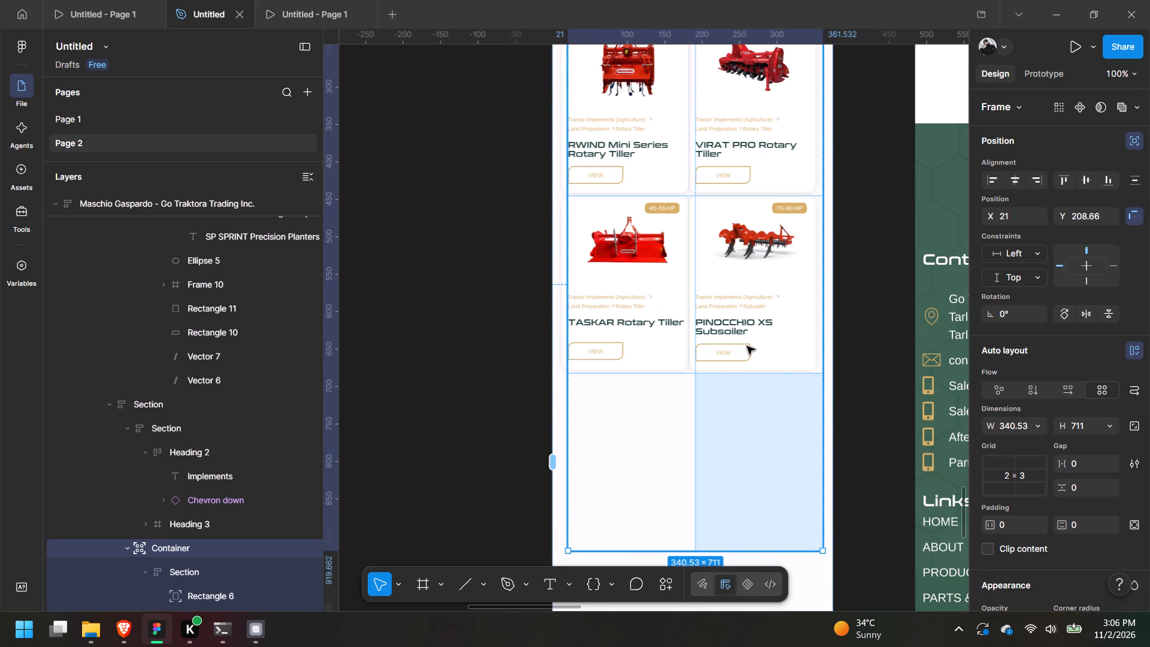
triple_click(789, 349)
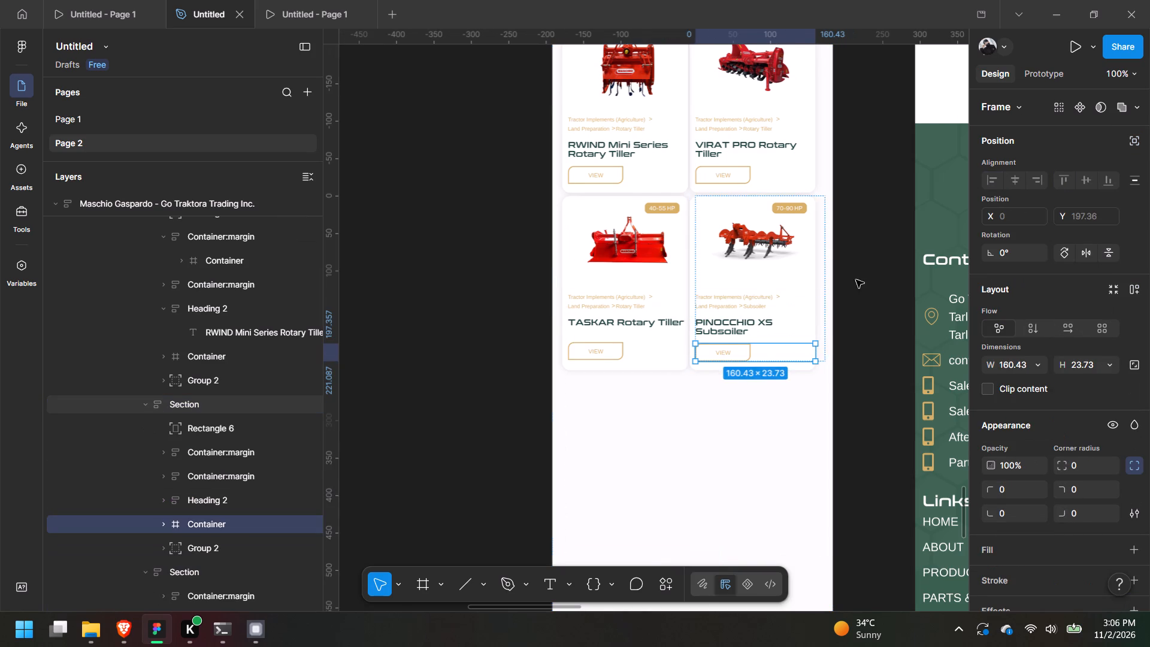
scroll(858, 280, up, 6)
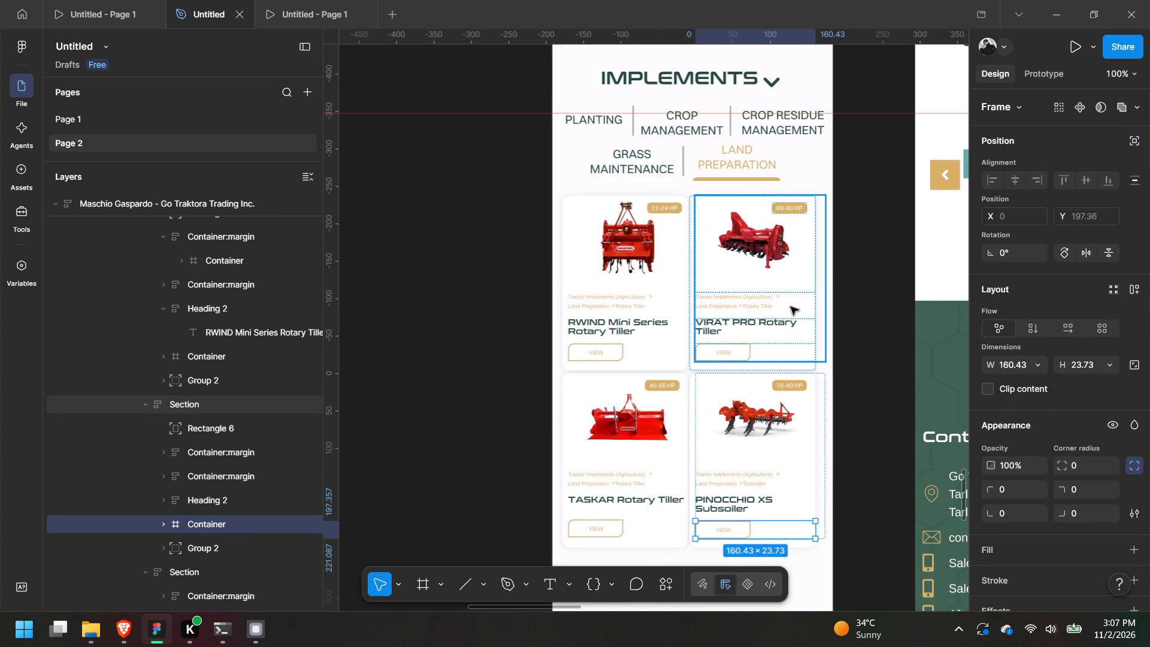
click(791, 307)
scroll(851, 315, up, 1)
click(867, 312)
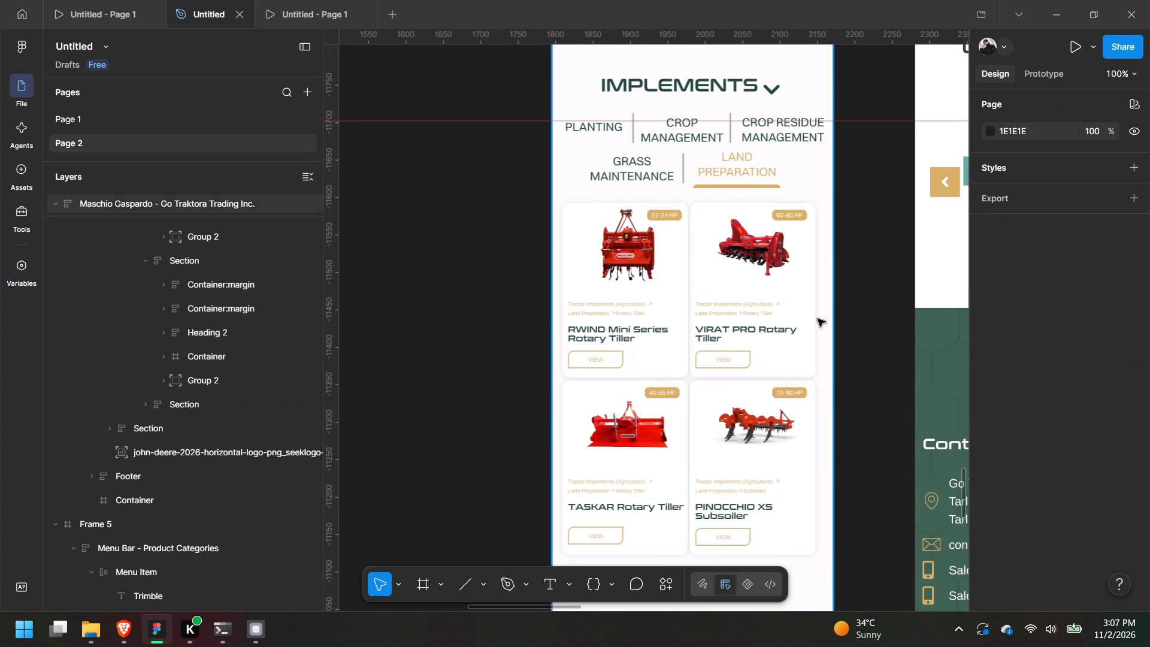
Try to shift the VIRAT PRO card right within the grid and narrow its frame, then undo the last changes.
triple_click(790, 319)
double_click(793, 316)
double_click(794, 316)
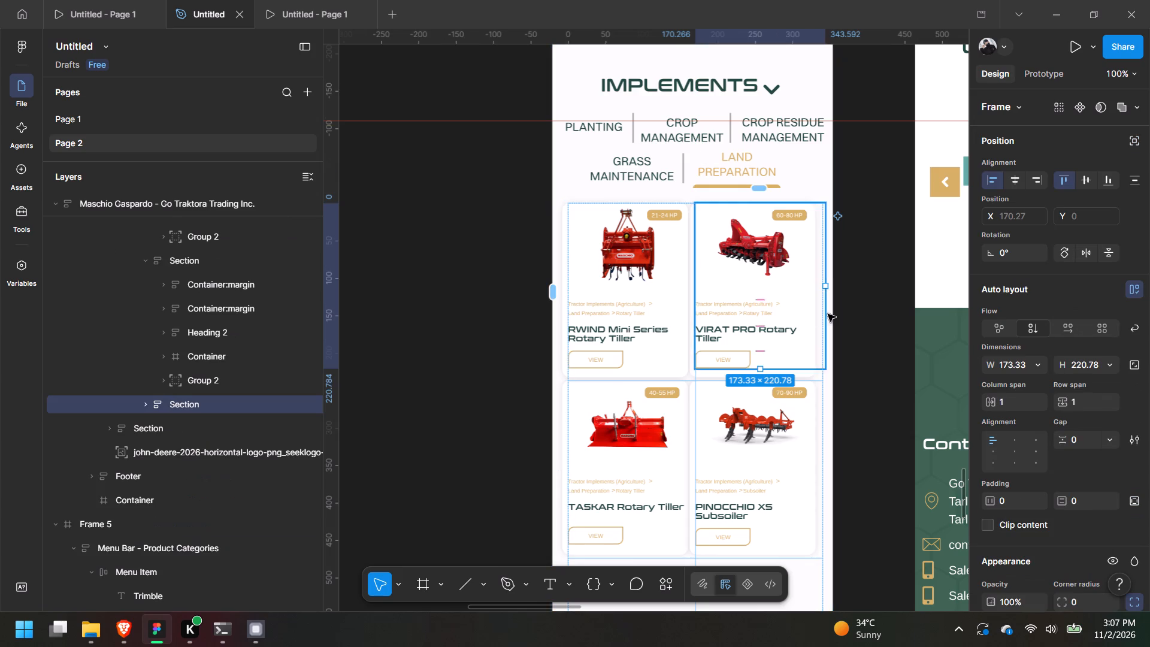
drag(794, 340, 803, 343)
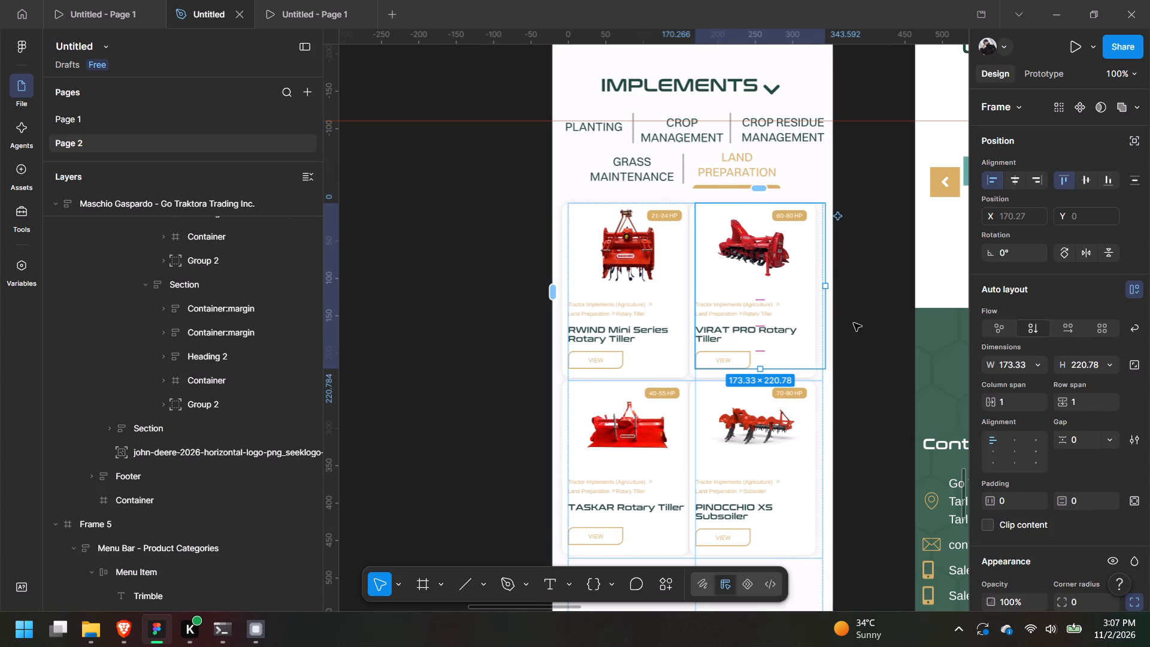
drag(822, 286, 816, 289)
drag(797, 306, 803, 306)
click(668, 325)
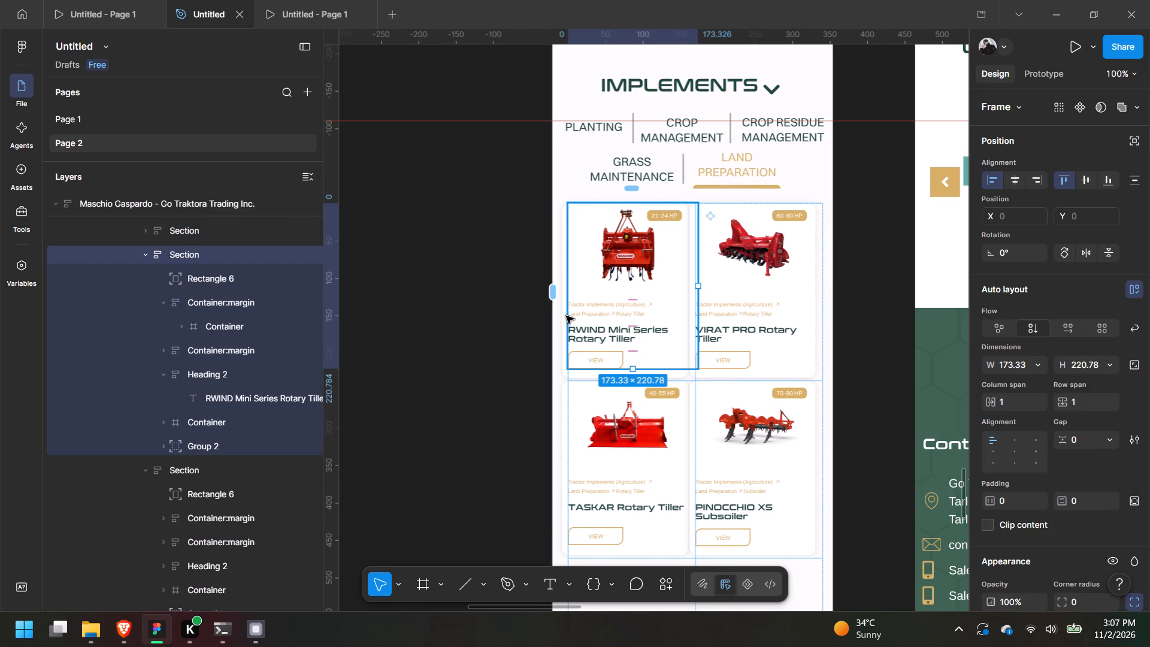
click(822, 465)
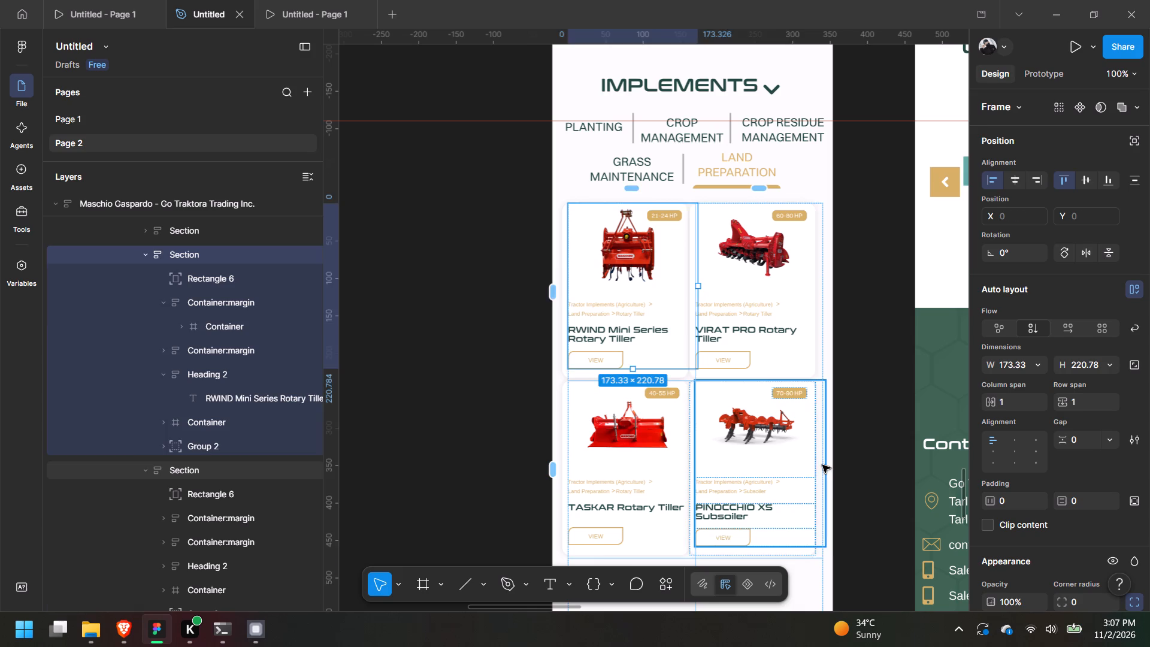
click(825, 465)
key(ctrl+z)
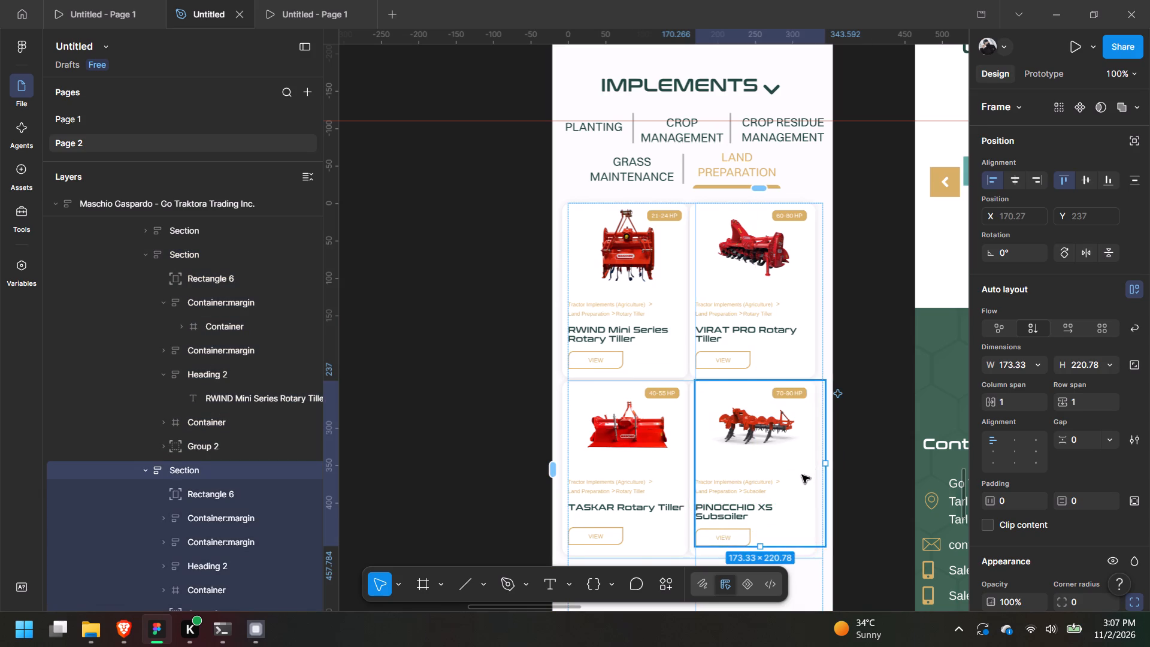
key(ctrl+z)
Narrow the PINOCCHIO XS card's frame to a width of 161 and the TASKAR card's frame to 160.
click(803, 484)
drag(824, 490, 818, 491)
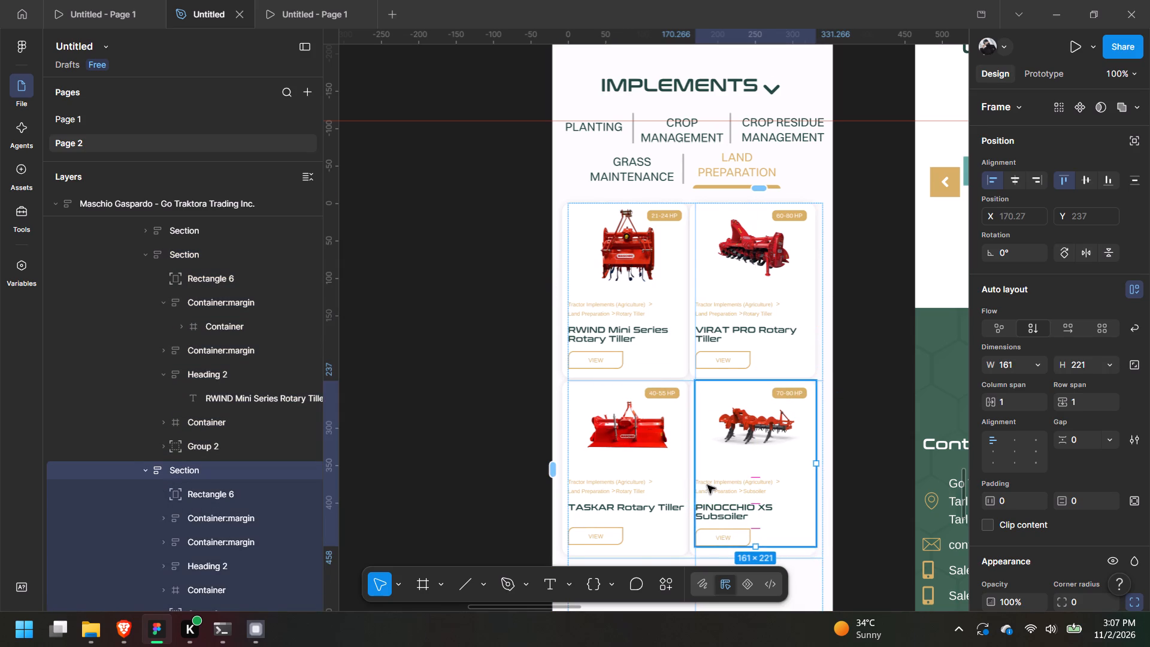
click(670, 483)
drag(697, 483, 686, 489)
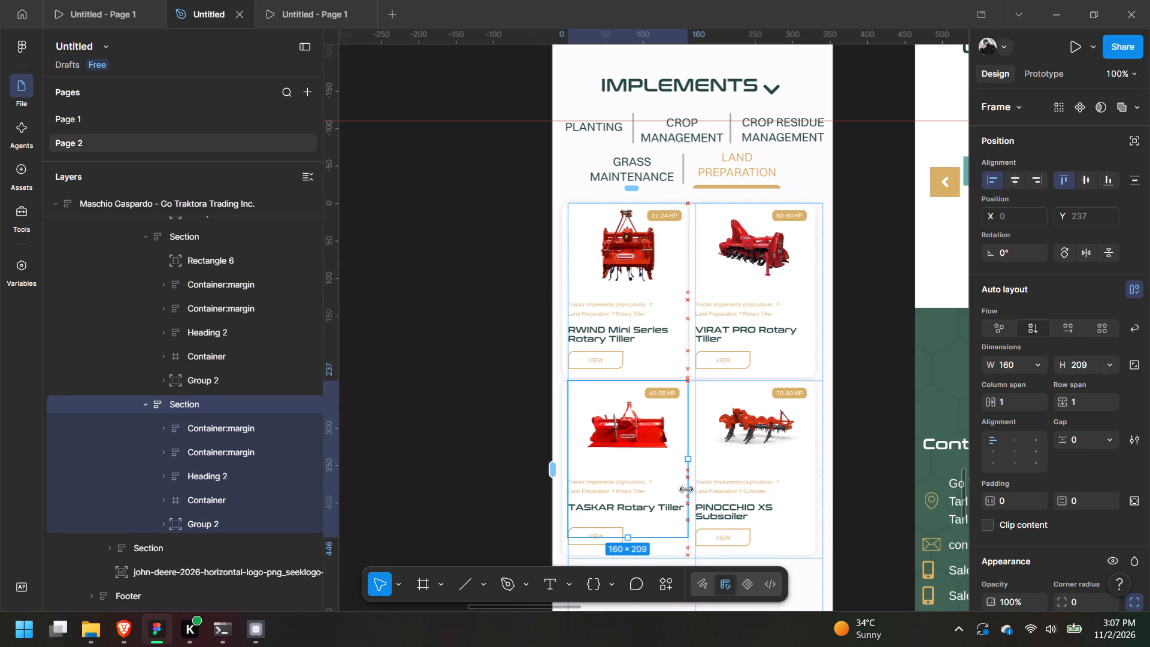
drag(686, 489, 688, 489)
scroll(688, 489, down, 5)
scroll(796, 398, up, 1)
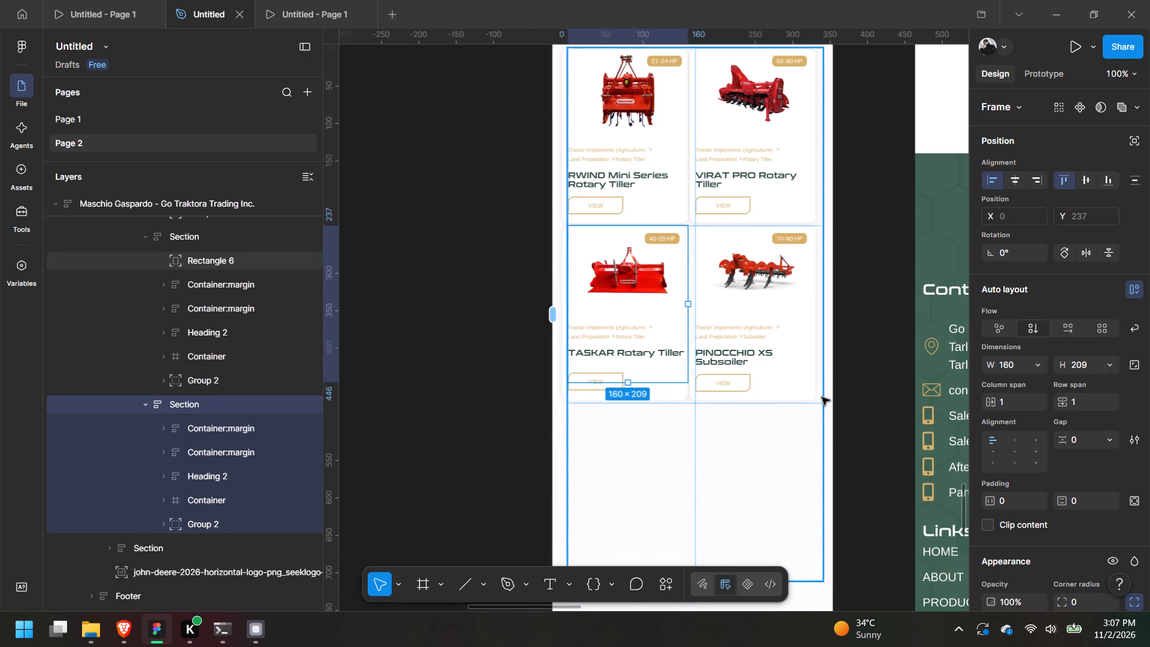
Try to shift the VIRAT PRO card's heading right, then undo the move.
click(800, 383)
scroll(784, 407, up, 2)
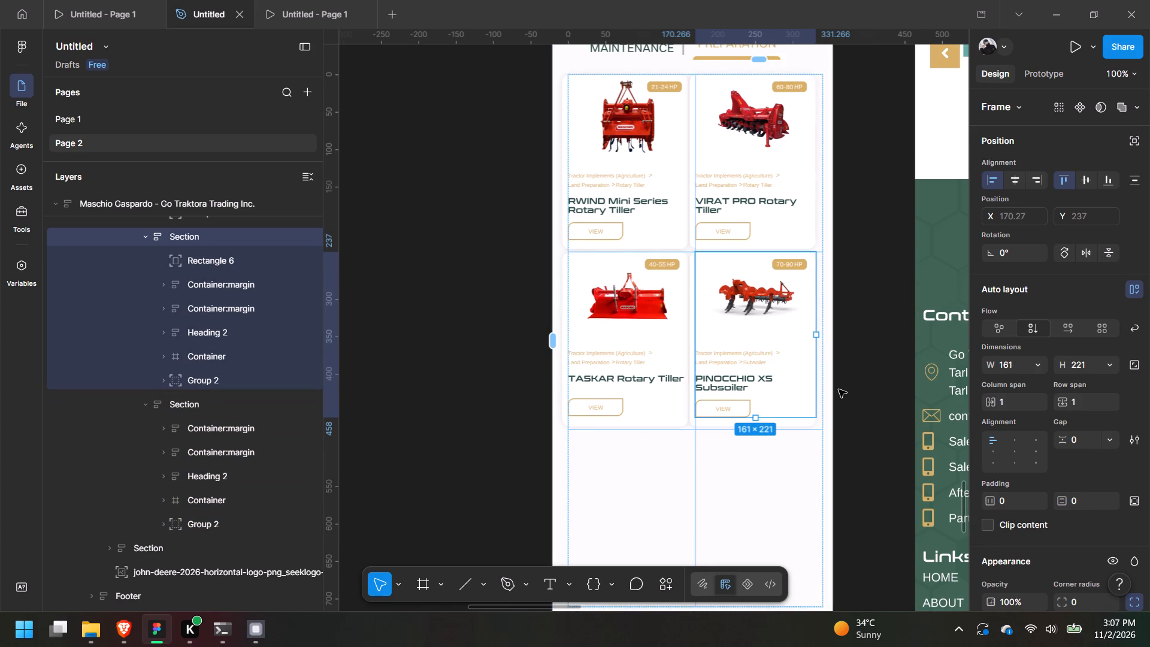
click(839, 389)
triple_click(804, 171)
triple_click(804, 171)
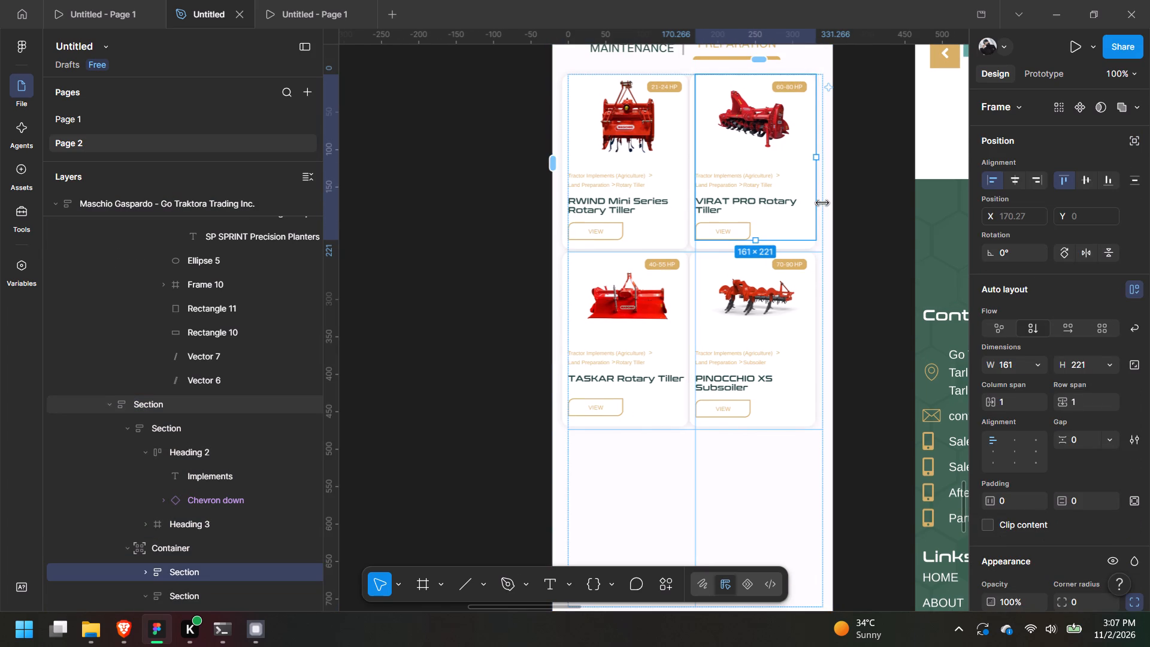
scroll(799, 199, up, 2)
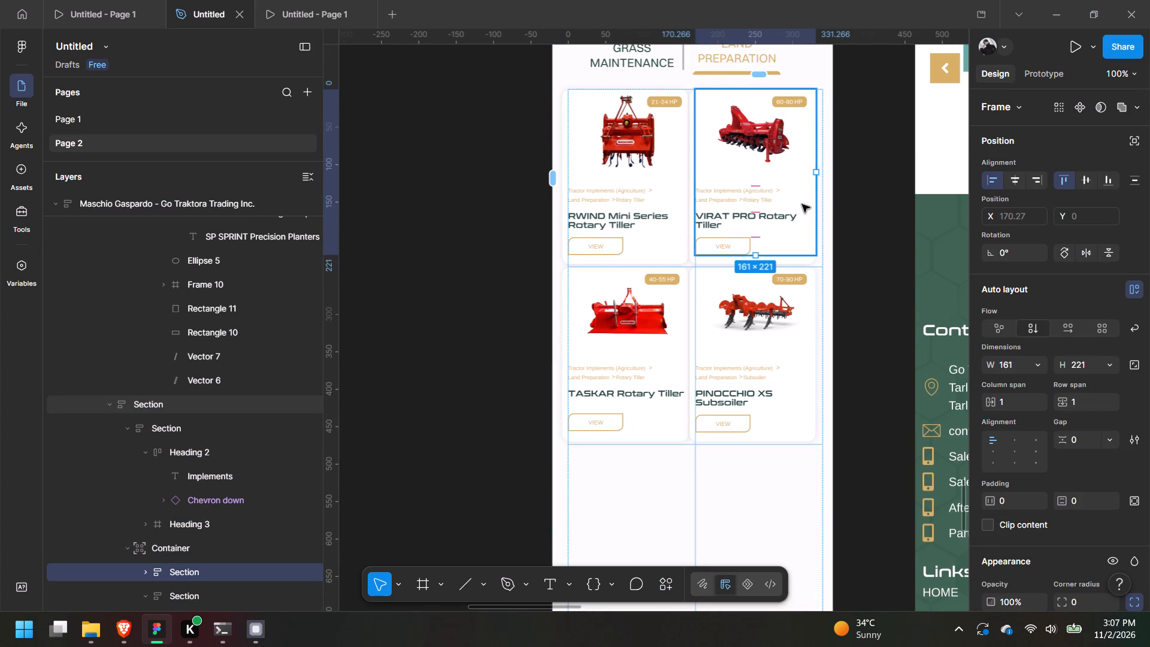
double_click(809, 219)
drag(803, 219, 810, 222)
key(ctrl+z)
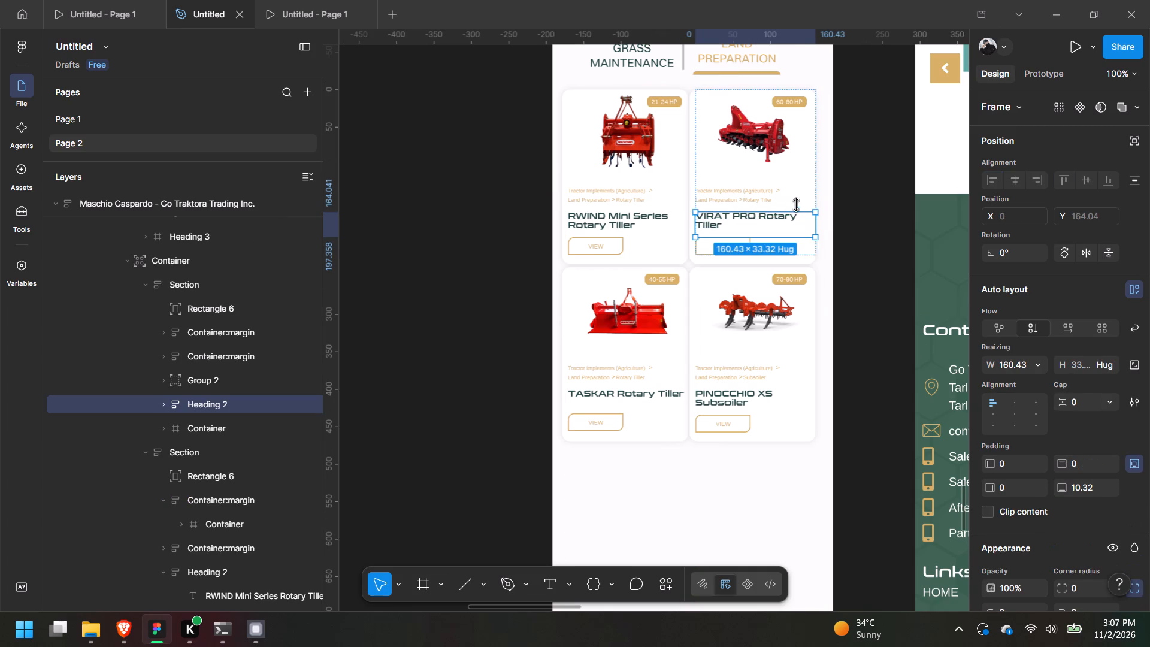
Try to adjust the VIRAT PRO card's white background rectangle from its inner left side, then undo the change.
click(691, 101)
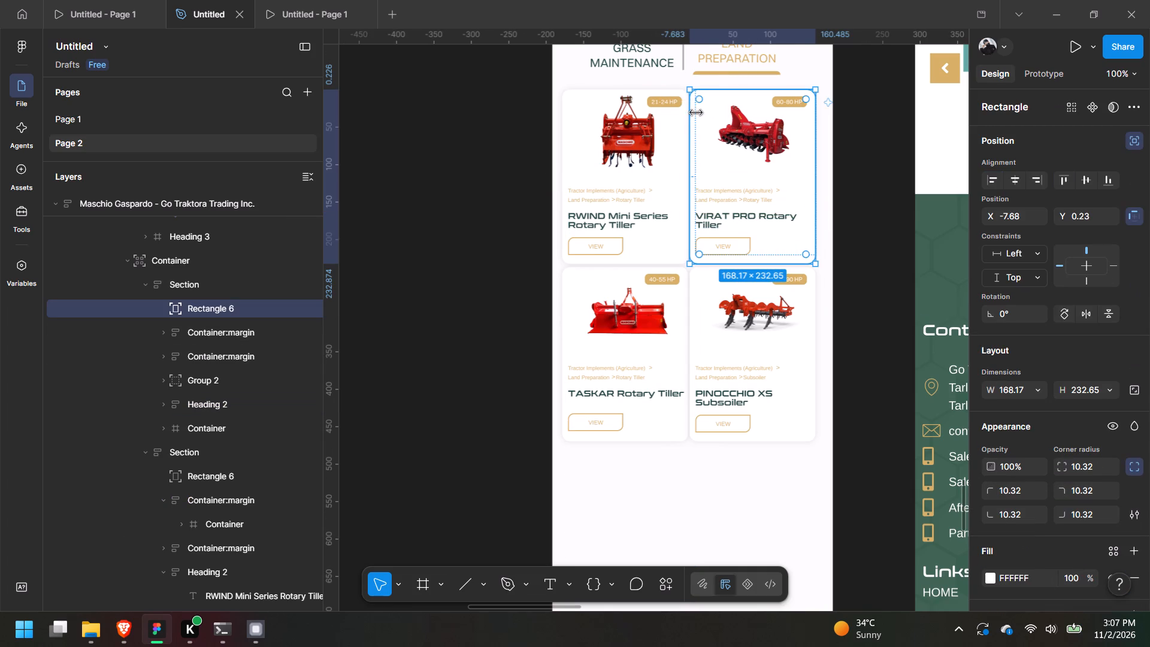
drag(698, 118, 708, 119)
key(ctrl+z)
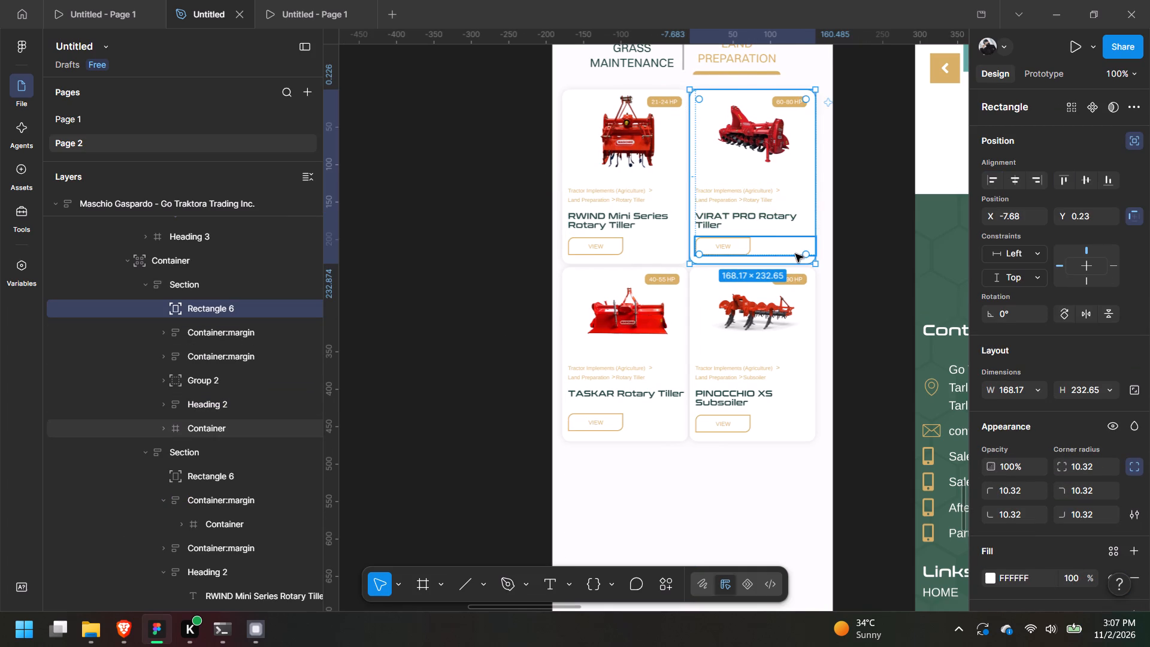
Narrow the VIRAT PRO card's frame to a width of 149.
scroll(228, 363, up, 1)
click(223, 361)
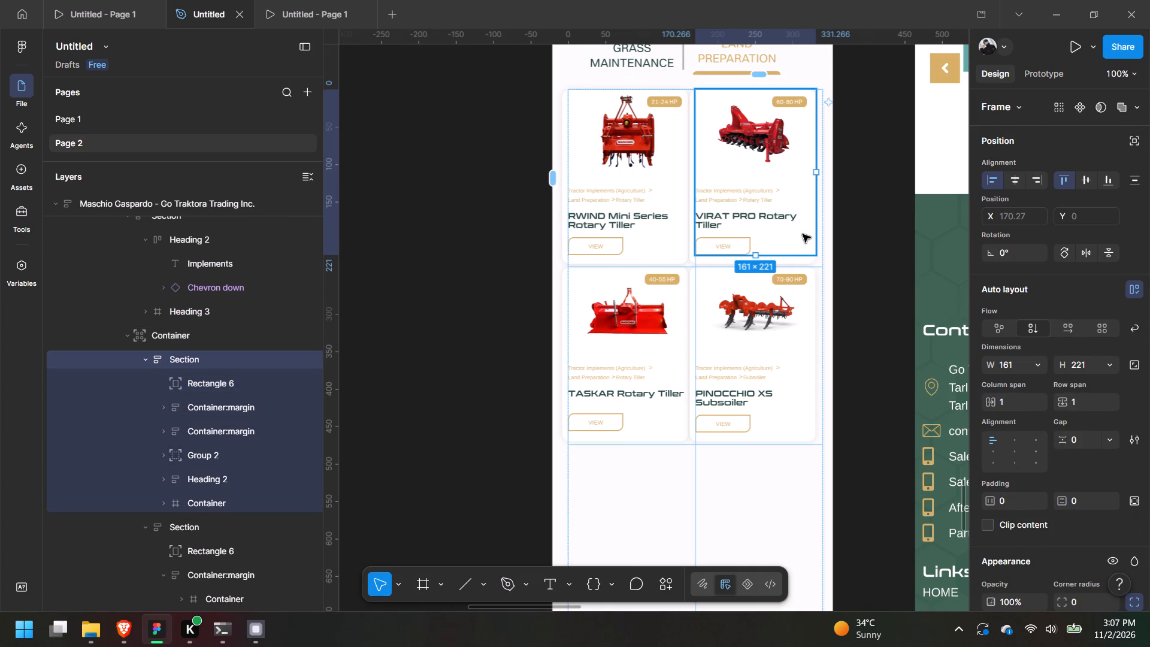
drag(800, 240, 810, 238)
drag(806, 242, 815, 246)
click(805, 240)
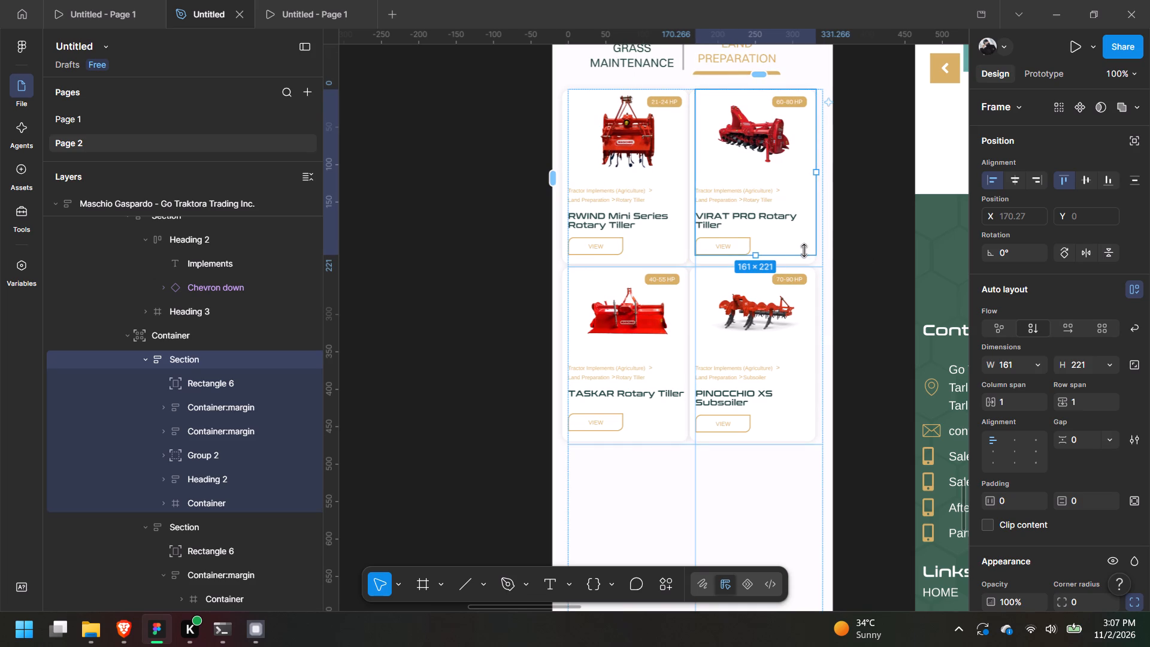
drag(813, 240, 807, 241)
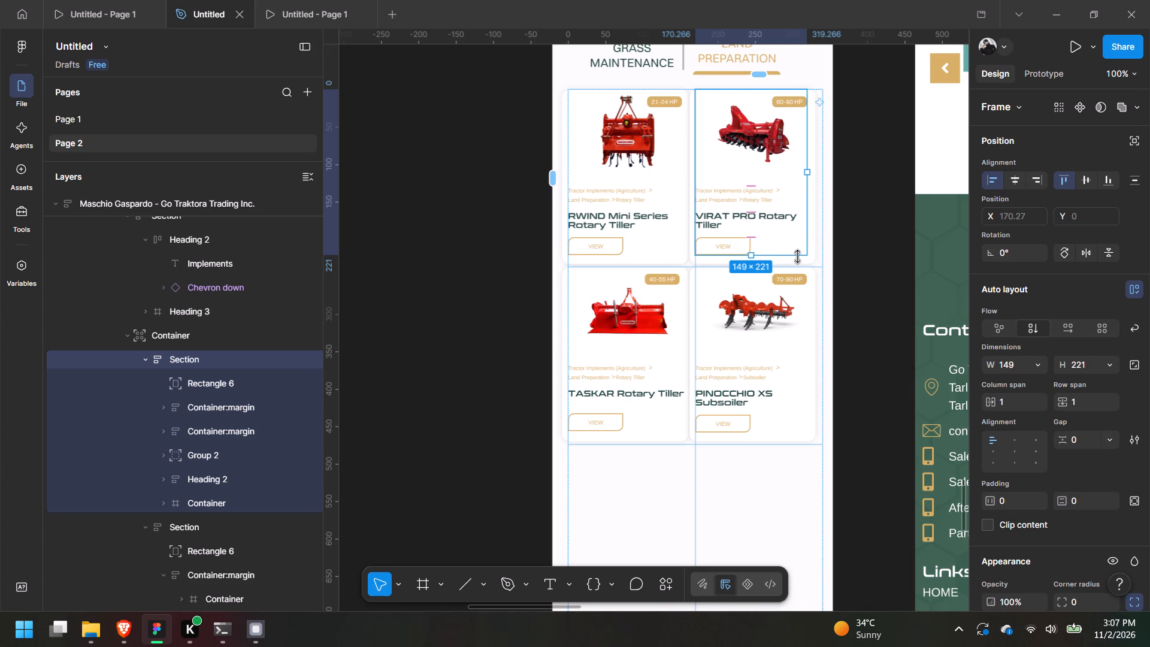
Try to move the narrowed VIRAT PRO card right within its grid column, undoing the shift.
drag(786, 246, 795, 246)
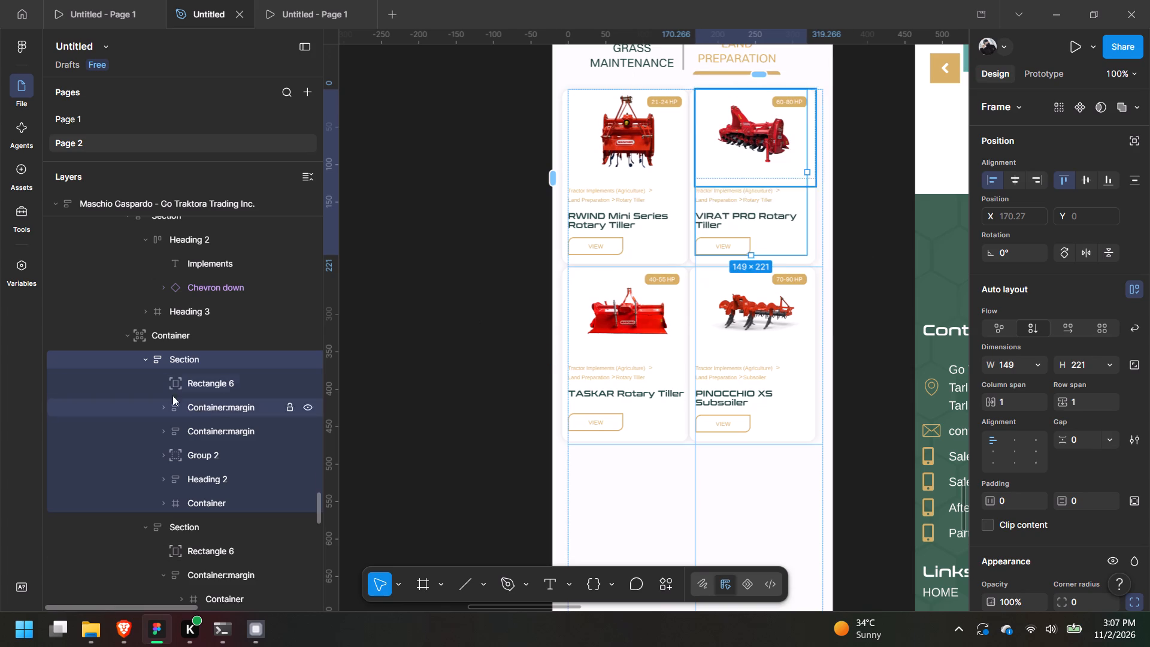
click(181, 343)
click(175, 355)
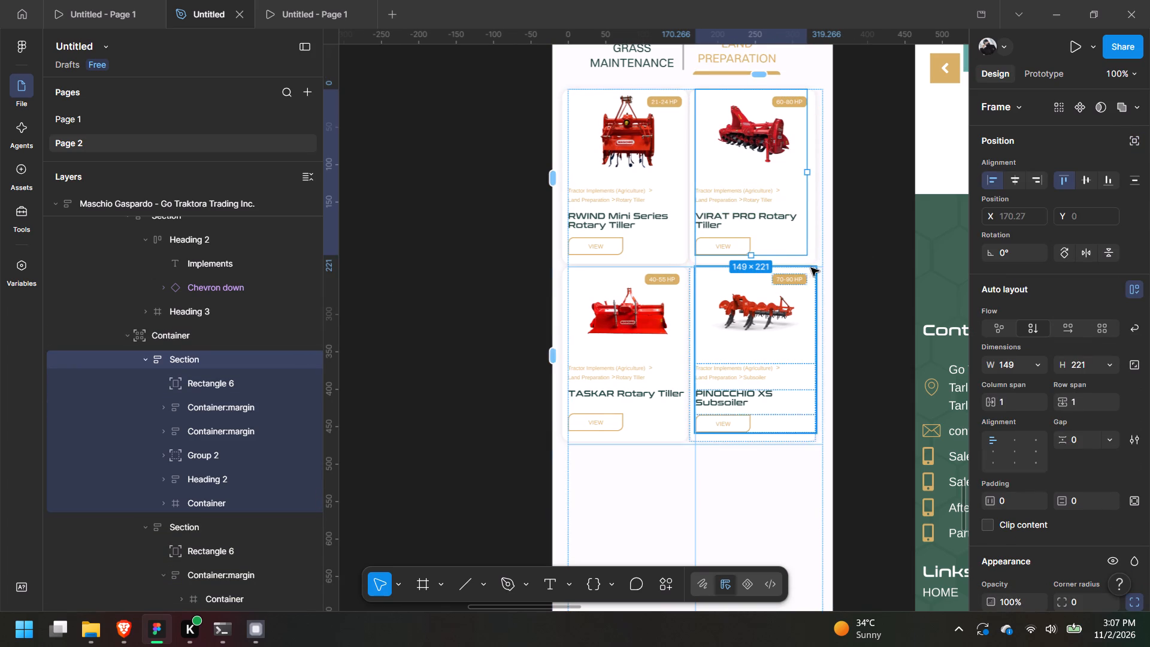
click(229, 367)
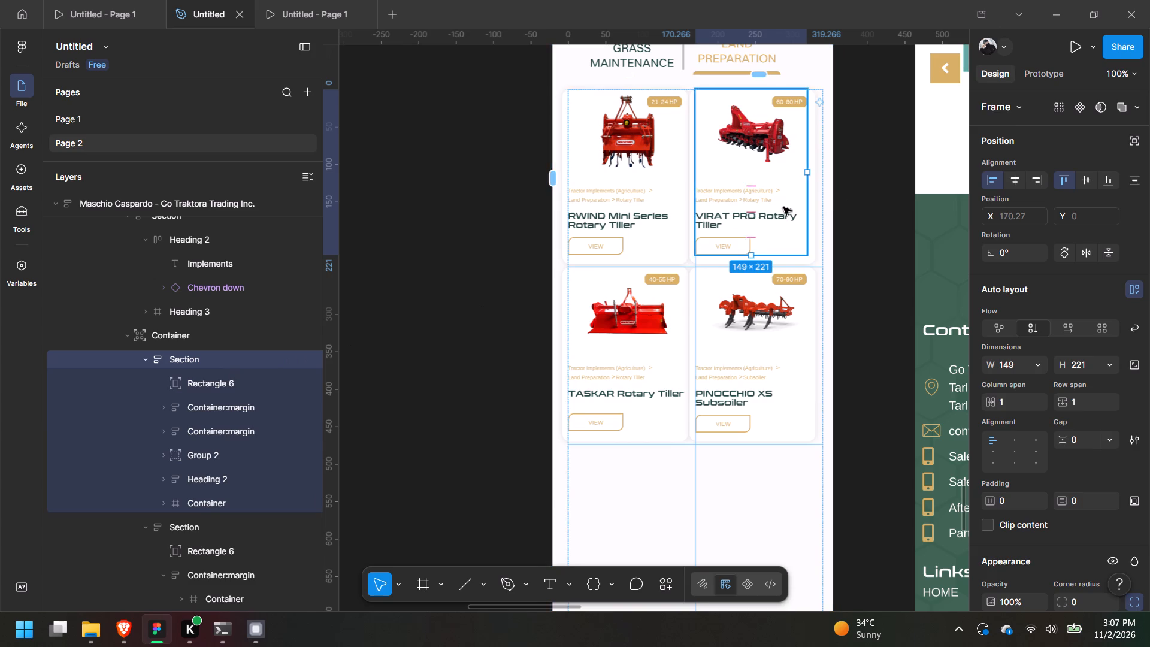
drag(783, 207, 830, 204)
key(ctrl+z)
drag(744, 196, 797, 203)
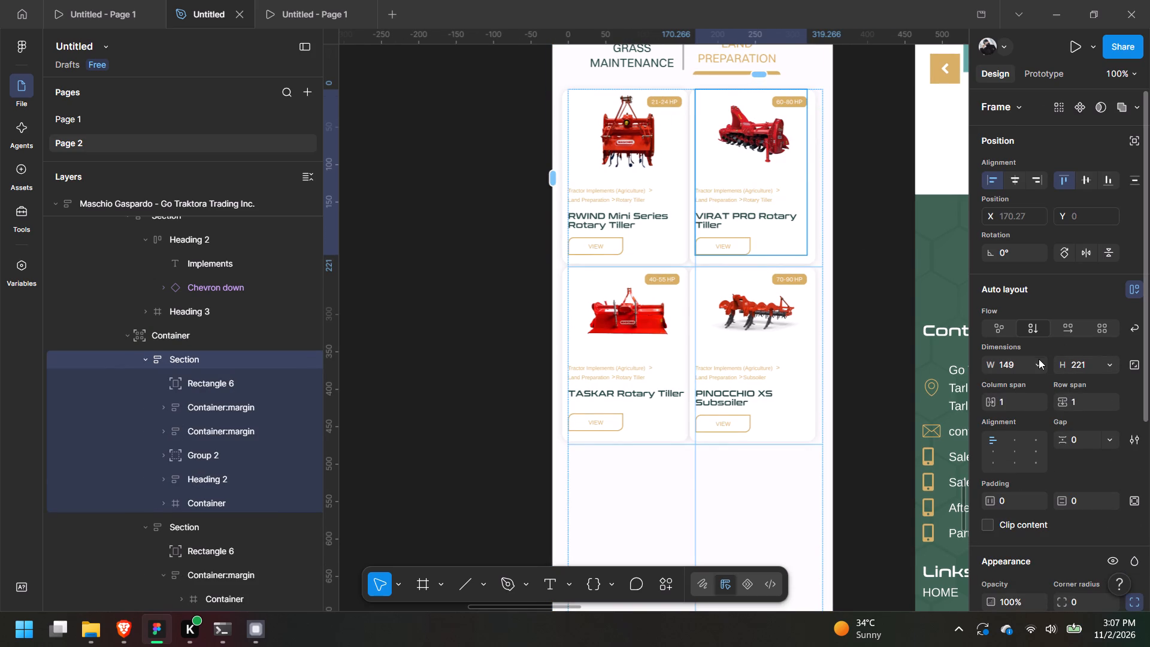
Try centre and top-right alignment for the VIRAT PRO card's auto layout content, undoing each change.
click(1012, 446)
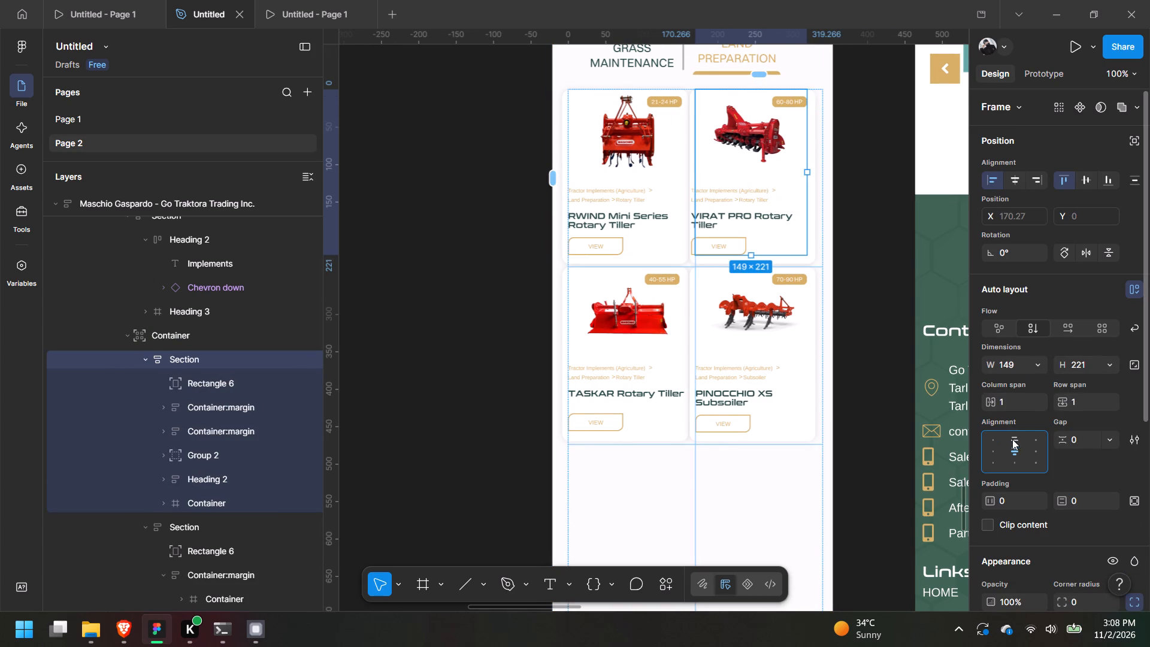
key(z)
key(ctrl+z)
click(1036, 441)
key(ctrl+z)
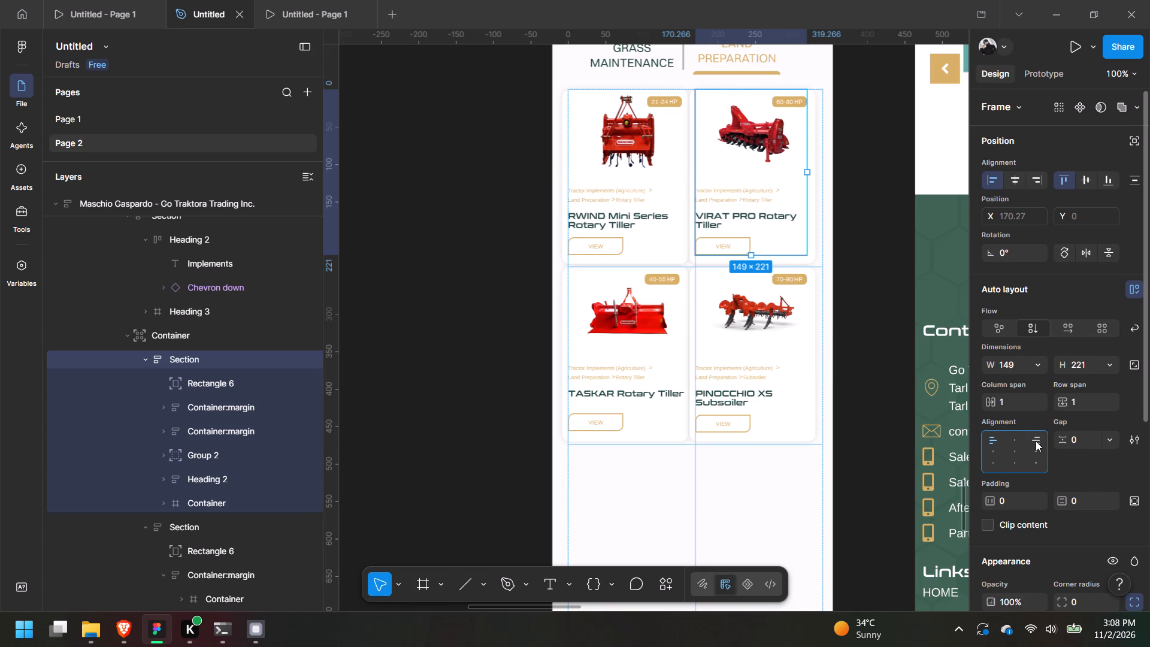
Collapse the VIRAT PRO card's Section in the layer tree.
click(180, 359)
click(144, 358)
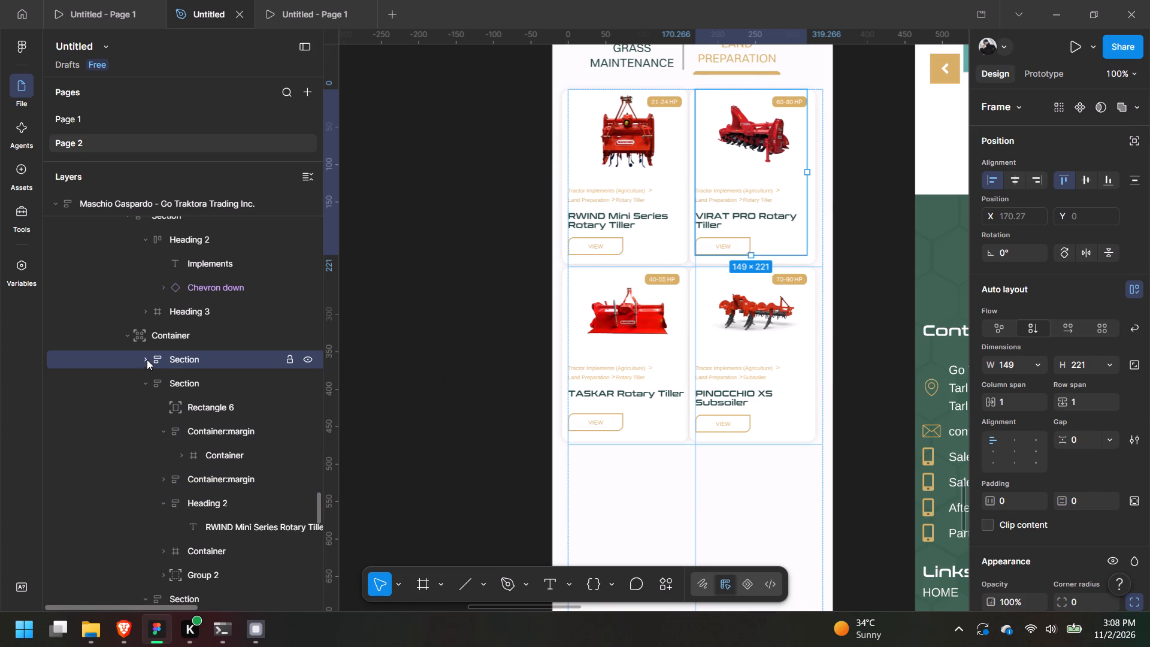
key(F7)
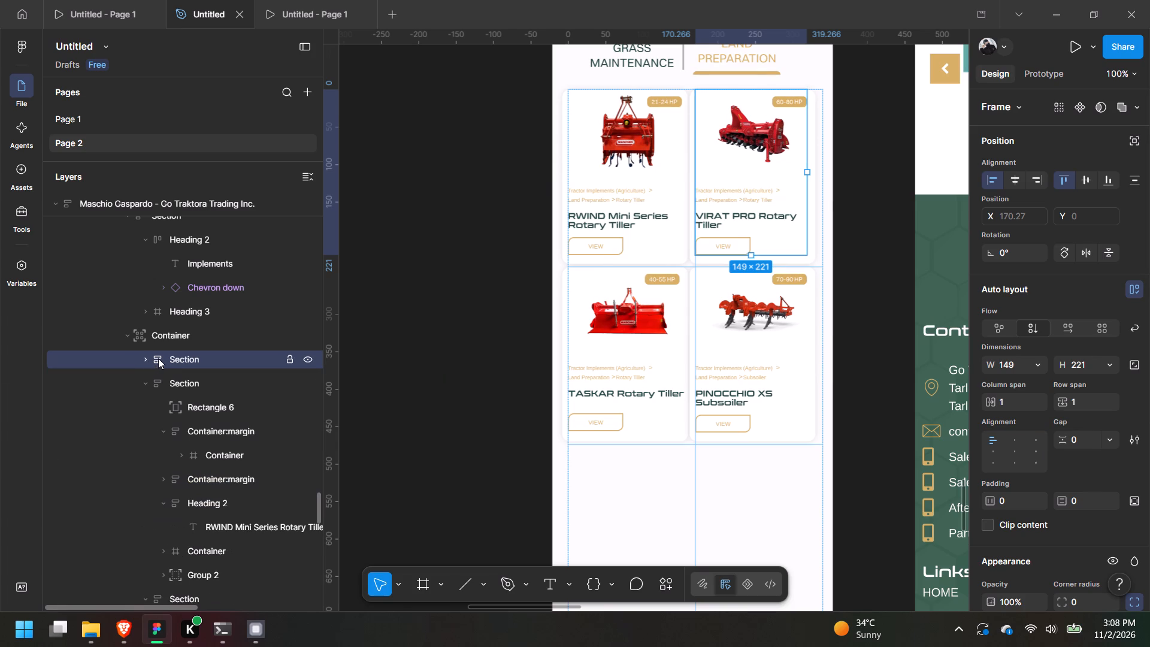
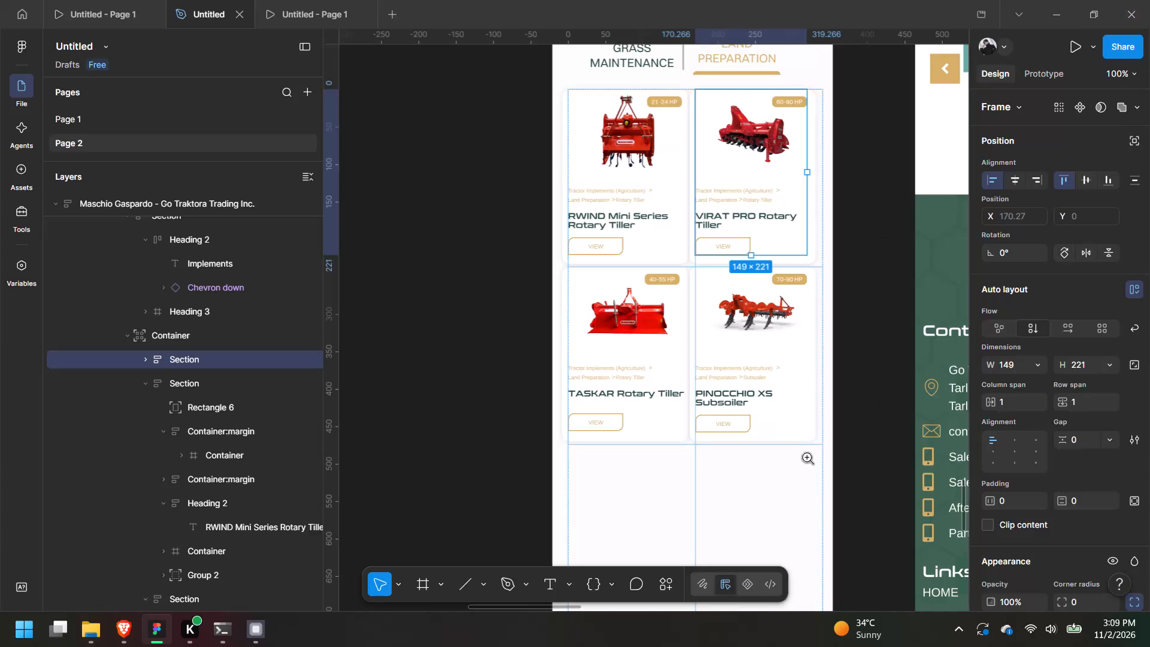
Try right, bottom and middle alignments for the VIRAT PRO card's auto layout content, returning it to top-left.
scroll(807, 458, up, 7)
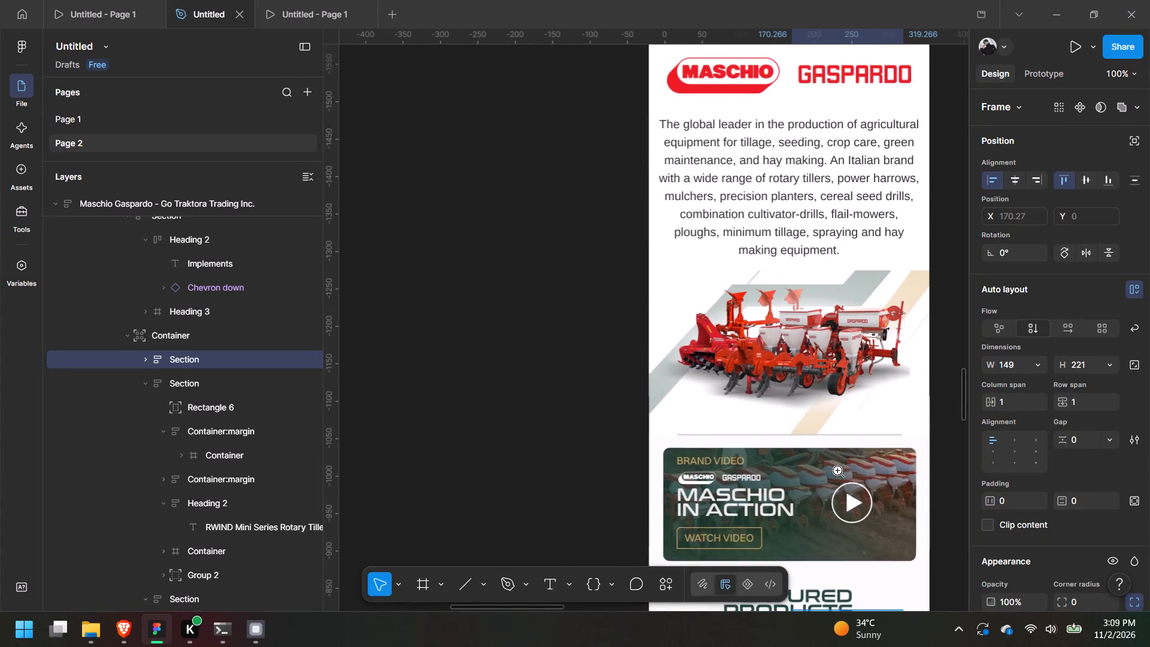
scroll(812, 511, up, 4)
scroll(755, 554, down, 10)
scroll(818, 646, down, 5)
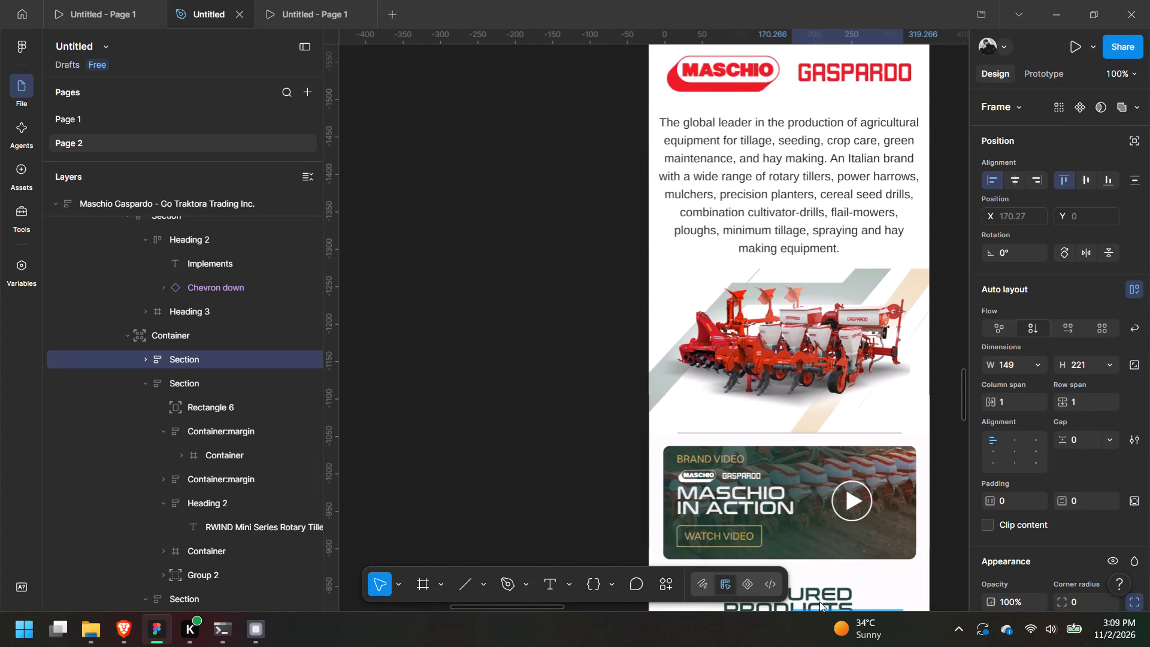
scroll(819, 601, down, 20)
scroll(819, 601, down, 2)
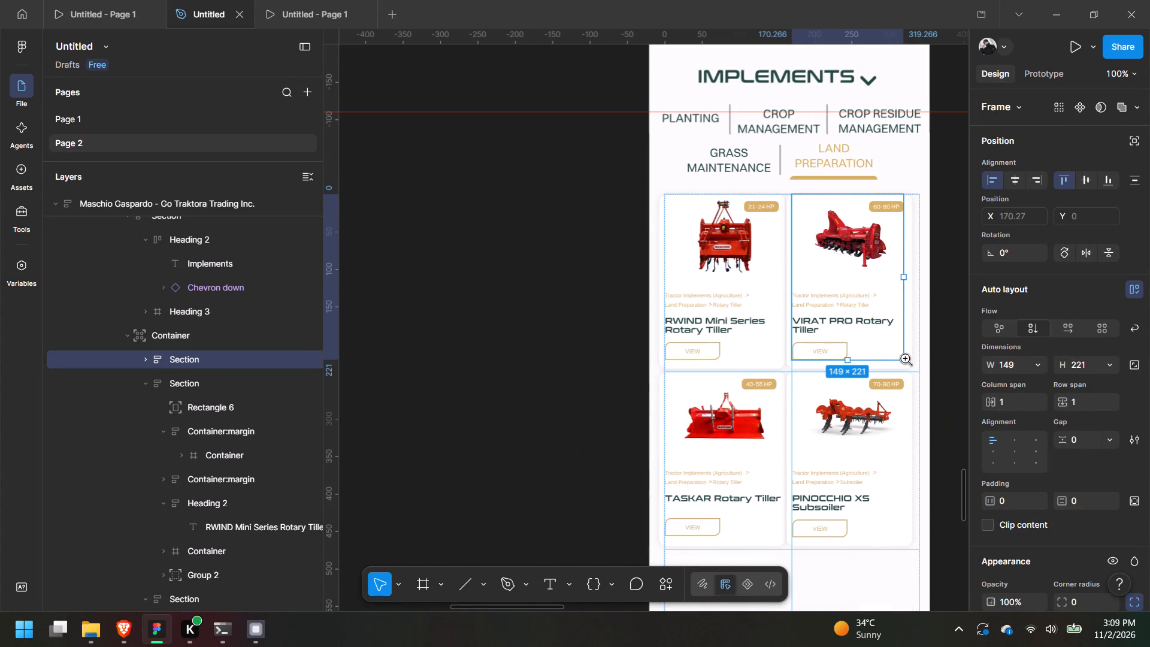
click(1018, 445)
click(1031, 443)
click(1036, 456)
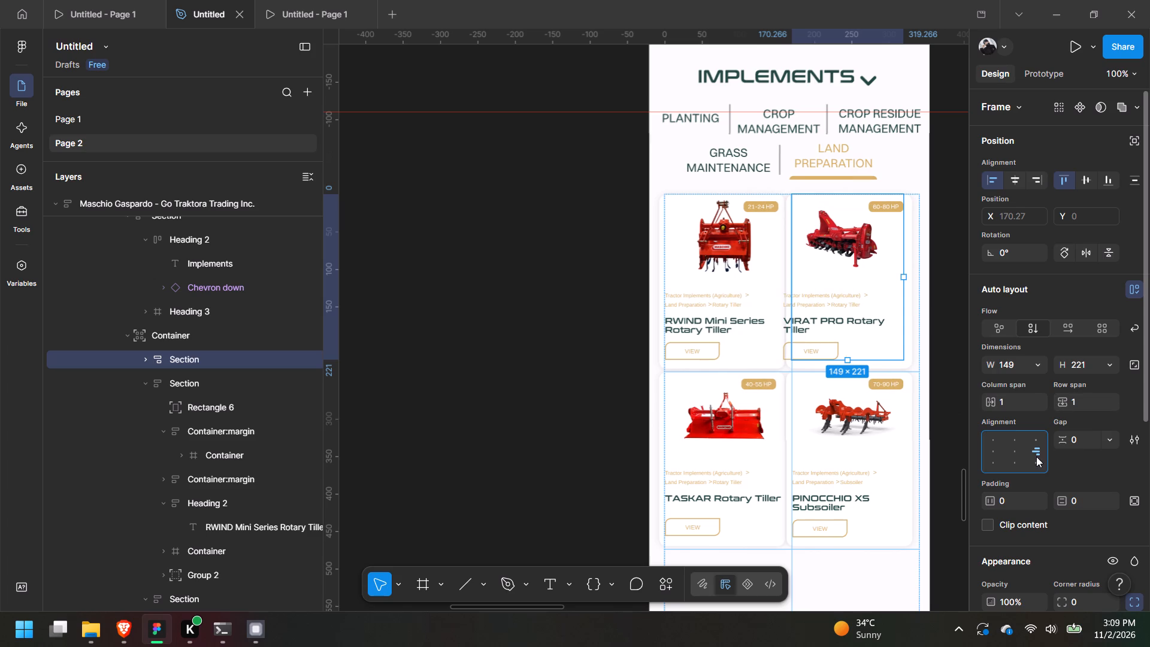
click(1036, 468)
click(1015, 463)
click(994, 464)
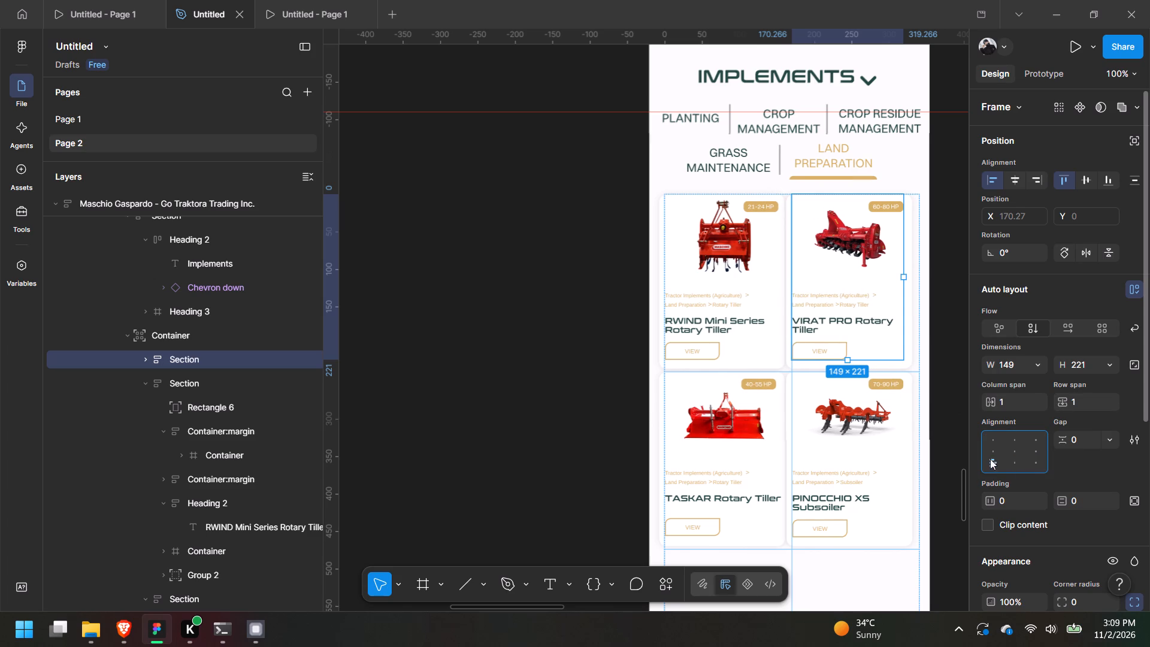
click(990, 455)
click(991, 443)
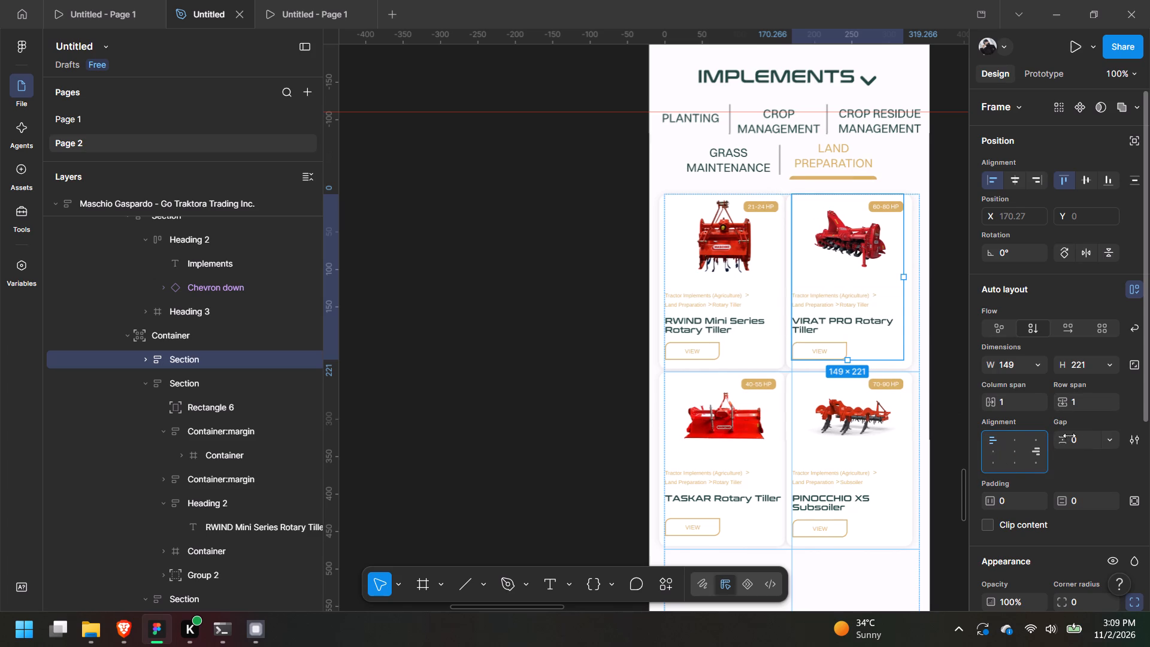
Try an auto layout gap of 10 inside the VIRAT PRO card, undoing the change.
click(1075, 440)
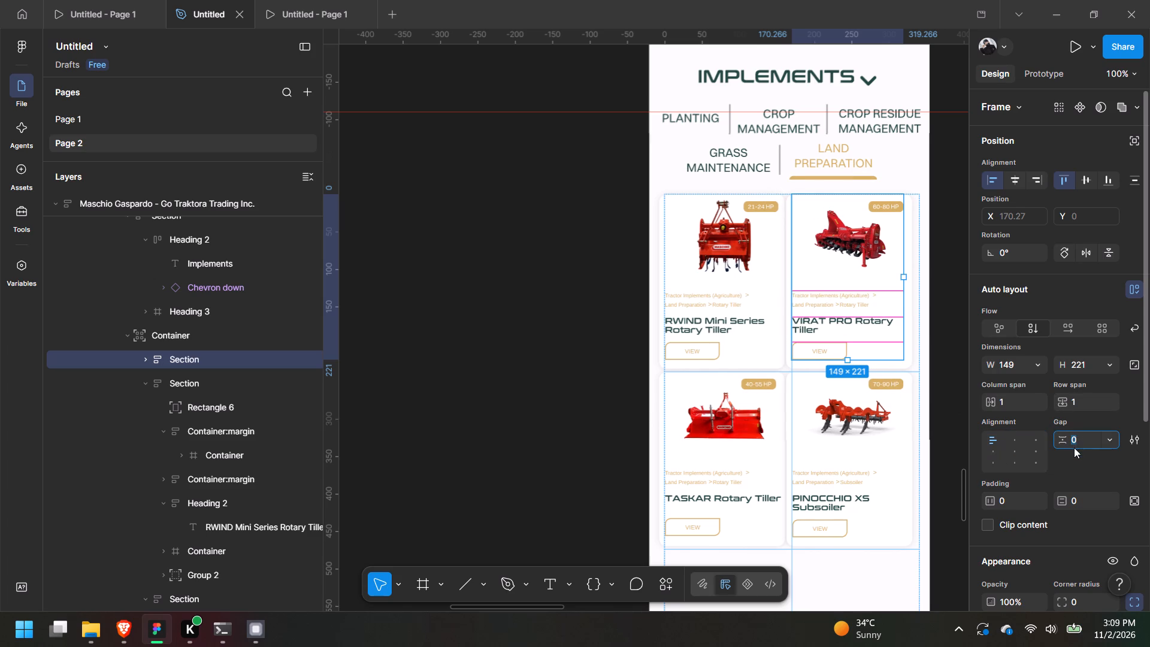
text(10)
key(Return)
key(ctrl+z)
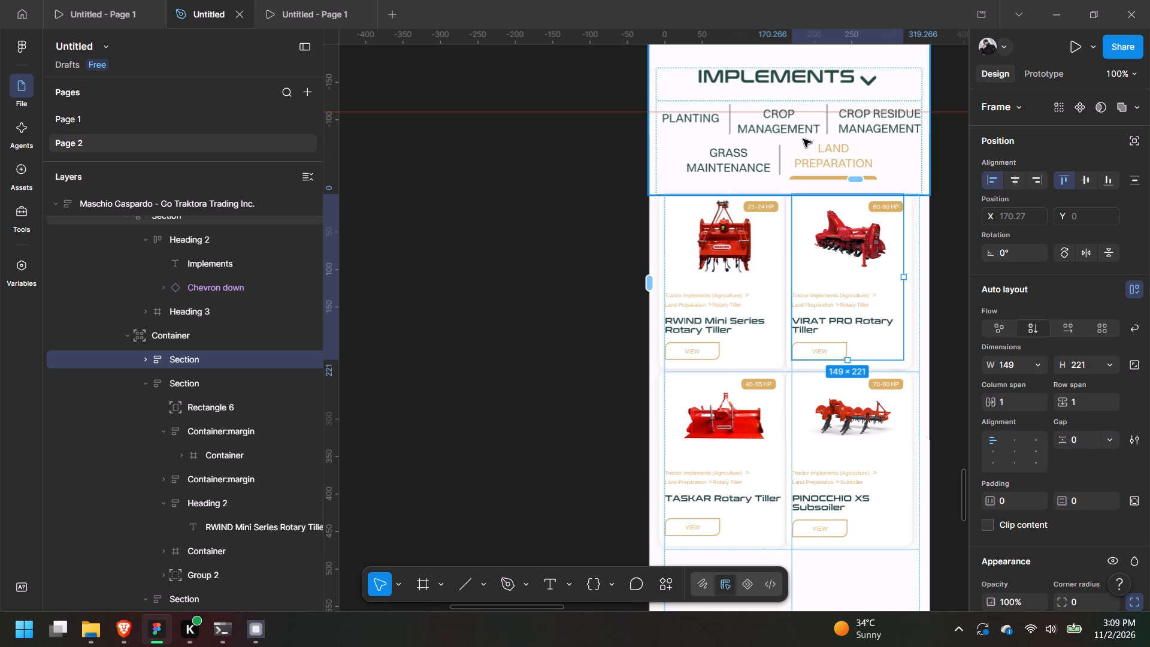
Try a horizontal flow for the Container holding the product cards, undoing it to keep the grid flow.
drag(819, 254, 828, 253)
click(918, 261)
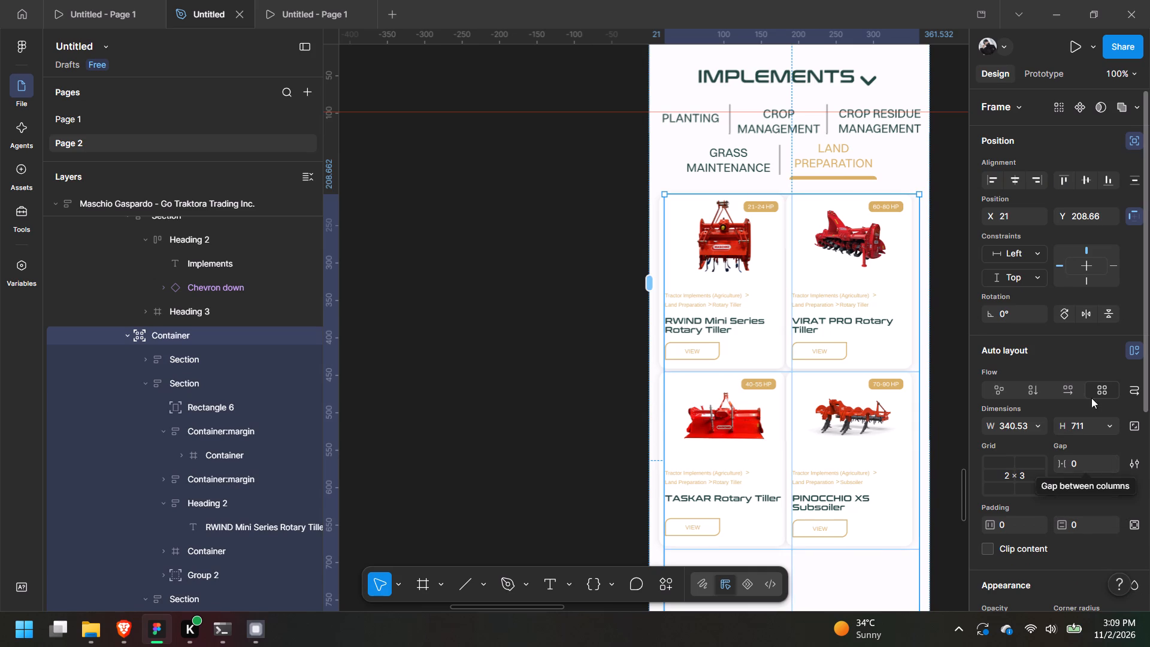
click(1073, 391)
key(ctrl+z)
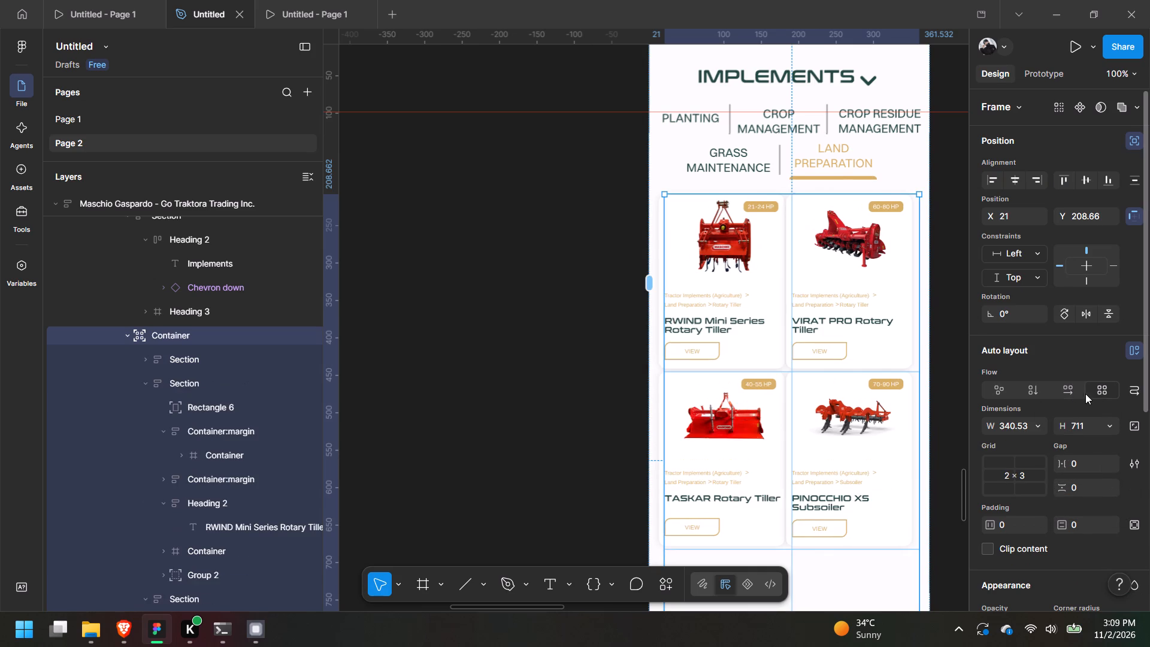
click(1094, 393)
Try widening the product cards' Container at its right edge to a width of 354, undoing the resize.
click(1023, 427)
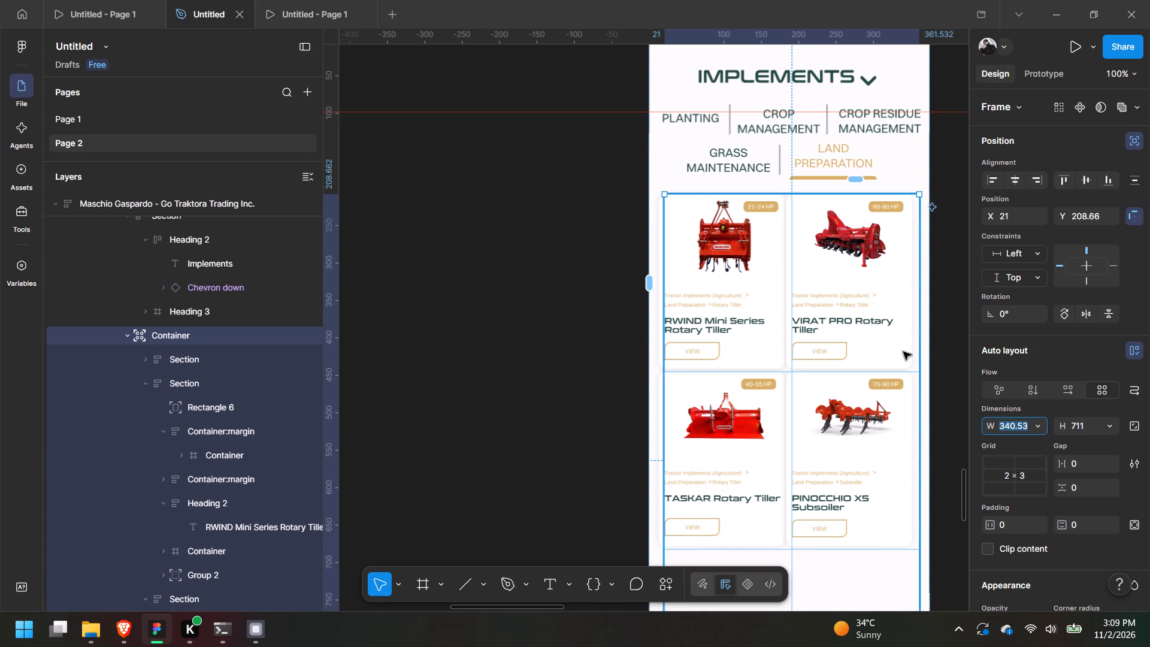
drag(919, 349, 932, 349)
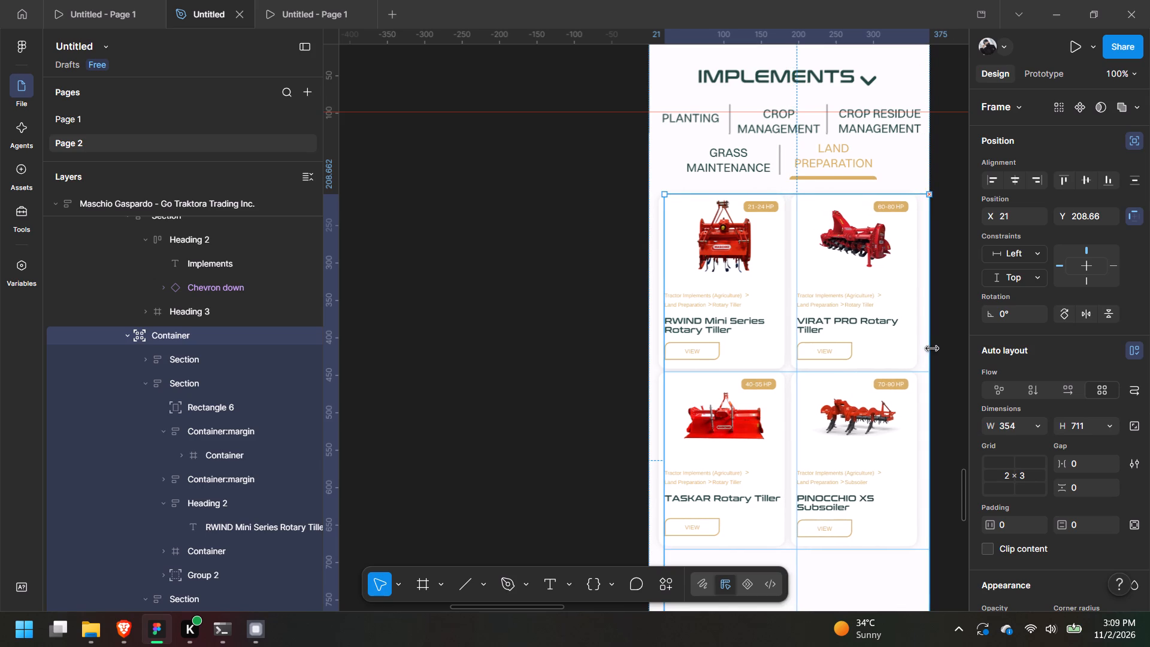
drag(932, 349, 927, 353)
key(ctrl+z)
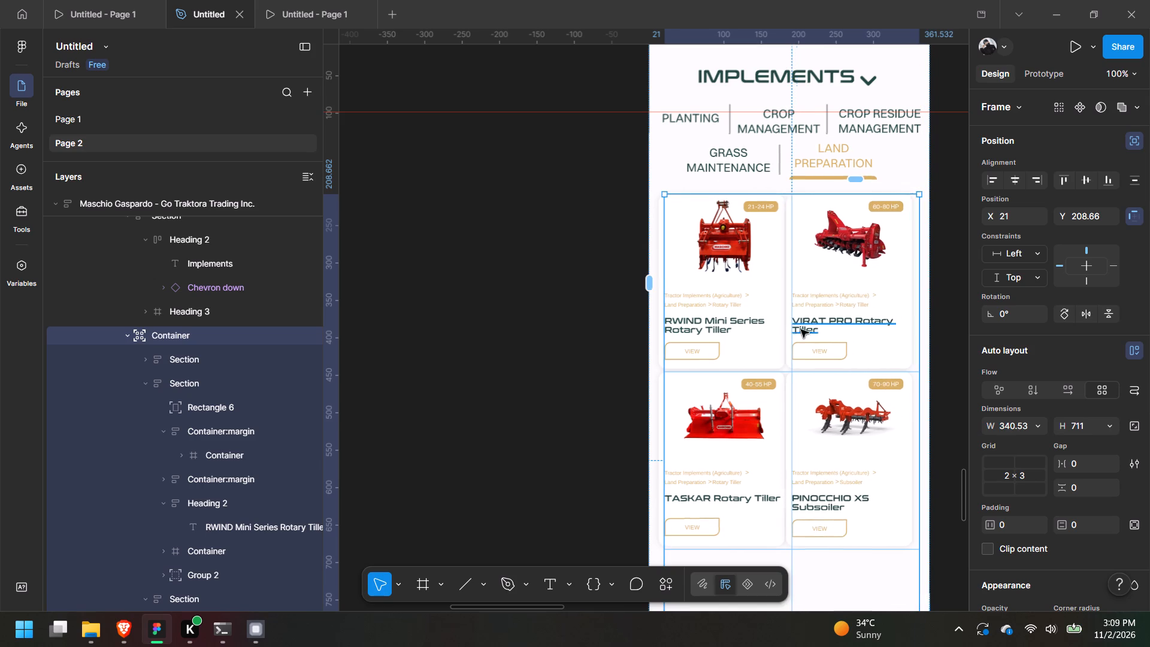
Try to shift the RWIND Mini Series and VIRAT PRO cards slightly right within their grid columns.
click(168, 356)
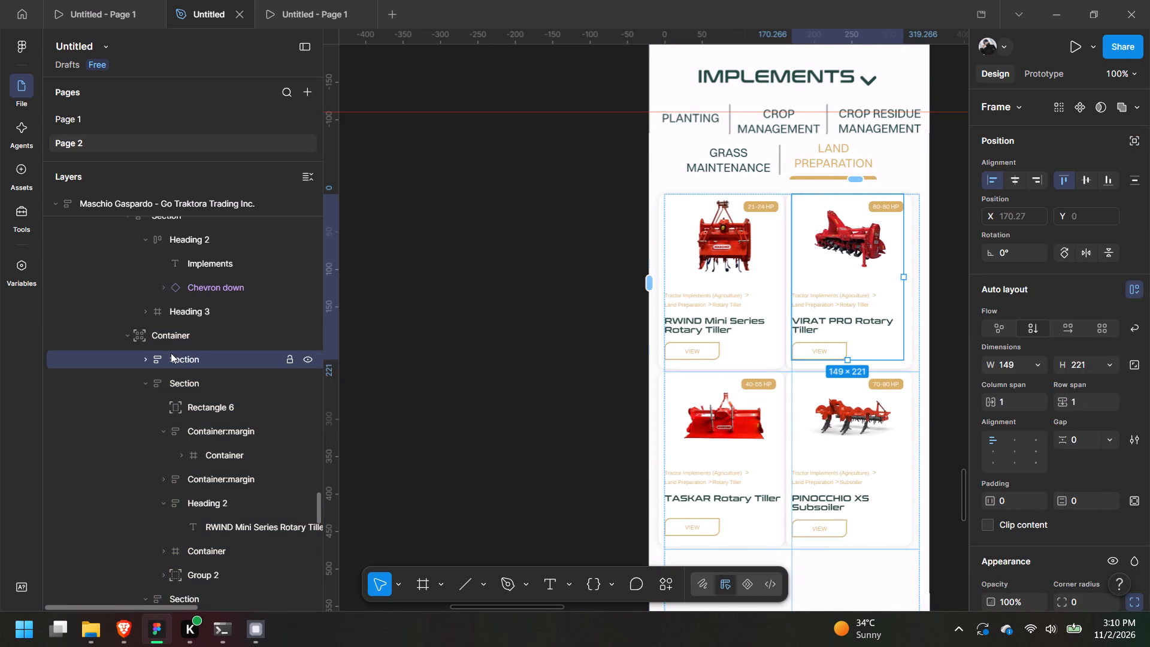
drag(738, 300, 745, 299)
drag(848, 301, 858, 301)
Stretch the product cards' Container to both edges of the mobile page, at X 0 with a width of 375.
click(916, 310)
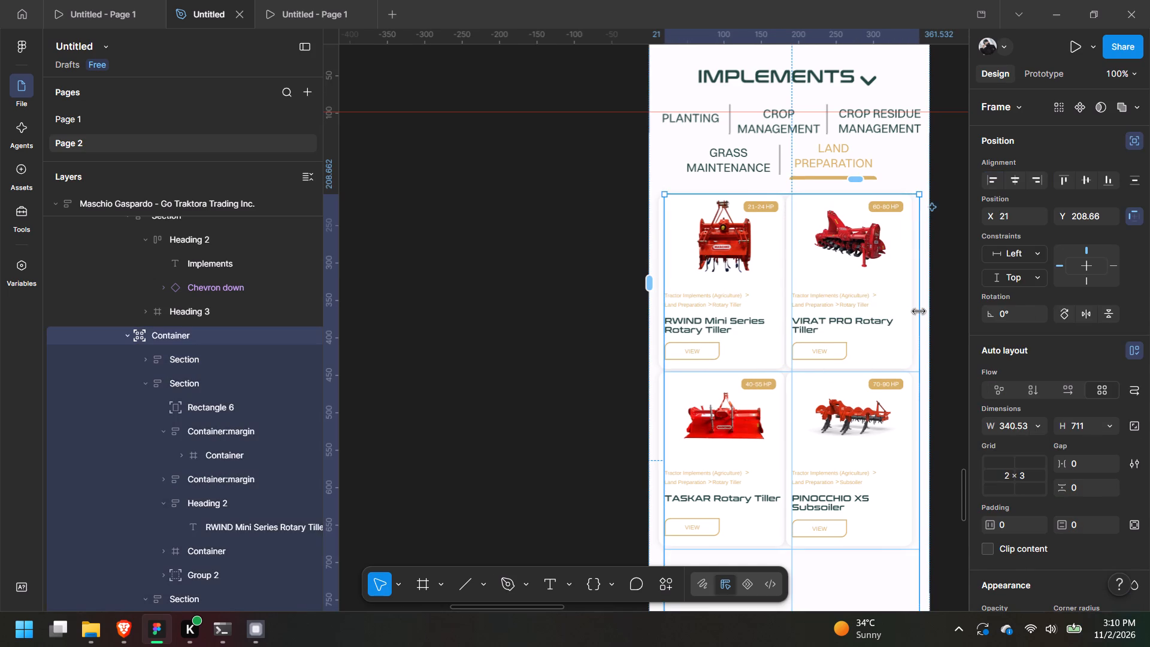
drag(919, 312, 930, 312)
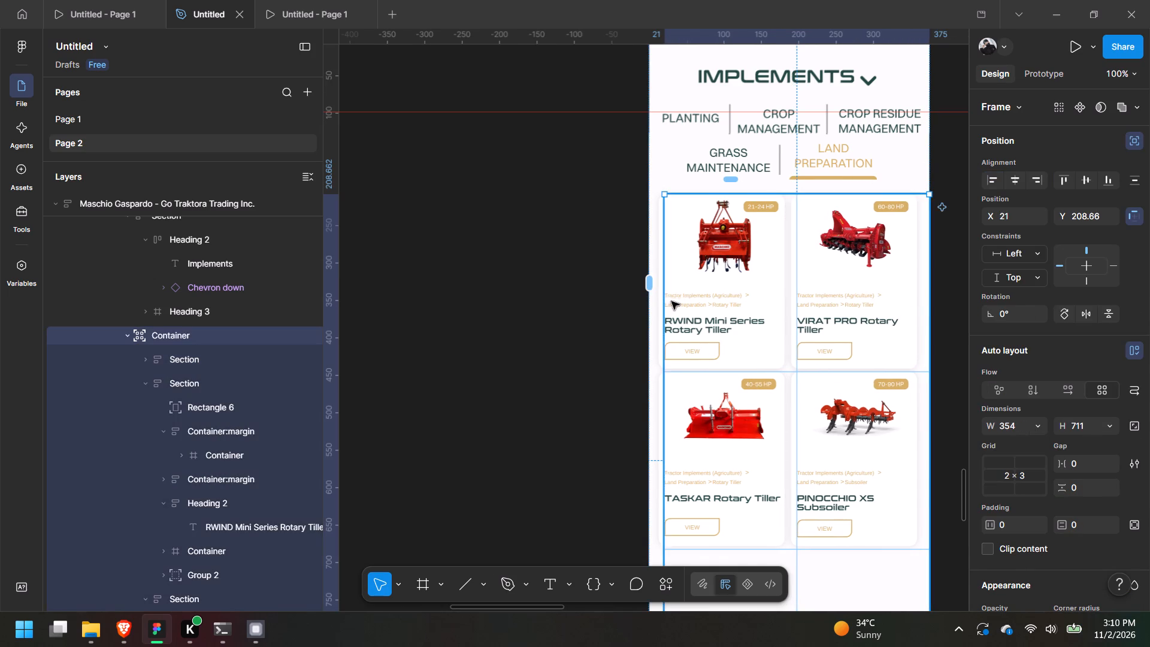
drag(665, 304, 651, 304)
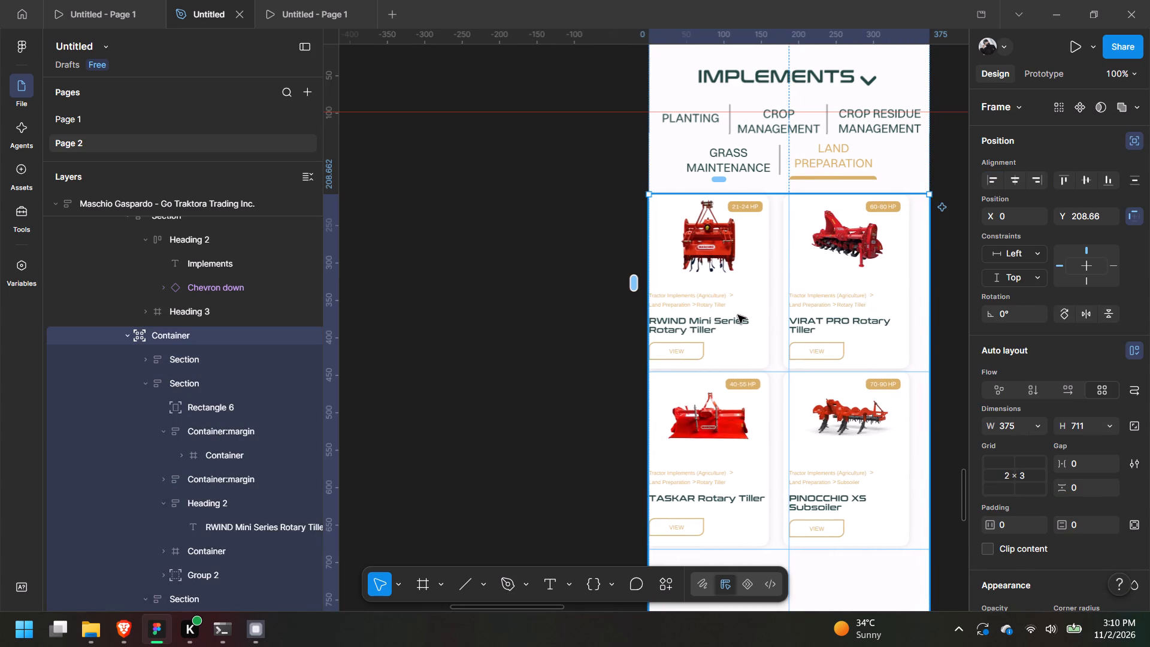
Set the Container grid's gap between columns to 10.
click(1079, 464)
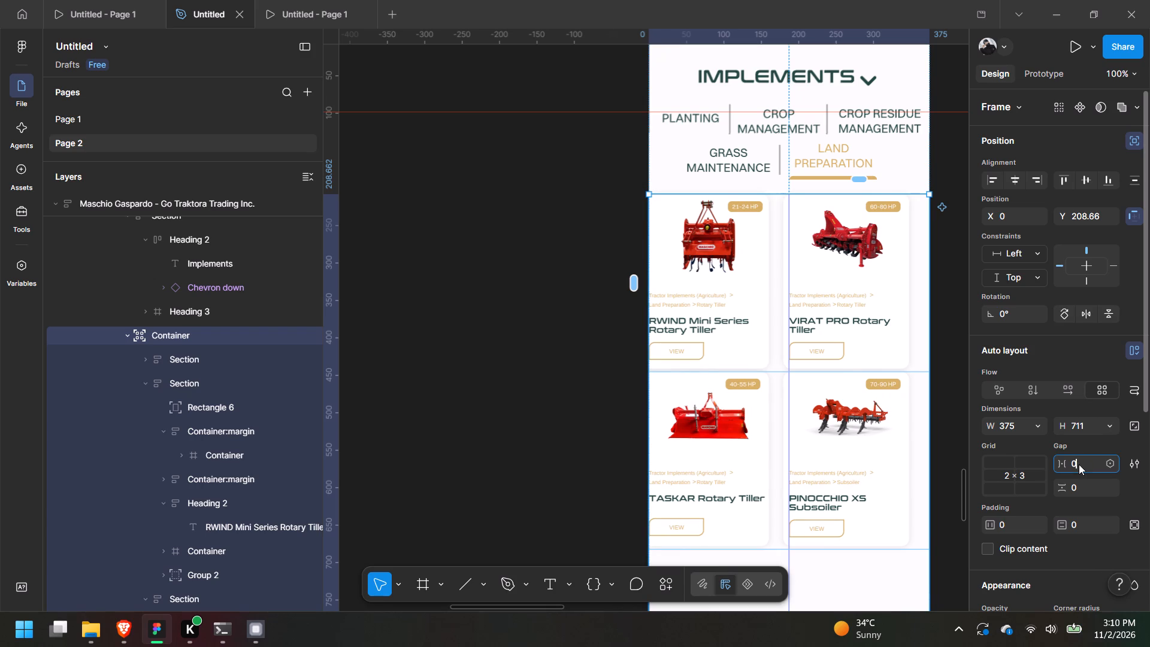
text(10)
key(Return)
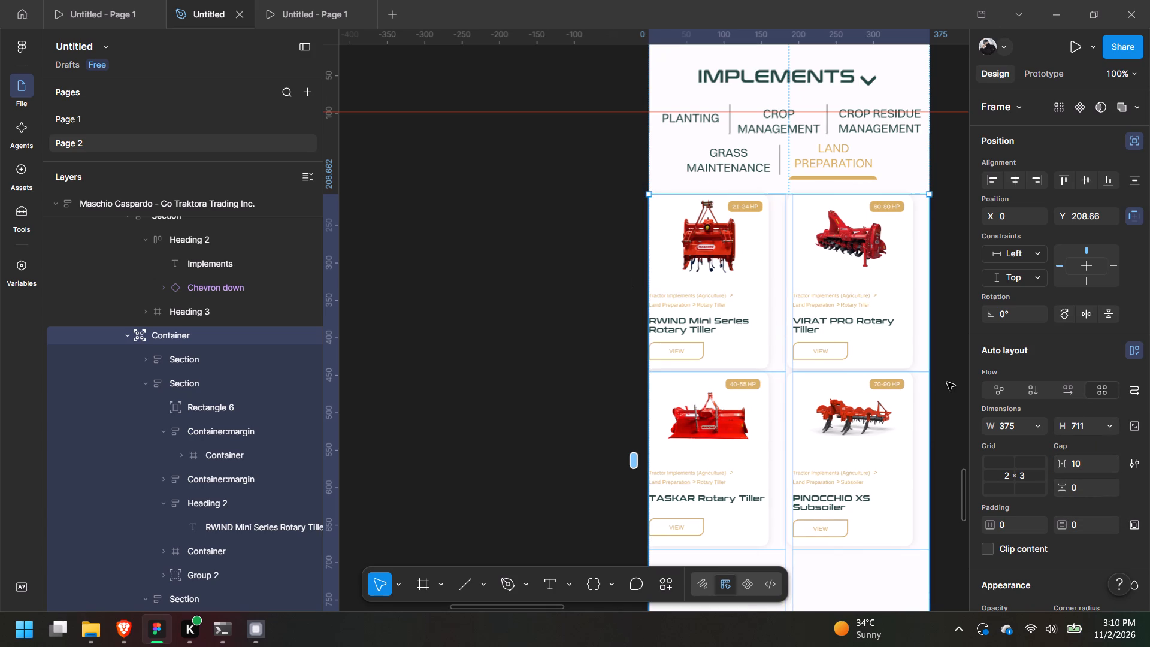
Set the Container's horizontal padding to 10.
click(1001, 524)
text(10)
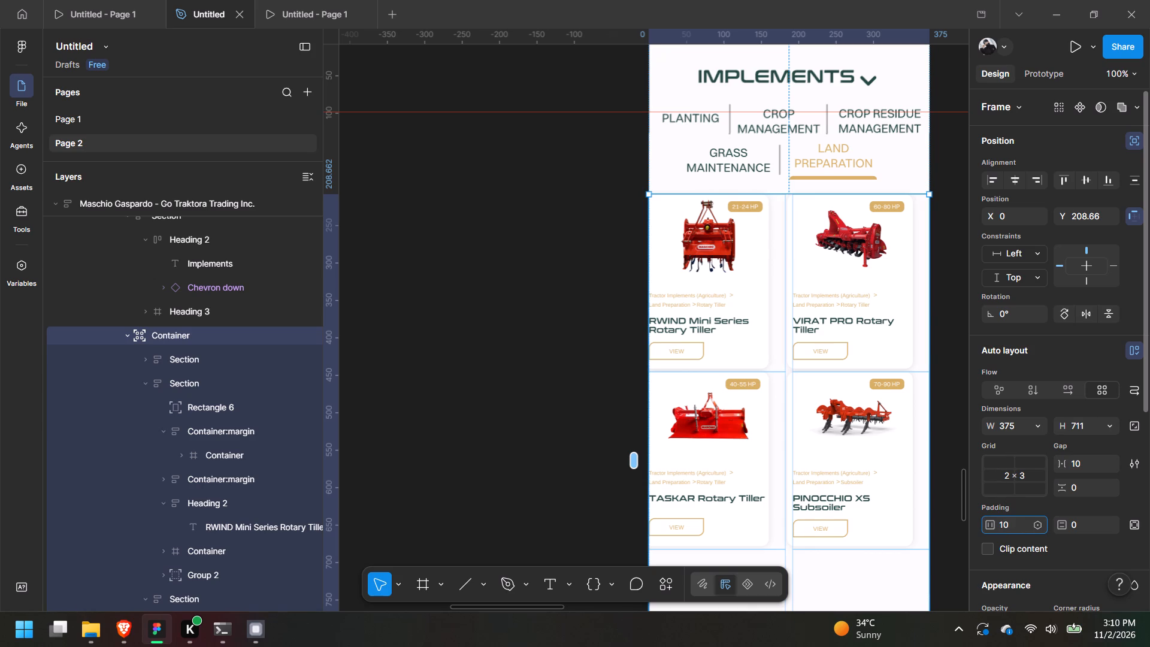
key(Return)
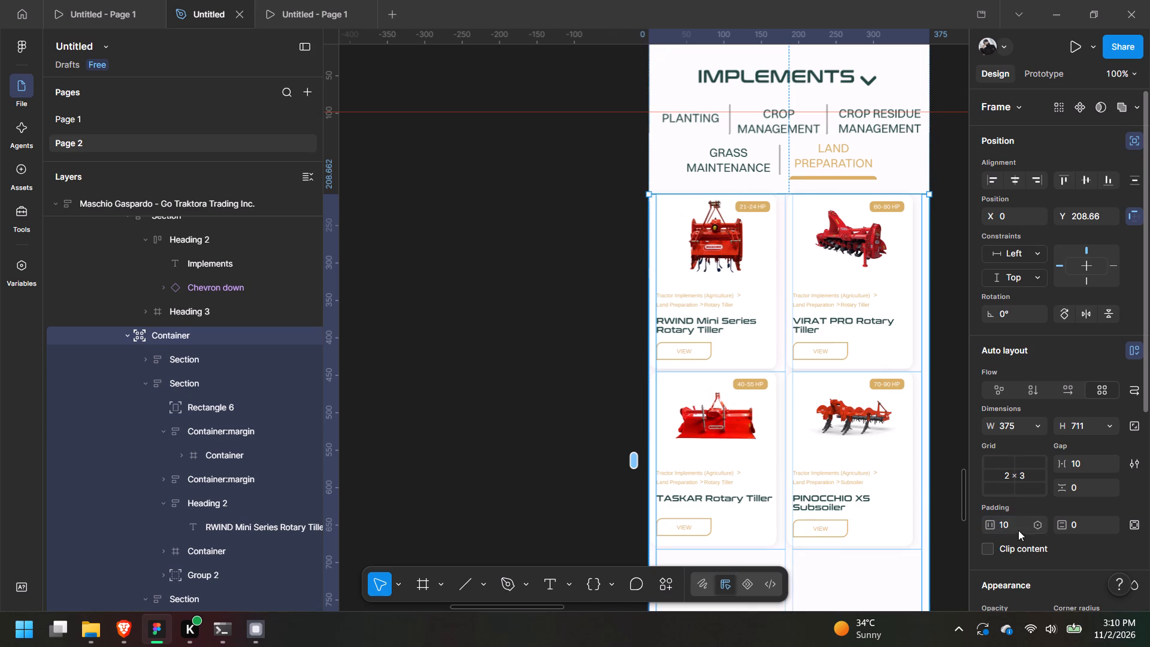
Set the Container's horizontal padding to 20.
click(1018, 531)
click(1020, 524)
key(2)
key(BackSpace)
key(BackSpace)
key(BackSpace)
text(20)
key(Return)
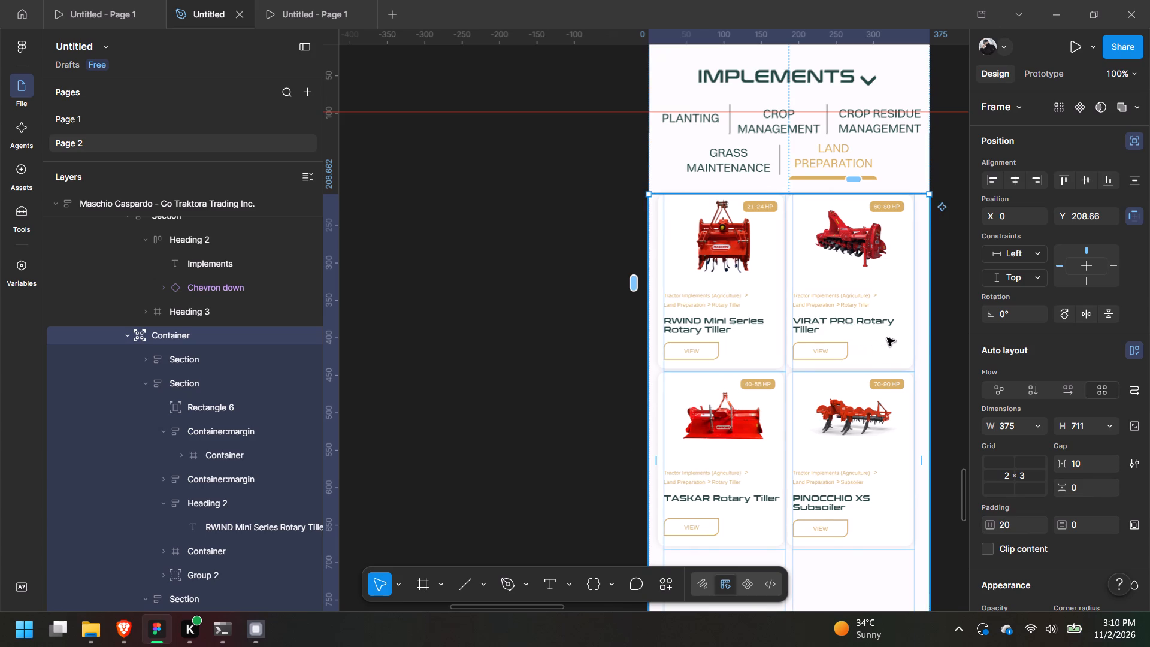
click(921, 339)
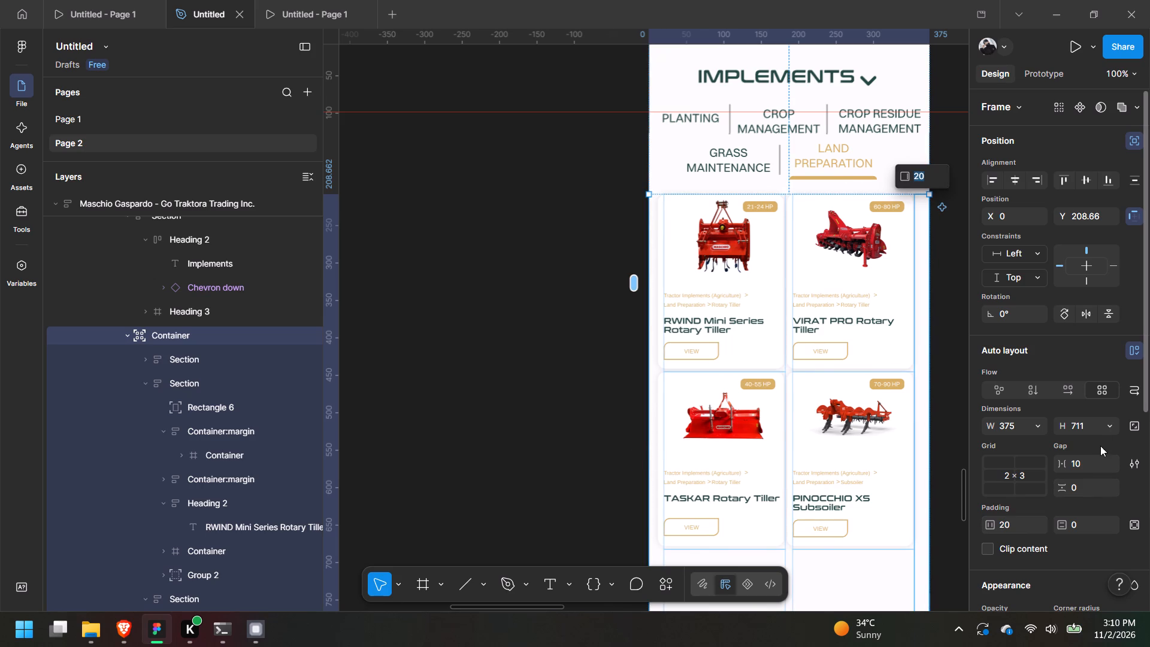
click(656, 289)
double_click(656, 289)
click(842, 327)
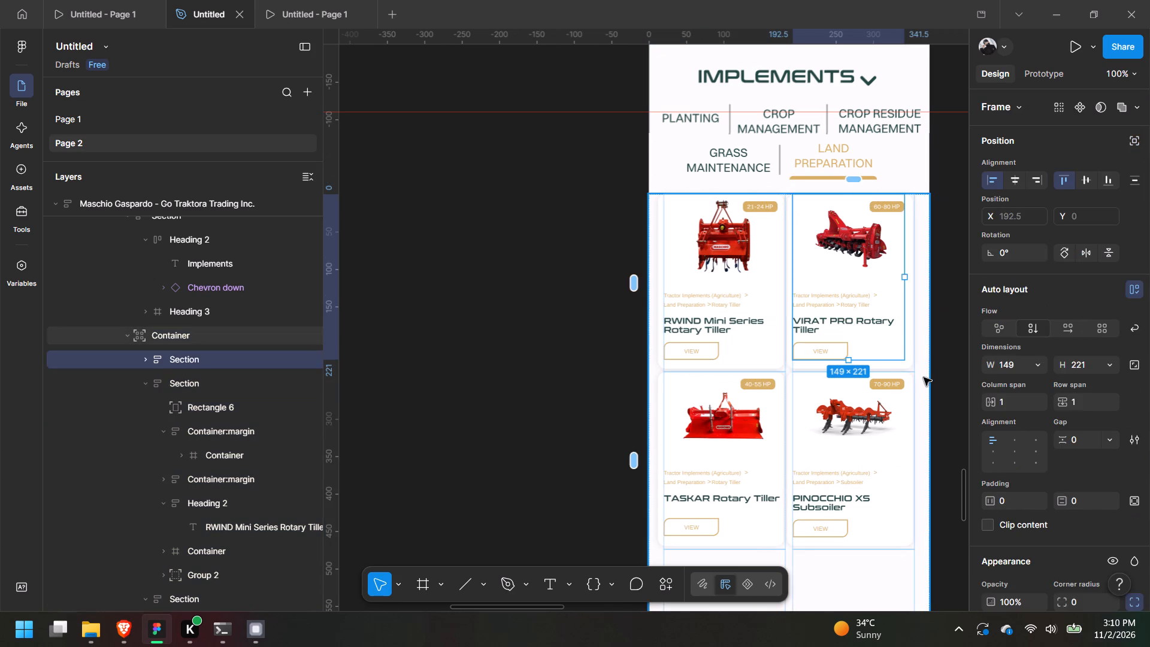
Select the product cards' Container and set its horizontal padding to 10.
click(924, 377)
click(1011, 520)
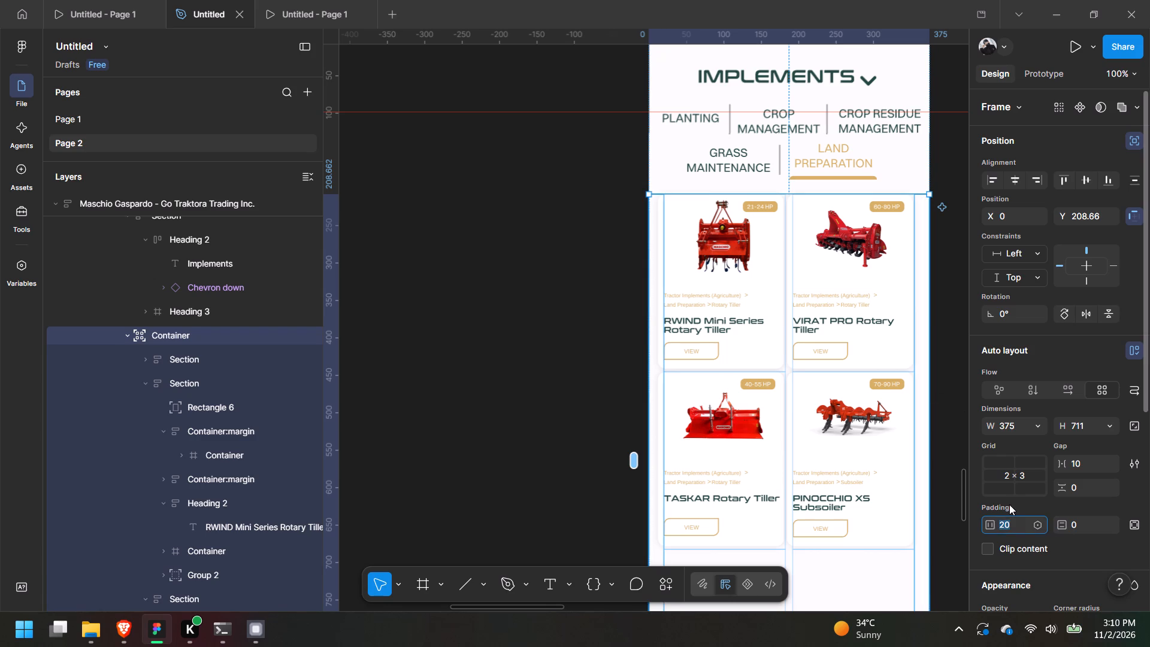
text(10)
key(Return)
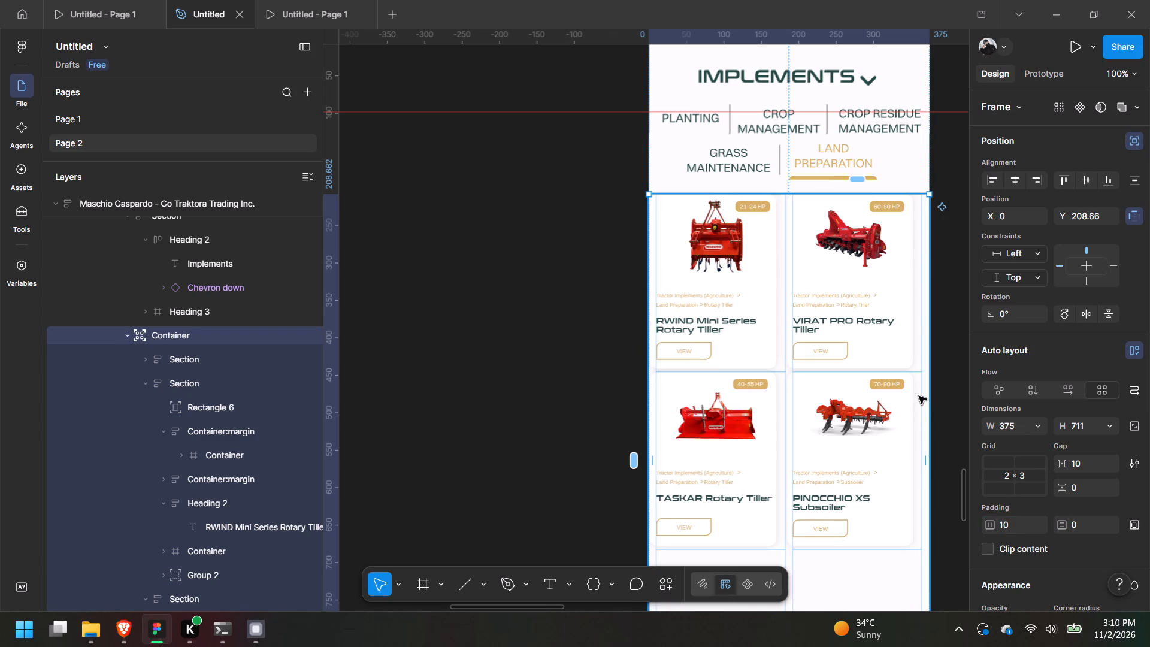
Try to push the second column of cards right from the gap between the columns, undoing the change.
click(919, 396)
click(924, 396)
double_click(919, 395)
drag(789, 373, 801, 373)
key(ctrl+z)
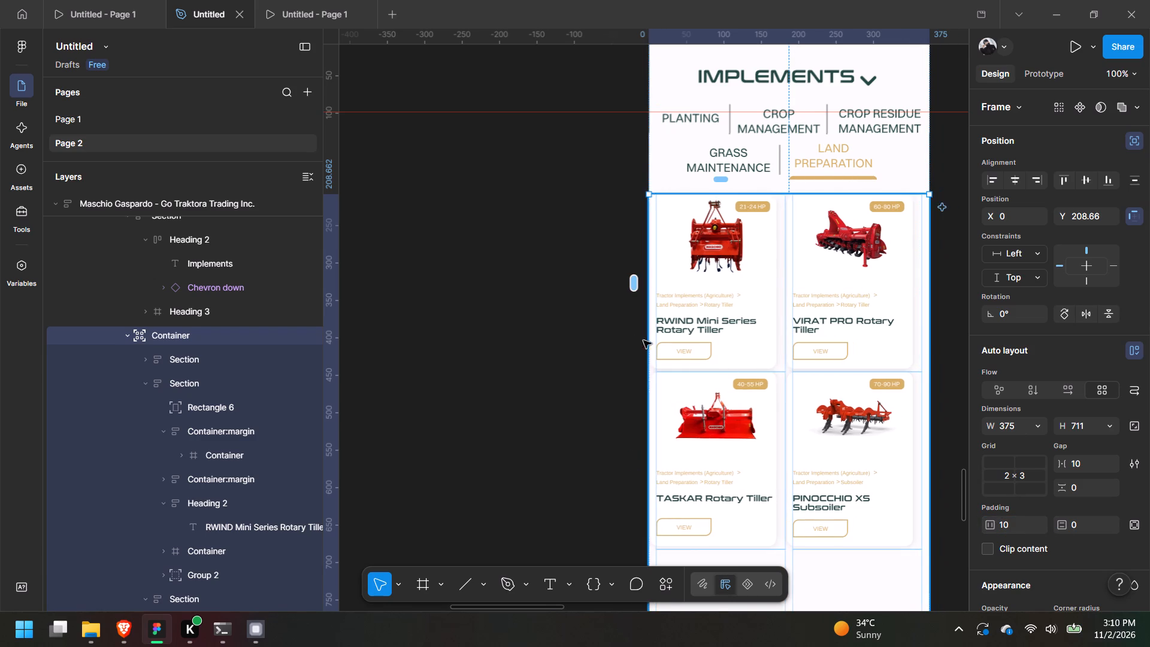
Pull the Container's left edge inward to X 10, giving it a width of 365.
drag(646, 337, 653, 337)
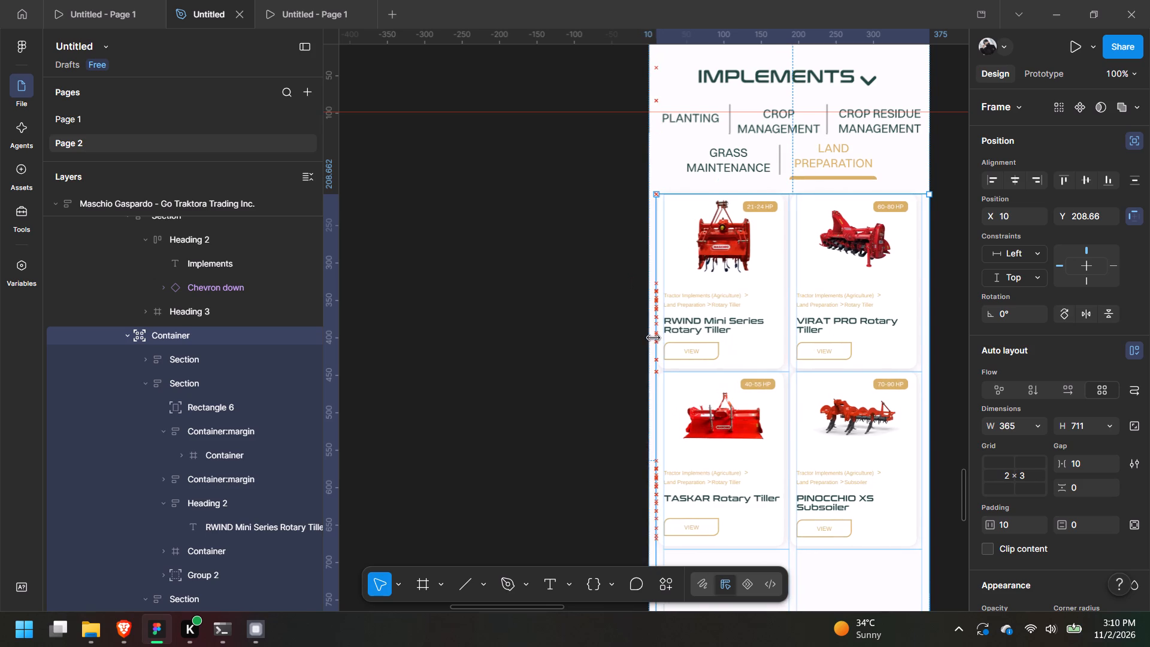
drag(653, 337, 653, 338)
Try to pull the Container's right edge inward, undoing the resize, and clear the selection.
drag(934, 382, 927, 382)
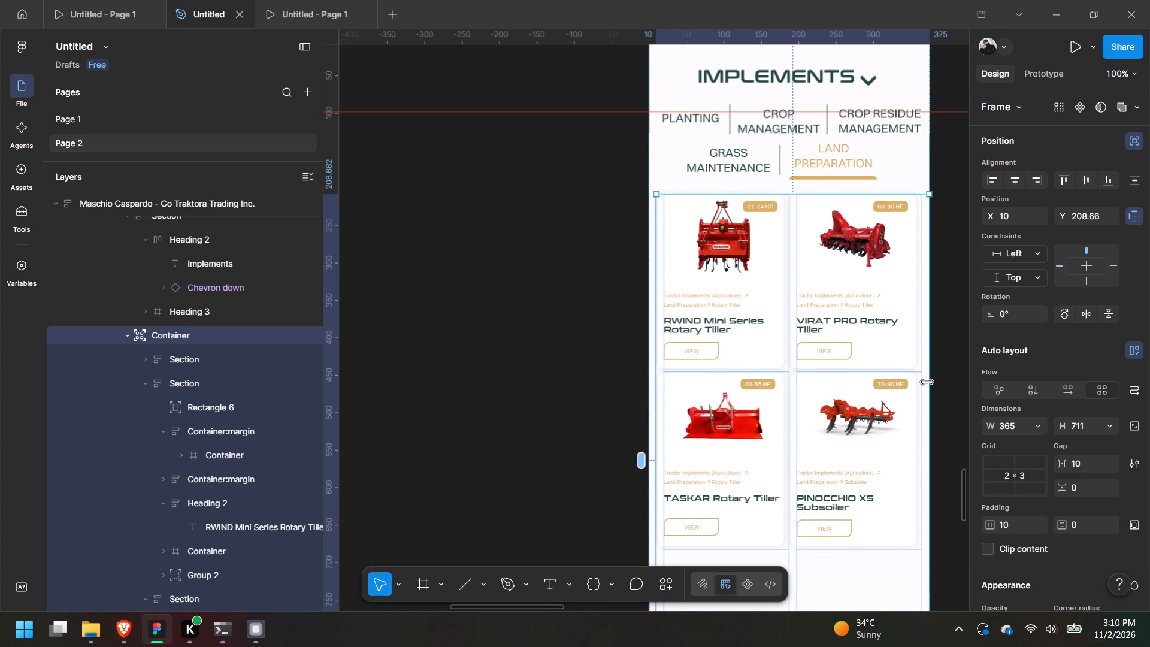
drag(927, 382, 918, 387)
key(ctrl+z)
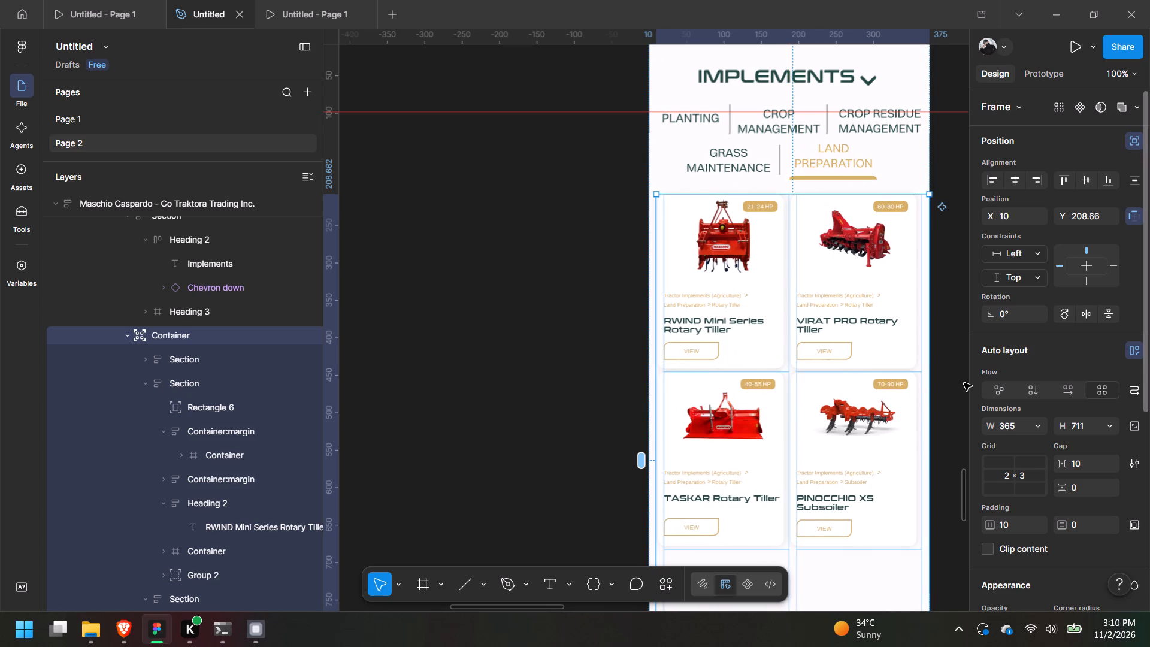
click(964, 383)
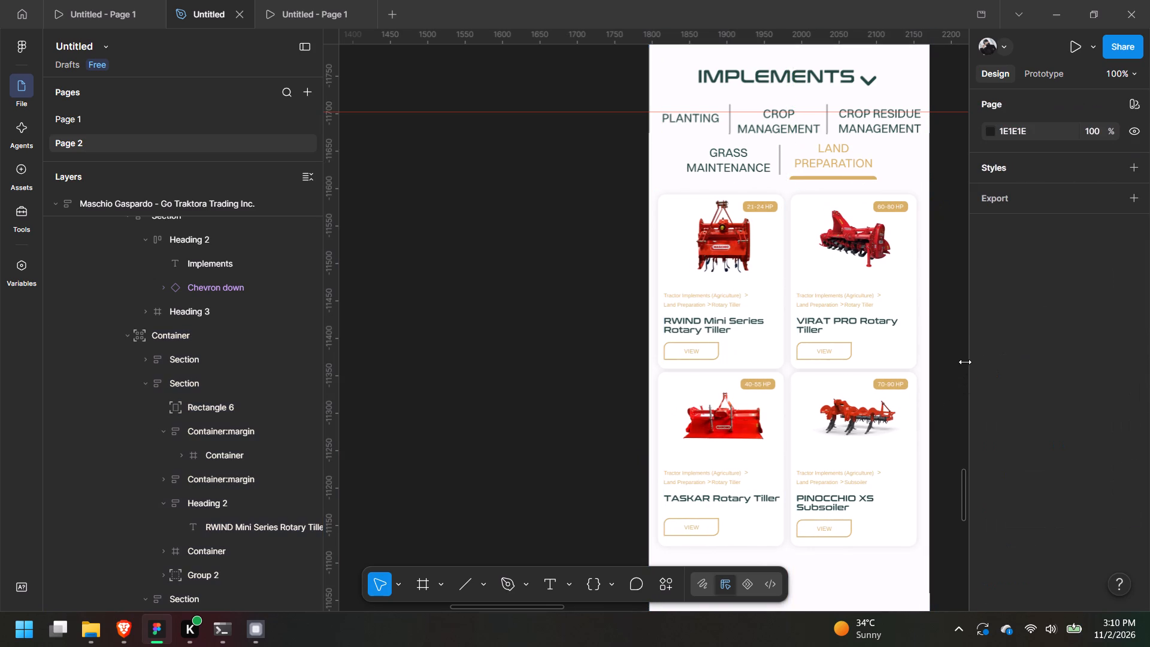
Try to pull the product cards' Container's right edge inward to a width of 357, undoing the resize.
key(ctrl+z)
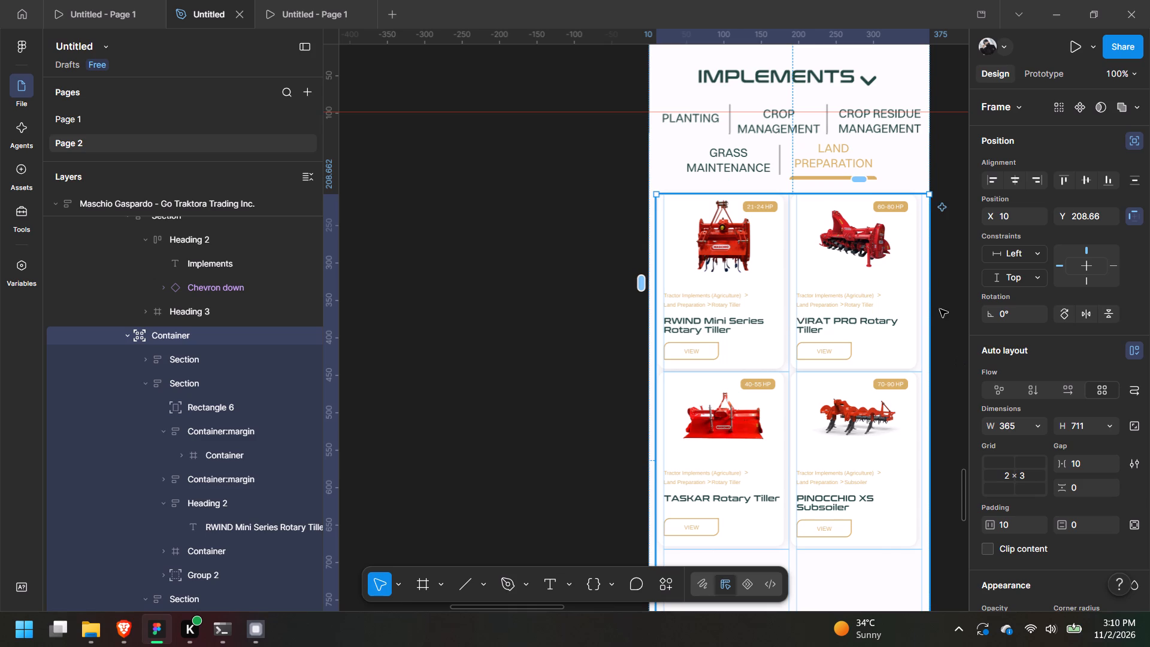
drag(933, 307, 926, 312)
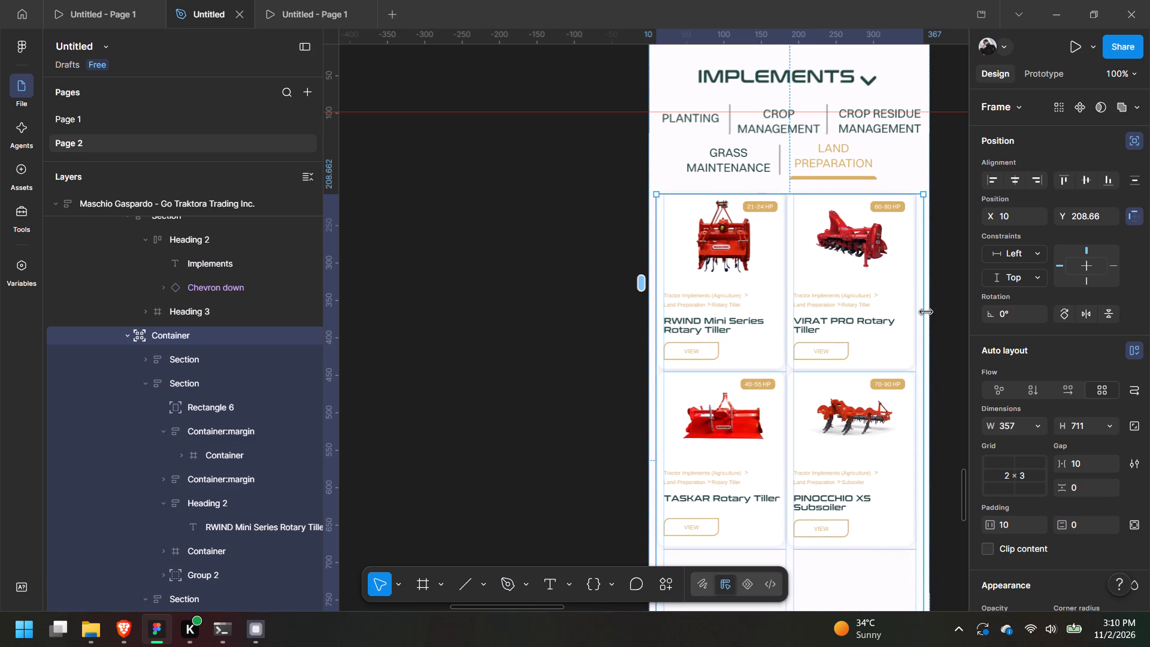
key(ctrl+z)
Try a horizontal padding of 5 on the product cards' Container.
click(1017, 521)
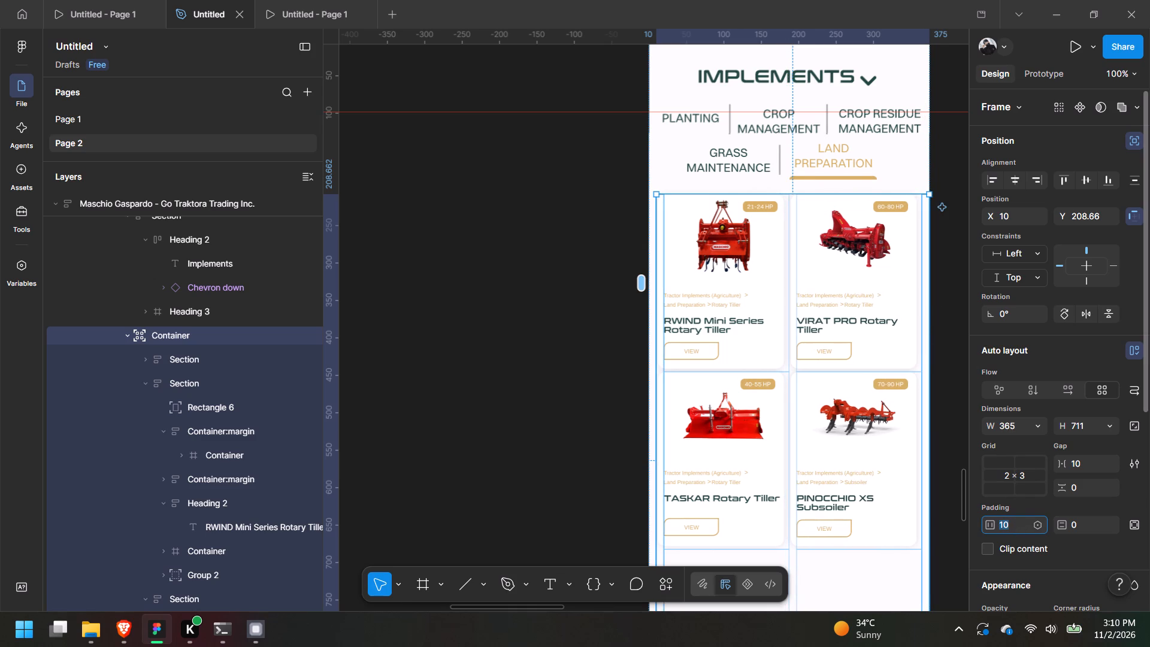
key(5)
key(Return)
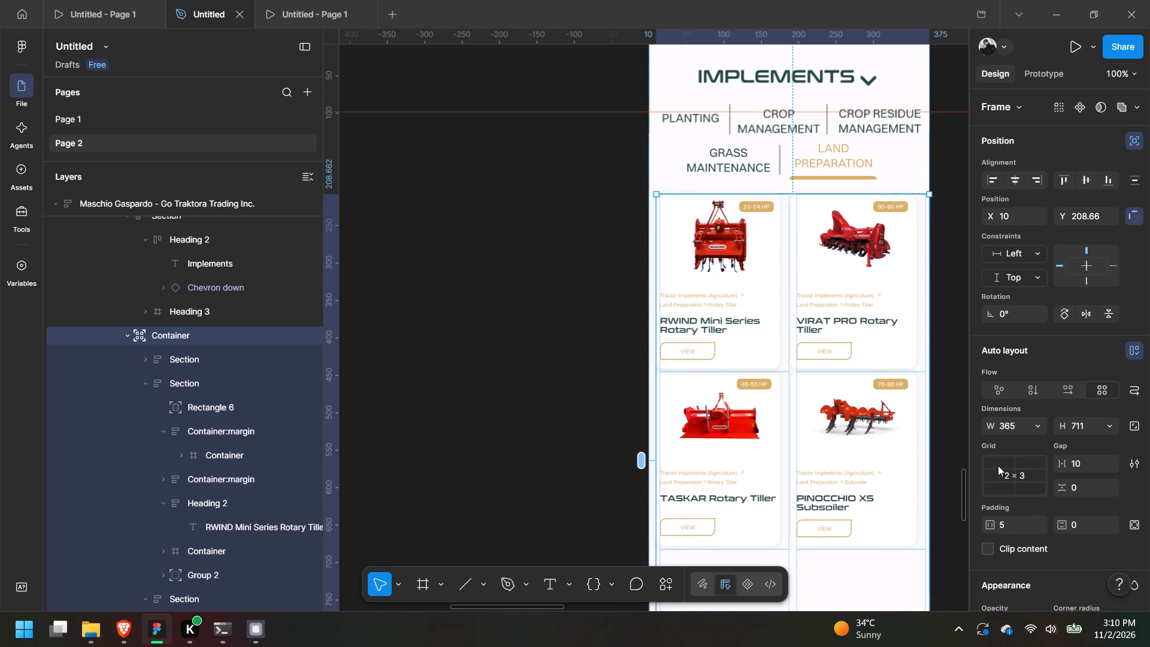
Set the product cards' Container's horizontal padding to 15 and clear the selection.
click(1016, 522)
key(1)
key(5)
key(4)
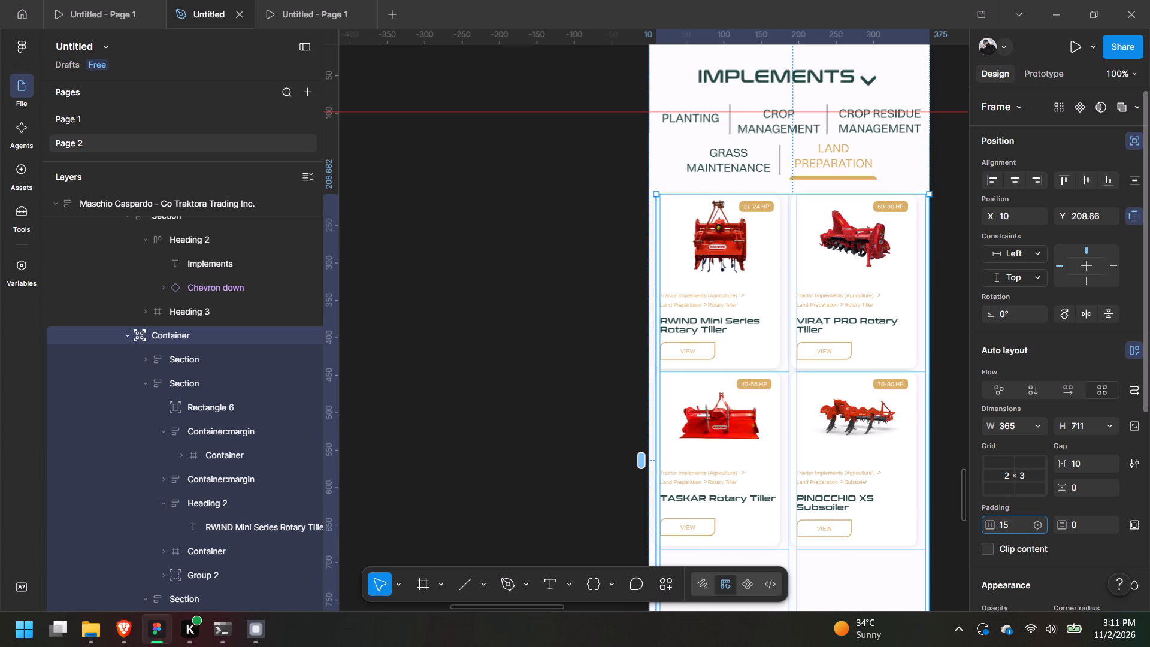
key(BackSpace)
key(Return)
click(951, 341)
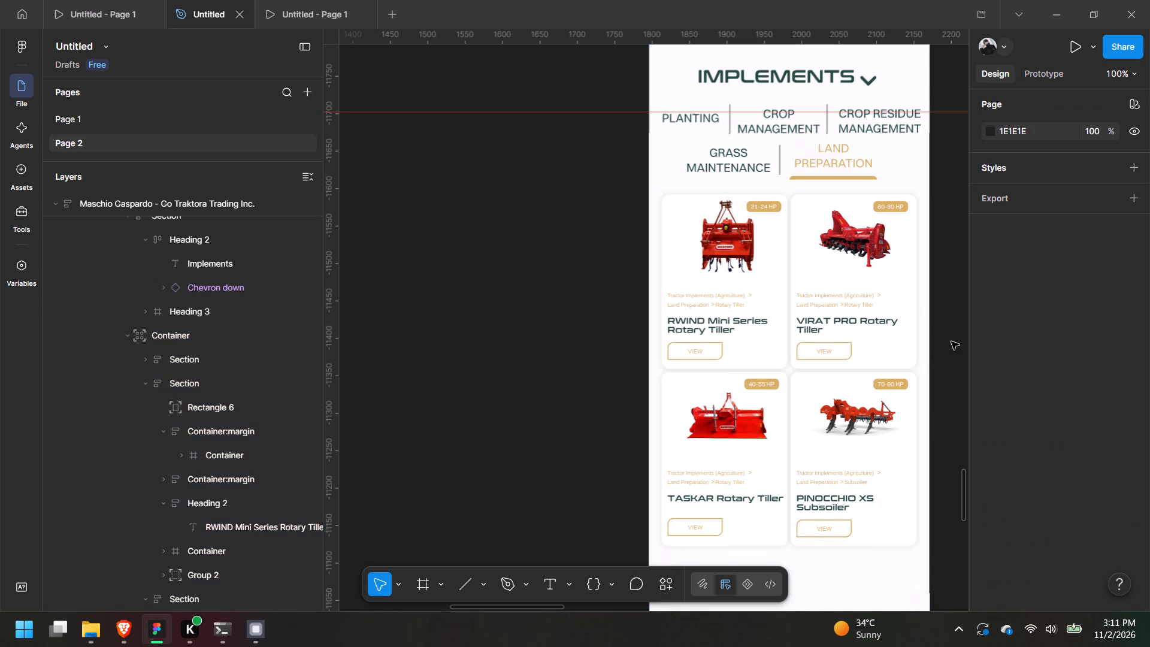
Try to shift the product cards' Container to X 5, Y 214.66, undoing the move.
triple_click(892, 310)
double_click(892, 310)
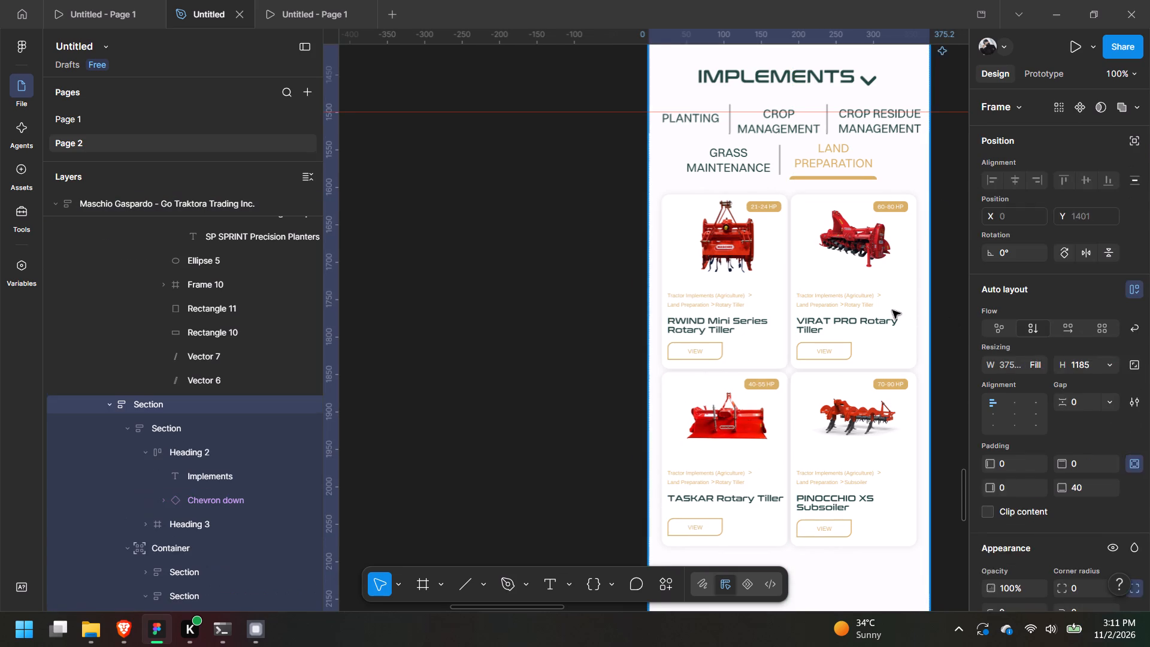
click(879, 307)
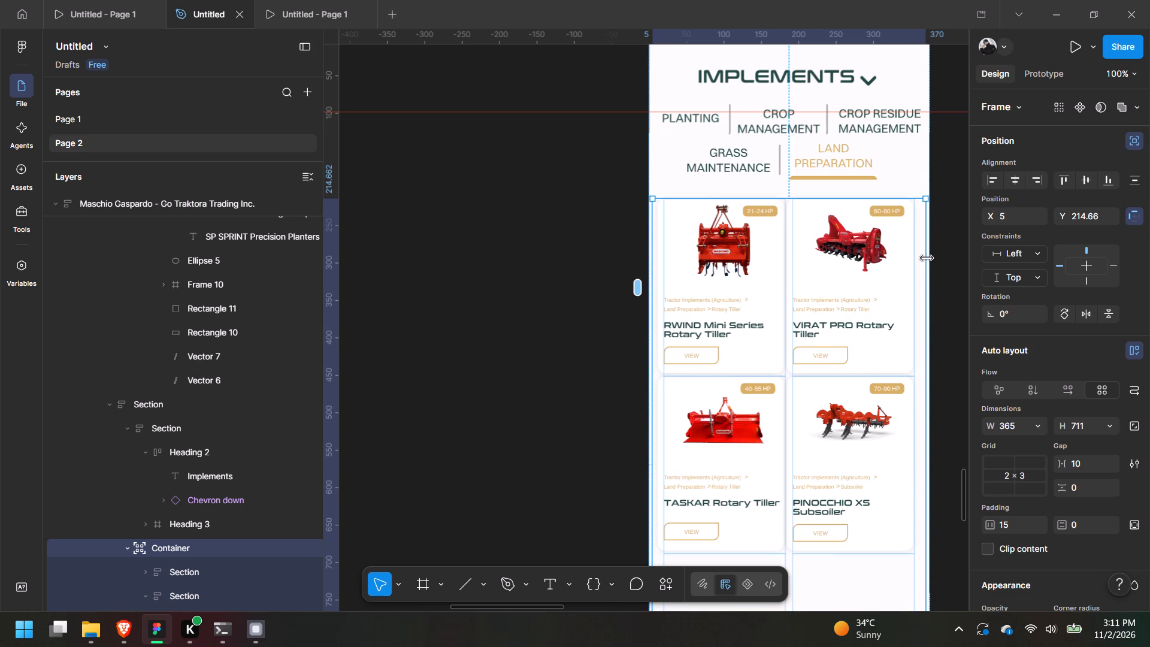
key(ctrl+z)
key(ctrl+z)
Collapse the product card Sections inside the Container in the layer tree and select each of them in turn.
scroll(903, 289, down, 8)
triple_click(837, 340)
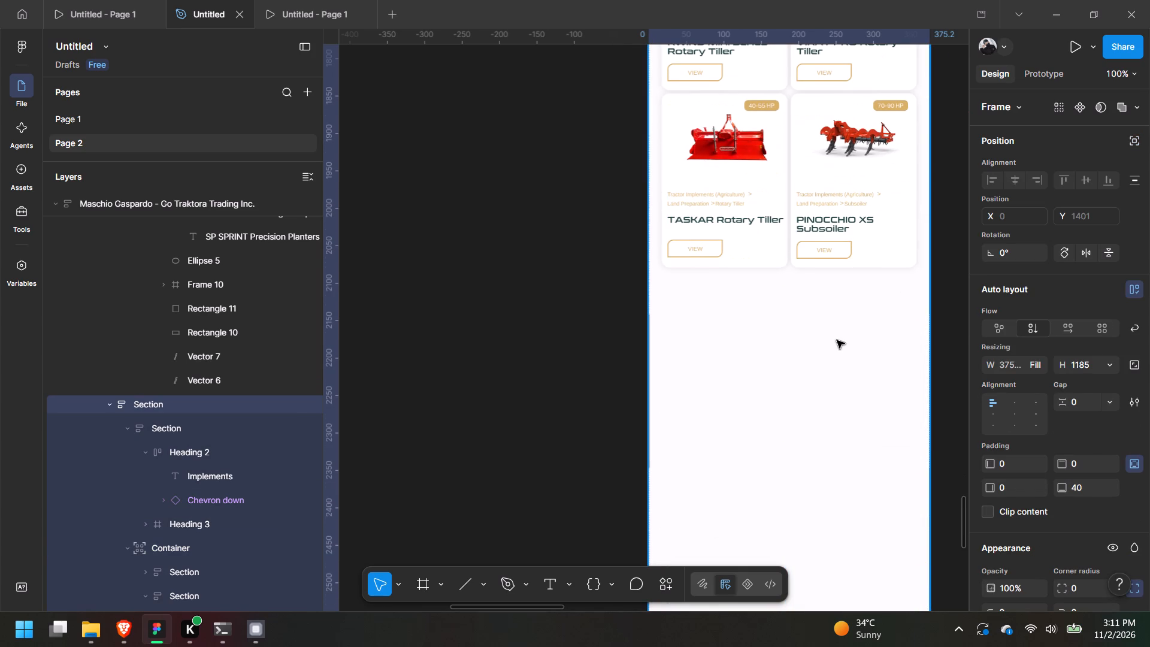
click(837, 338)
double_click(750, 327)
scroll(167, 503, down, 2)
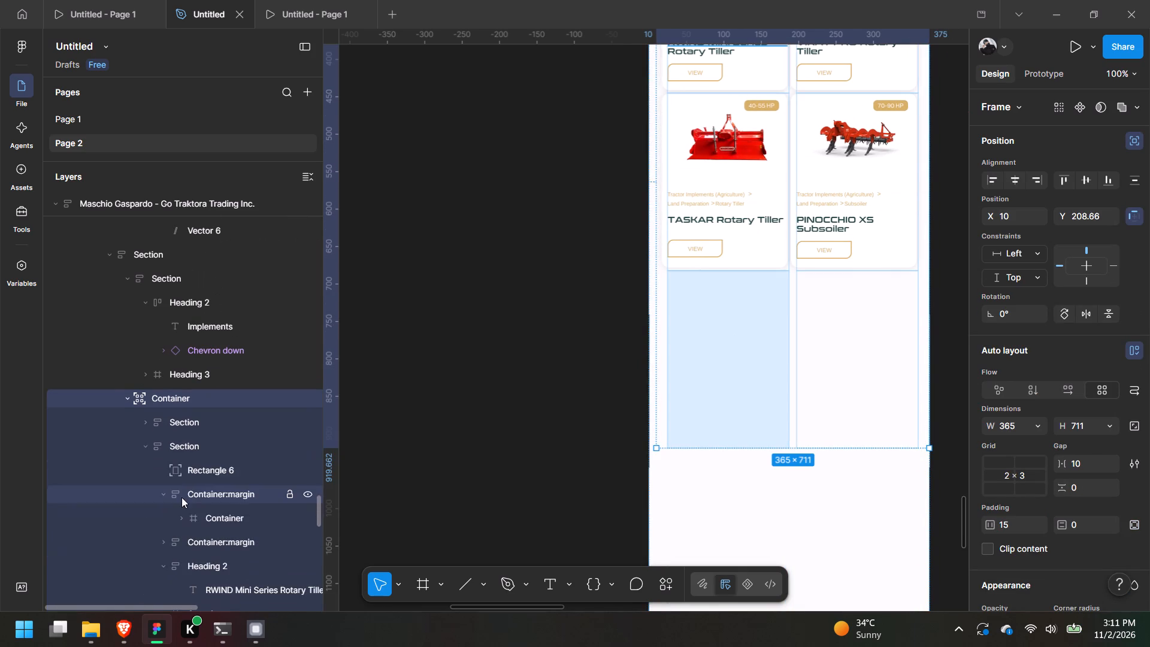
click(146, 449)
click(147, 465)
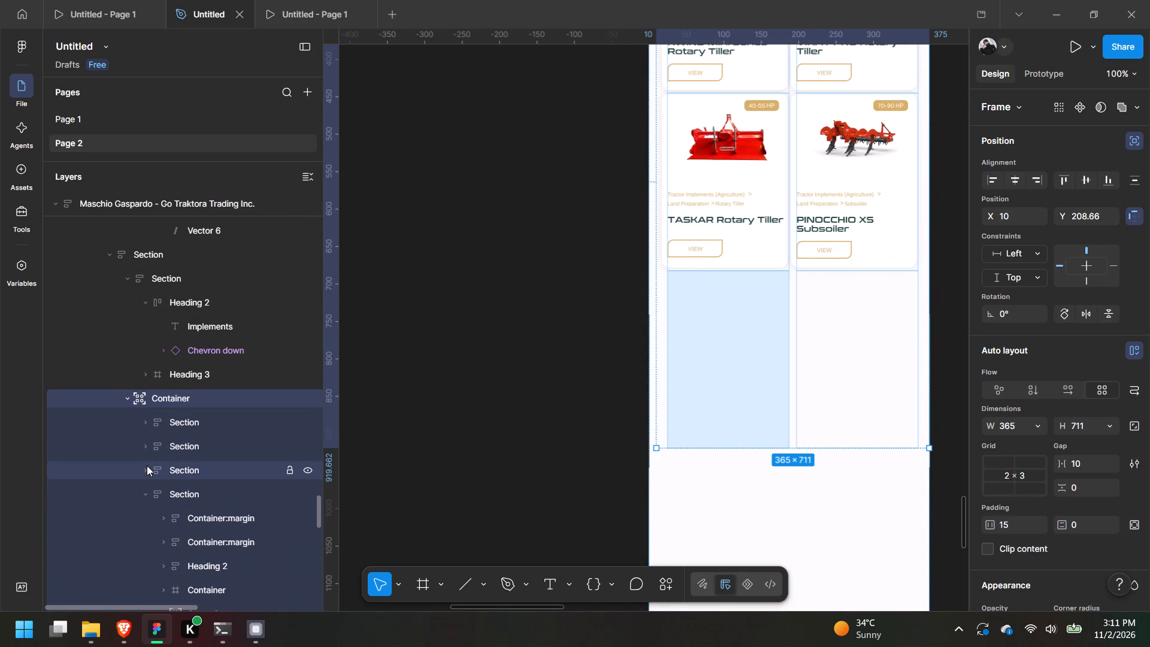
click(146, 497)
click(179, 495)
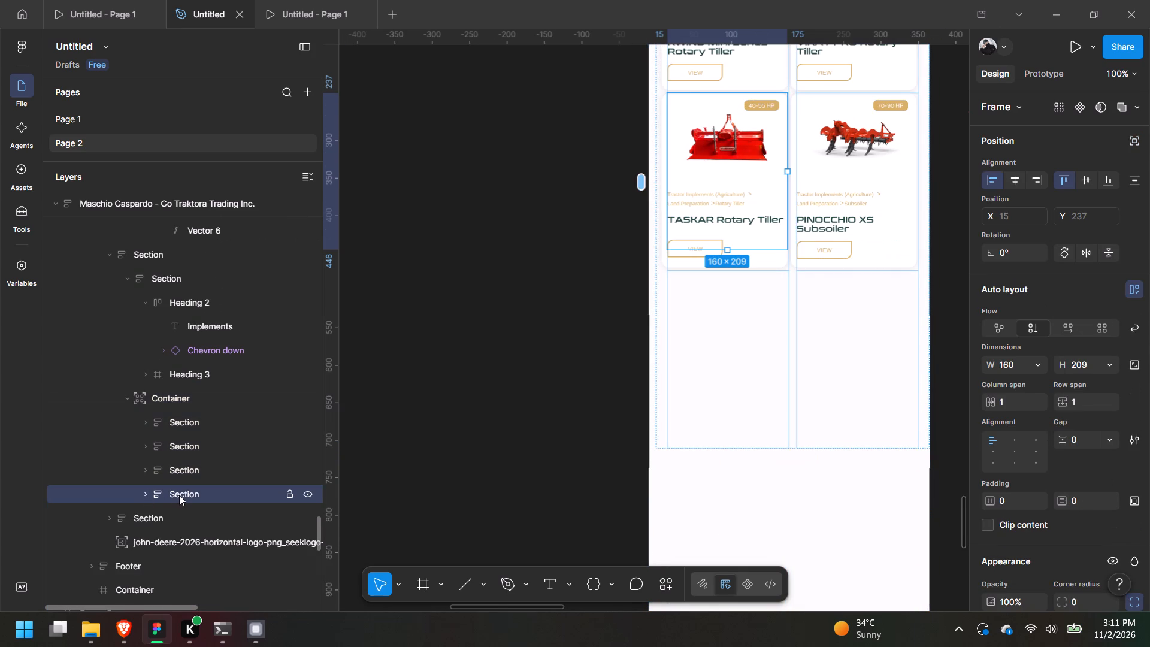
click(188, 473)
click(193, 451)
click(199, 433)
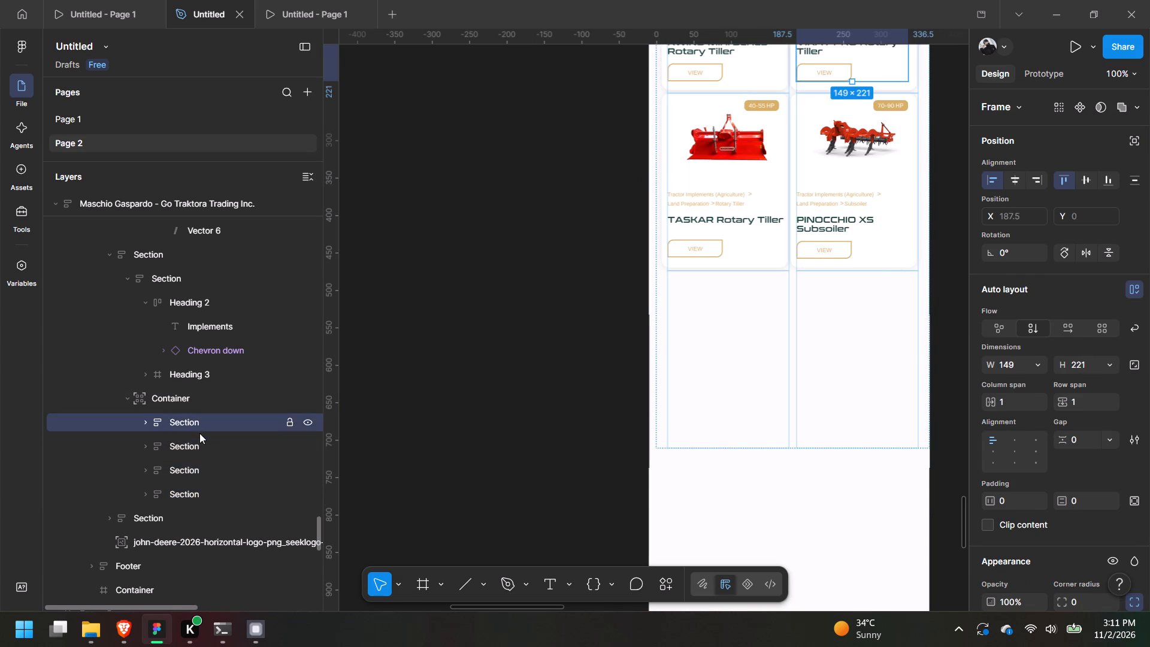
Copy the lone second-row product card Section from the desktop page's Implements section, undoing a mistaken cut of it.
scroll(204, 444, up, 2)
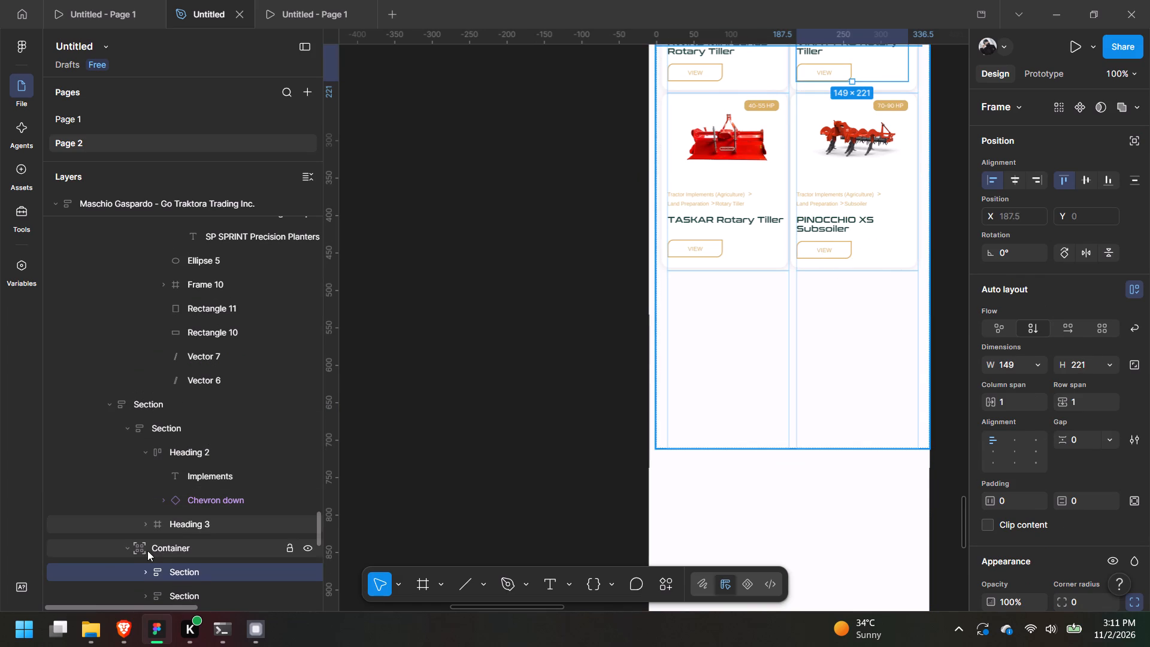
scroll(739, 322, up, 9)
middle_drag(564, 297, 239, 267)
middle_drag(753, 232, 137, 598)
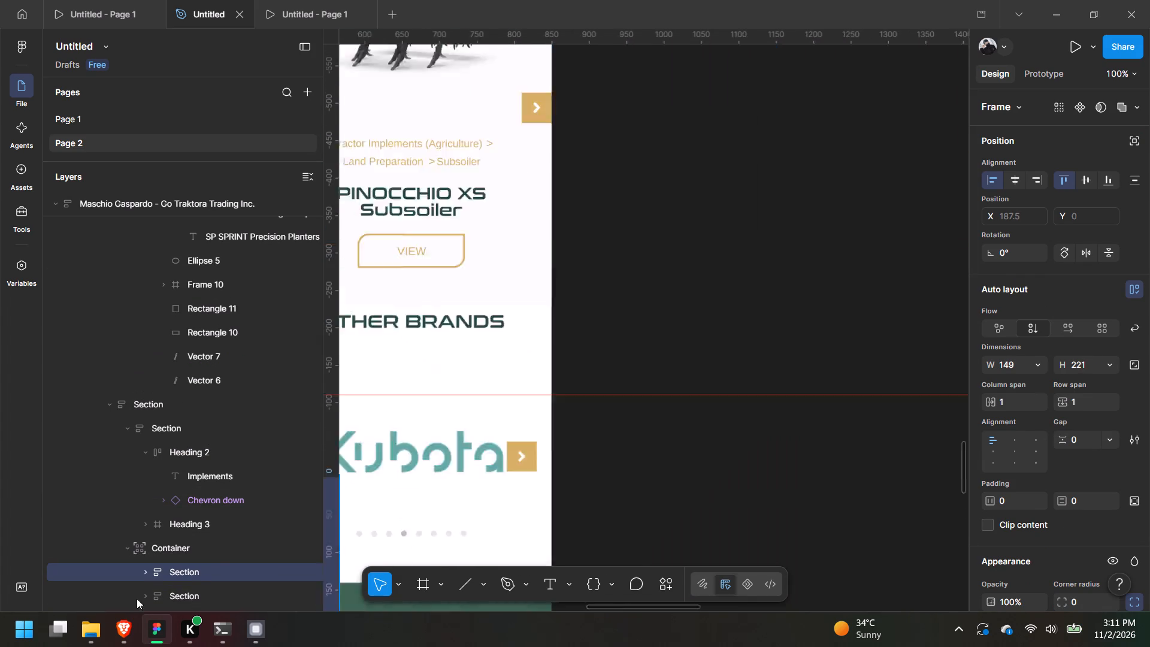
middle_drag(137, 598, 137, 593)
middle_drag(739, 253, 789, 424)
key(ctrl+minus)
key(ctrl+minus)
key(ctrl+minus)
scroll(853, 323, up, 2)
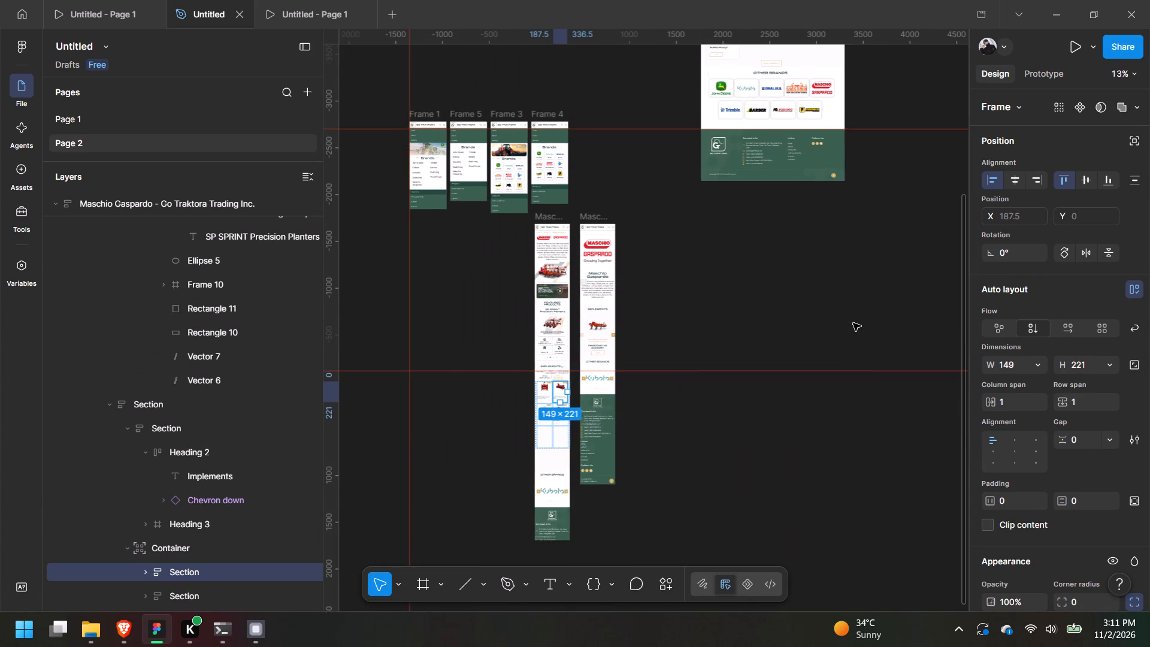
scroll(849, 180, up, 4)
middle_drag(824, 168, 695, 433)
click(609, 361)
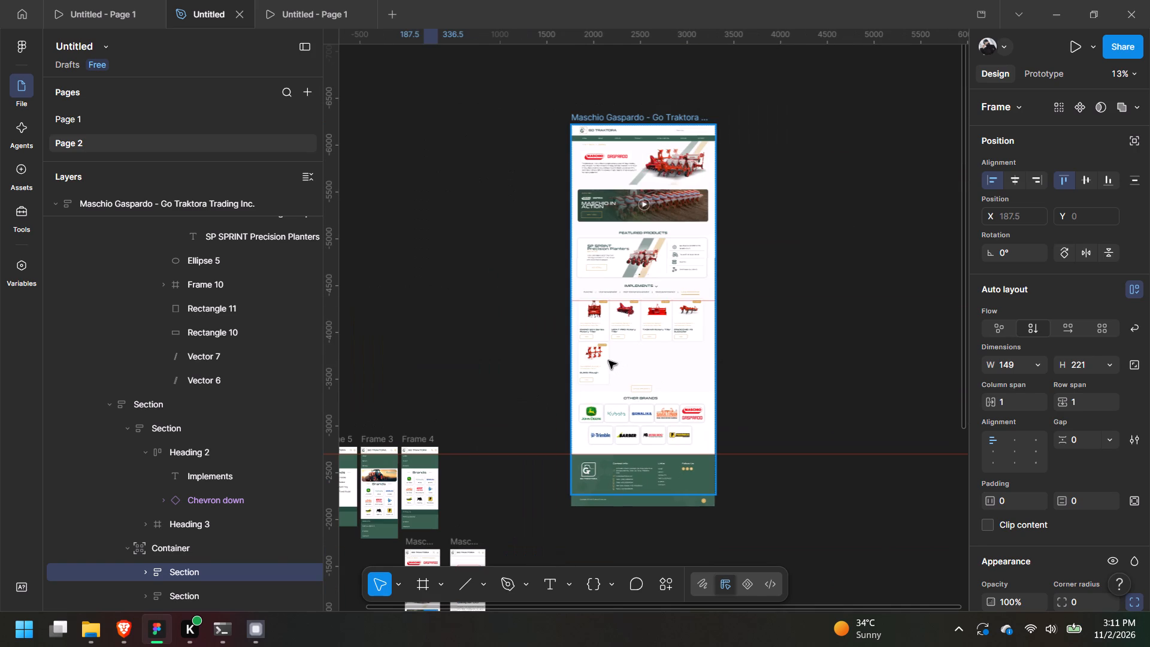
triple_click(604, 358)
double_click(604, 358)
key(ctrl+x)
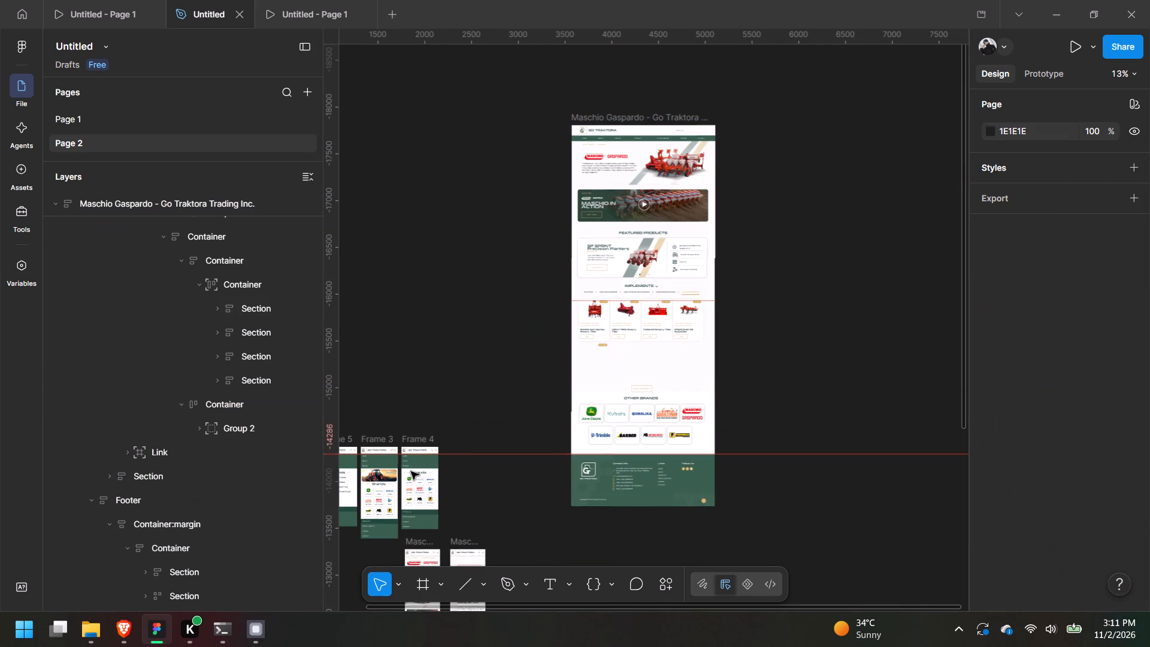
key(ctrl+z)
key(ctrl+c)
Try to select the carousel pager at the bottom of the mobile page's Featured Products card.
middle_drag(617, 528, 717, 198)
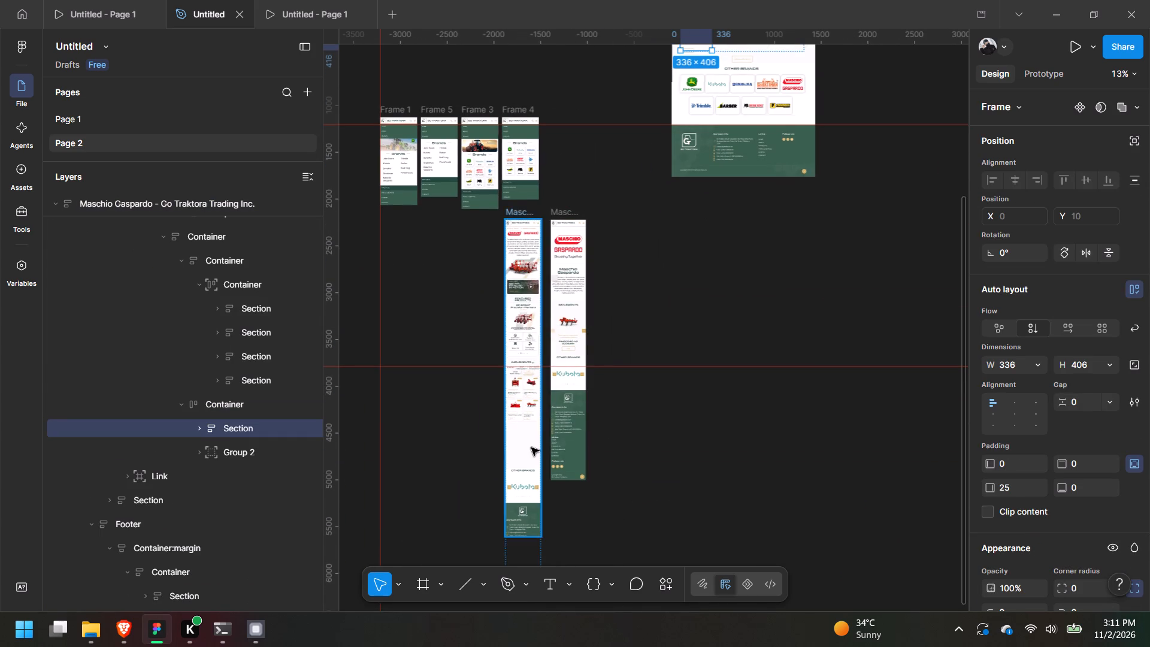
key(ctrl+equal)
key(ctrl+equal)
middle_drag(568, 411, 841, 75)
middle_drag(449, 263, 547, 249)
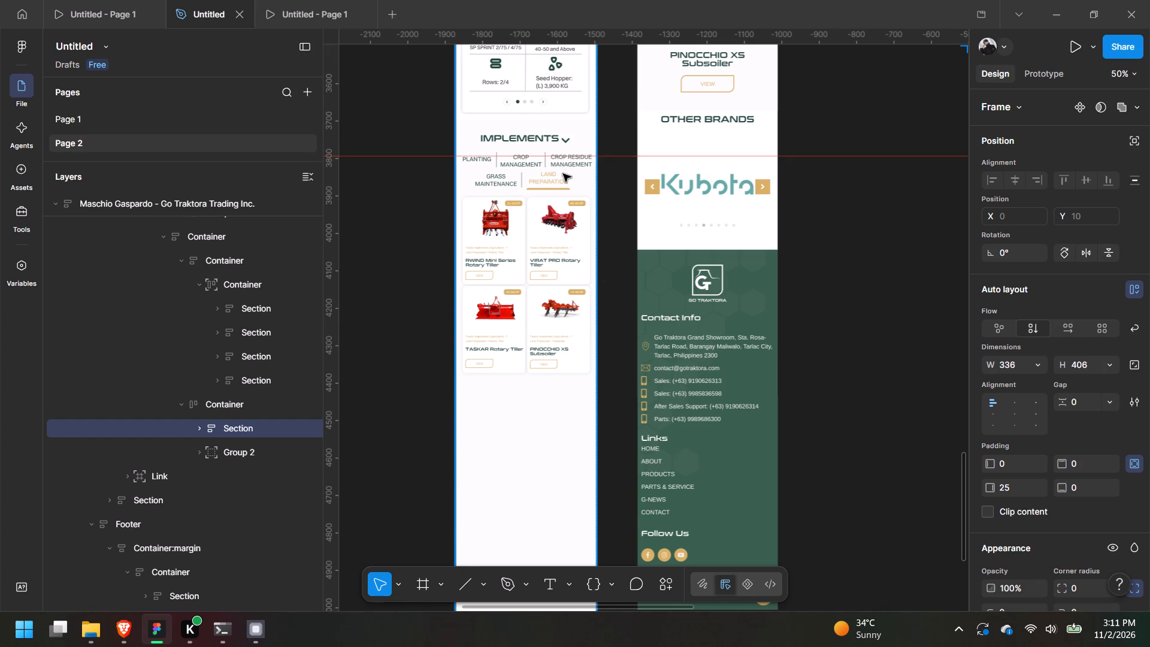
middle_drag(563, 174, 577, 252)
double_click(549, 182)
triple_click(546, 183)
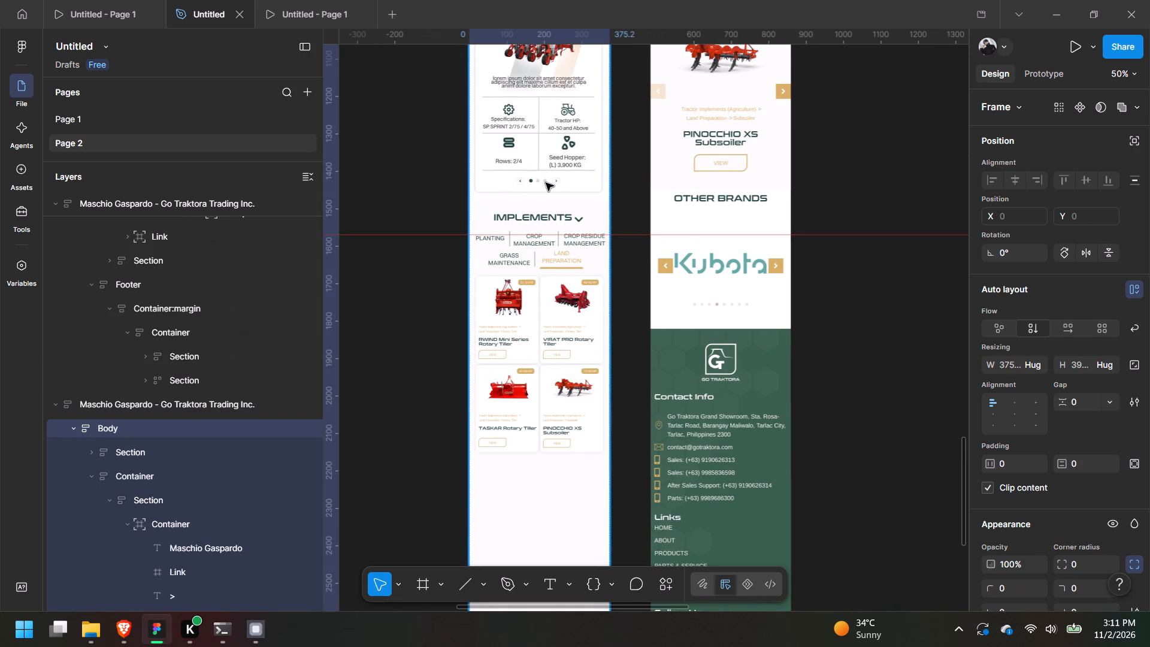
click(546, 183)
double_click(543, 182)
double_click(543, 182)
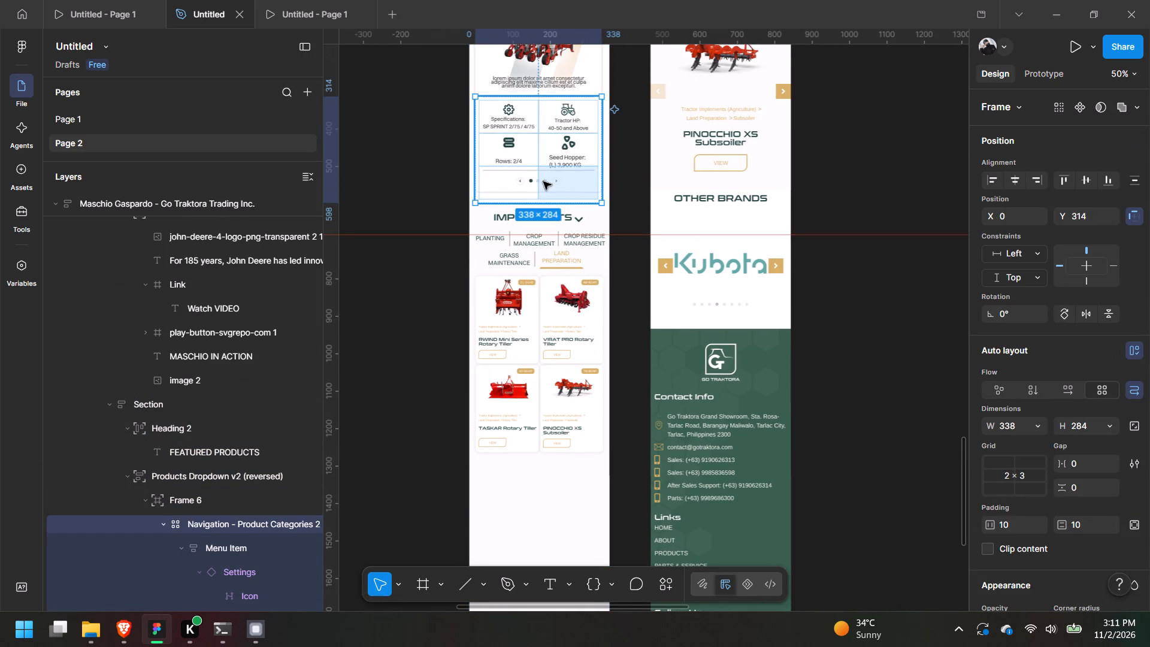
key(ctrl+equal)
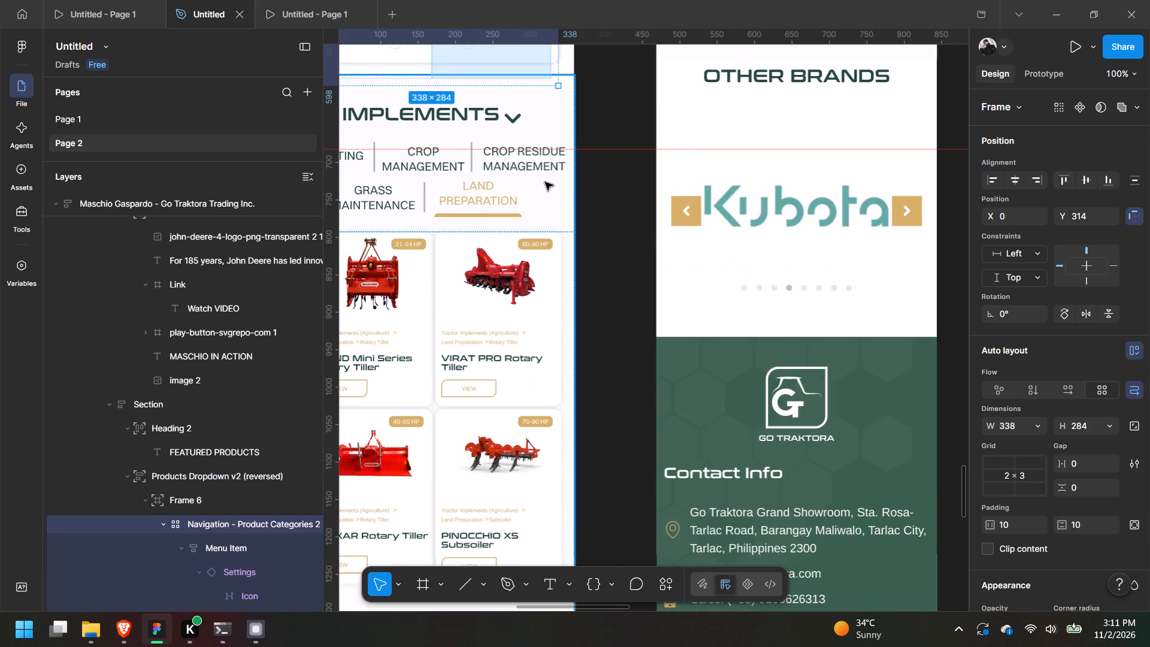
Copy Frame 10, the carousel pager with arrows and dots in the mobile page's Featured Products card.
middle_drag(467, 249, 552, 591)
click(695, 401)
triple_click(509, 383)
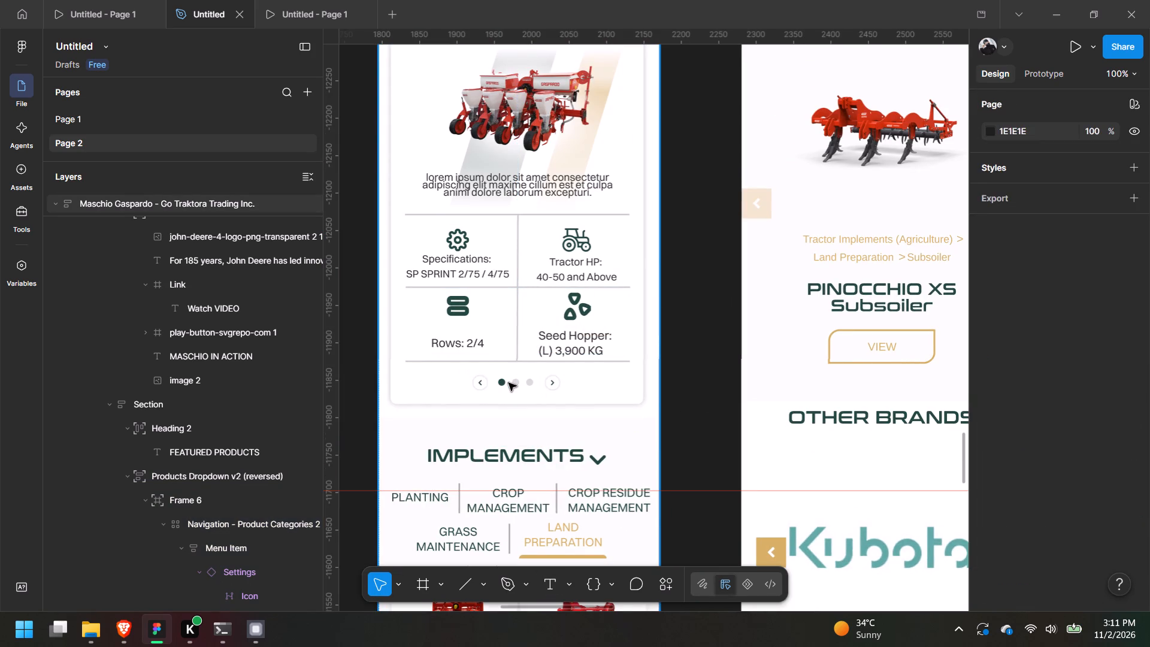
double_click(509, 383)
double_click(509, 383)
double_click(509, 383)
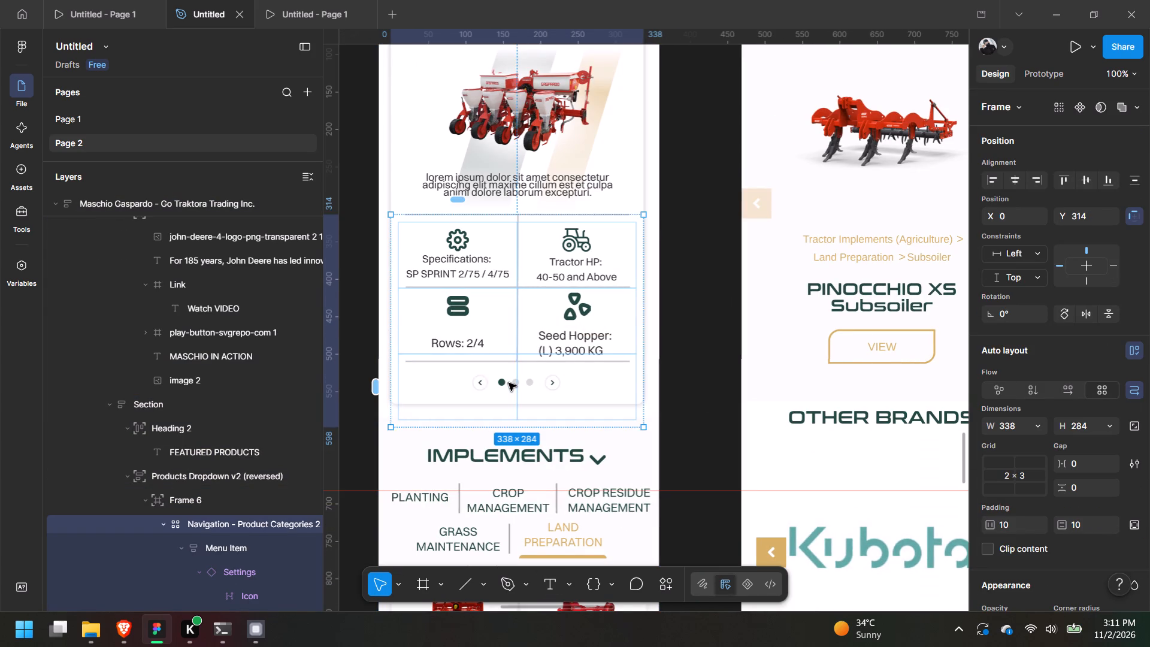
scroll(151, 482, down, 5)
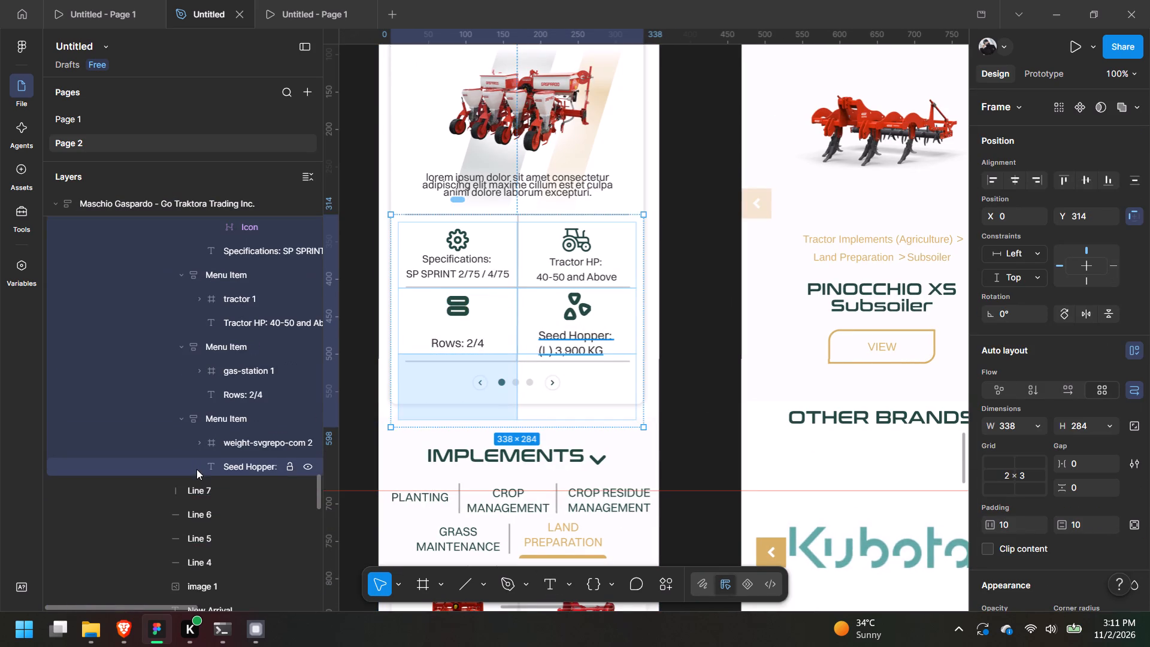
scroll(197, 470, down, 5)
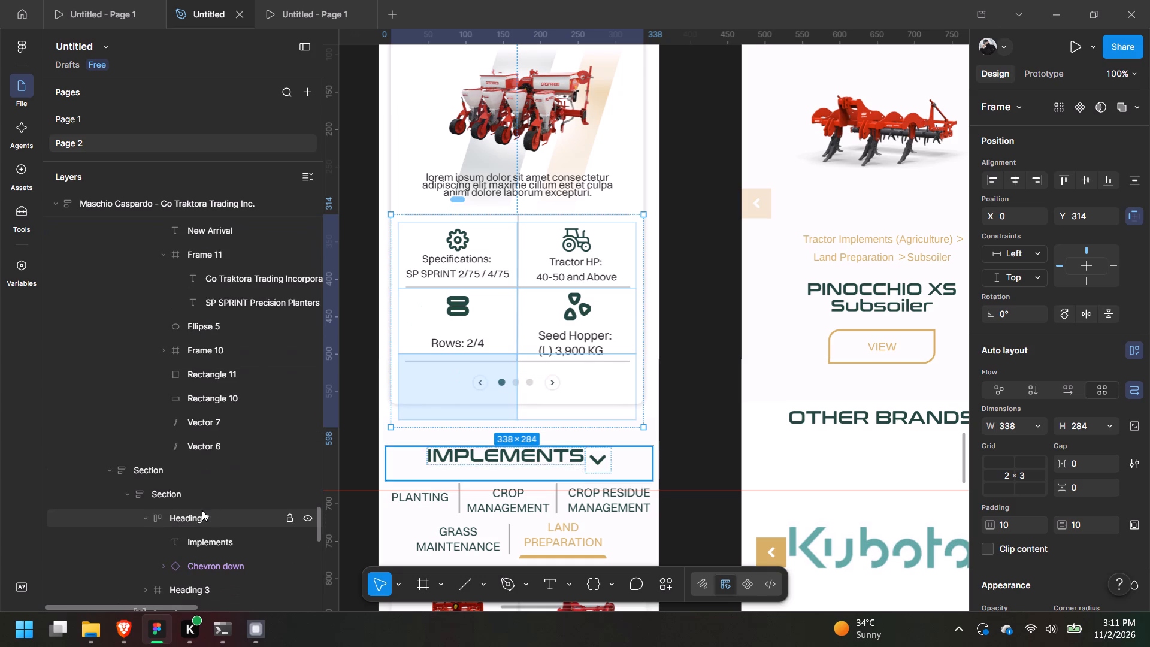
click(228, 346)
key(ctrl+c)
Paste the copied carousel pager into the mobile Maschio Gaspardo page.
middle_drag(595, 513, 637, 84)
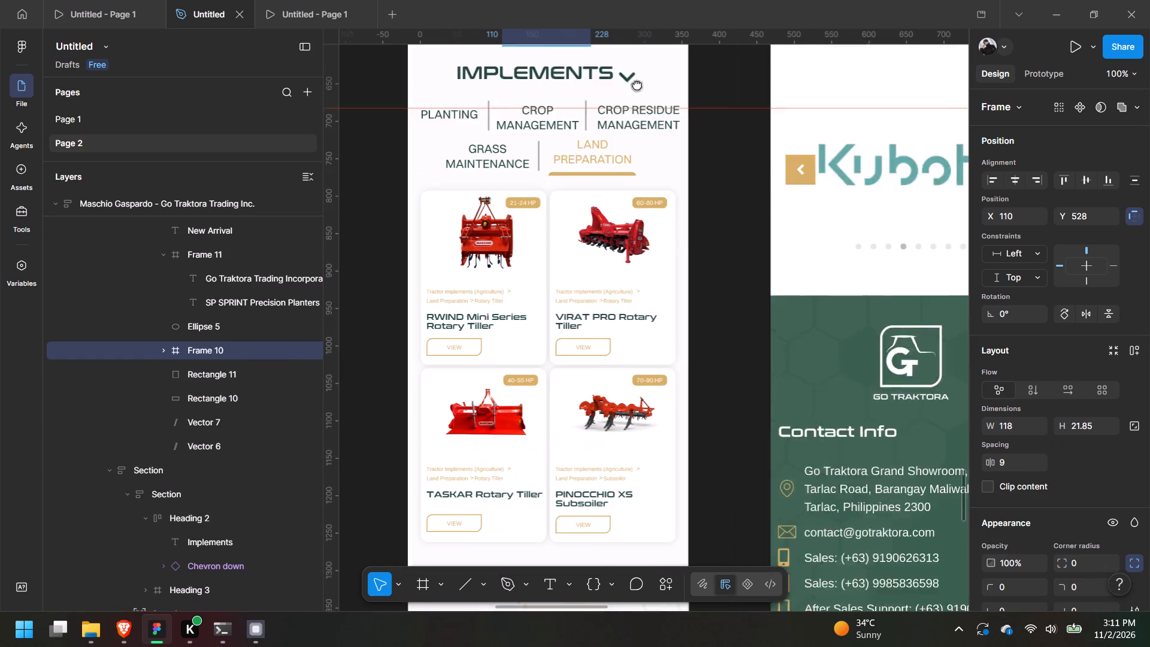
middle_drag(637, 84, 638, 58)
double_click(590, 431)
double_click(590, 431)
middle_drag(586, 470, 591, 453)
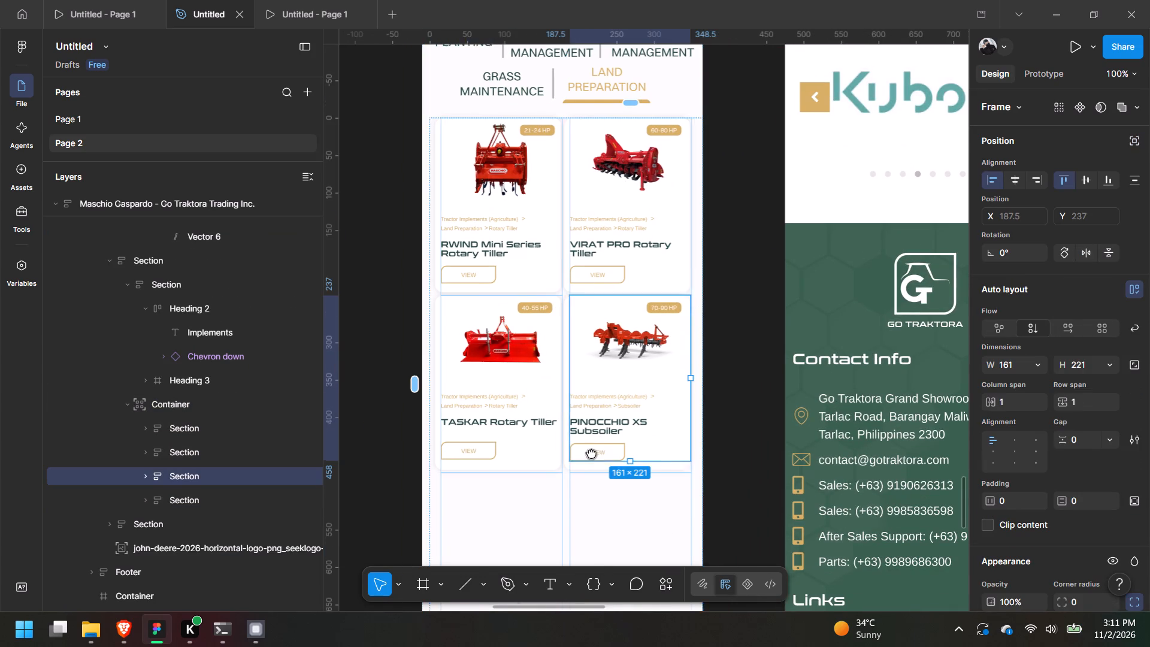
middle_drag(591, 453, 644, 259)
click(771, 316)
middle_drag(683, 270, 608, 560)
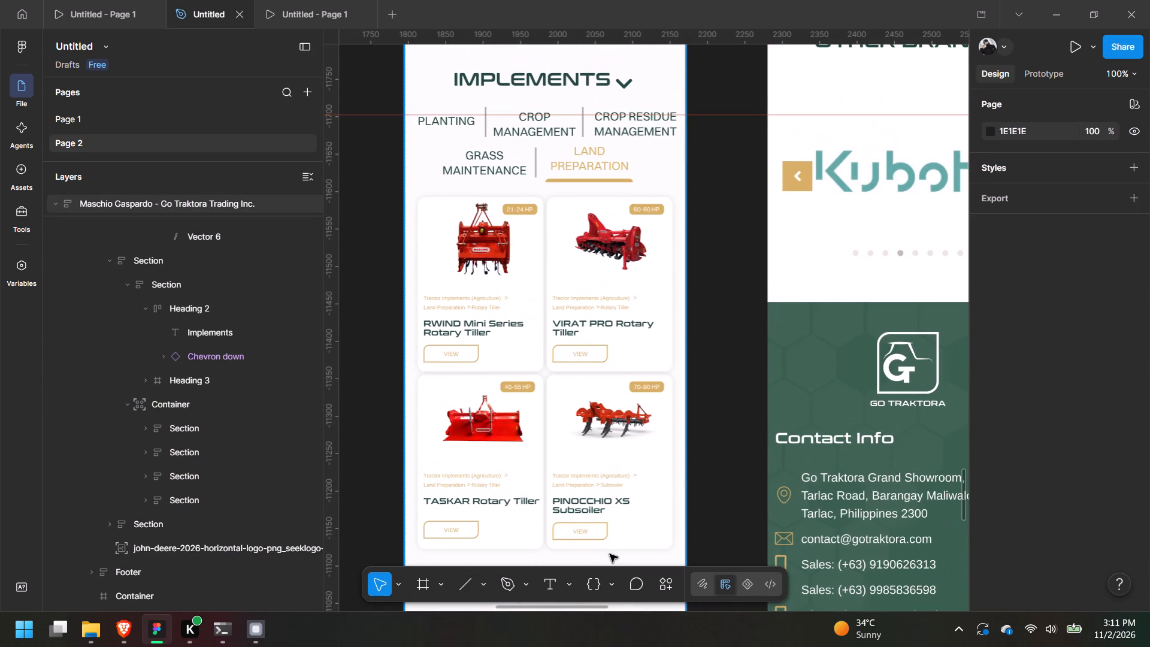
middle_drag(610, 554, 635, 406)
click(580, 421)
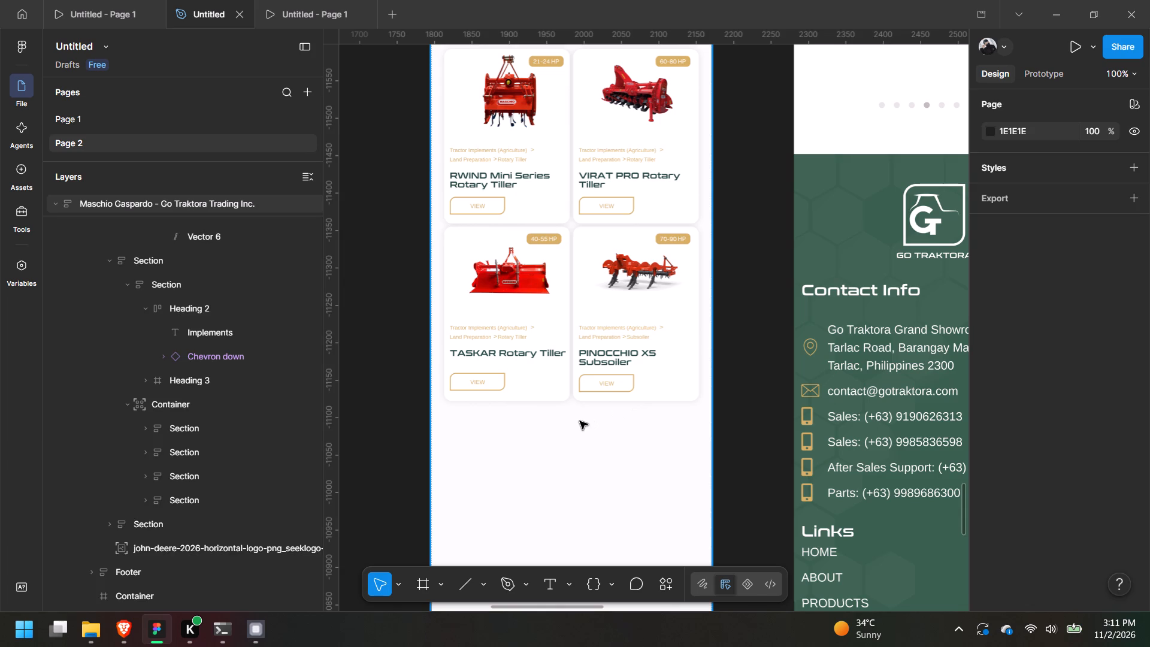
triple_click(592, 383)
double_click(592, 383)
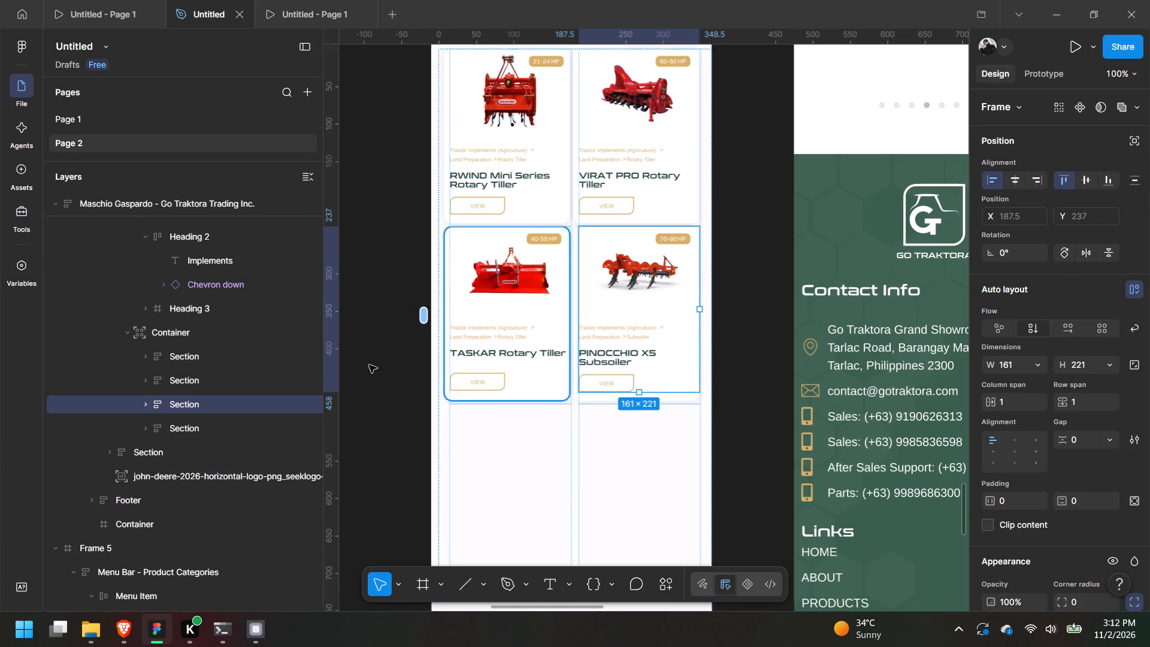
click(201, 350)
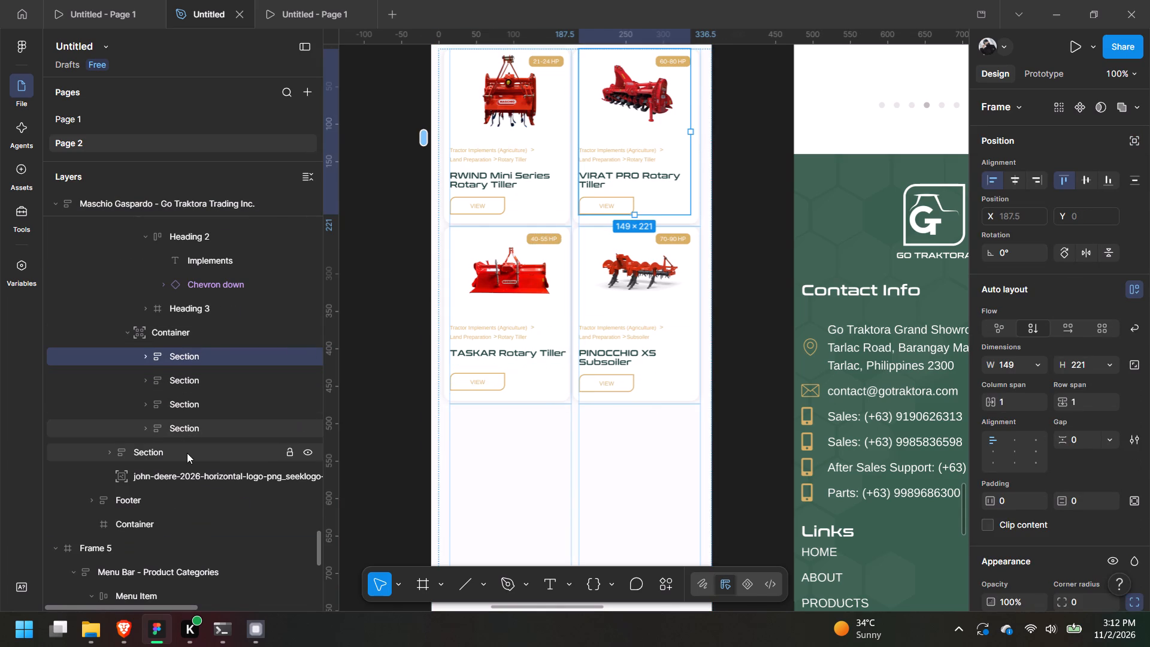
click(187, 453)
key(ctrl+v)
Move the pasted pager, Frame 10, into the mobile page's Implements Section, directly after the product card Container.
drag(123, 549, 195, 450)
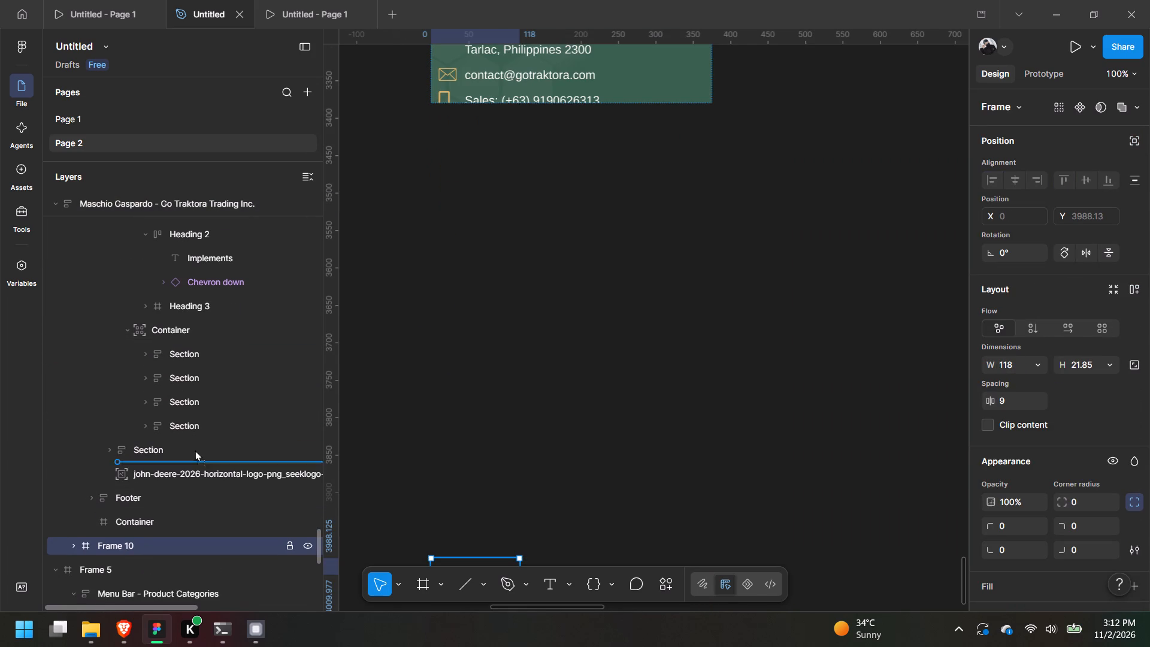
drag(195, 450, 202, 439)
drag(142, 448, 193, 448)
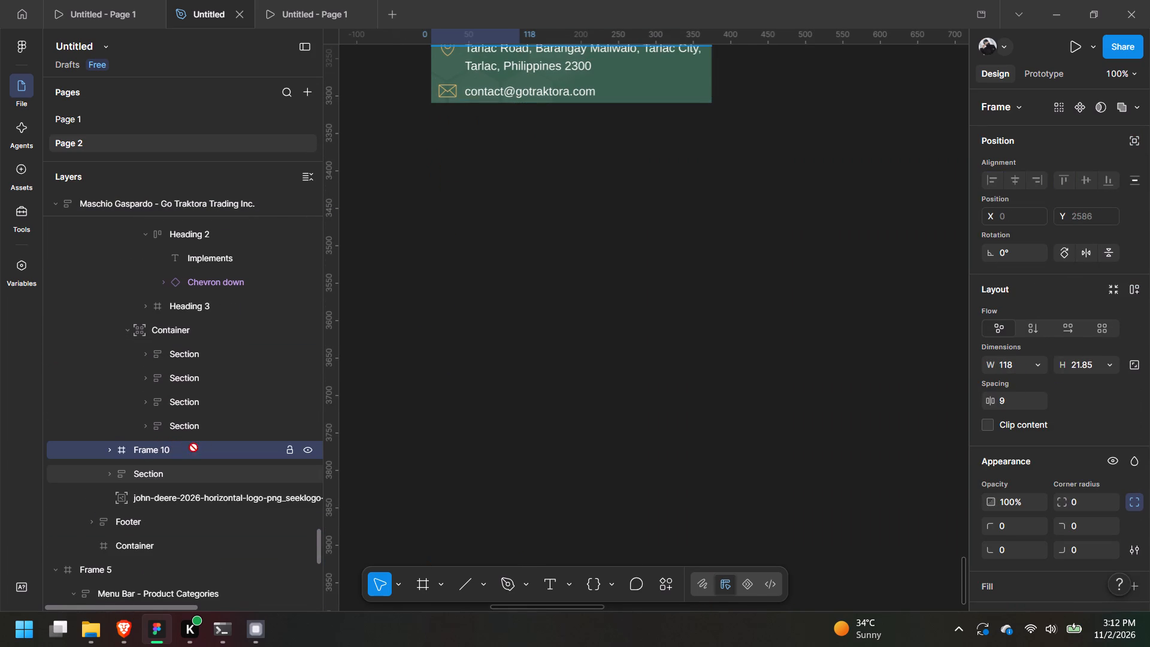
drag(193, 448, 142, 433)
drag(142, 433, 137, 436)
drag(176, 446, 140, 444)
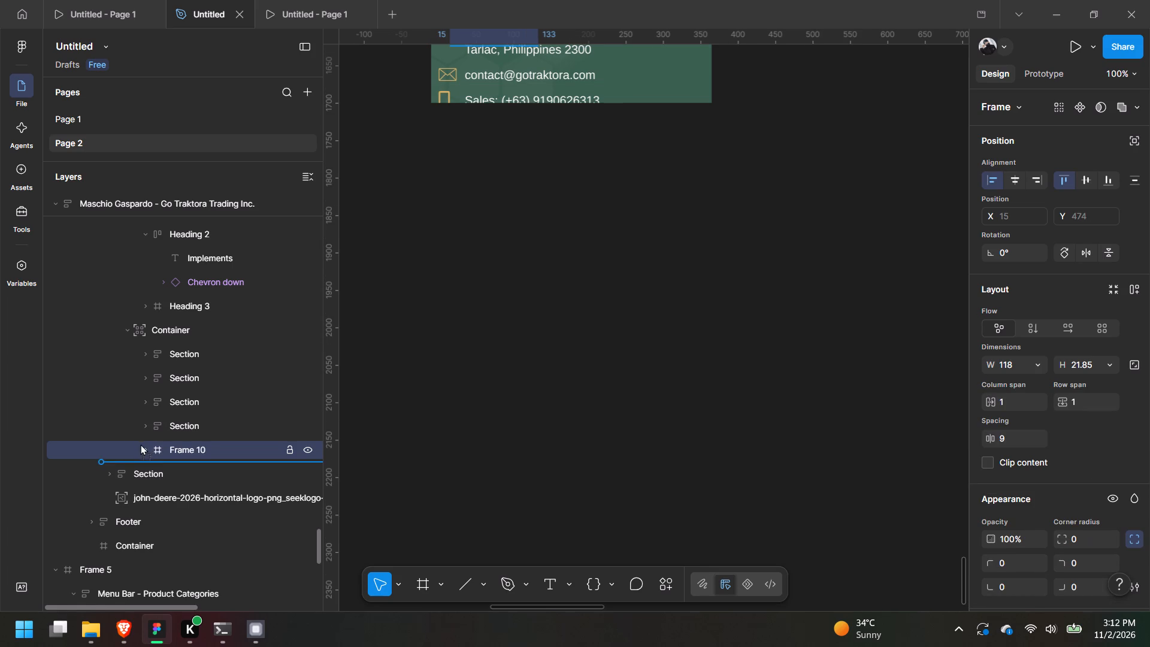
drag(140, 444, 158, 458)
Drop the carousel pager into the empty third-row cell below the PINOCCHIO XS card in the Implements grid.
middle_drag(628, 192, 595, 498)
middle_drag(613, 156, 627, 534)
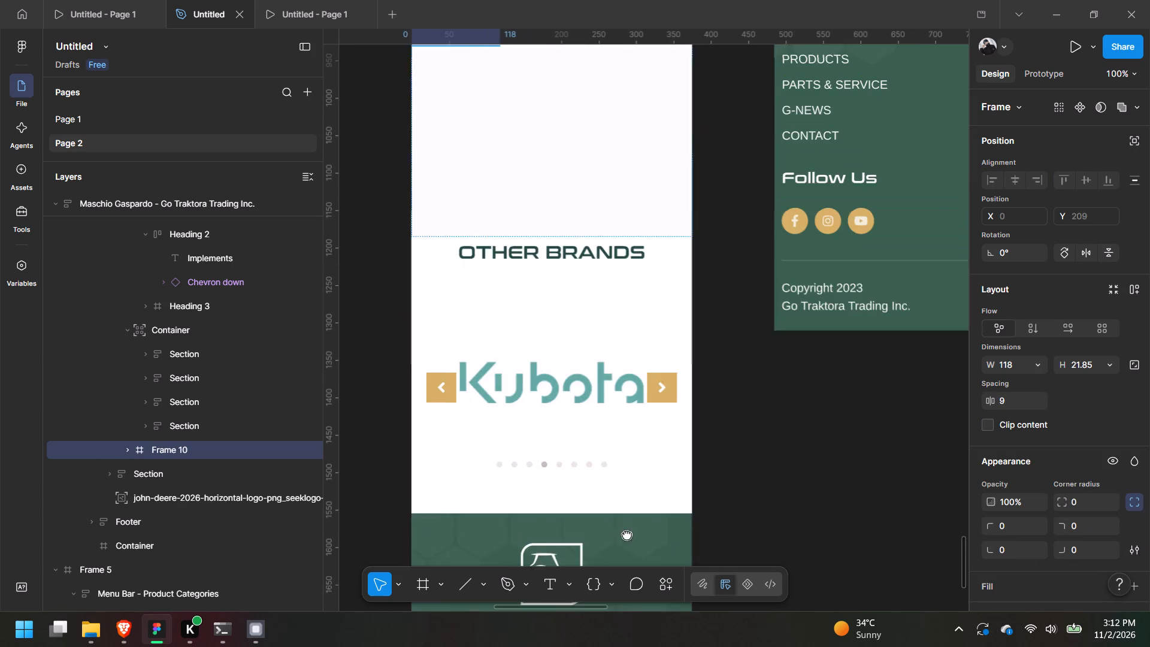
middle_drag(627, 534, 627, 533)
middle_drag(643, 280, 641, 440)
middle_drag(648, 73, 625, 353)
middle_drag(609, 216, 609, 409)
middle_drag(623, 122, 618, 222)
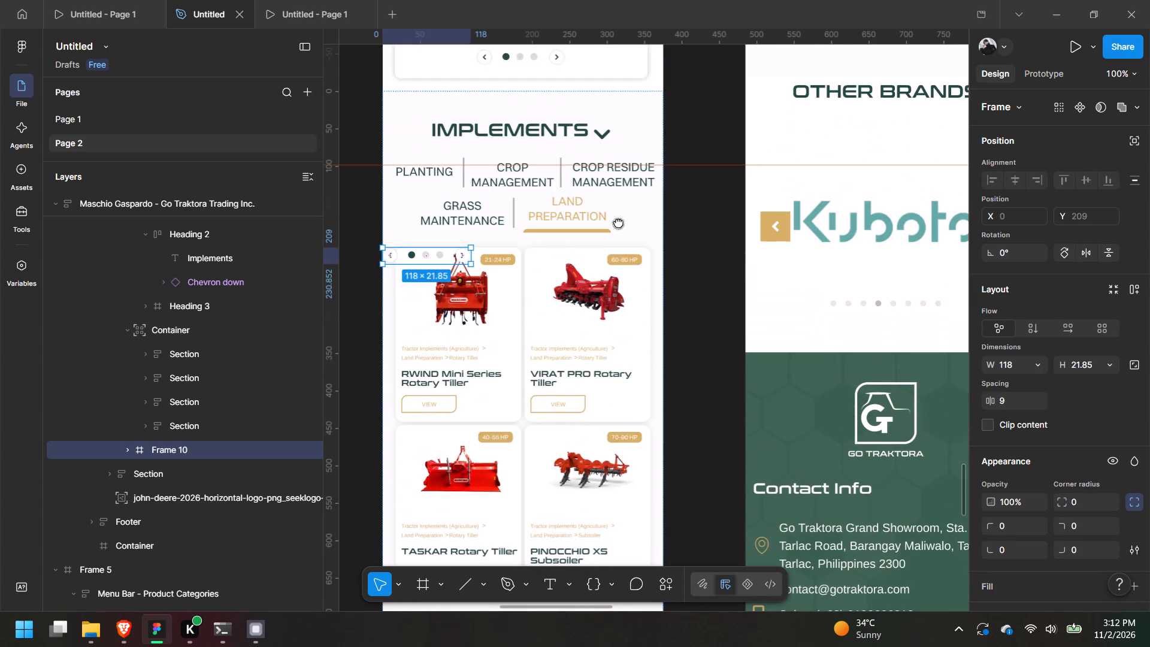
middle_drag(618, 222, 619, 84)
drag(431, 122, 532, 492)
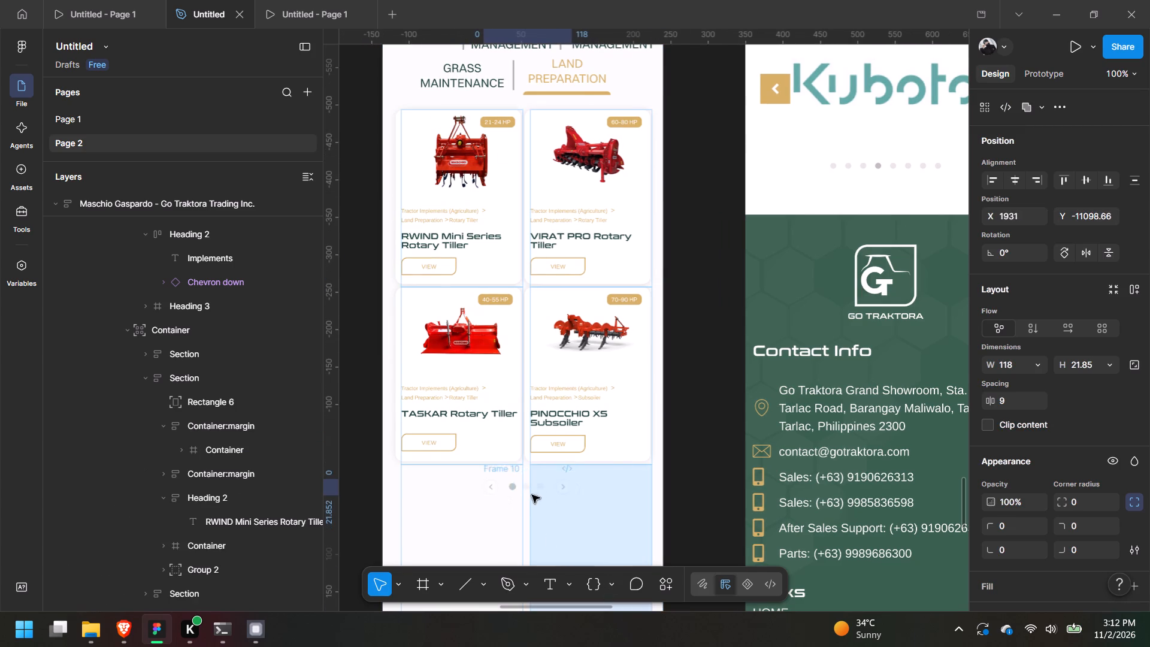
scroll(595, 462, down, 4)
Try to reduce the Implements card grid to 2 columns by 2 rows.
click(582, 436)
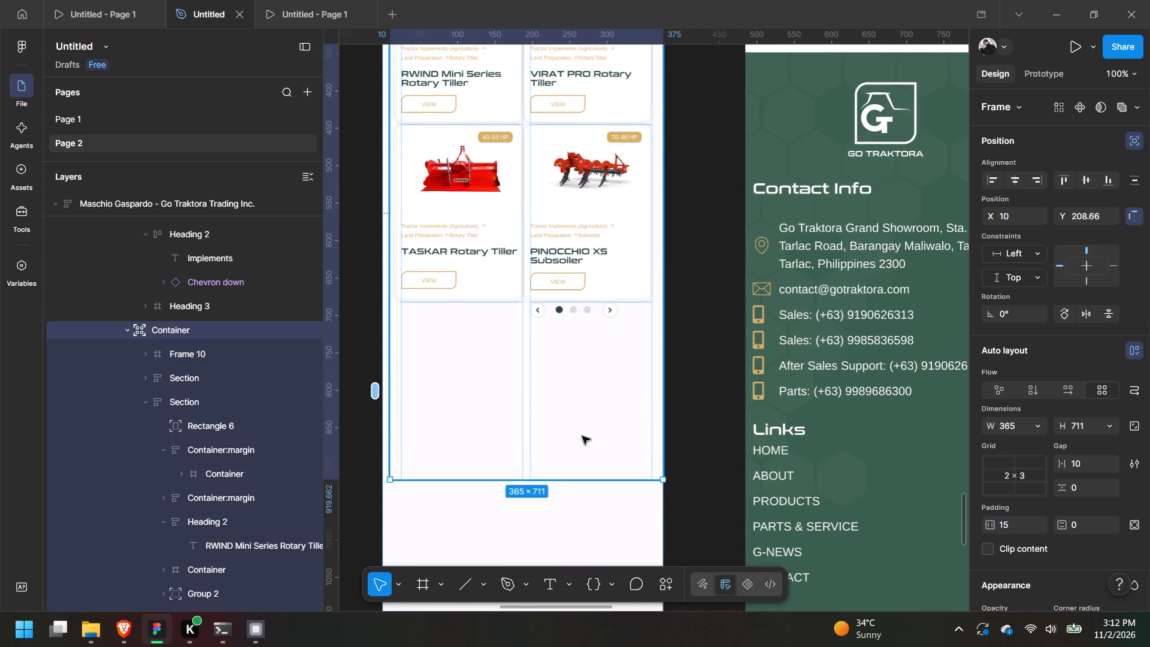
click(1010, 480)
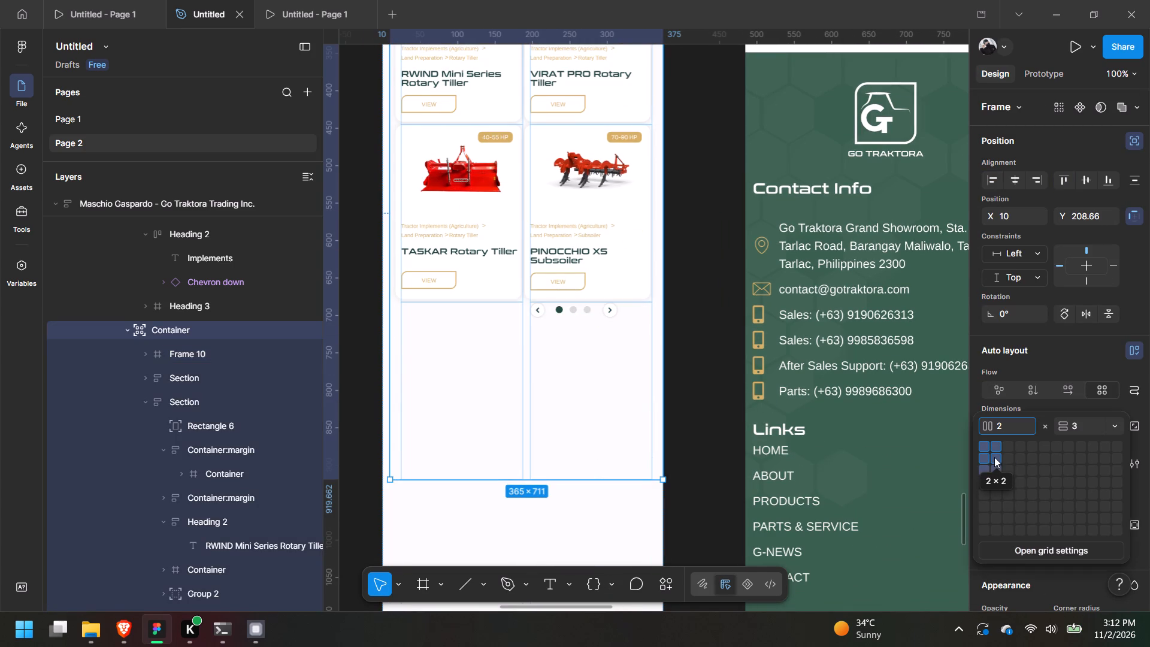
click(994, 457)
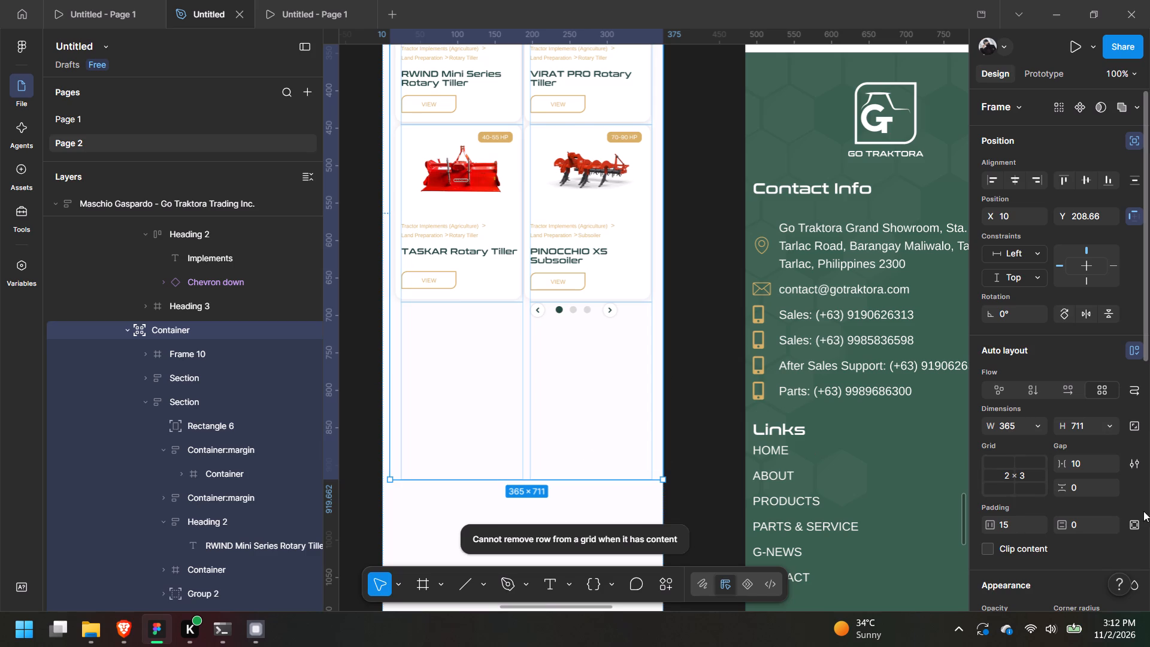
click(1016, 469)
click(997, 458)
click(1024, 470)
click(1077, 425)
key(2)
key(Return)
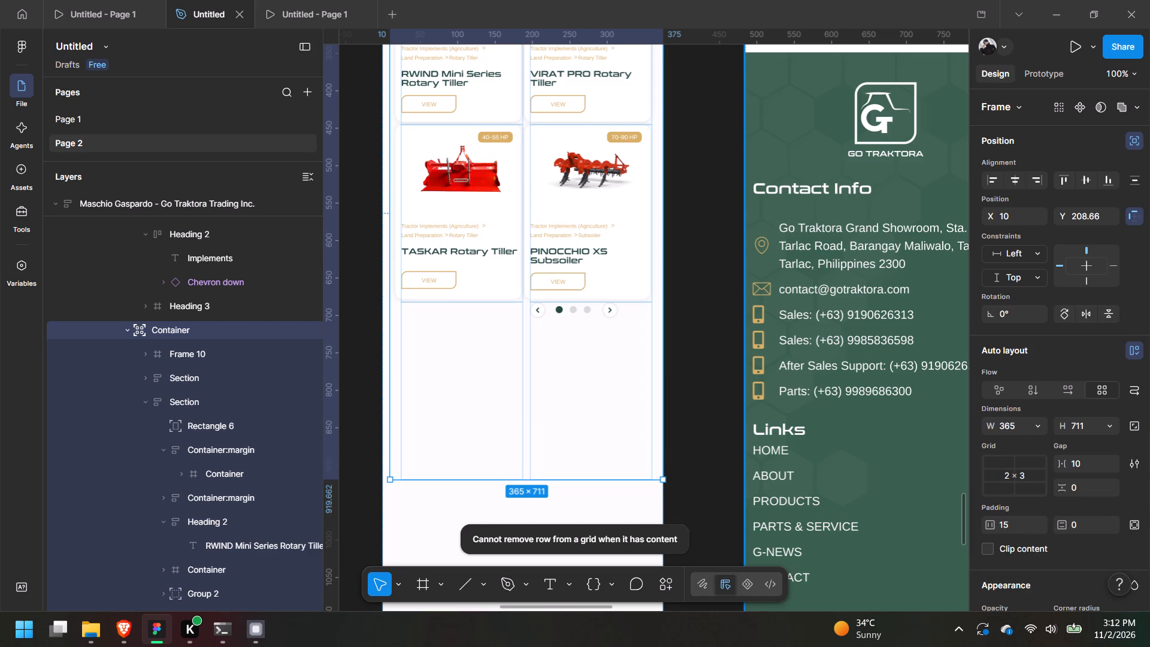
Move Frame 10 out of the card grid Container, placing it between Heading 3 and the Container in the Implements Section.
click(601, 476)
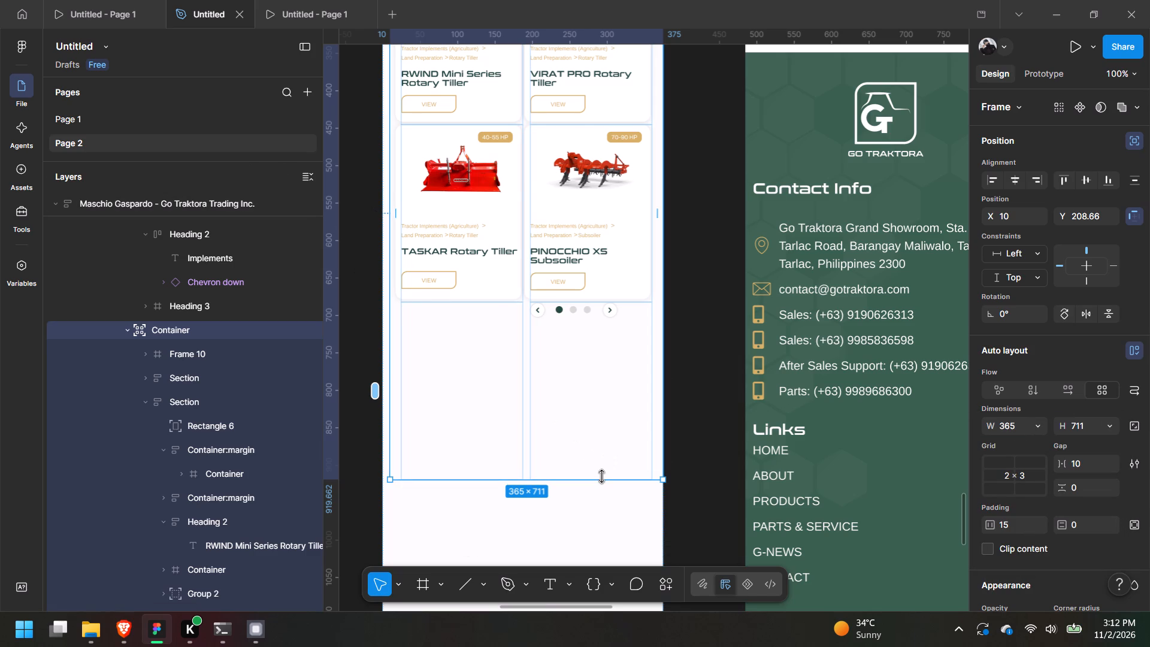
triple_click(567, 307)
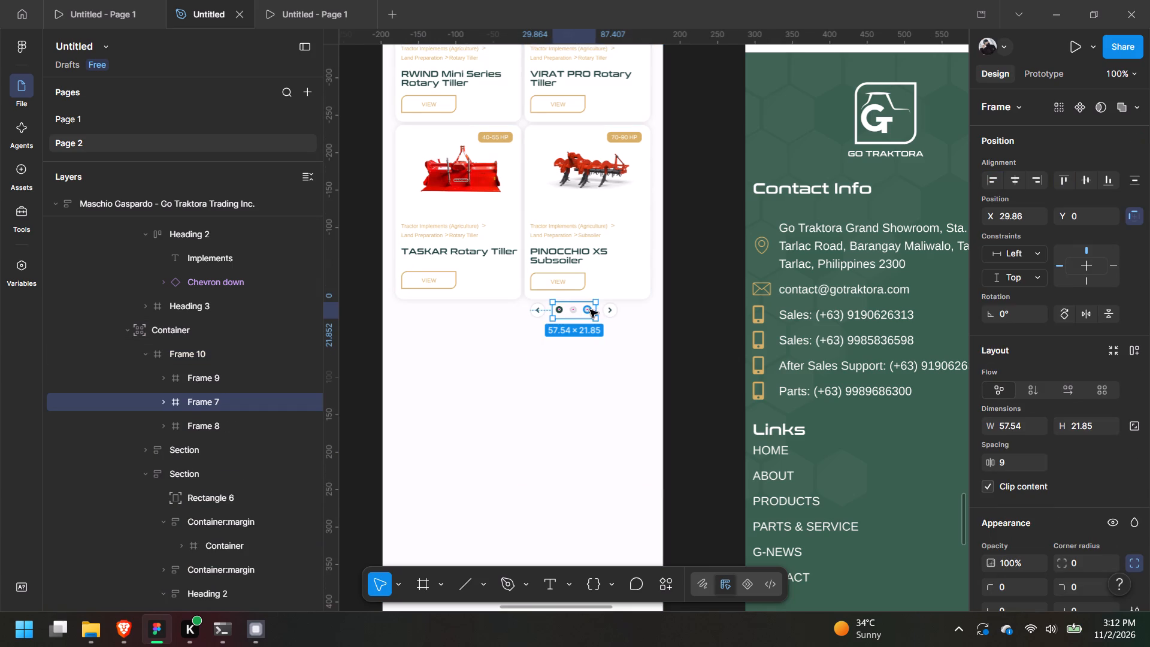
key(ctrl+z)
drag(205, 352, 198, 353)
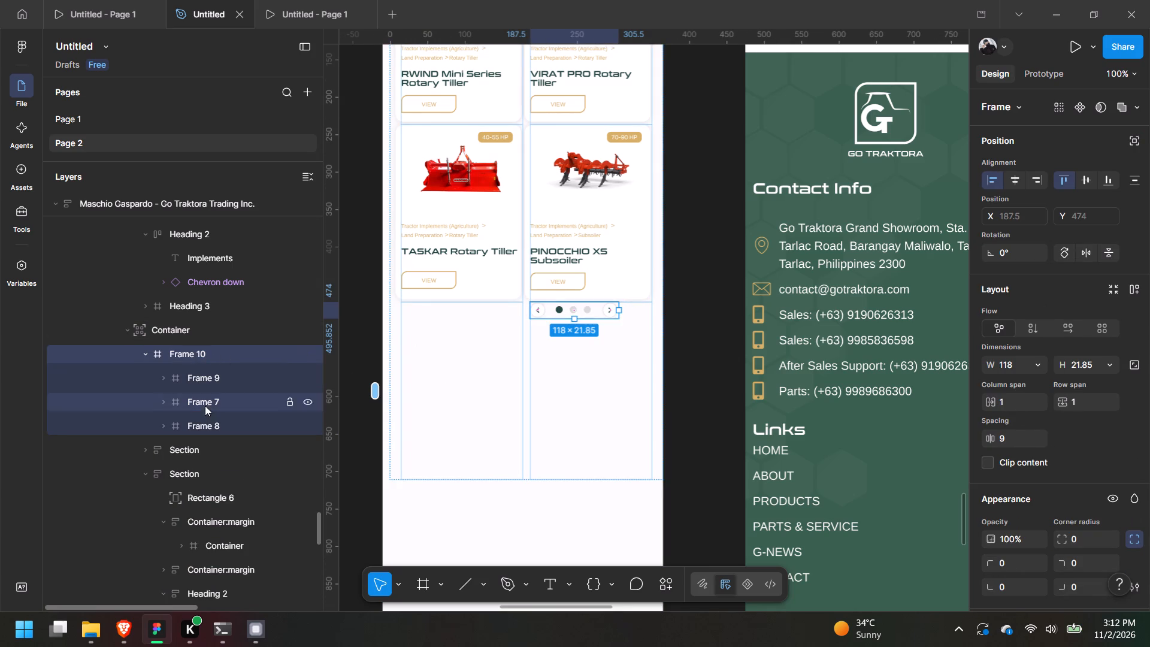
click(140, 356)
drag(189, 352, 198, 319)
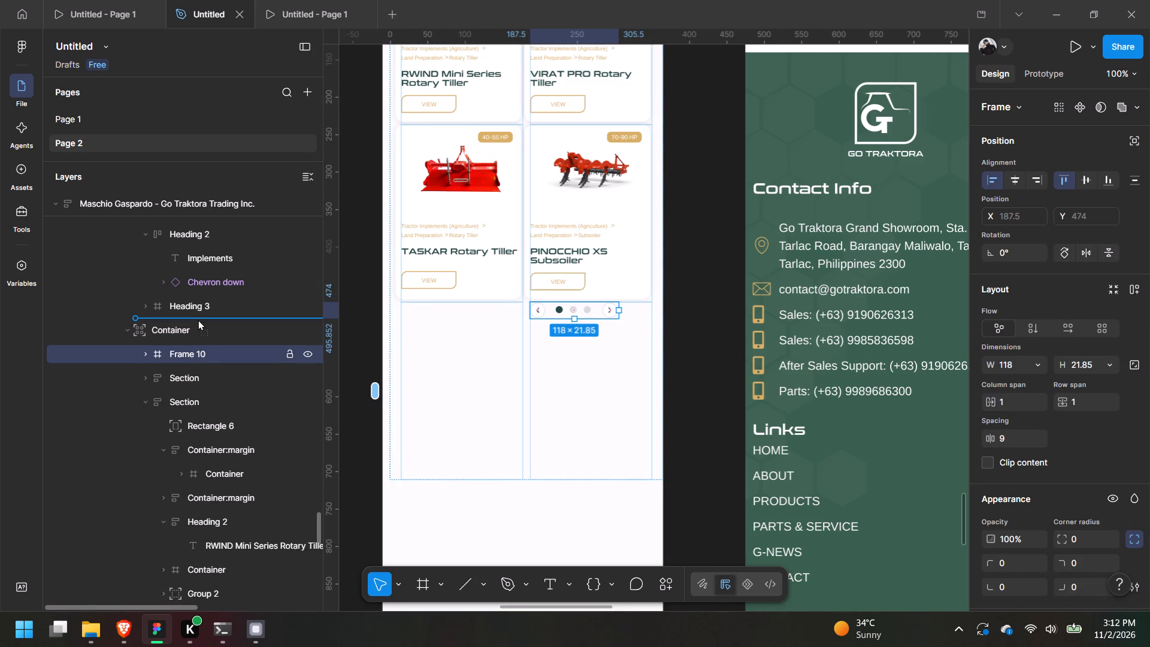
drag(198, 319, 213, 319)
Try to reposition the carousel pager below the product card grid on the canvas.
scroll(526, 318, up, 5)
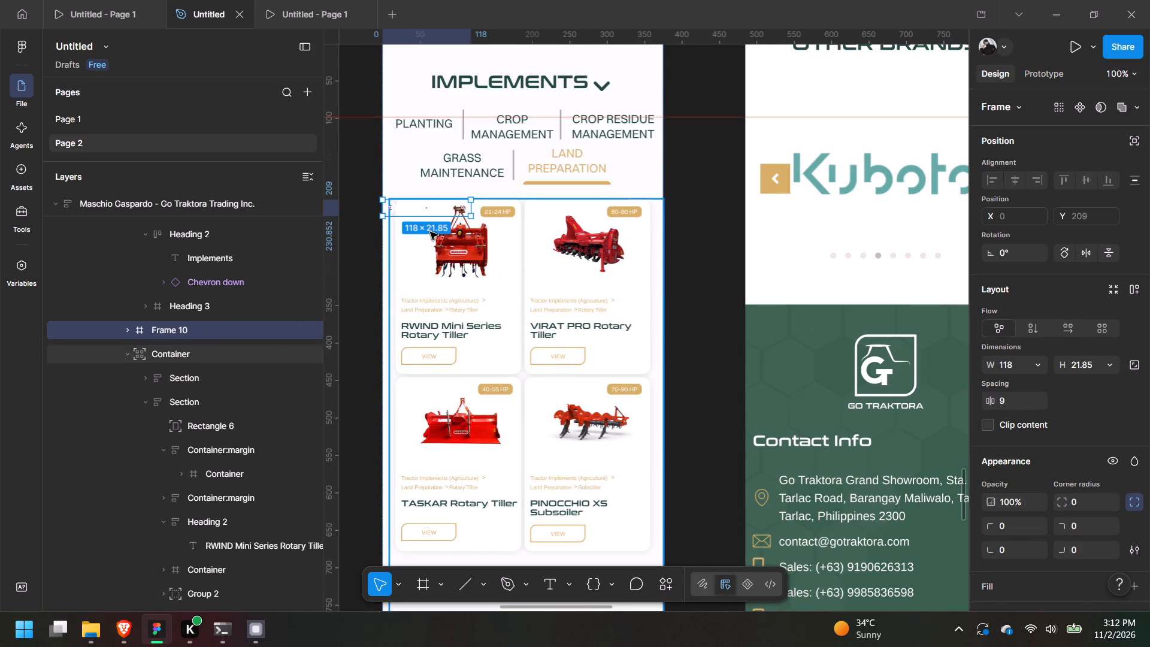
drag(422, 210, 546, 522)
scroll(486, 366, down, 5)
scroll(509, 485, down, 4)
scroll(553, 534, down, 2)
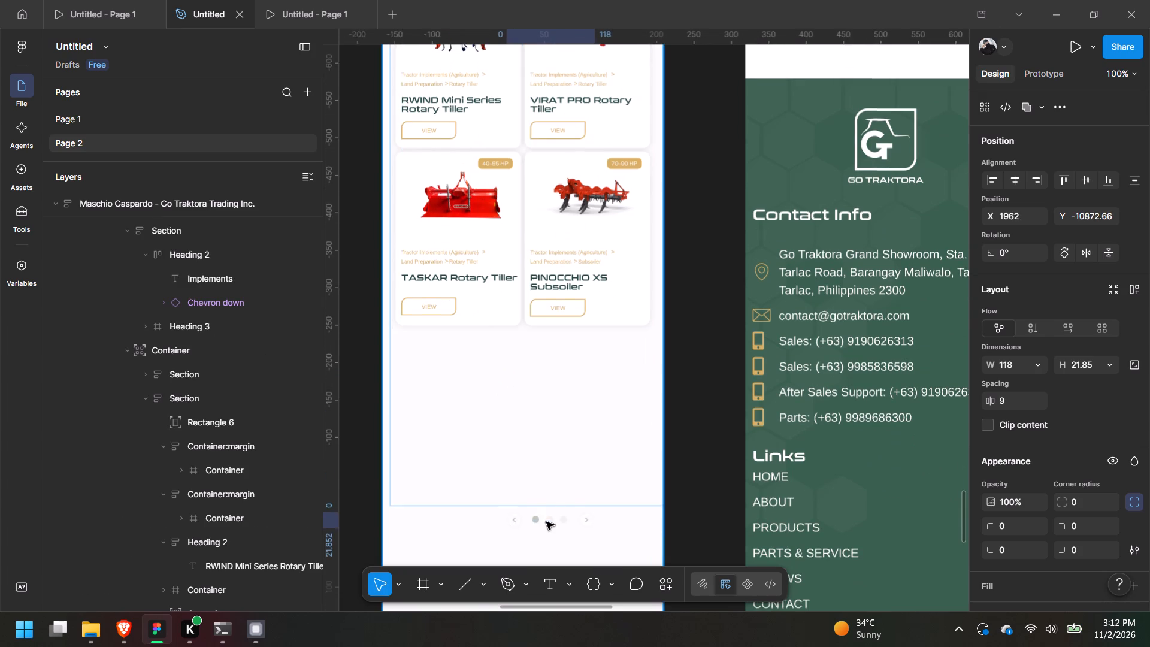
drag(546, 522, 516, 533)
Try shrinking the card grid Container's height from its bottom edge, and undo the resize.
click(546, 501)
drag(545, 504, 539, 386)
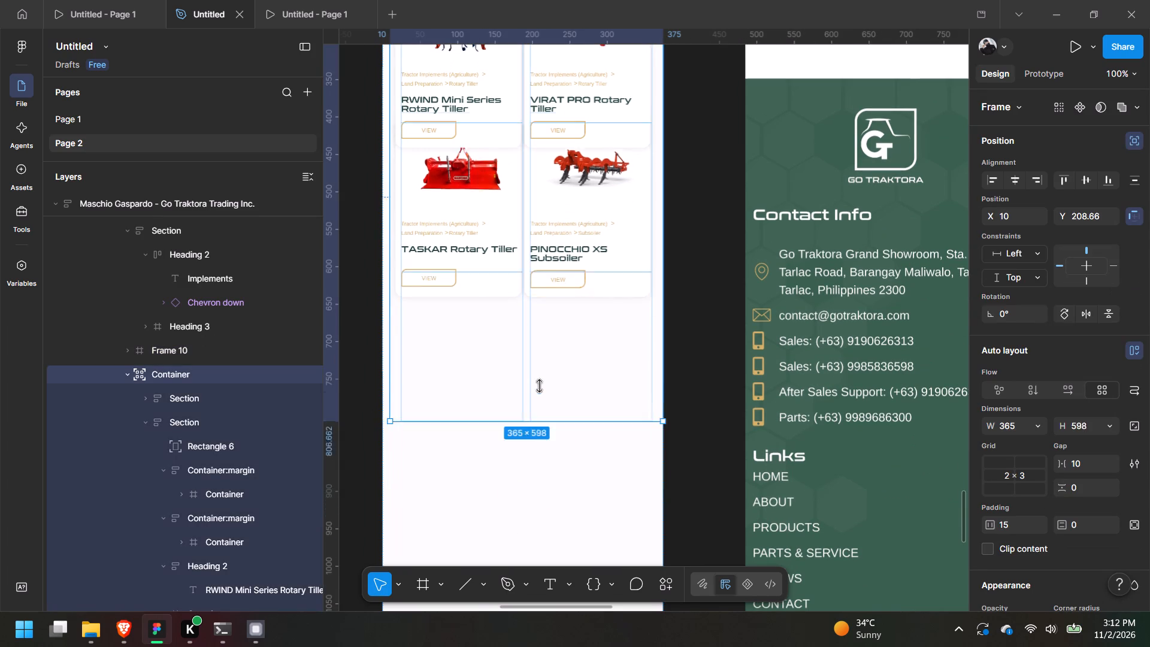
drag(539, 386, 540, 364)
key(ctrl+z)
Set the Implements card grid to 2 columns by 2 rows.
click(1013, 478)
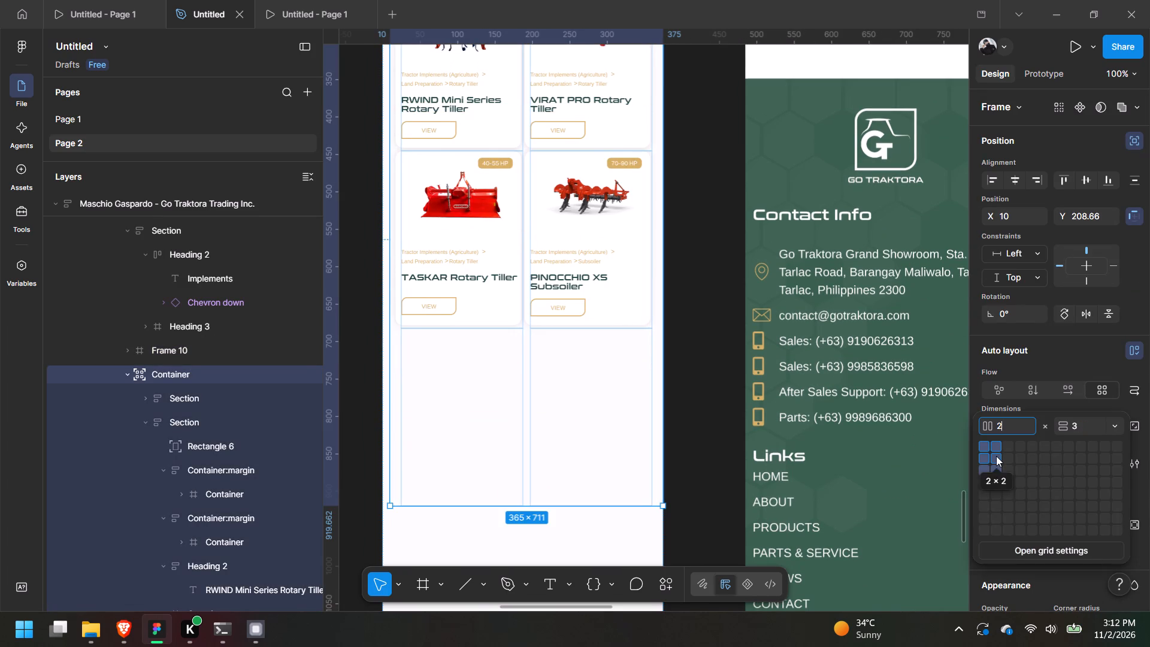
click(996, 456)
Make the carousel pager ignore the Implements Section's auto layout and place it horizontally centred just beneath the card grid.
scroll(674, 349, up, 8)
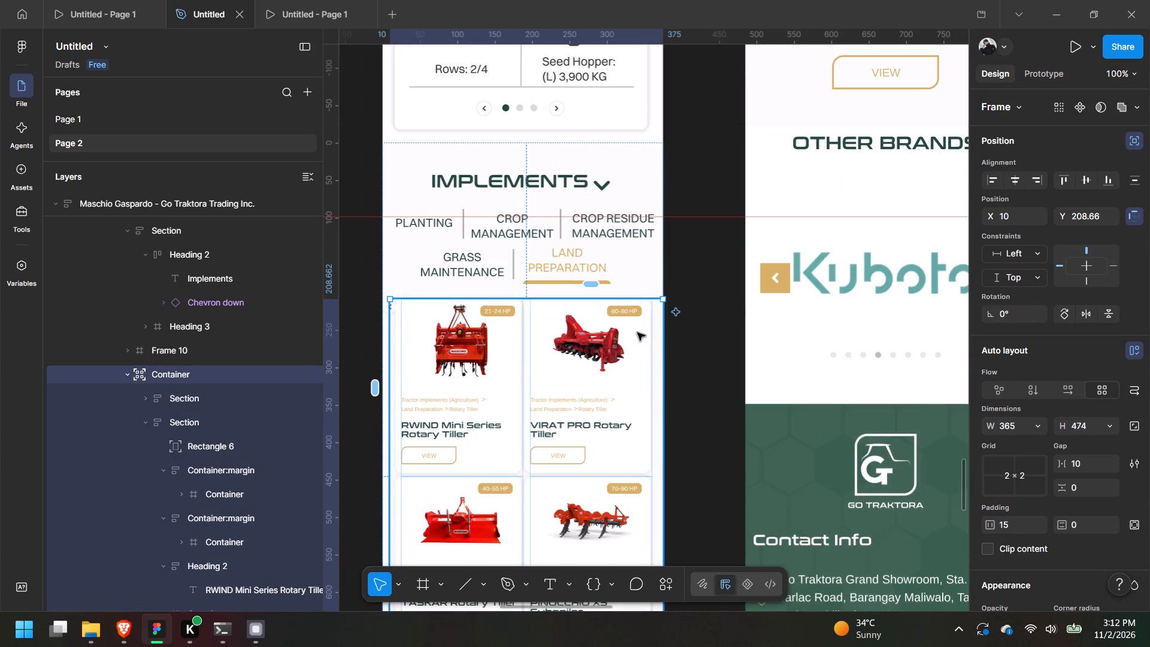
click(187, 358)
scroll(235, 347, down, 1)
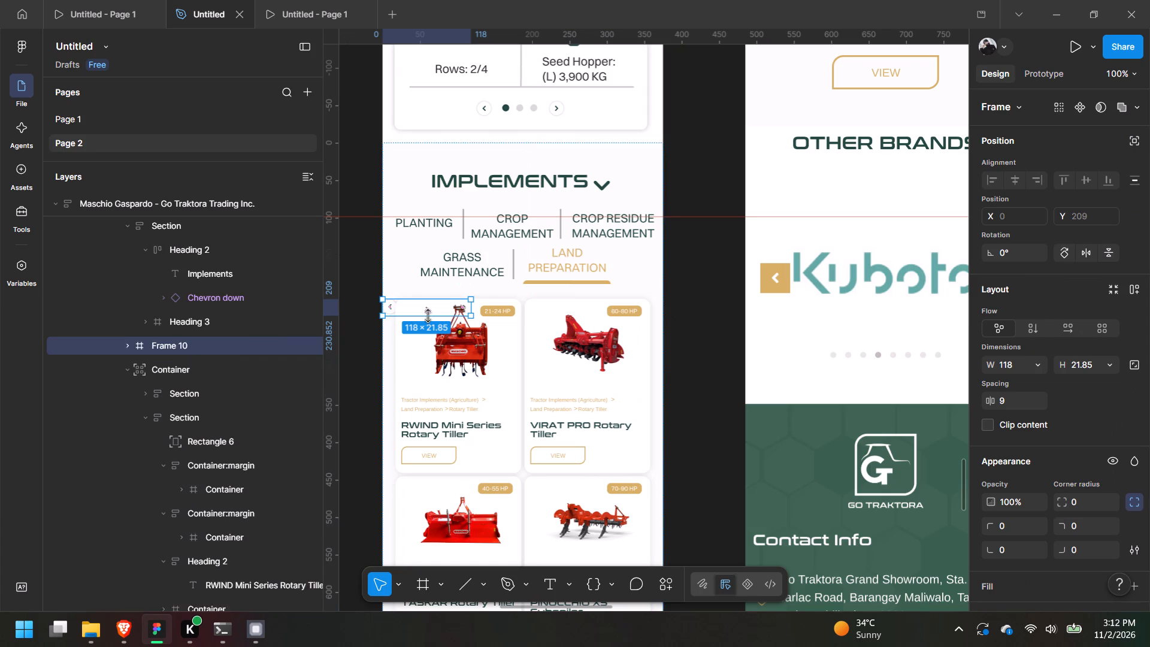
drag(426, 308, 524, 352)
scroll(550, 421, down, 9)
scroll(551, 341, up, 5)
click(1136, 136)
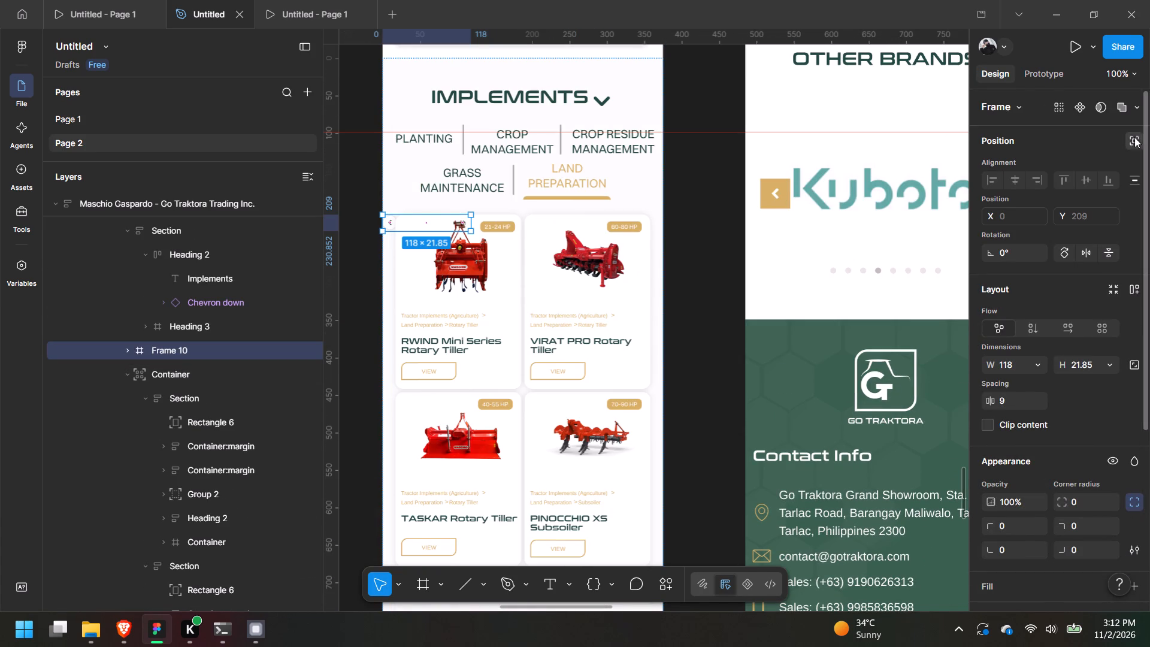
drag(422, 228, 538, 434)
scroll(504, 342, down, 4)
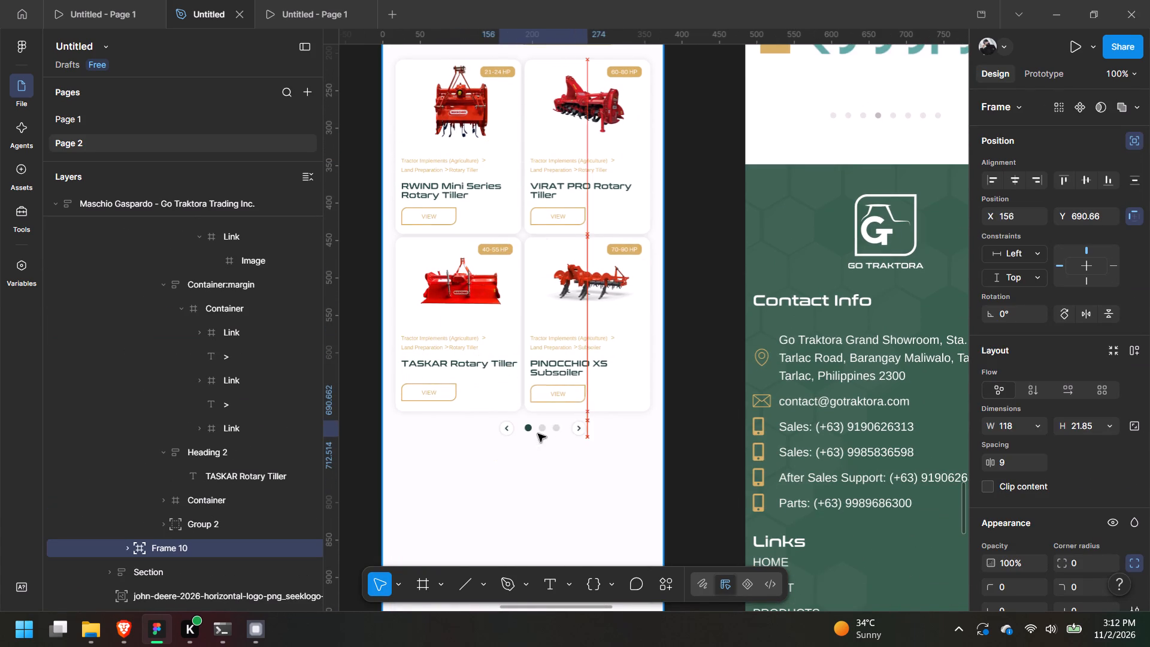
drag(538, 434, 520, 434)
click(704, 421)
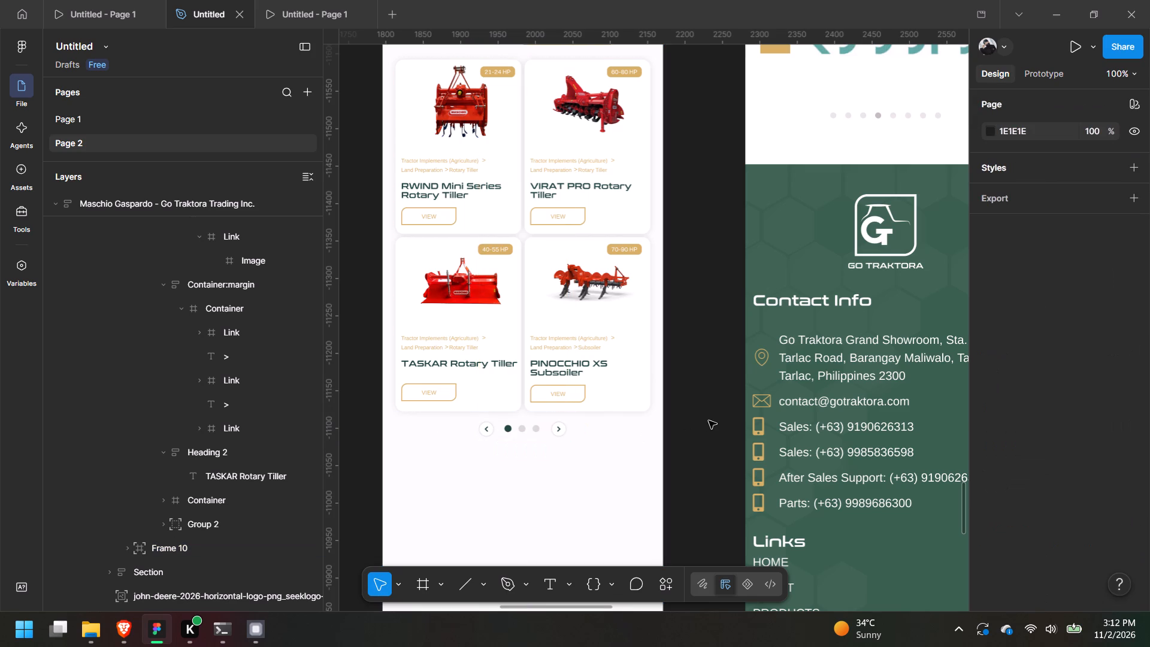
Review the rebuilt mobile page from the Maschio intro to the footer against the original mobile page beside it.
key(ctrl+minus)
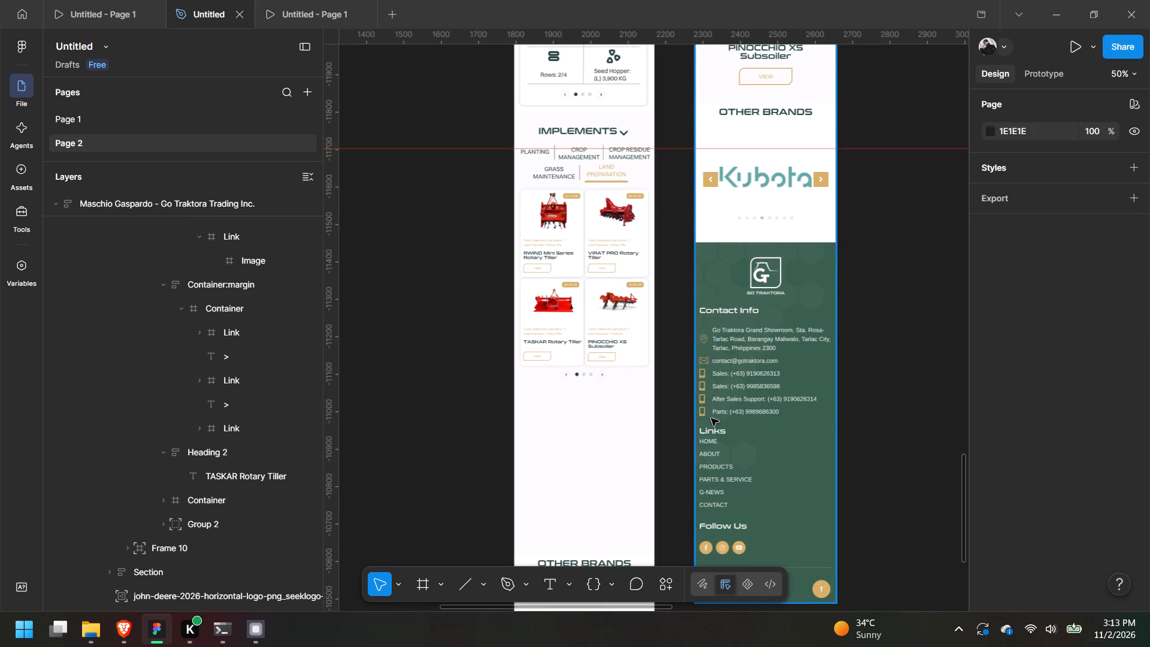
key(ctrl+minus)
key(ctrl+equal)
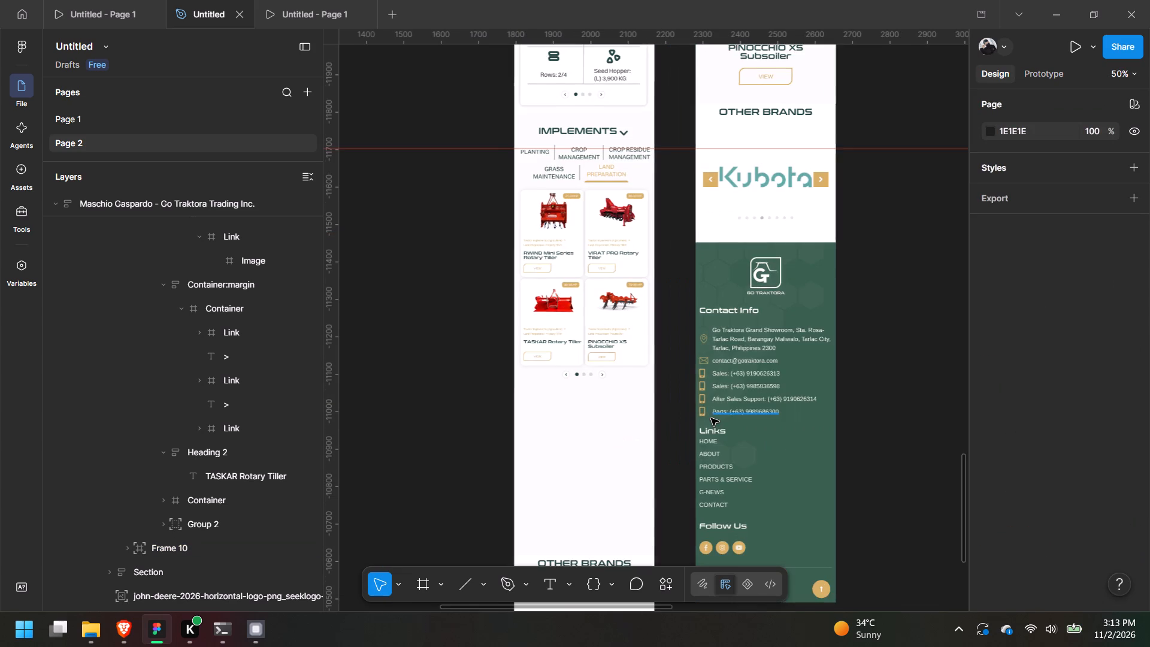
scroll(652, 444, down, 6)
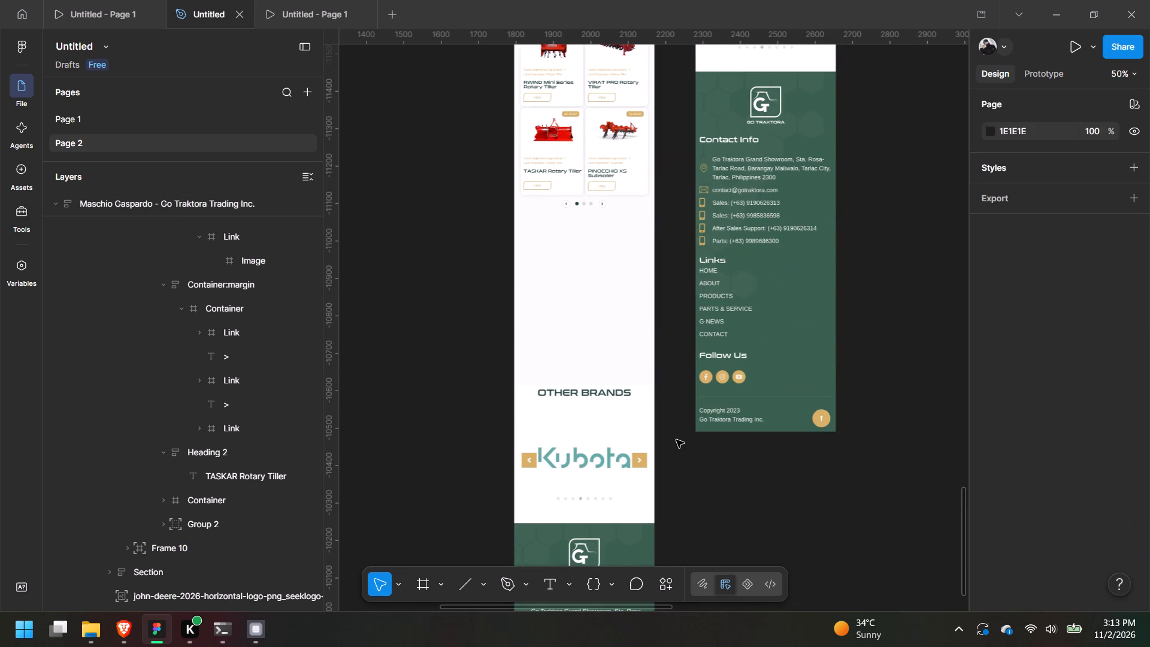
scroll(676, 440, down, 4)
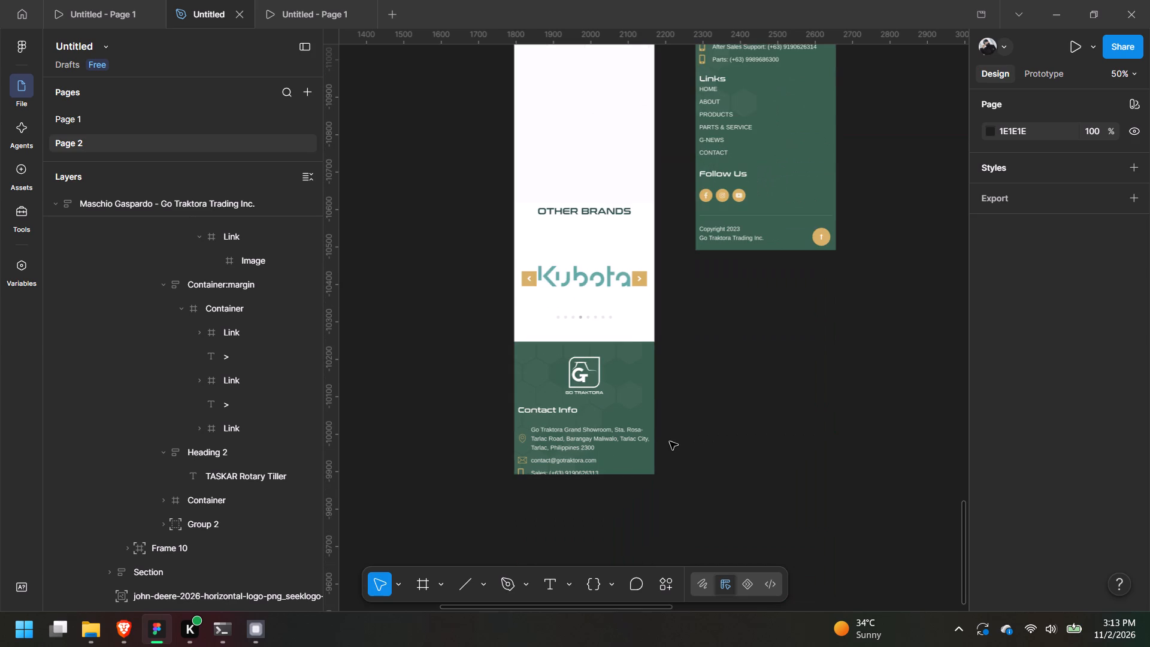
scroll(670, 442, up, 13)
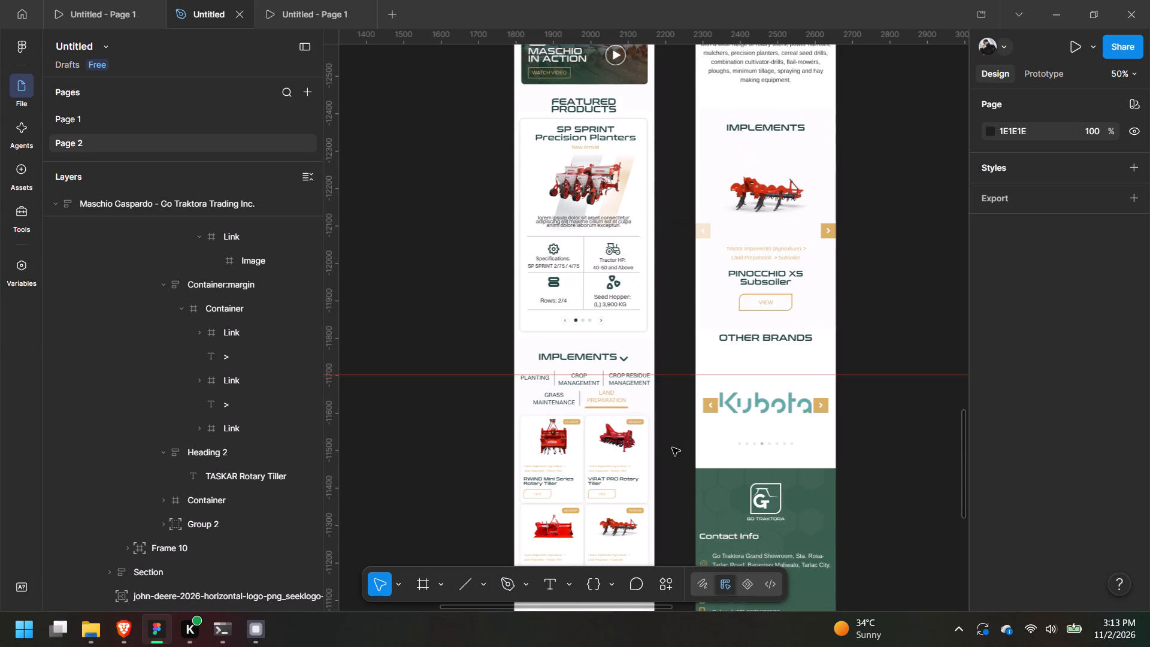
scroll(652, 245, down, 4)
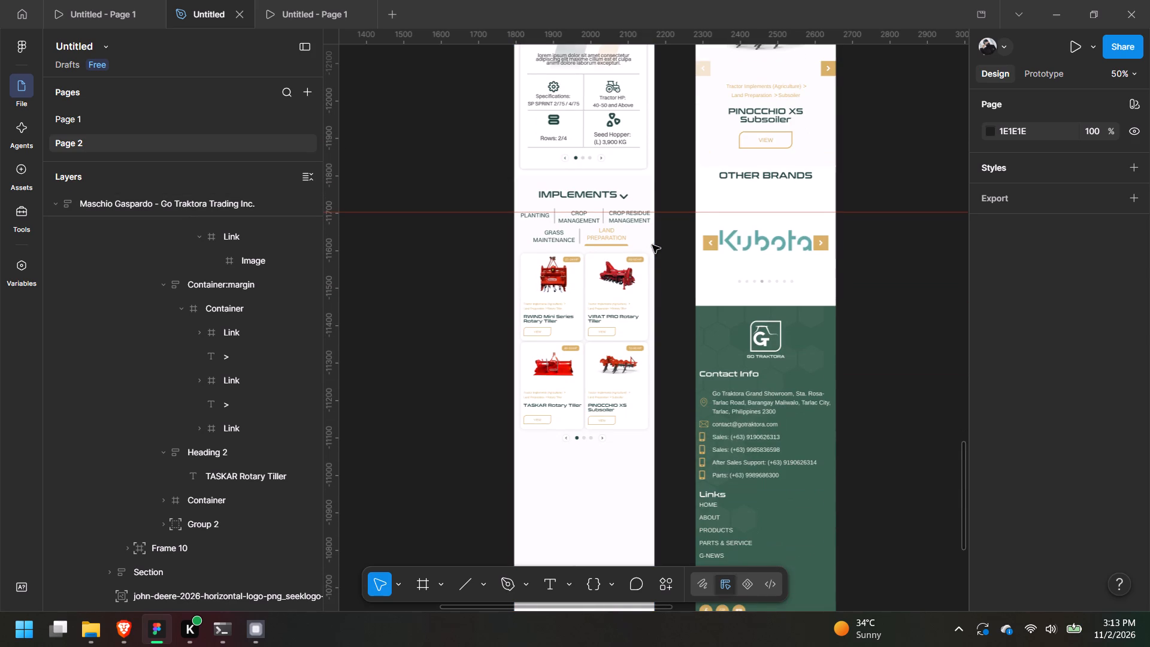
click(697, 241)
scroll(673, 203, up, 7)
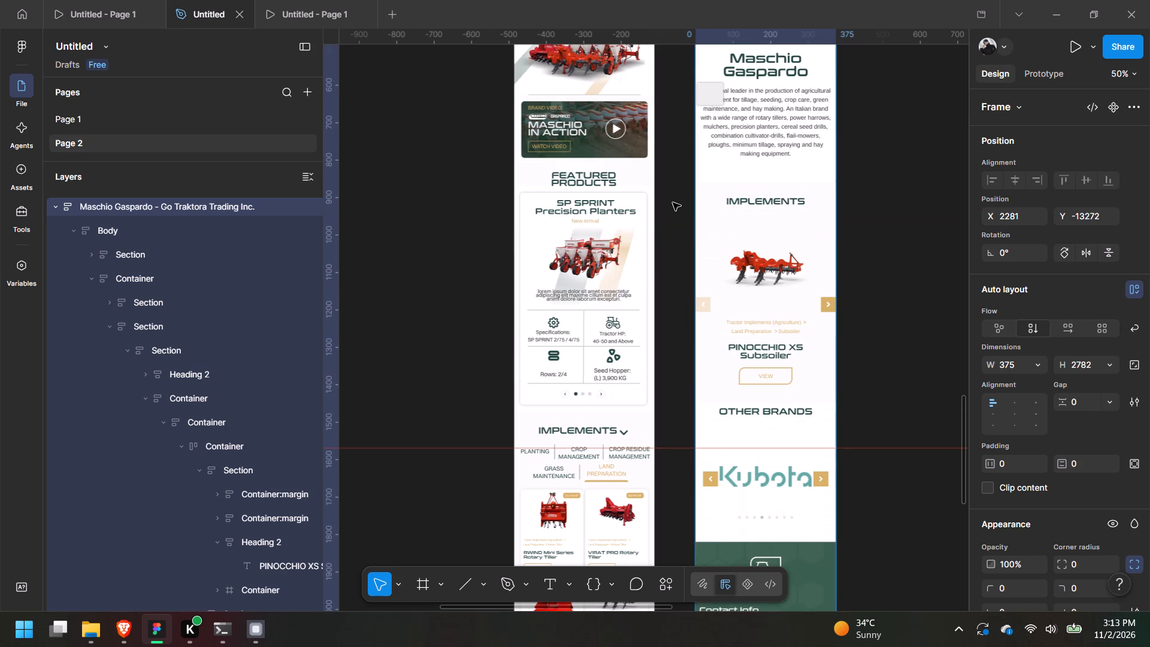
scroll(673, 202, down, 6)
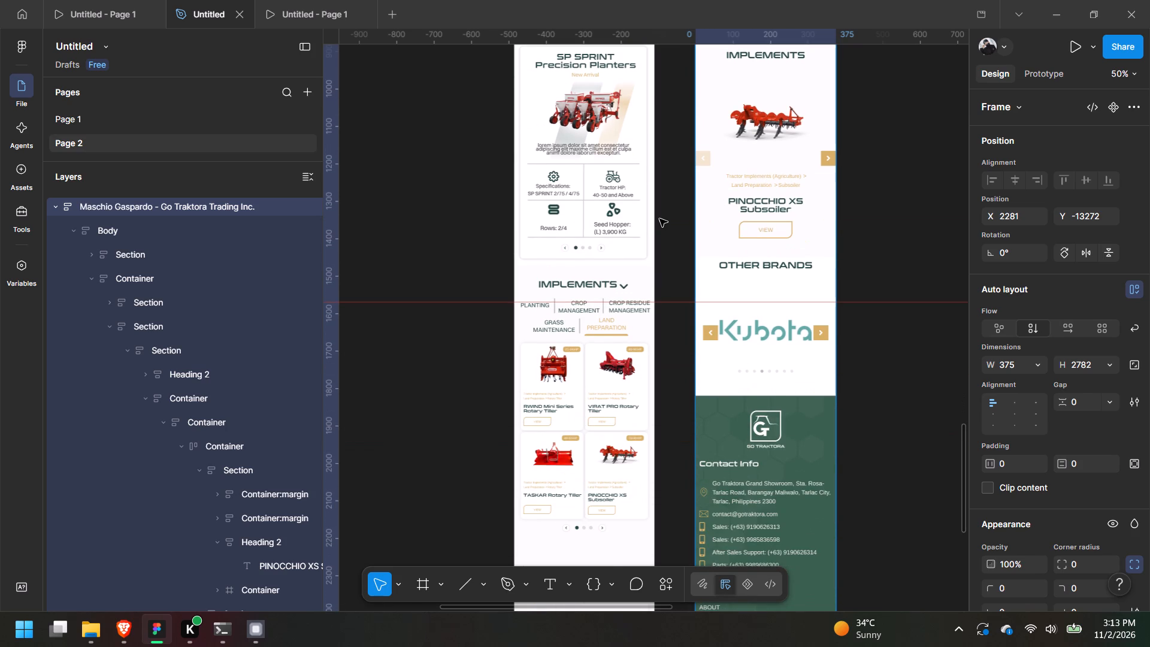
scroll(659, 219, up, 6)
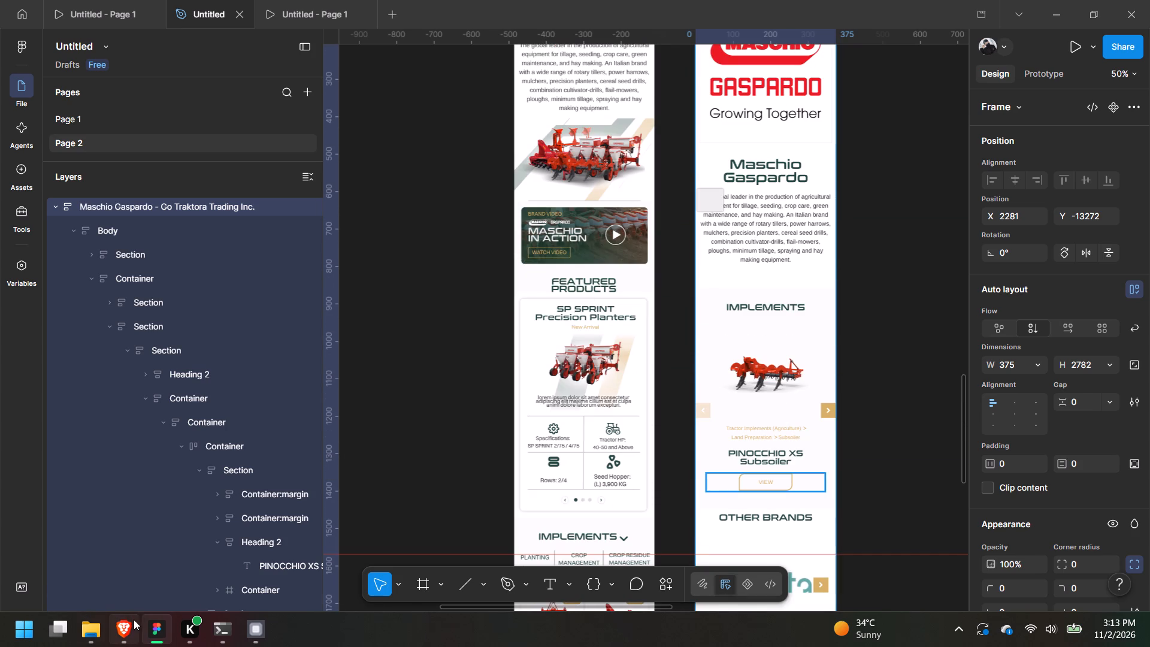
click(490, 440)
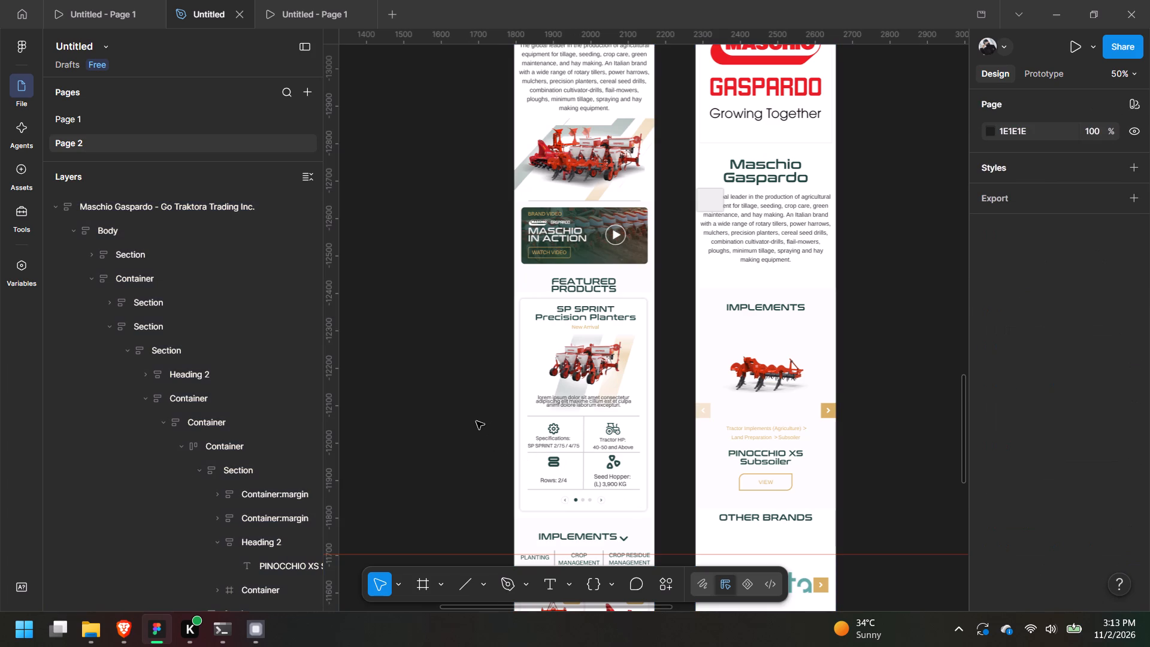
Review the rebuilt mobile page's spacing from the brand video through the Implements card grid down to Other Brands.
scroll(476, 422, up, 3)
scroll(476, 422, down, 6)
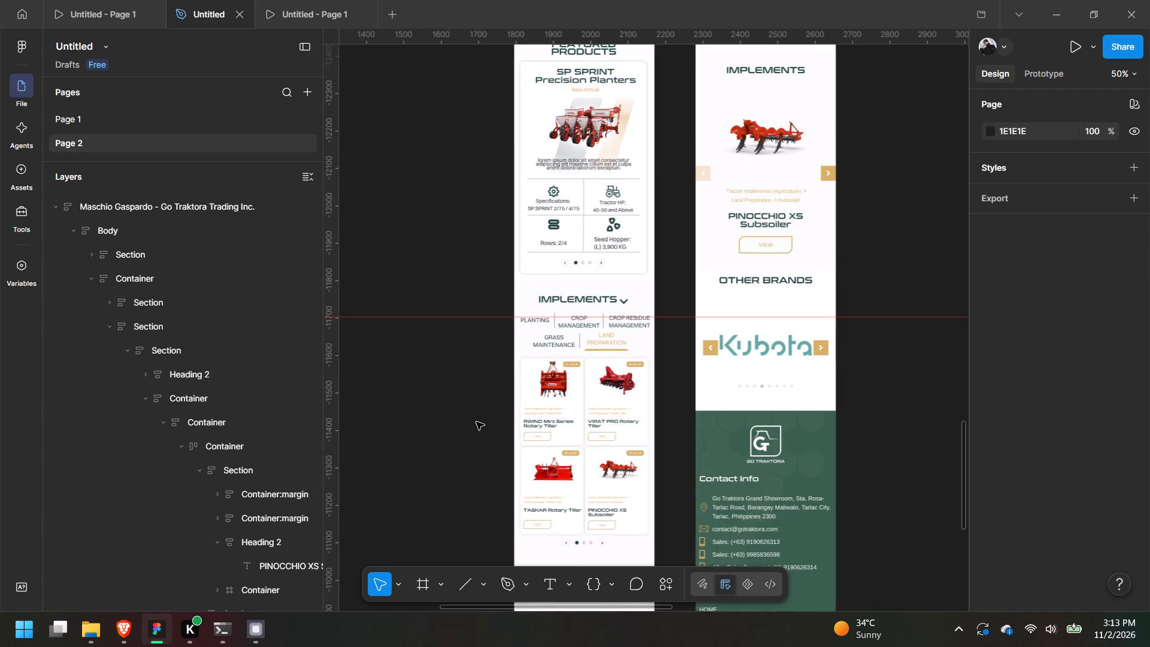
scroll(476, 422, down, 3)
scroll(476, 422, up, 2)
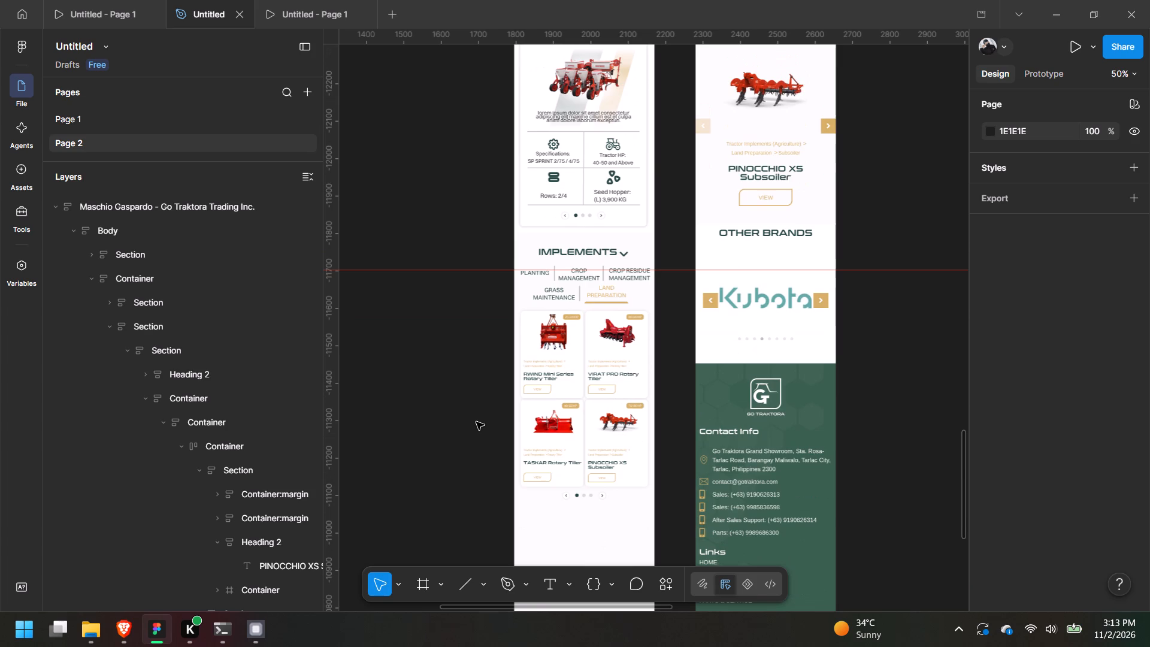
scroll(476, 422, up, 3)
middle_drag(682, 432, 641, 413)
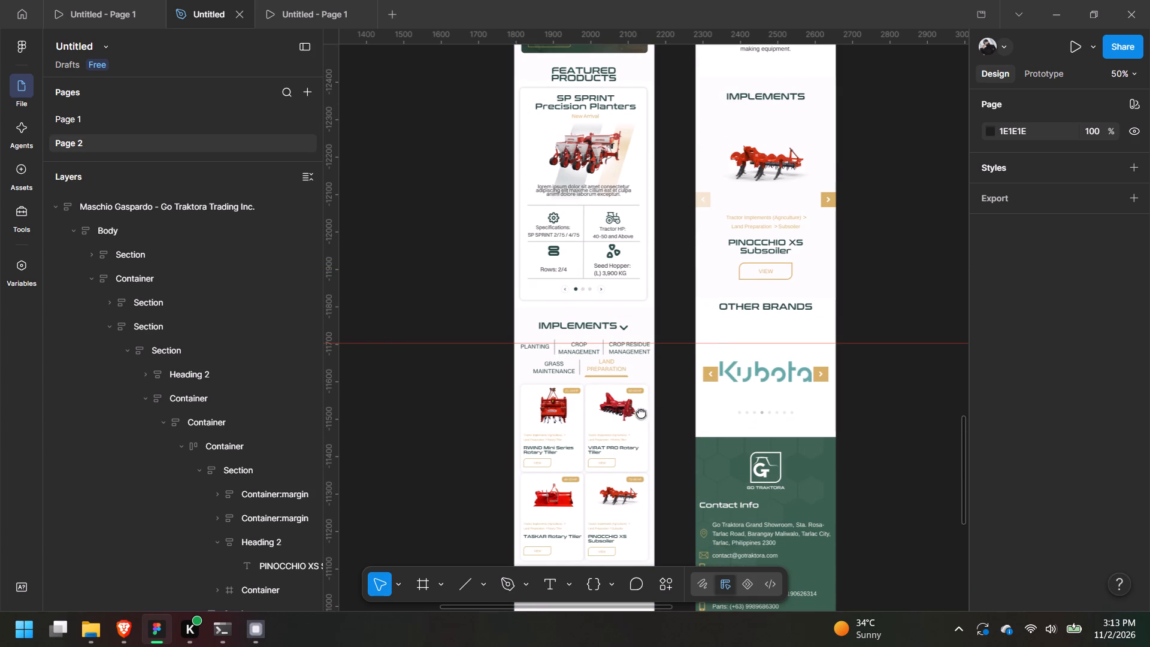
middle_drag(641, 413, 647, 315)
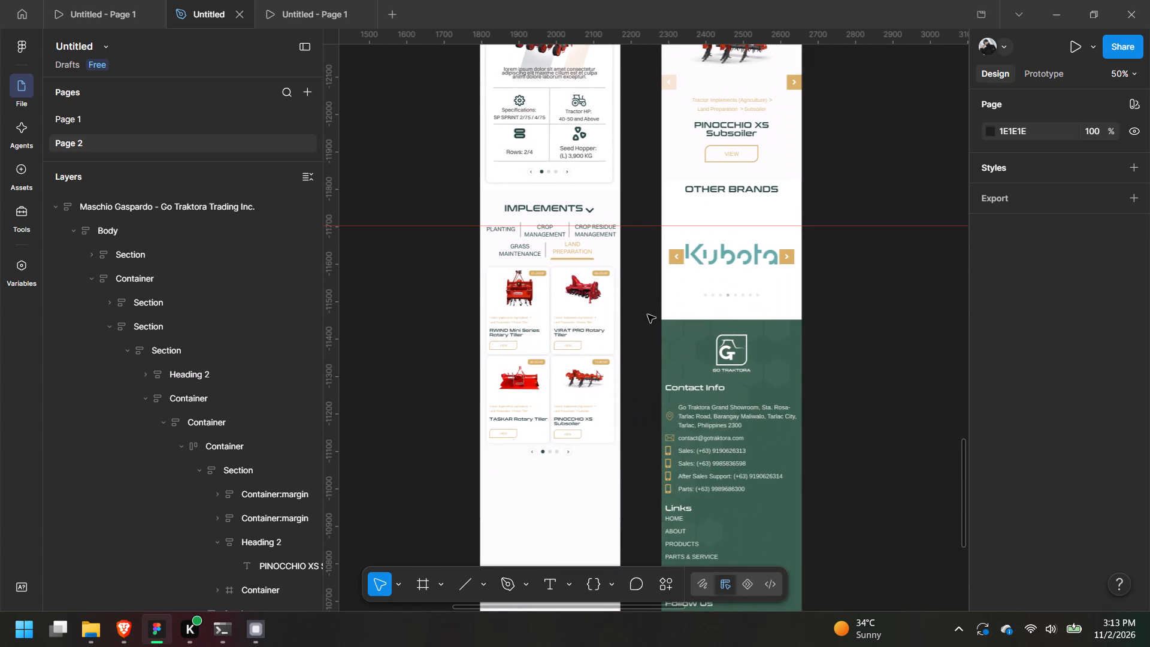
middle_drag(647, 315, 648, 359)
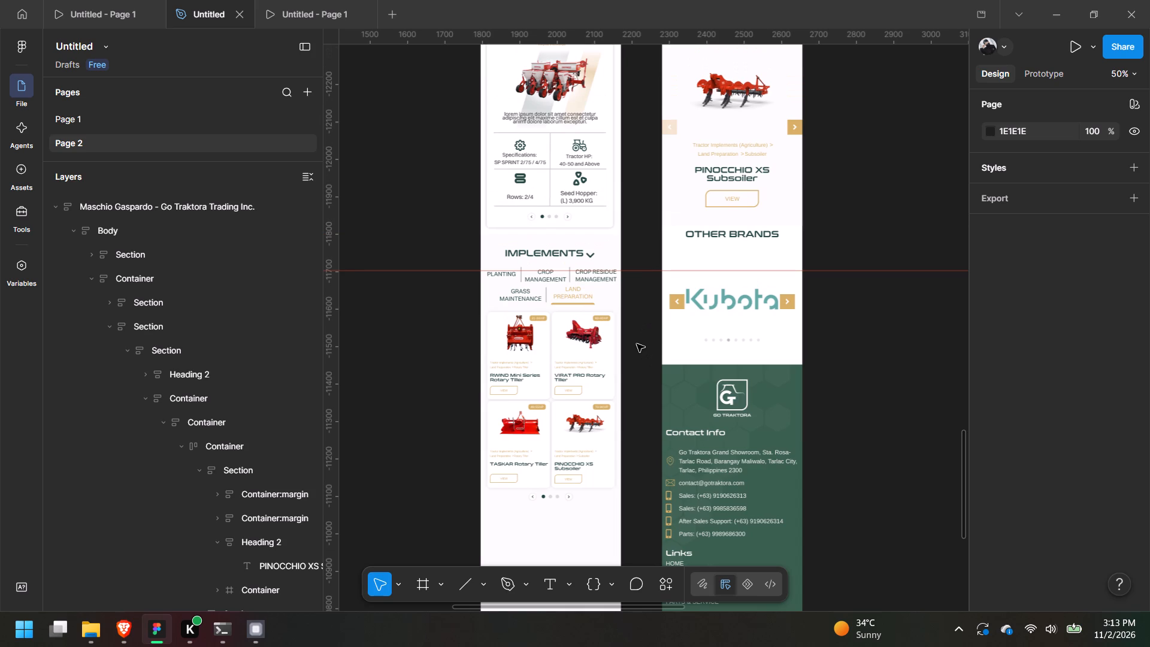
scroll(696, 230, up, 1)
middle_drag(610, 419, 678, 331)
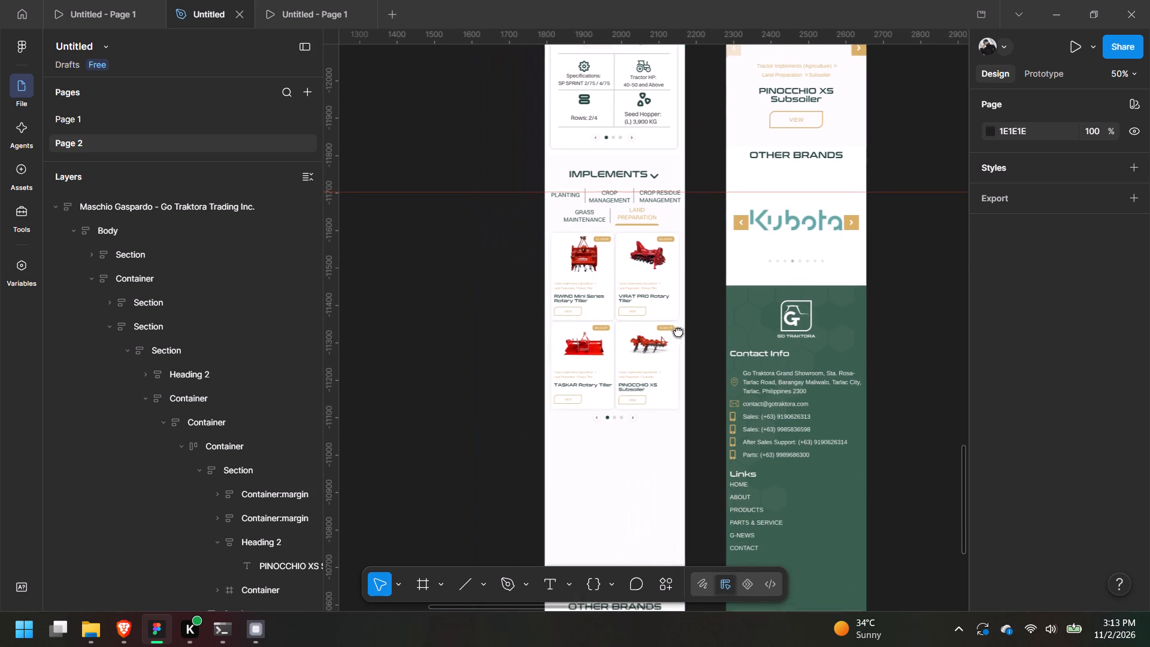
middle_drag(678, 331, 676, 332)
key(ctrl+equal)
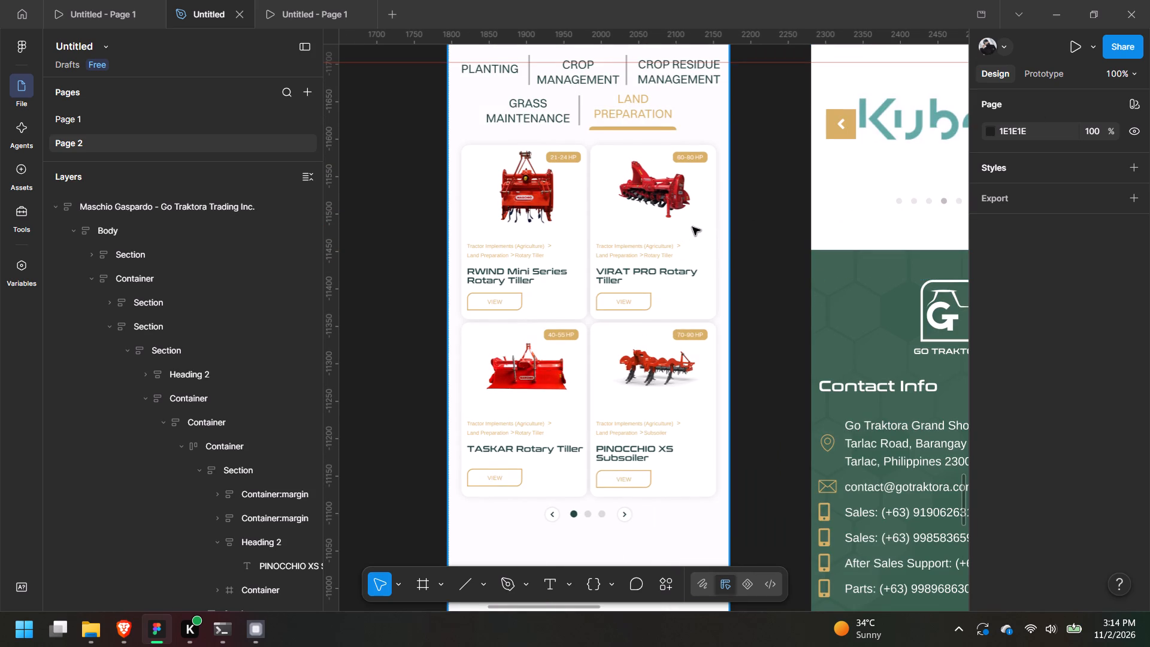
scroll(709, 353, down, 1)
middle_drag(697, 399, 667, 0)
middle_drag(658, 520, 726, 131)
middle_drag(728, 89, 704, 373)
drag(718, 305, 710, 171)
middle_drag(713, 120, 700, 311)
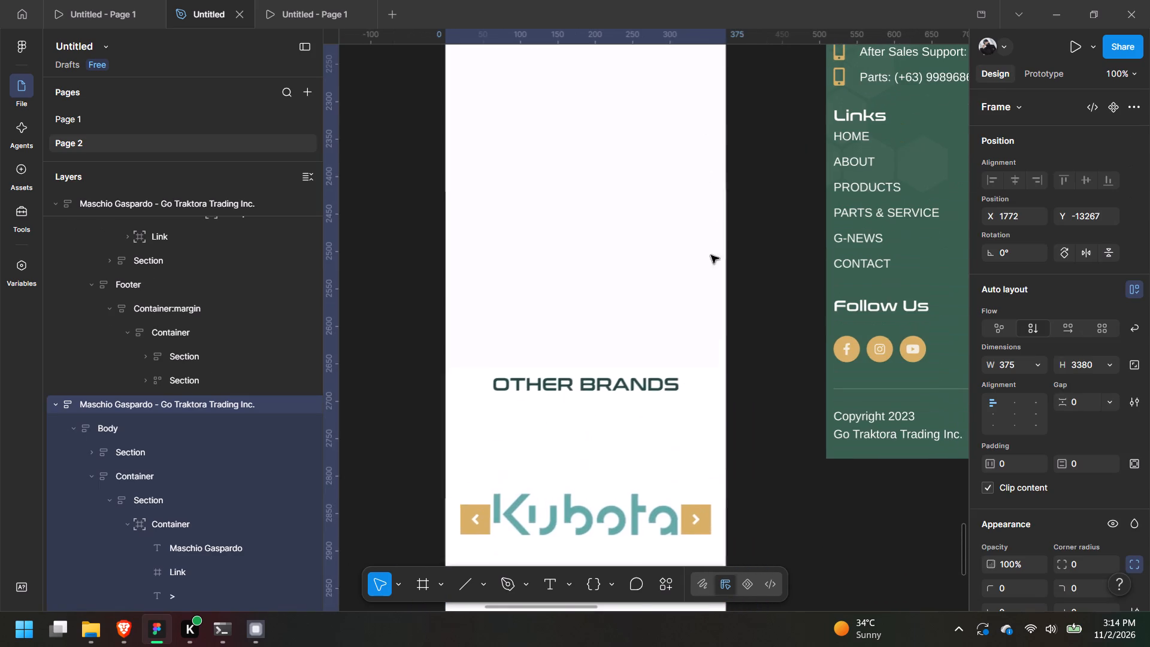
middle_drag(713, 56, 737, 259)
click(779, 203)
middle_drag(680, 64, 657, 272)
middle_drag(675, 152, 667, 247)
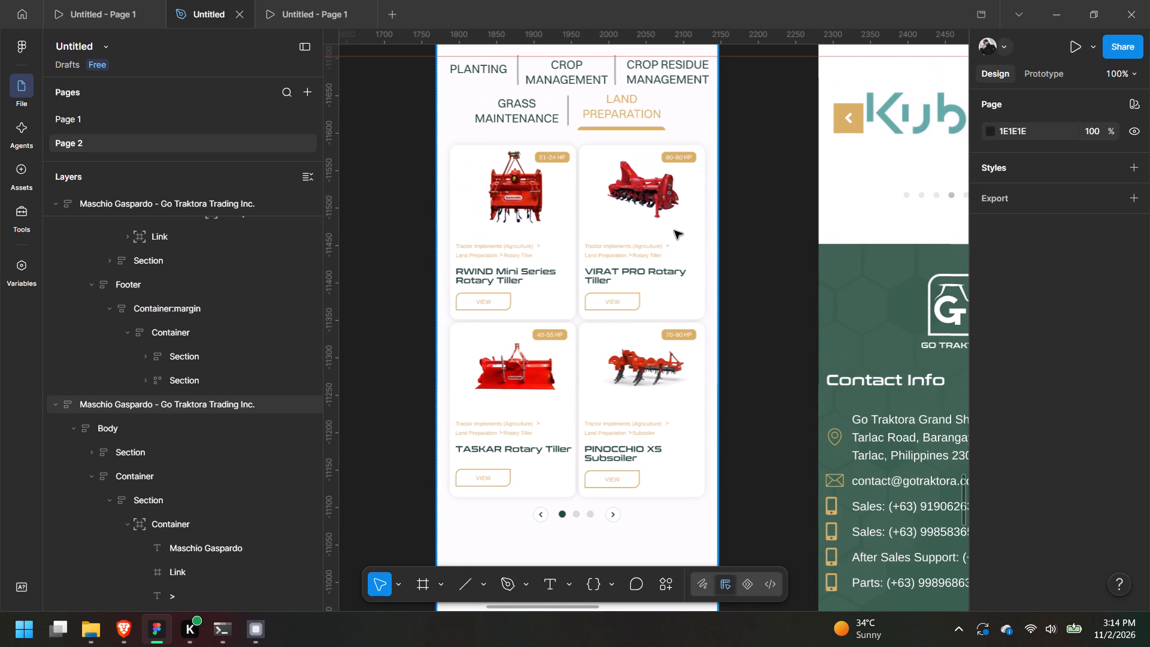
middle_drag(690, 173, 690, 430)
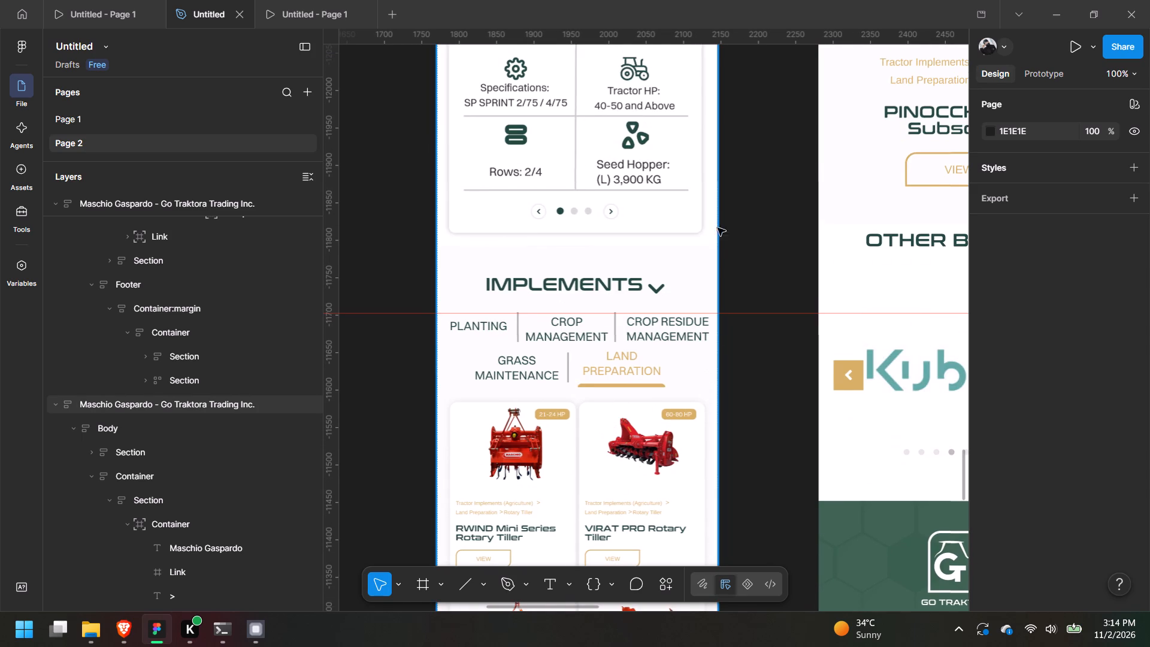
middle_drag(721, 207, 701, 442)
middle_drag(703, 203, 680, 435)
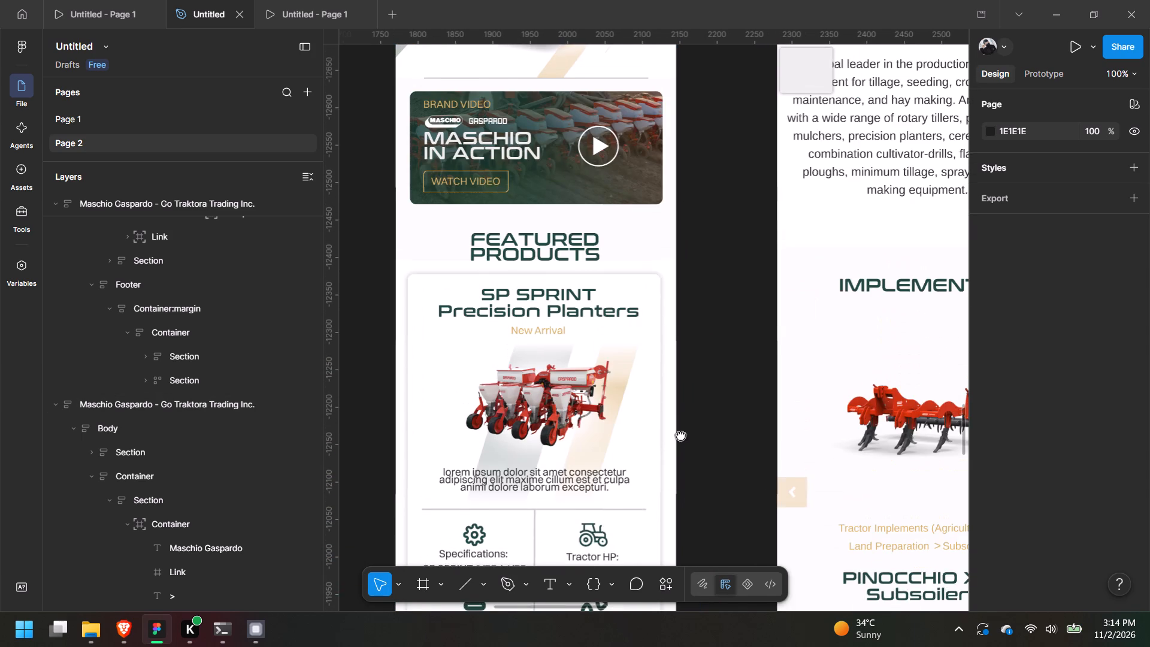
middle_drag(680, 435, 712, 29)
middle_drag(725, 319, 724, 74)
click(771, 244)
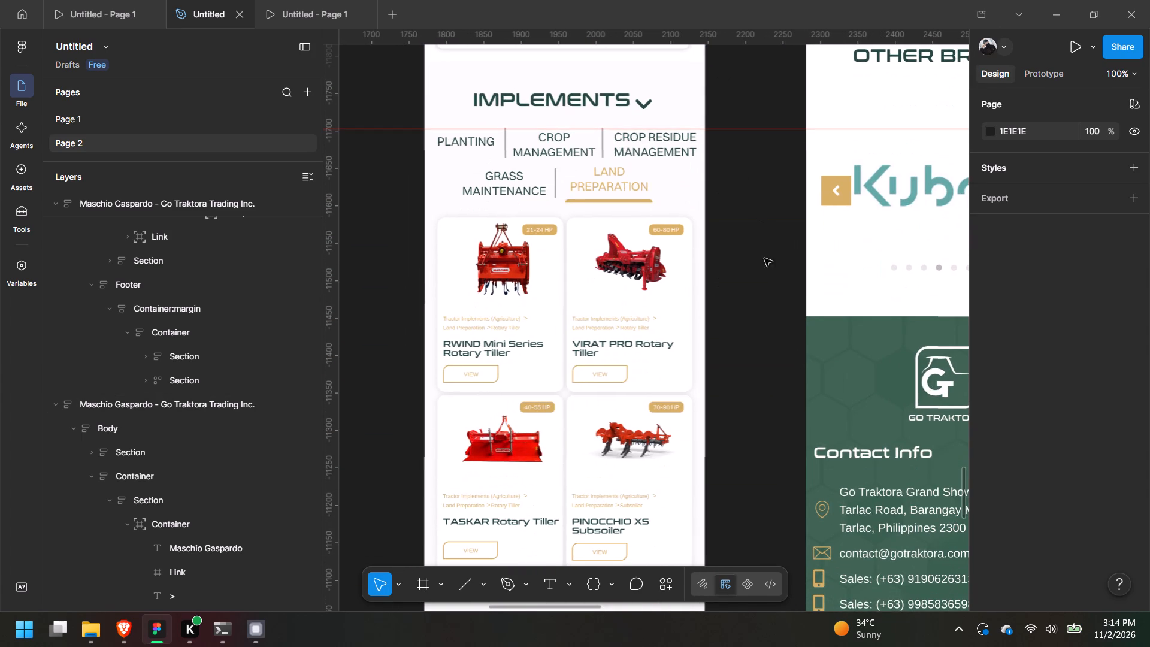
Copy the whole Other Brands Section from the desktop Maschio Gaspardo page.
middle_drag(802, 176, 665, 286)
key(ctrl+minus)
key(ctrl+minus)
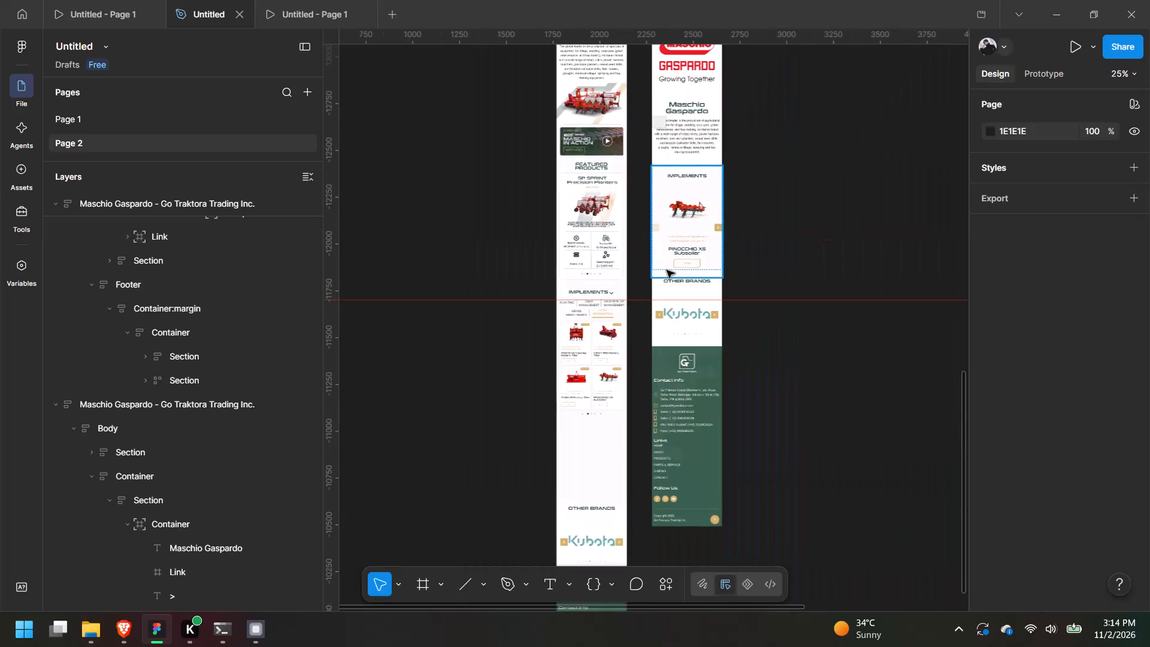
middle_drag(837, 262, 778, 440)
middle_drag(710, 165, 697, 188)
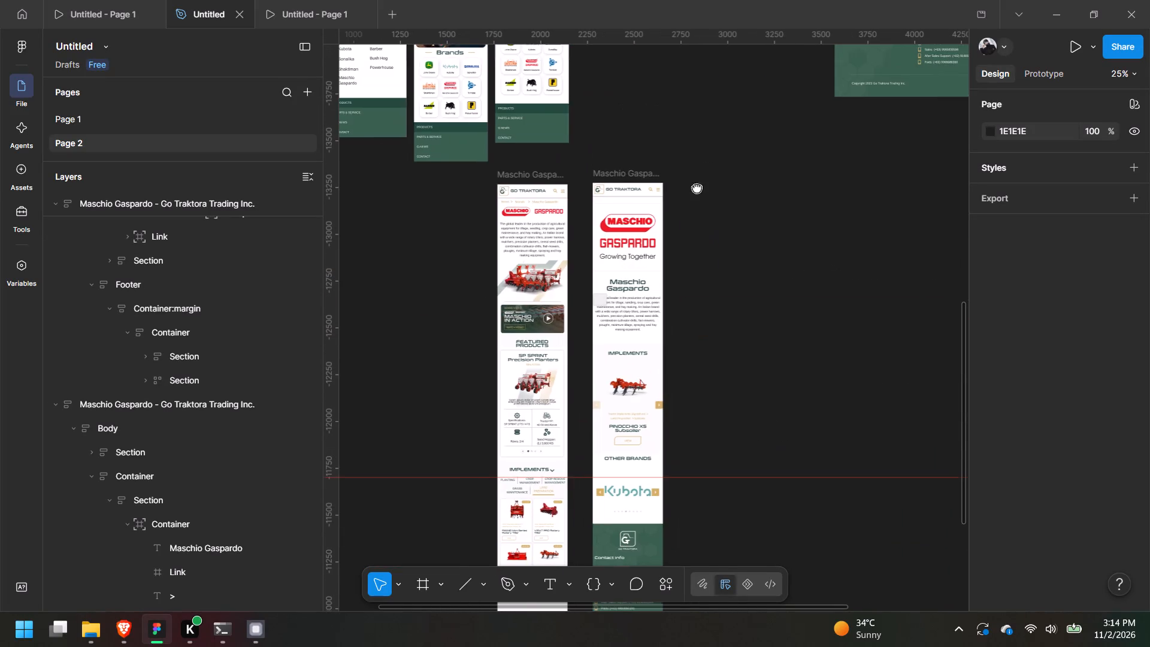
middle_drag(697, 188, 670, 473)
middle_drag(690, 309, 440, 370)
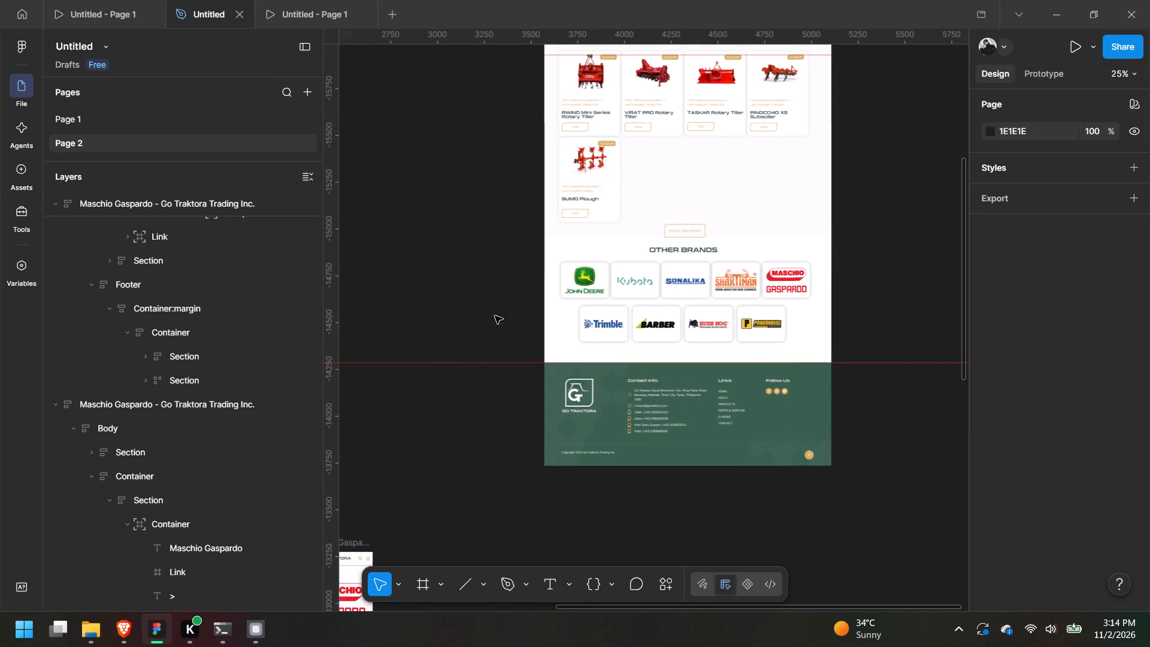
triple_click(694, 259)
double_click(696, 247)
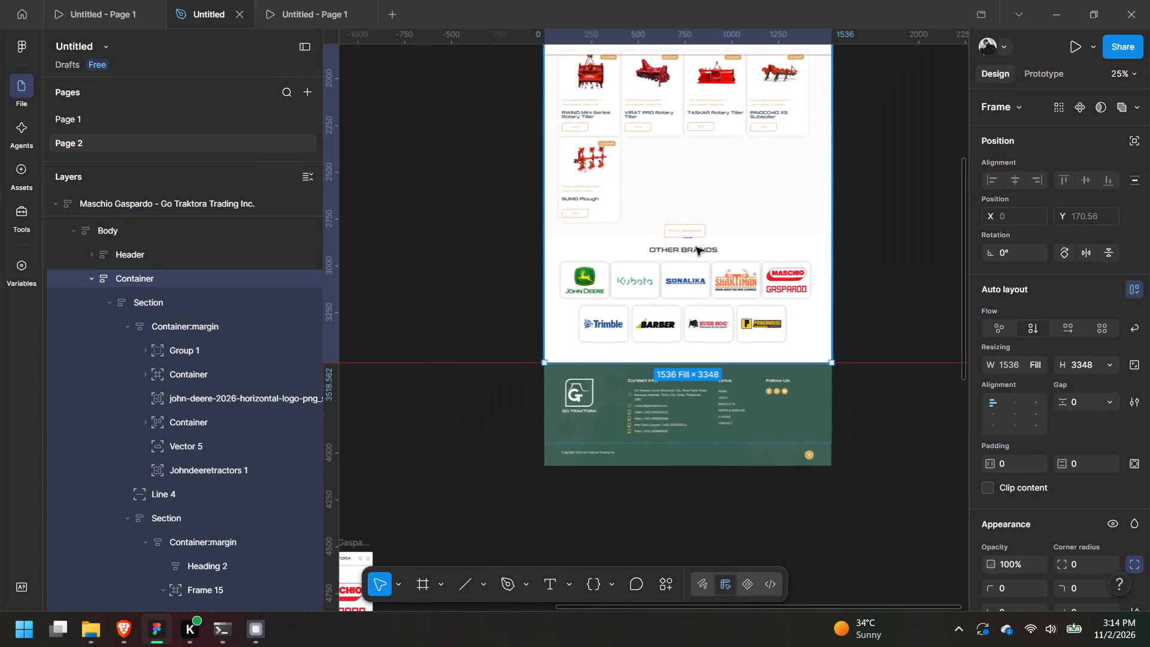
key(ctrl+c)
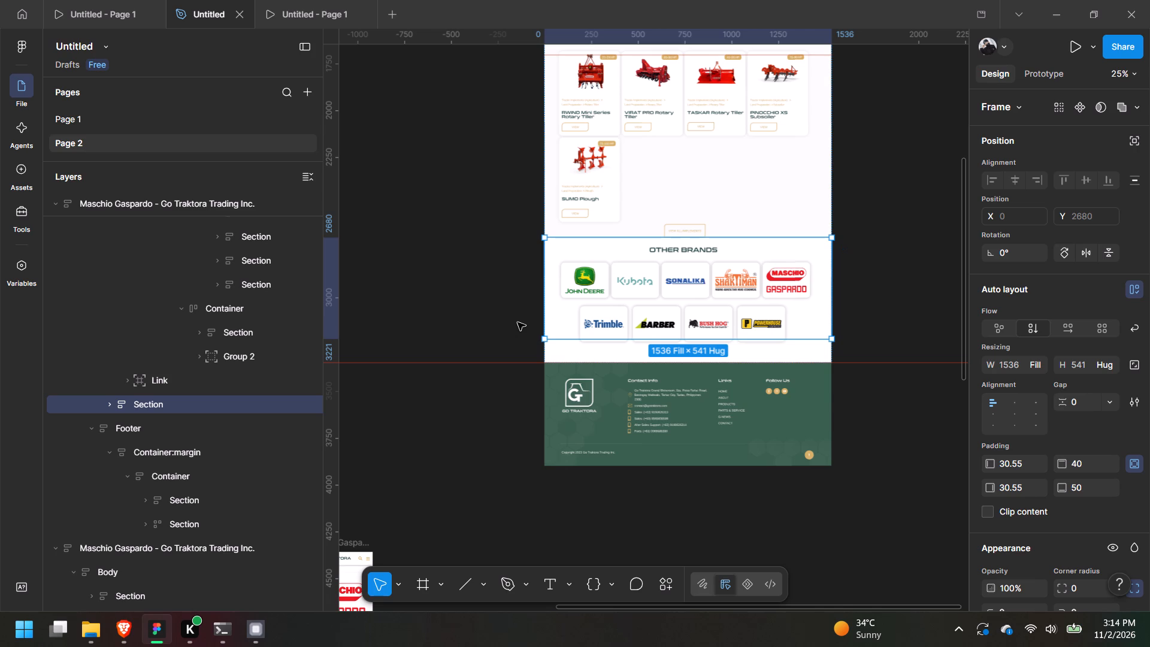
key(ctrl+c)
Shorten the mobile page's Implements Section to a height of 714 so it ends just beneath the carousel pager.
middle_drag(567, 467, 753, 0)
scroll(565, 467, up, 1)
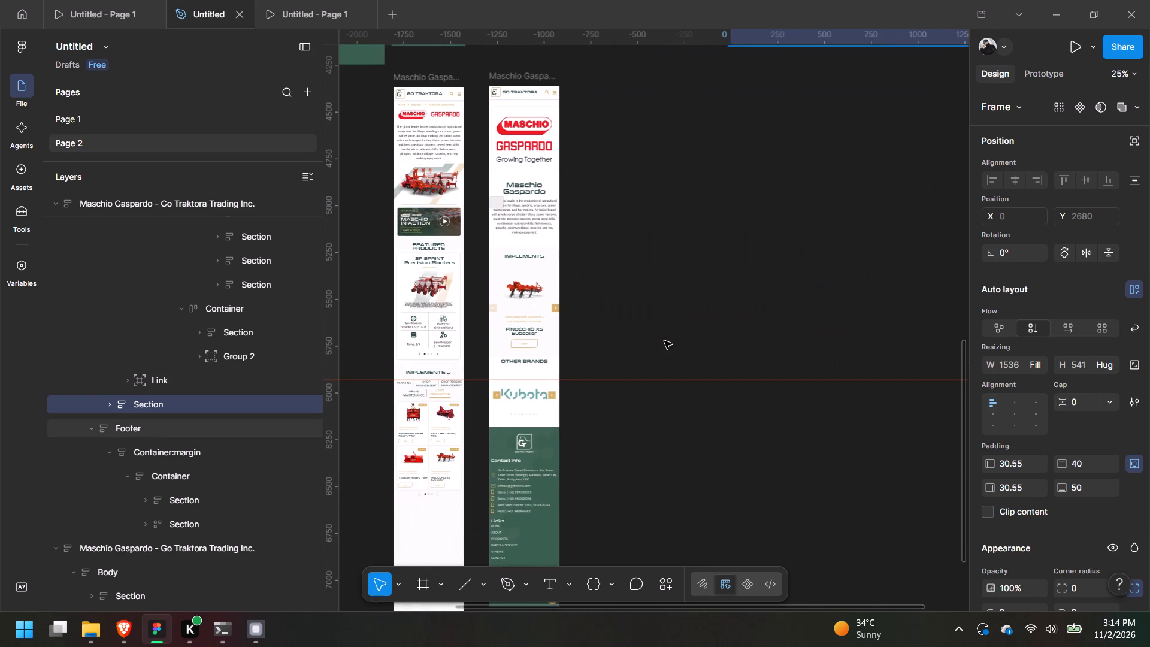
middle_drag(664, 341, 772, 156)
middle_drag(547, 376, 597, 334)
key(ctrl+equal)
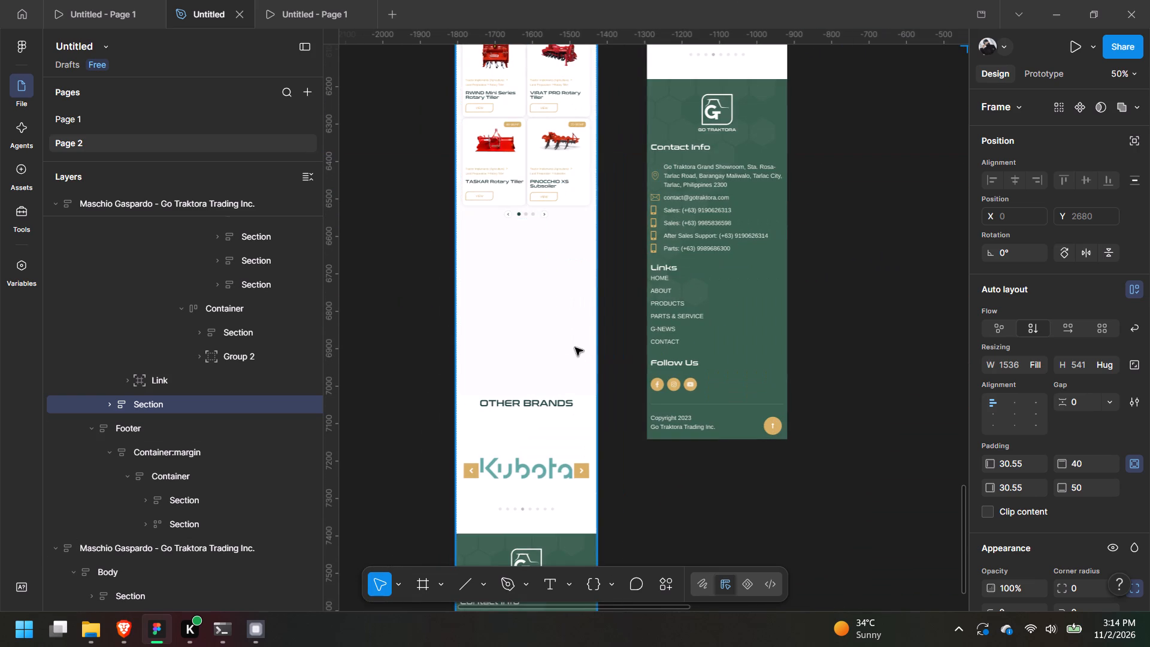
double_click(527, 329)
double_click(527, 329)
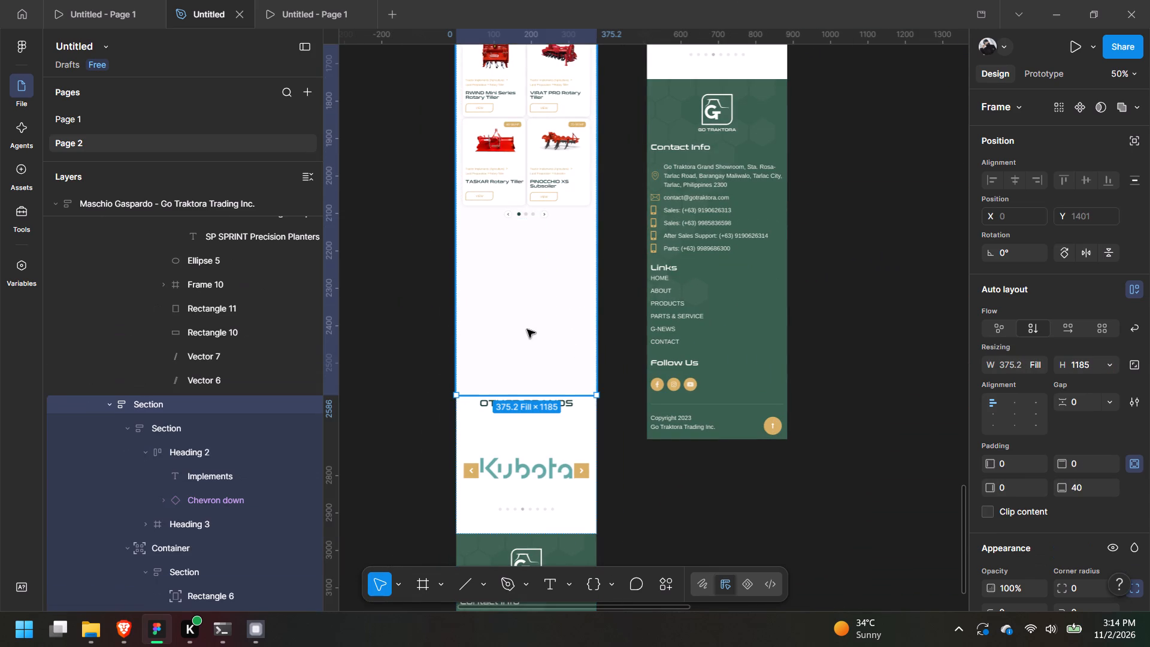
click(527, 329)
drag(543, 394, 585, 225)
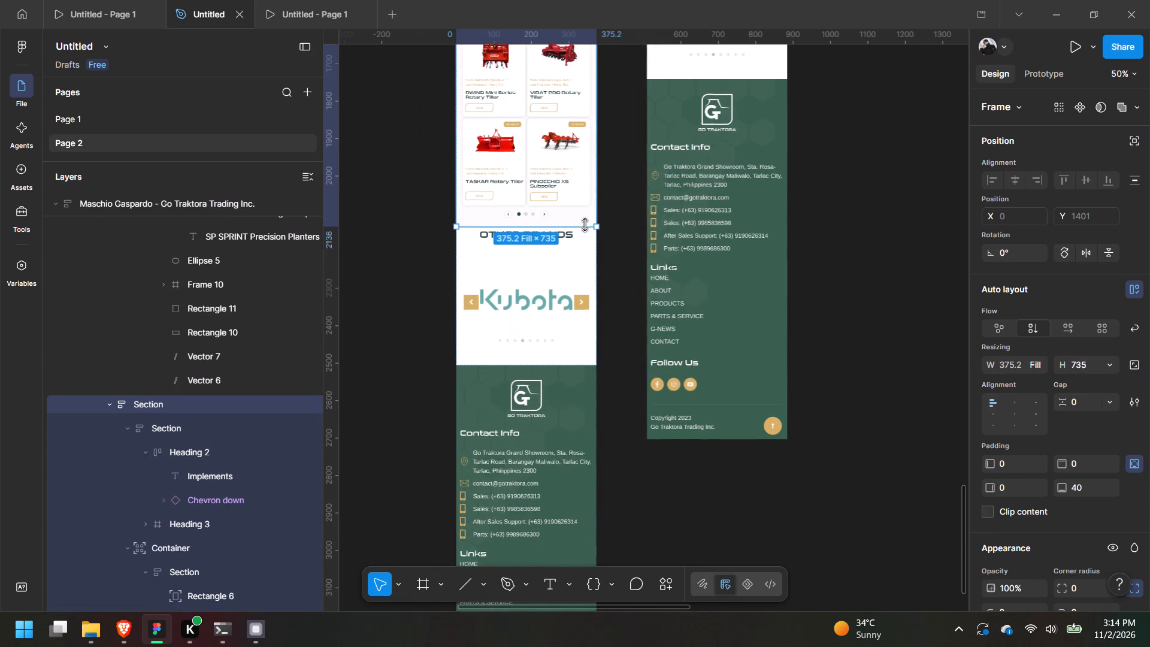
drag(585, 225, 585, 221)
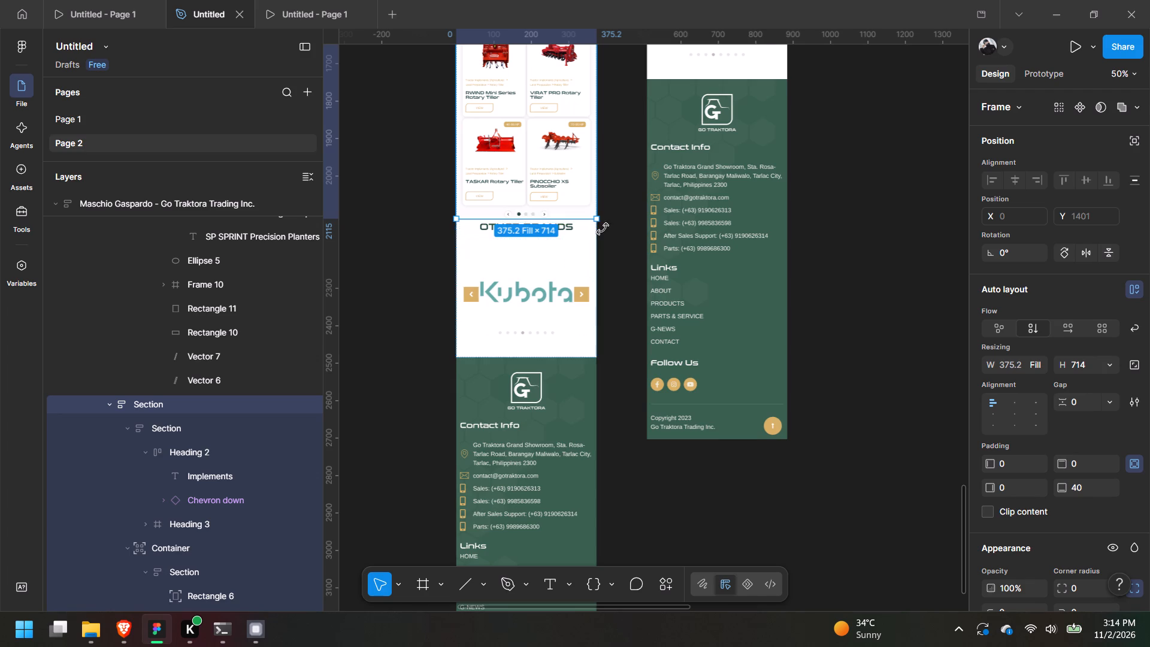
Delete the Kubota carousel Container beneath the mobile page's Other Brands heading.
click(603, 229)
double_click(579, 253)
double_click(549, 292)
double_click(539, 307)
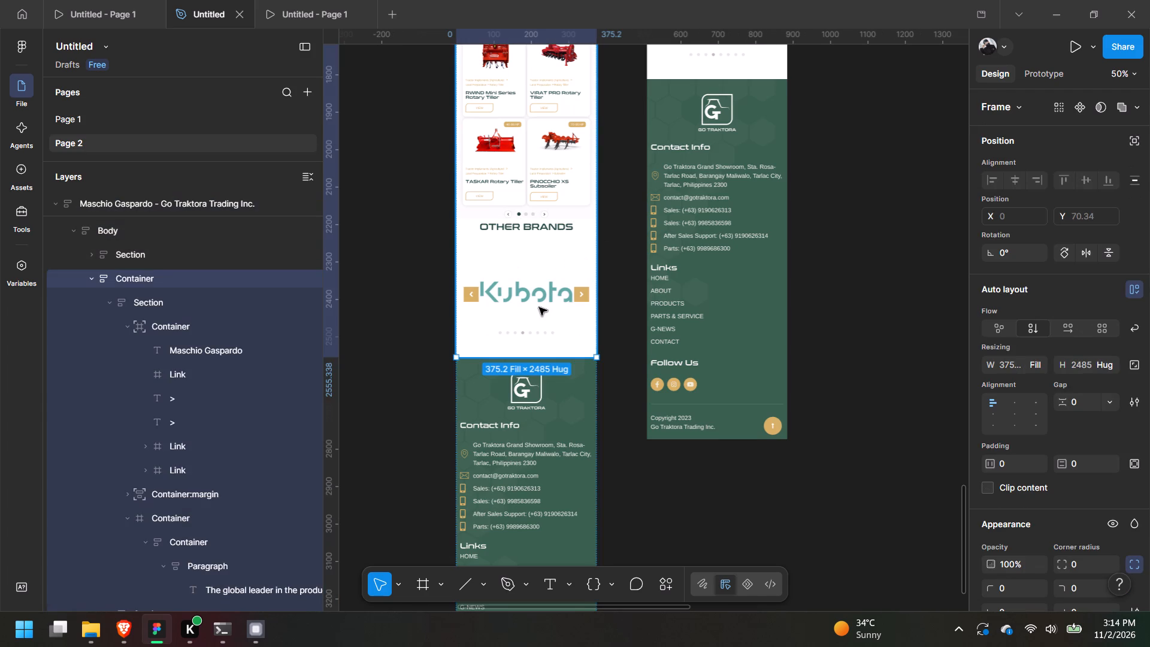
double_click(543, 303)
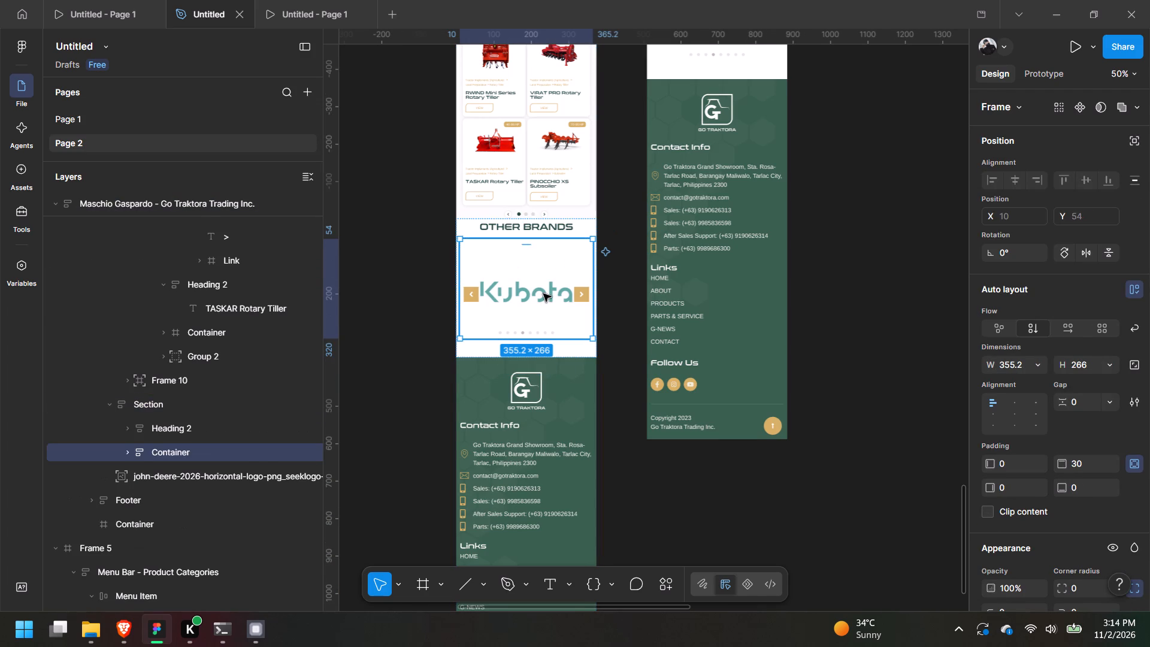
key(BackSpace)
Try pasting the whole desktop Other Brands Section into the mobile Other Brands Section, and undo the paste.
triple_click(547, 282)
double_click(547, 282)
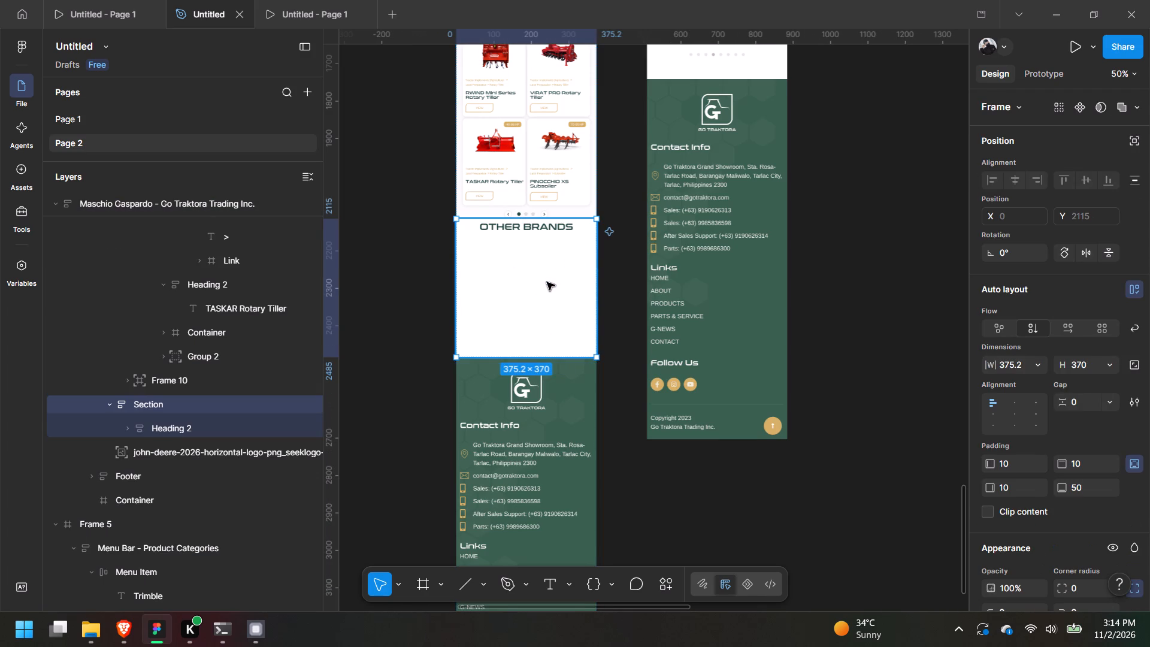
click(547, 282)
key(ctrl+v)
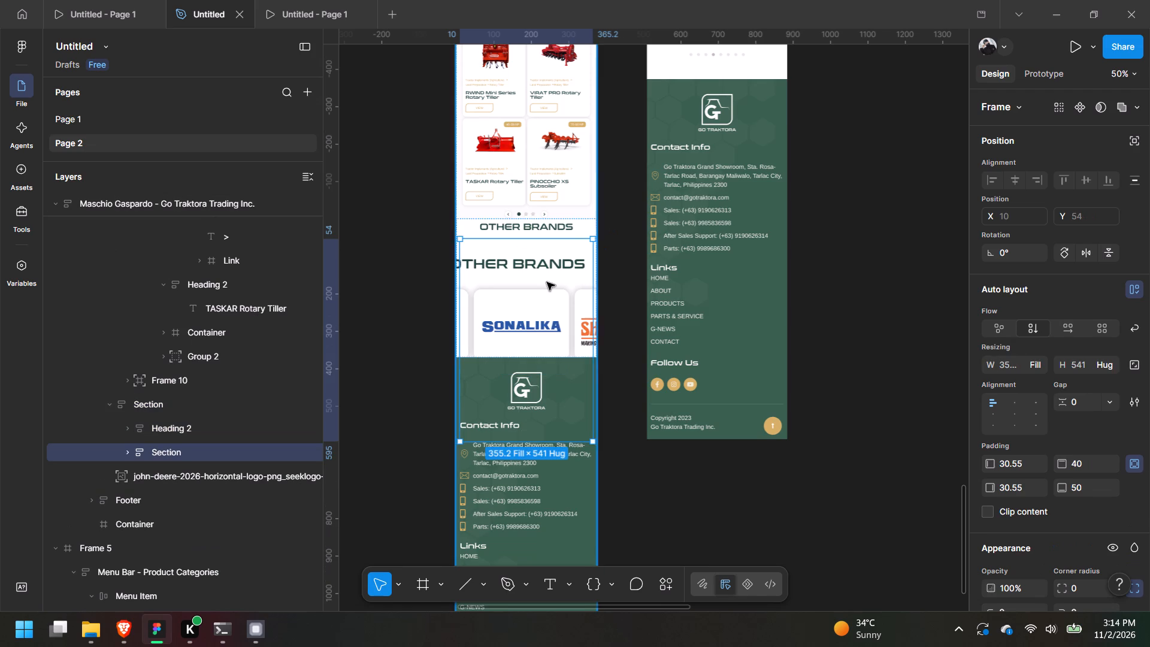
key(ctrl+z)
Copy only the first row of brand logo cards from the desktop Other Brands Section into the mobile Other Brands Section.
middle_drag(749, 156, 220, 560)
middle_drag(600, 274, 581, 544)
middle_drag(641, 152, 773, 573)
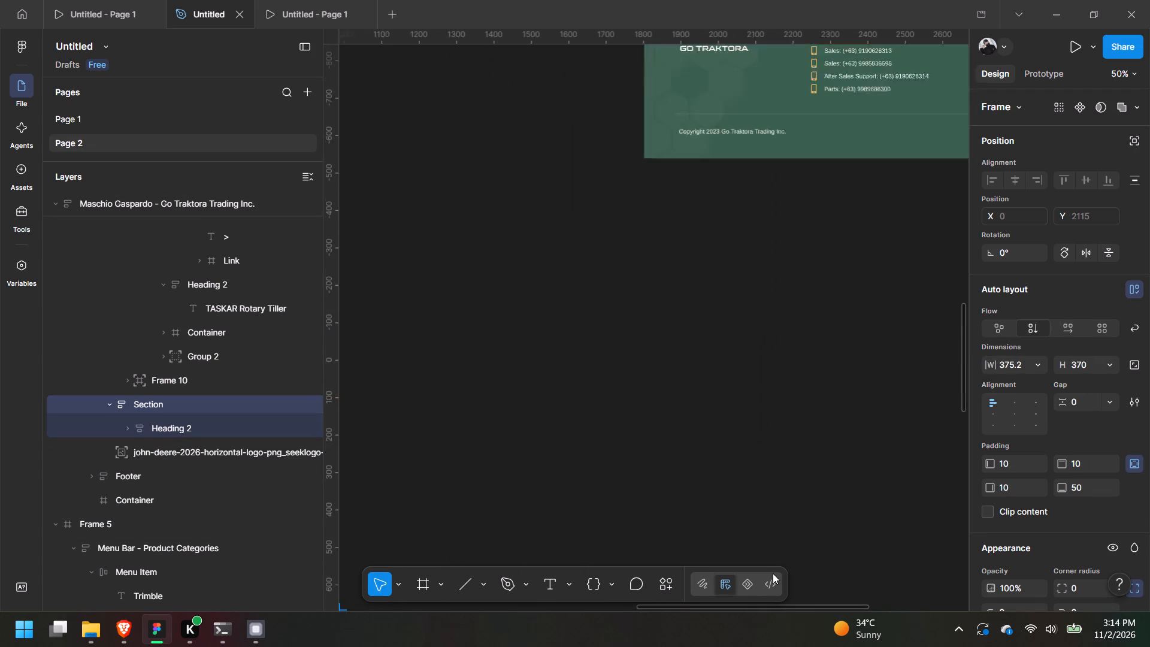
middle_drag(773, 573, 774, 572)
middle_drag(604, 213, 343, 544)
click(728, 246)
triple_click(728, 243)
double_click(728, 243)
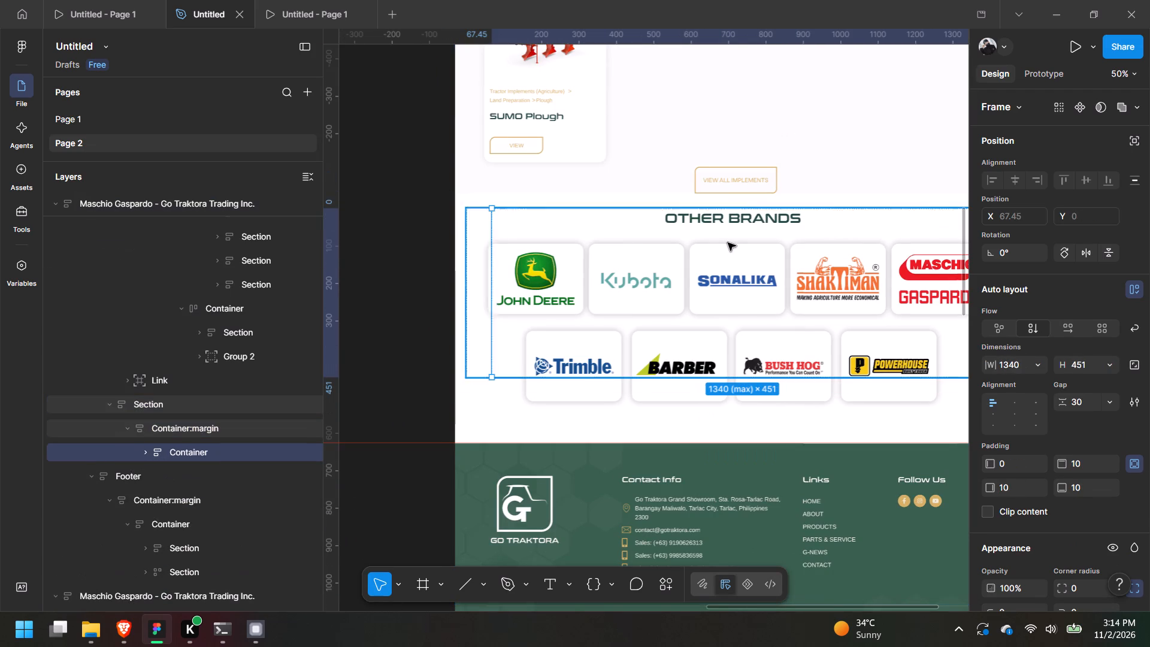
double_click(720, 258)
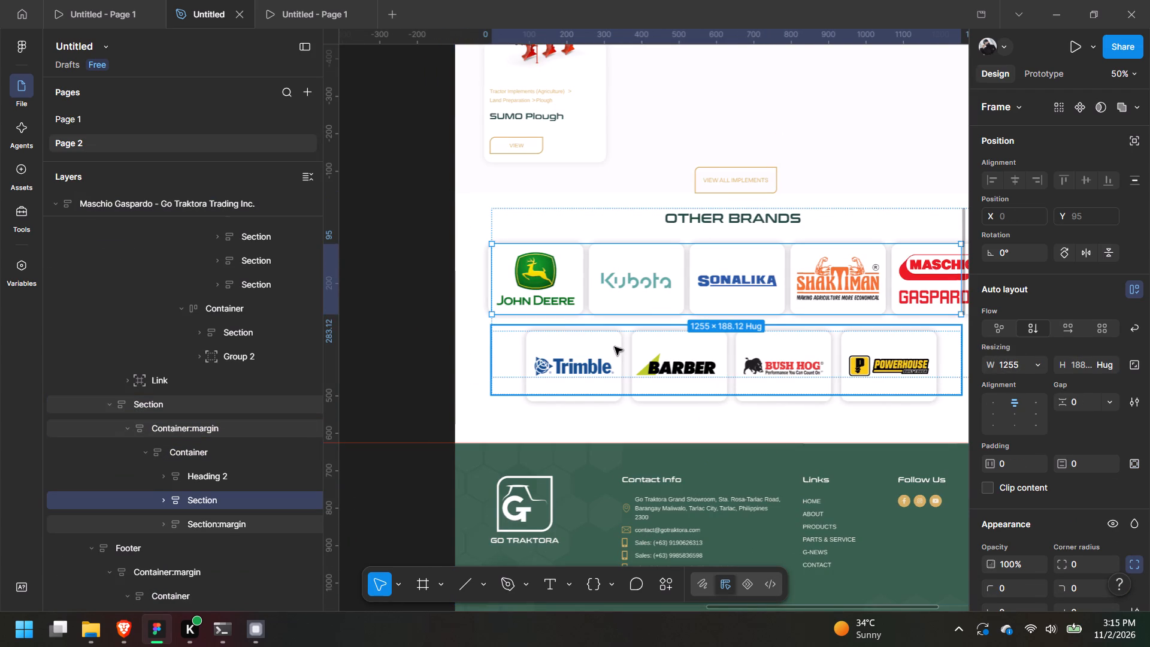
key(ctrl+c)
middle_drag(551, 438, 720, 93)
middle_drag(578, 415, 748, 55)
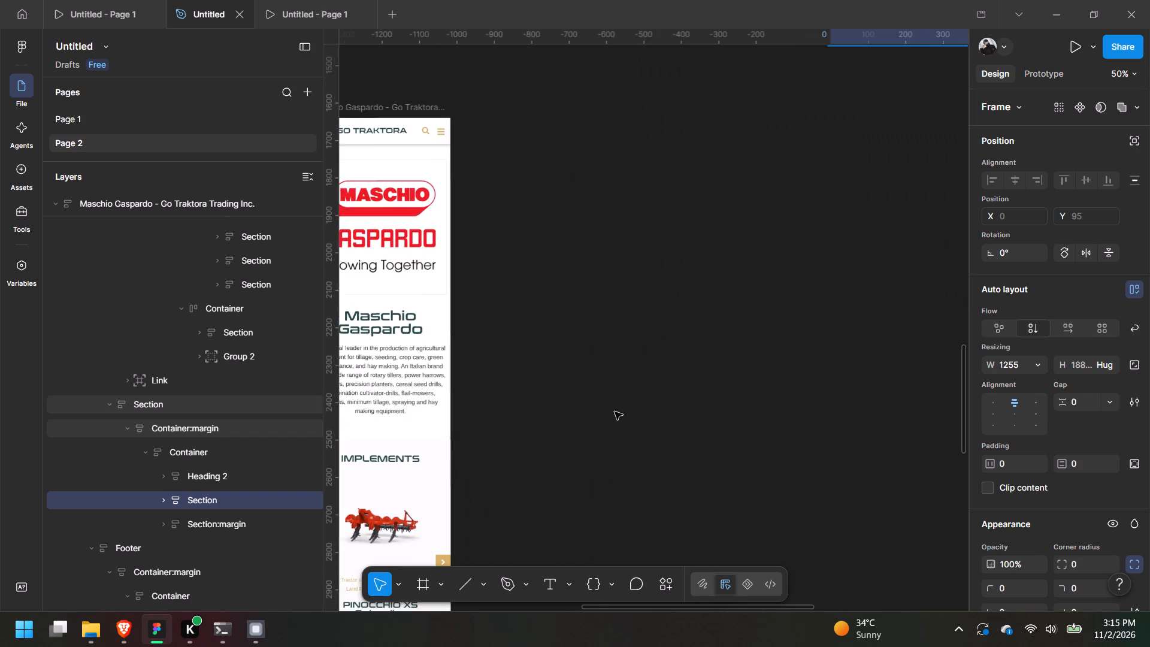
middle_drag(615, 412, 845, 37)
middle_drag(748, 383, 912, 195)
scroll(892, 217, up, 1)
middle_drag(654, 431, 694, 323)
triple_click(650, 344)
double_click(650, 344)
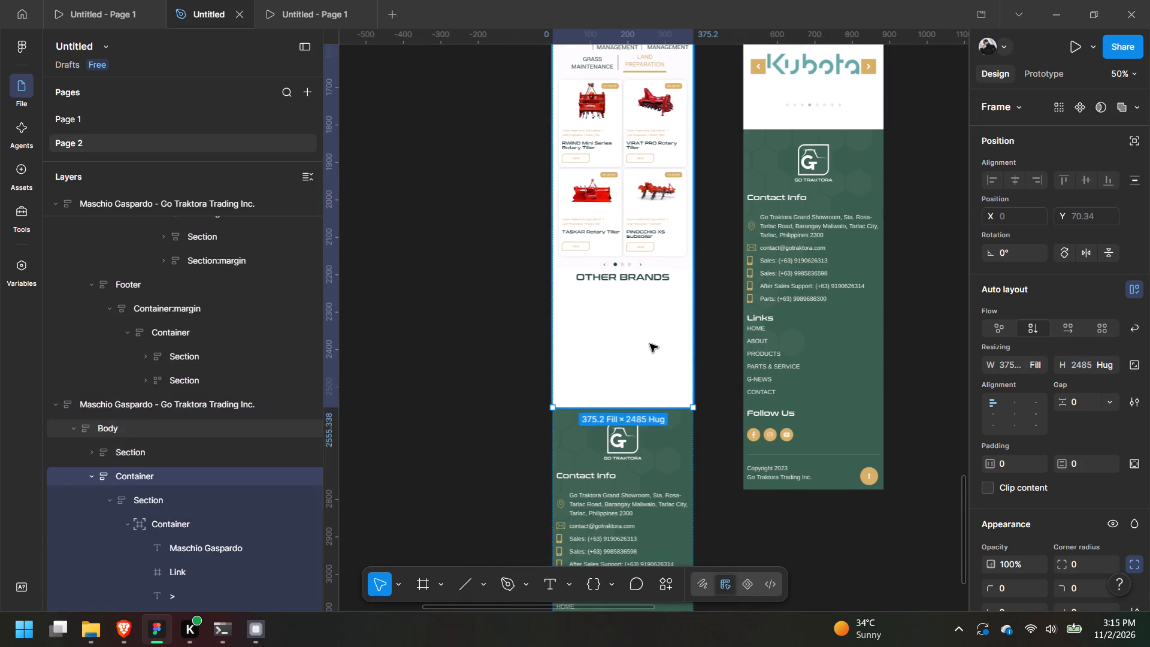
double_click(650, 344)
click(650, 344)
key(ctrl+v)
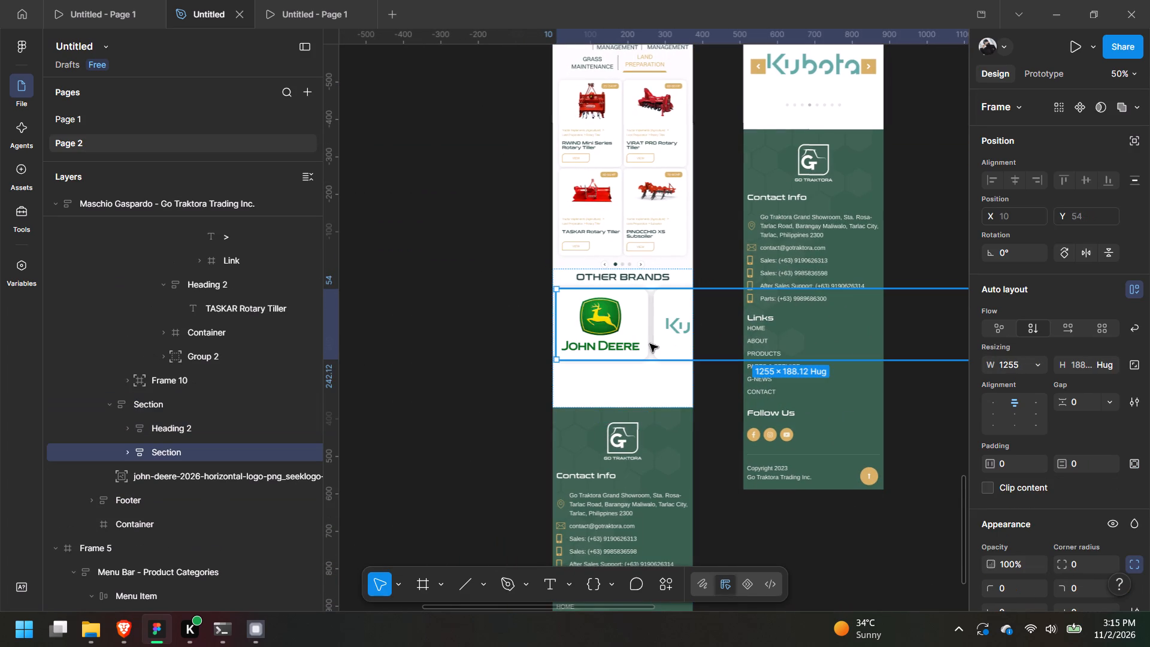
Change the pasted brand card Section's layout flow from vertical to a grid.
middle_drag(806, 209, 673, 249)
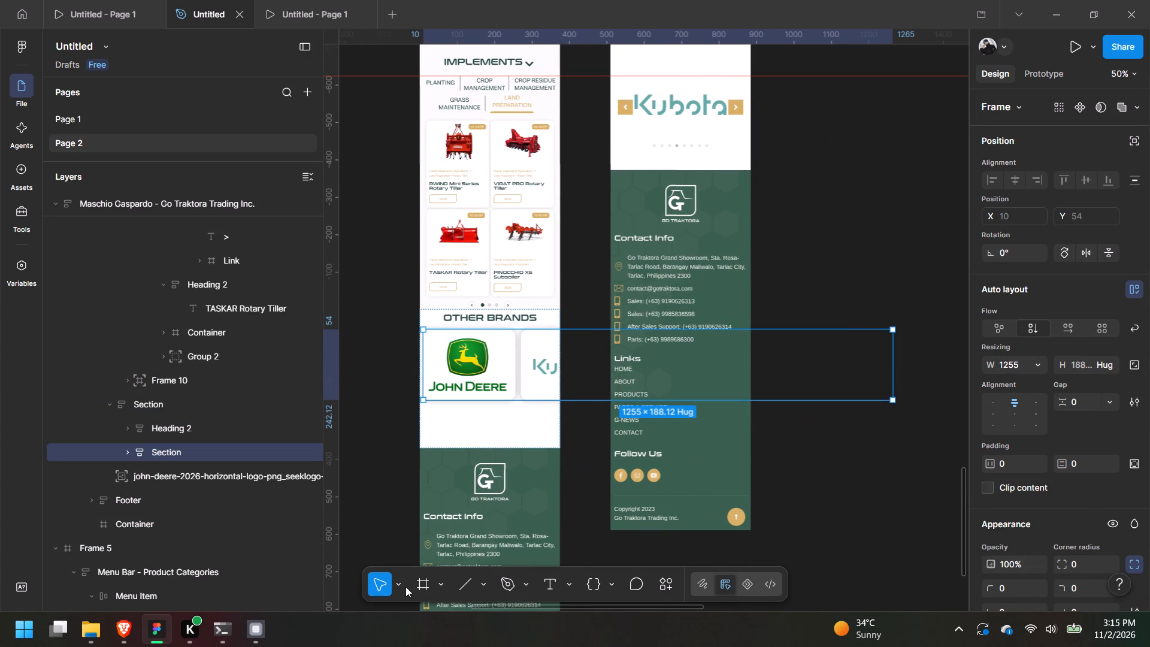
click(1071, 328)
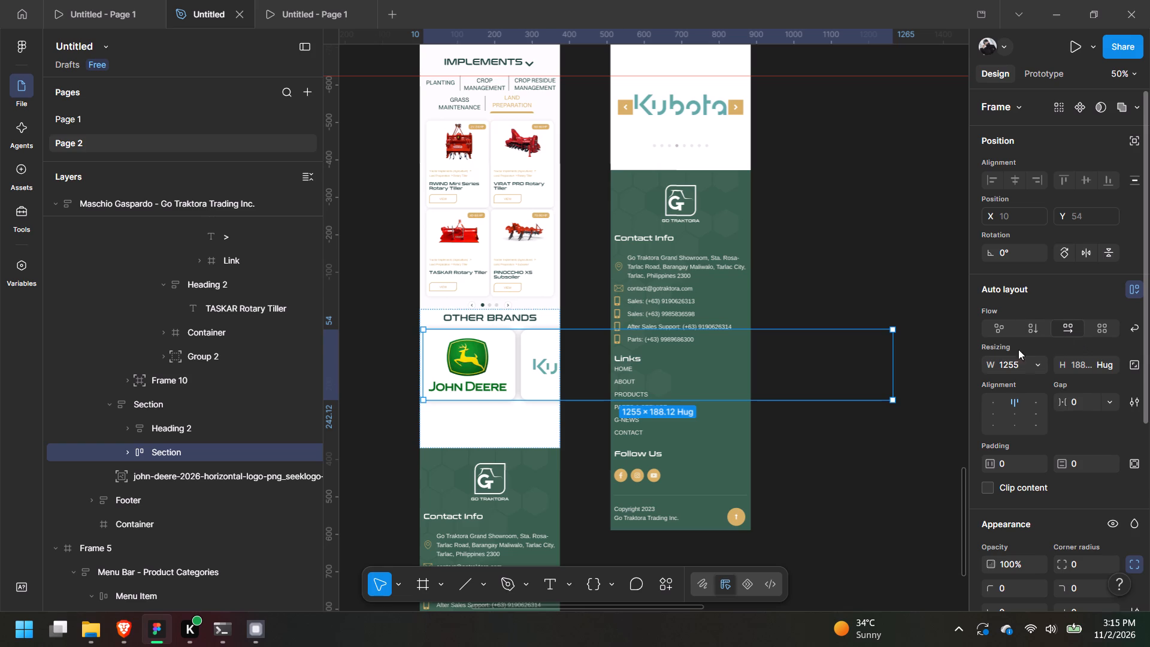
click(1102, 330)
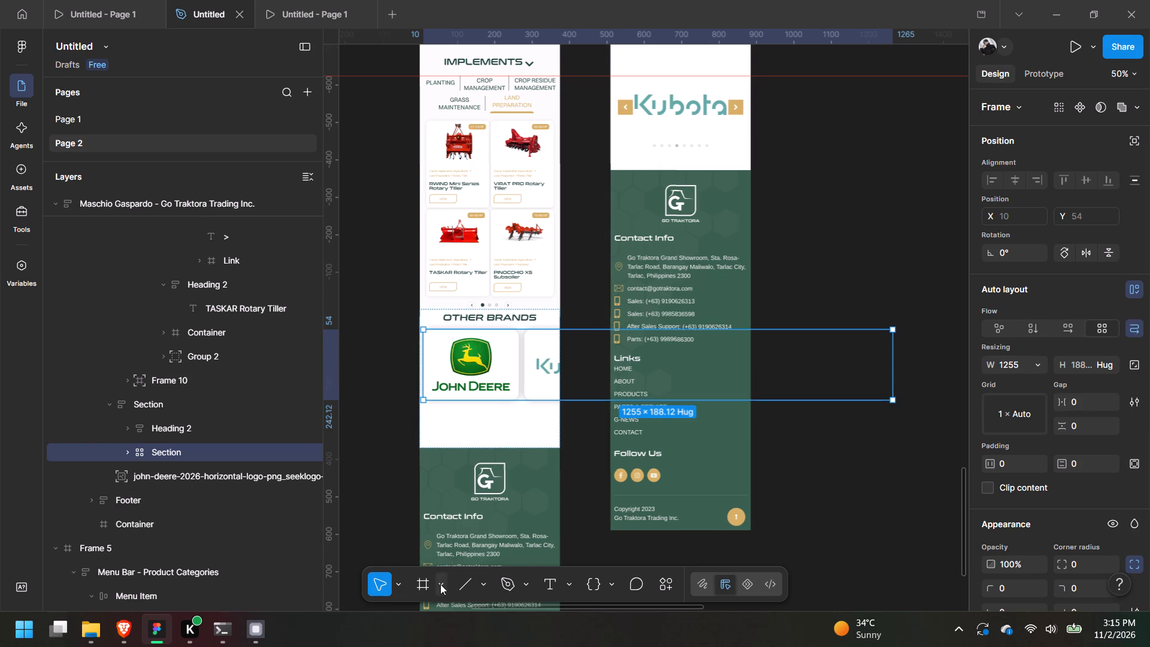
Scale the brand card Section down proportionally to about 561 wide so three logo cards fit across the mobile page.
click(440, 584)
drag(483, 555, 413, 580)
click(405, 583)
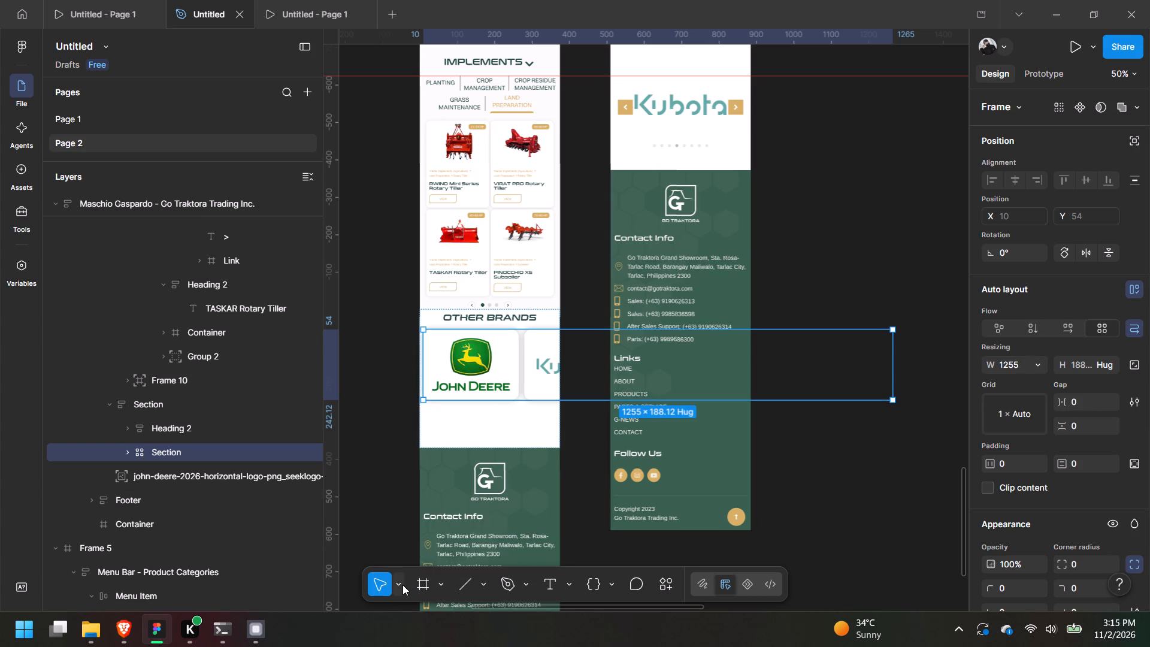
click(401, 579)
click(447, 562)
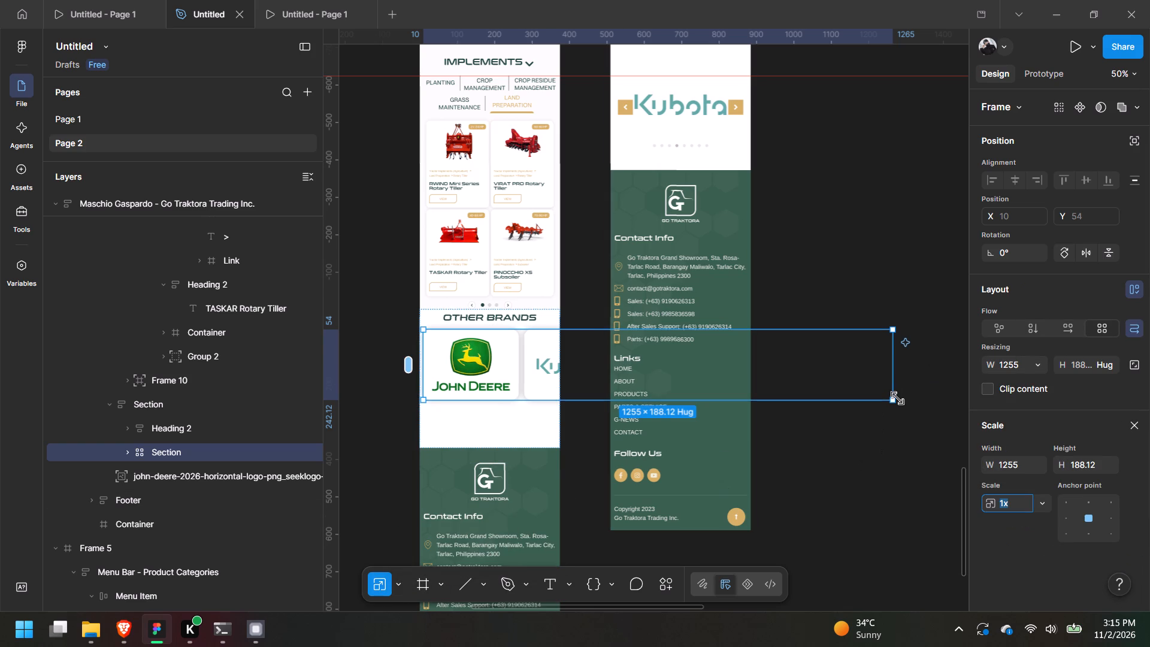
drag(897, 398, 667, 353)
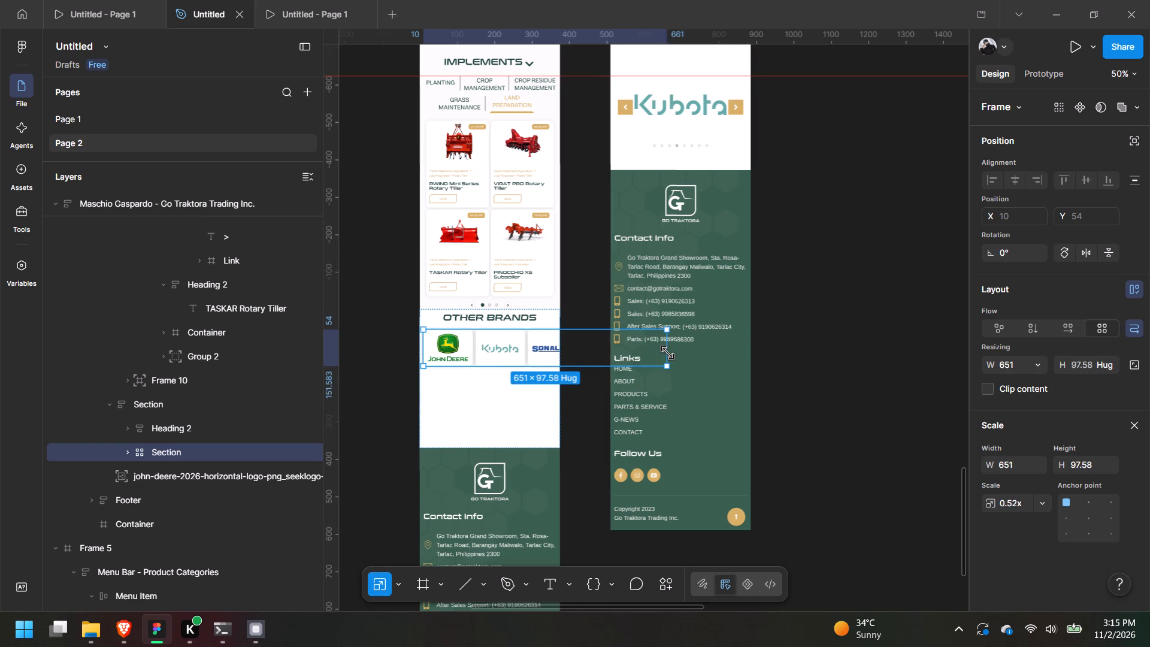
drag(667, 353, 633, 349)
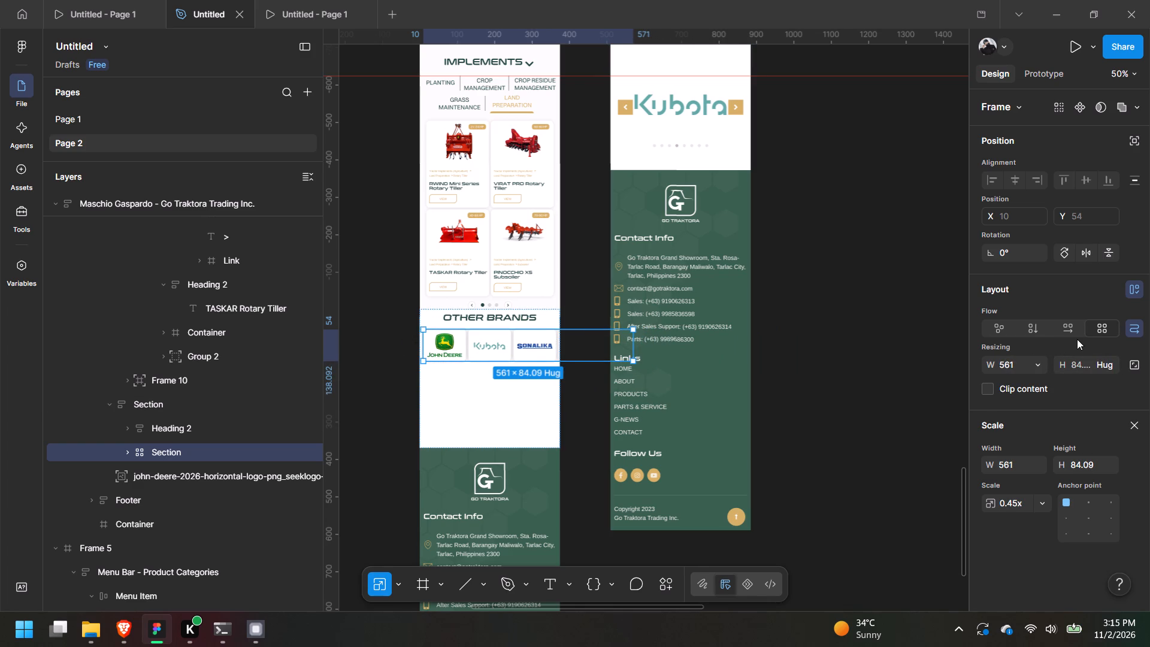
Expand the scaled brand card Section in the layer list to examine its contents.
double_click(588, 340)
triple_click(525, 343)
double_click(525, 343)
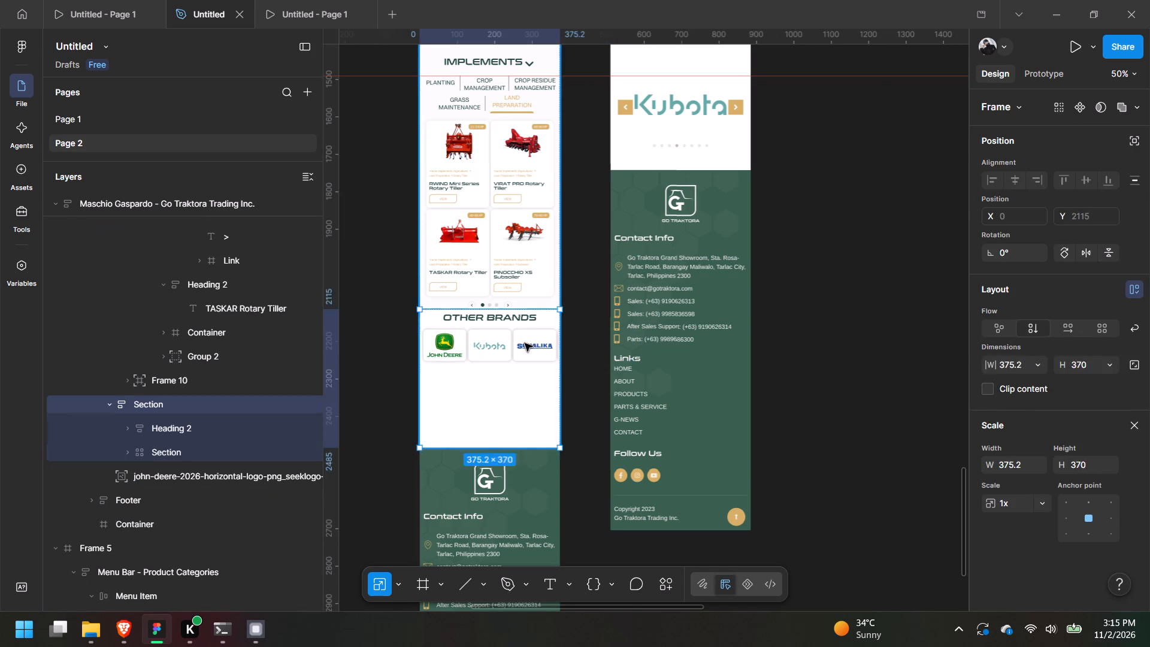
click(122, 448)
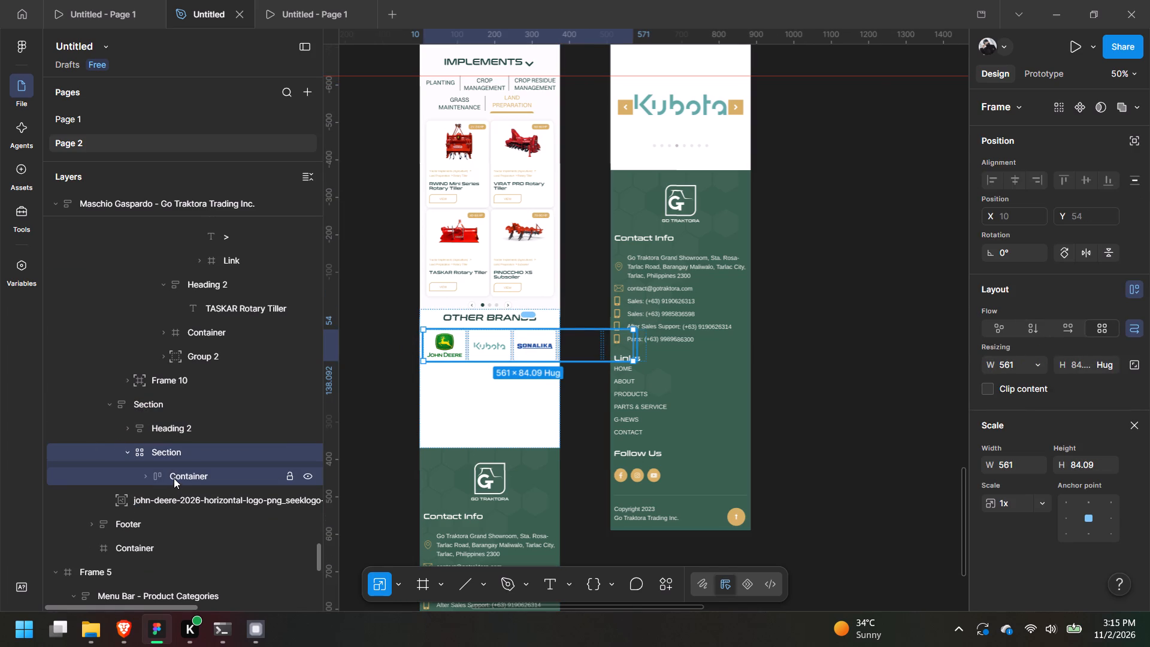
click(603, 343)
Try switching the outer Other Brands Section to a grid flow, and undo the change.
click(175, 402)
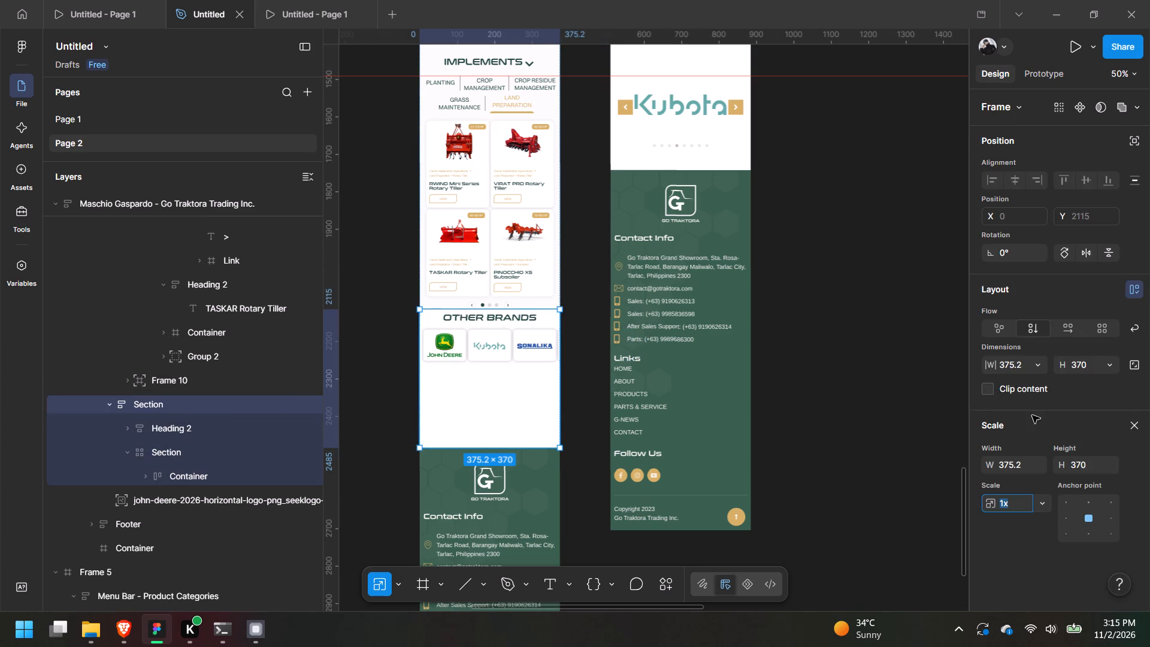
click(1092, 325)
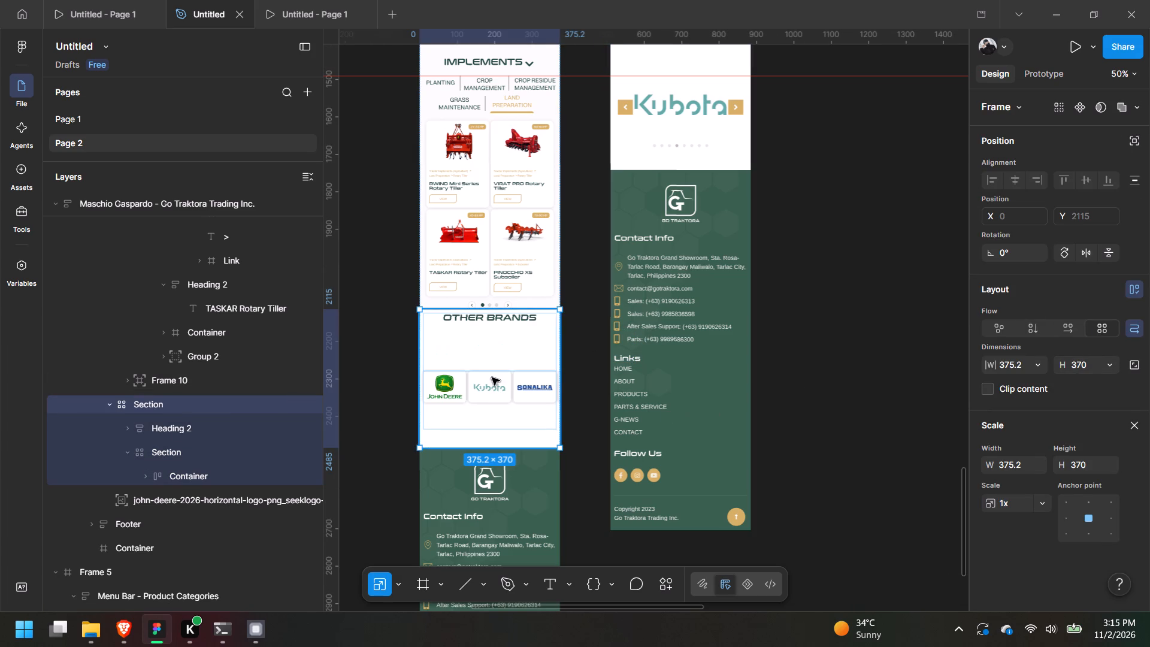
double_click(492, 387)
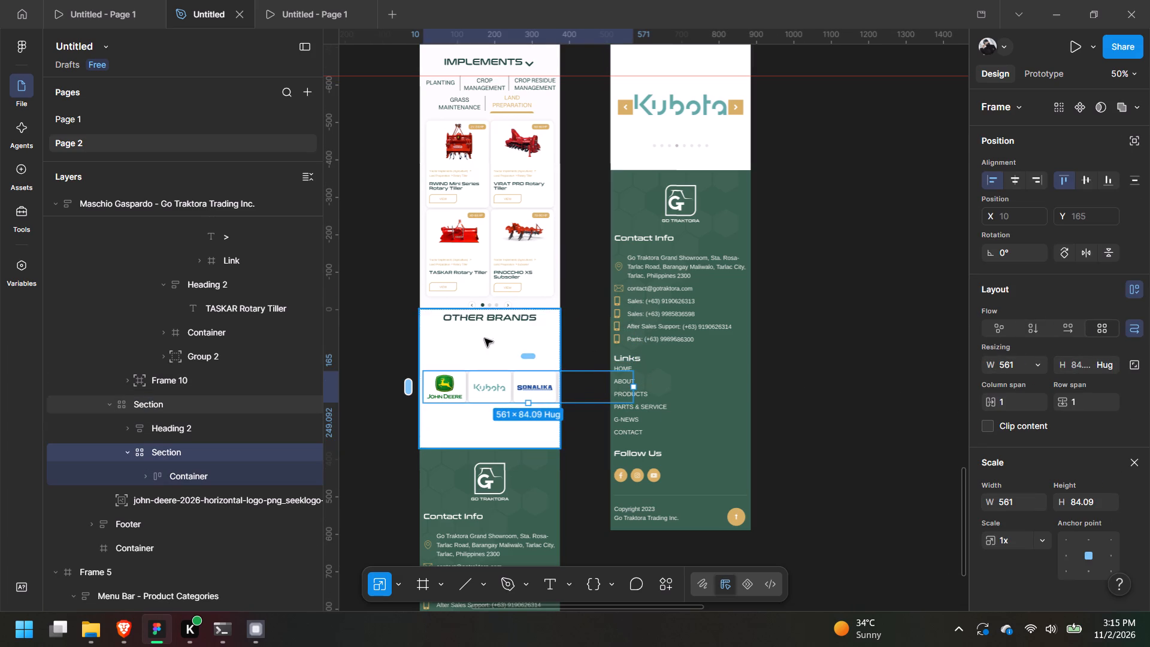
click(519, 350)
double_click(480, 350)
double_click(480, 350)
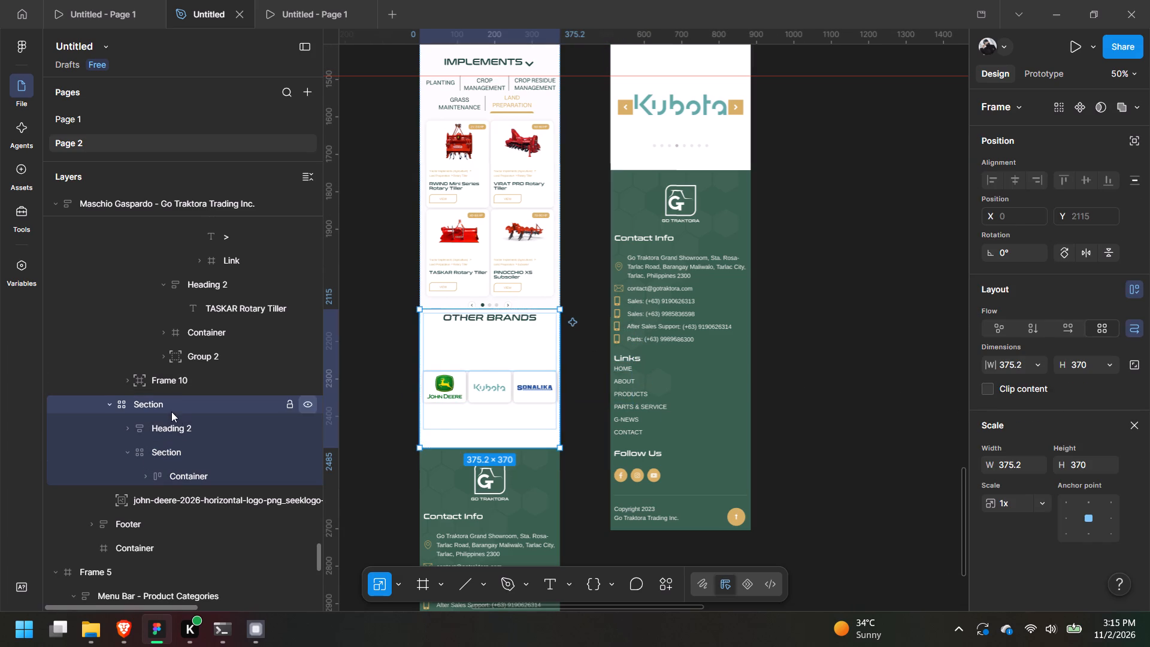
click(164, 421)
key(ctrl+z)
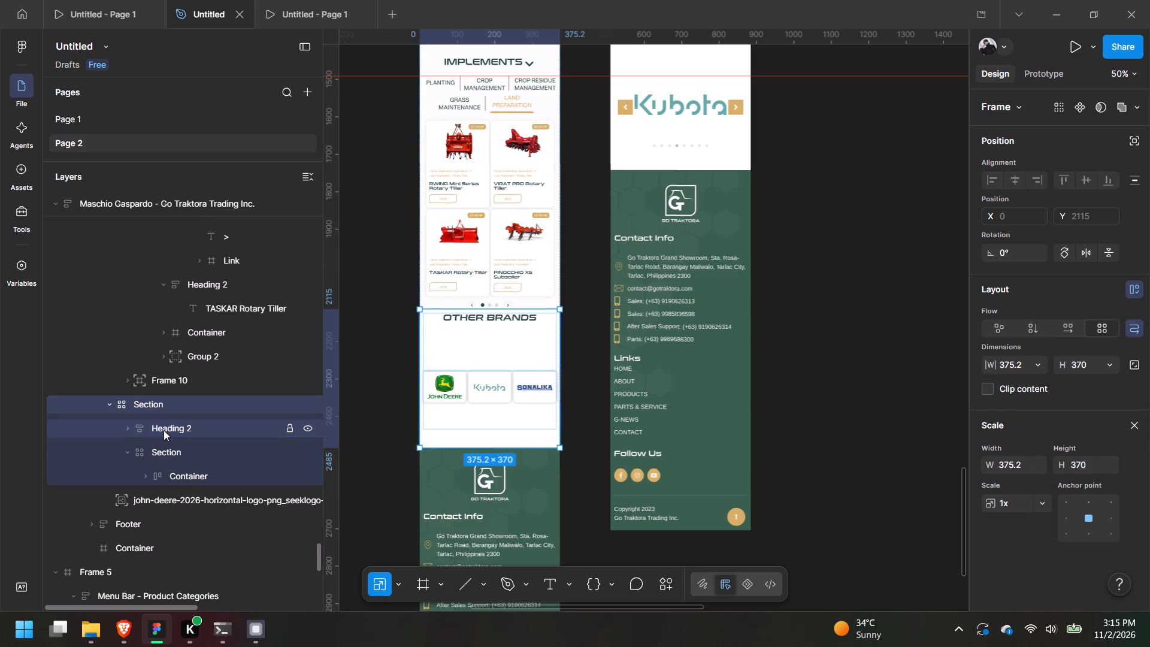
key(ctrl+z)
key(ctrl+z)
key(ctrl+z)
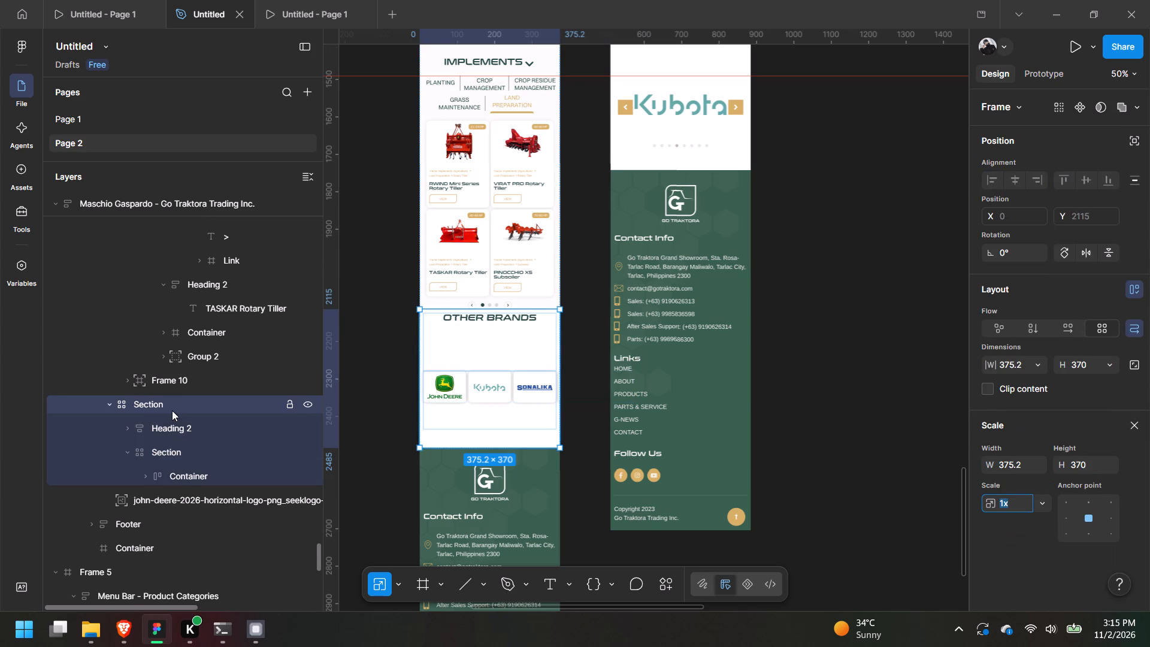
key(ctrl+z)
Give the inner brand card Section a 3 × 2 grid and resize it to 355 × 153 within the mobile page.
click(165, 448)
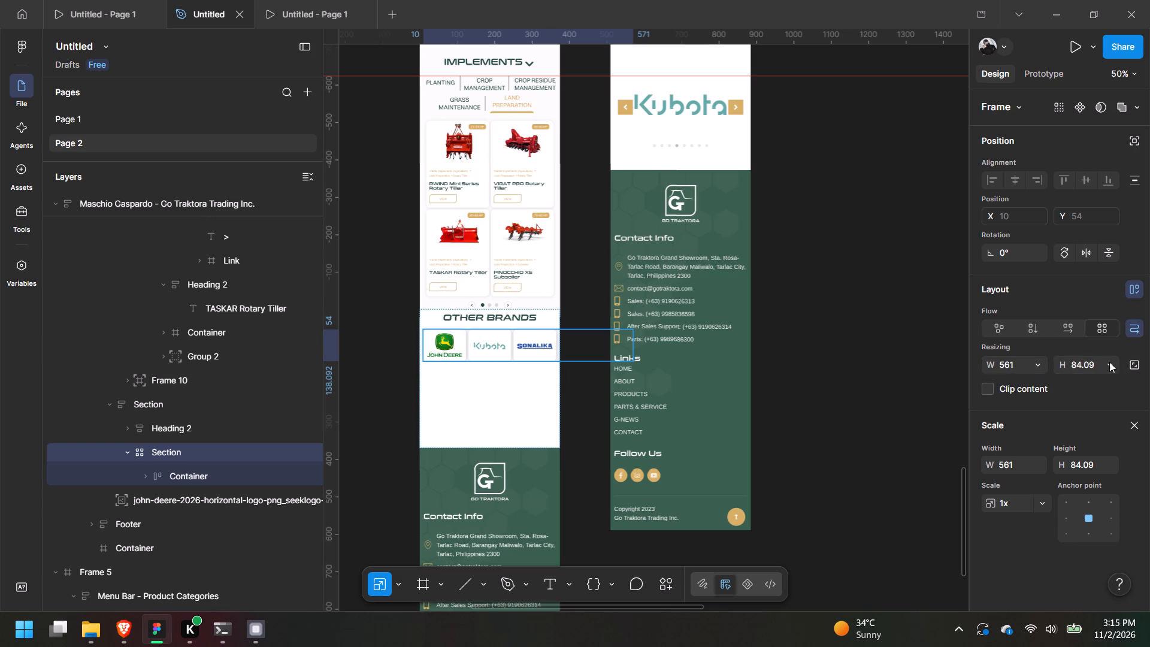
drag(589, 345, 589, 359)
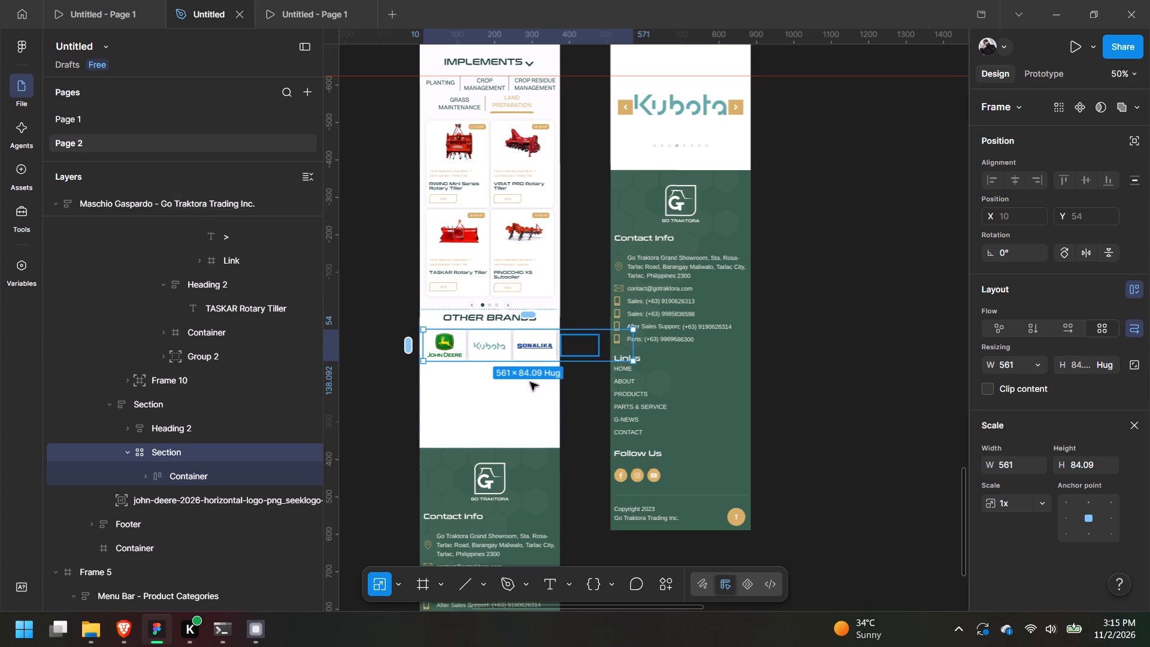
click(401, 572)
click(444, 520)
drag(529, 348, 529, 361)
drag(634, 350, 561, 352)
drag(497, 362, 485, 421)
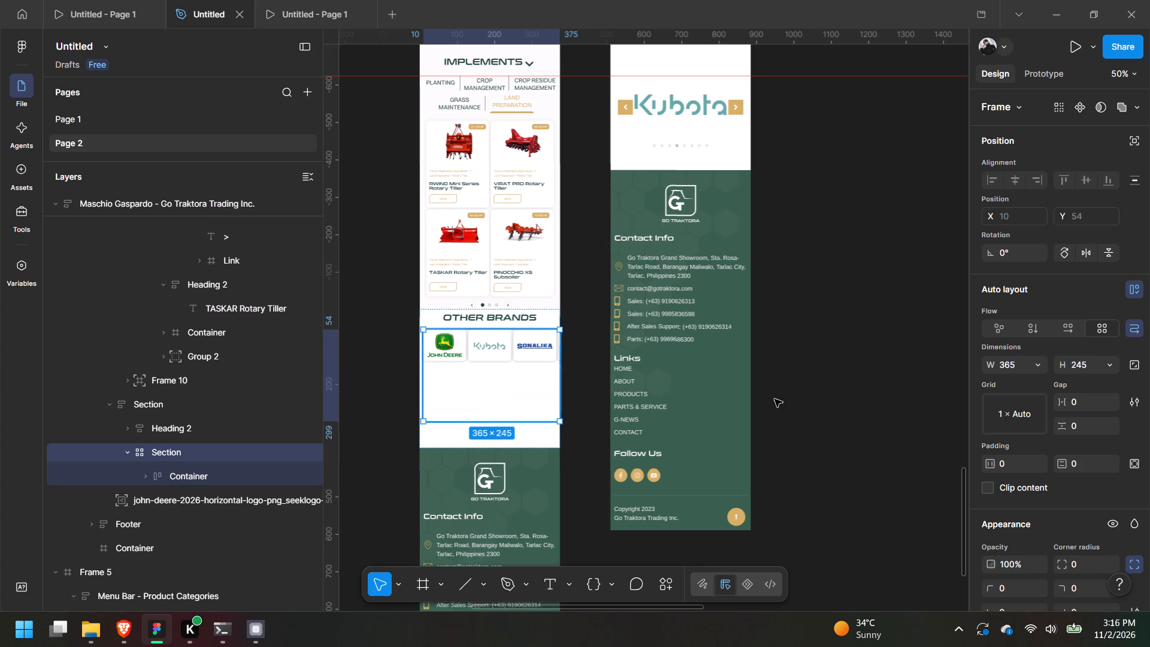
click(1012, 416)
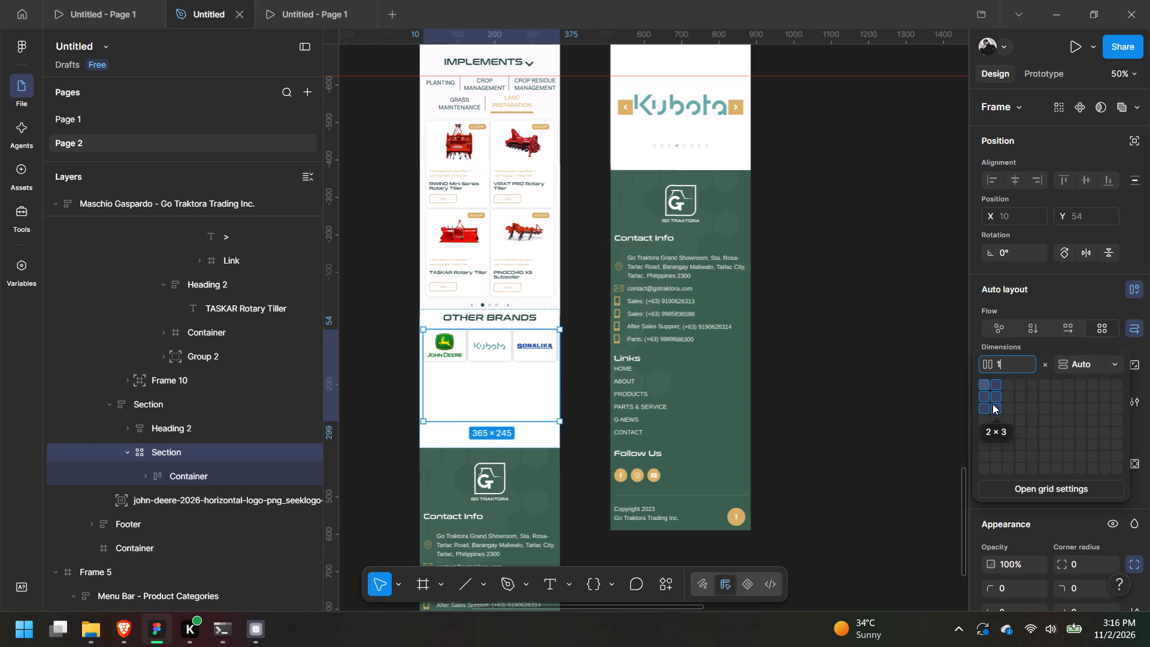
click(1009, 394)
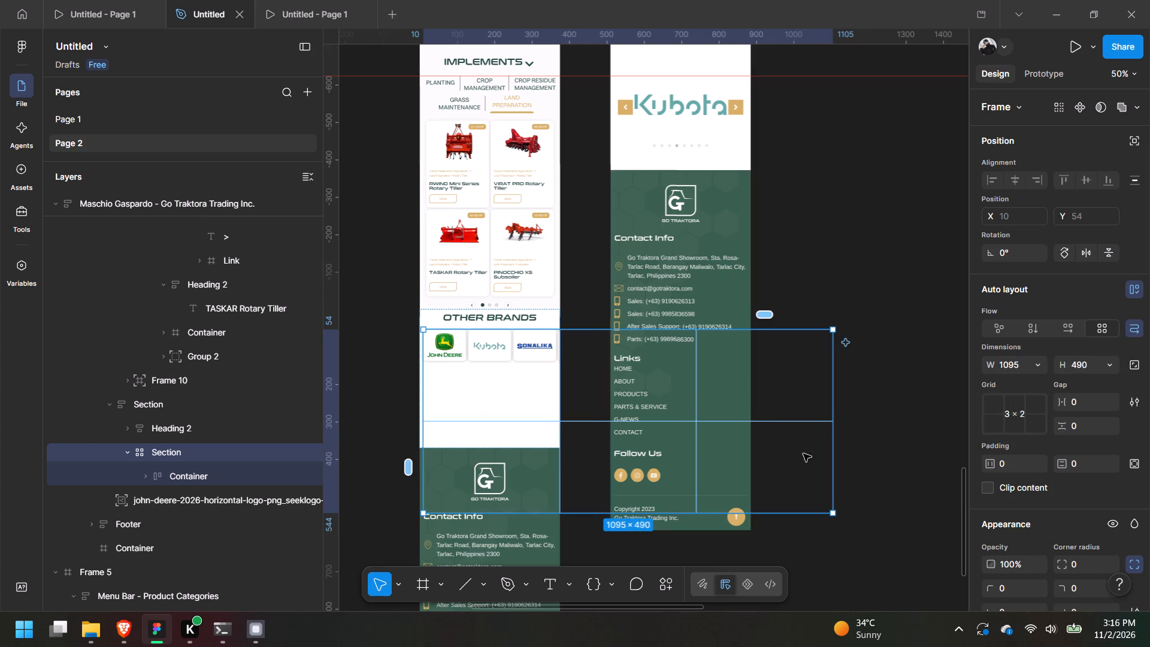
drag(831, 510, 618, 373)
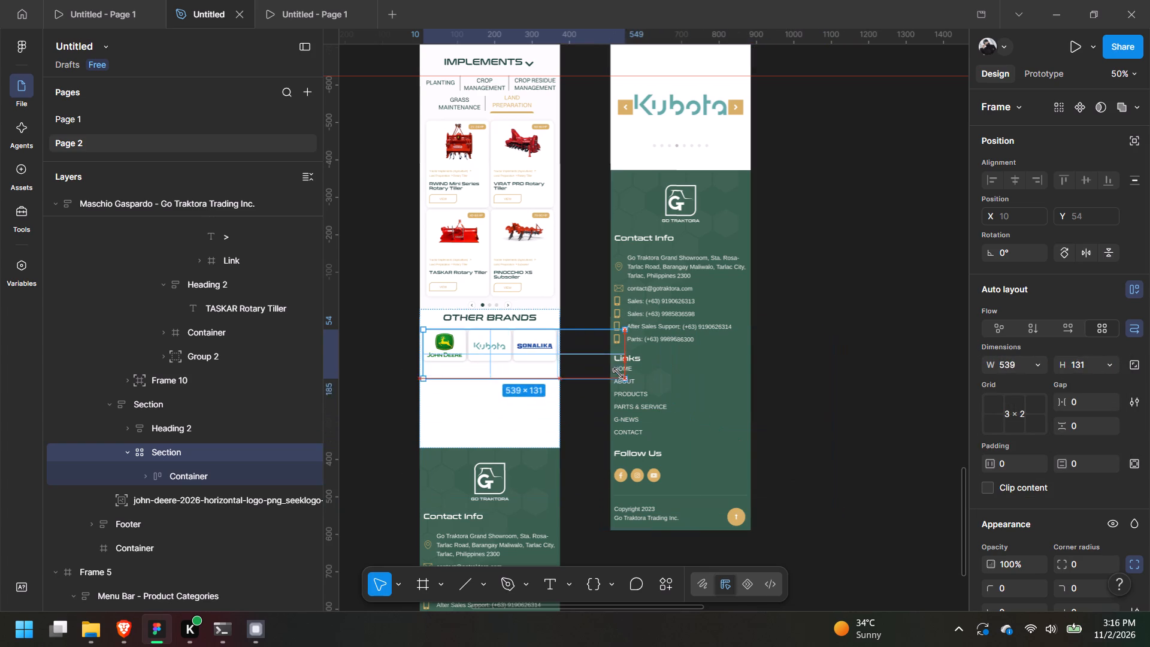
drag(618, 373, 559, 386)
click(536, 375)
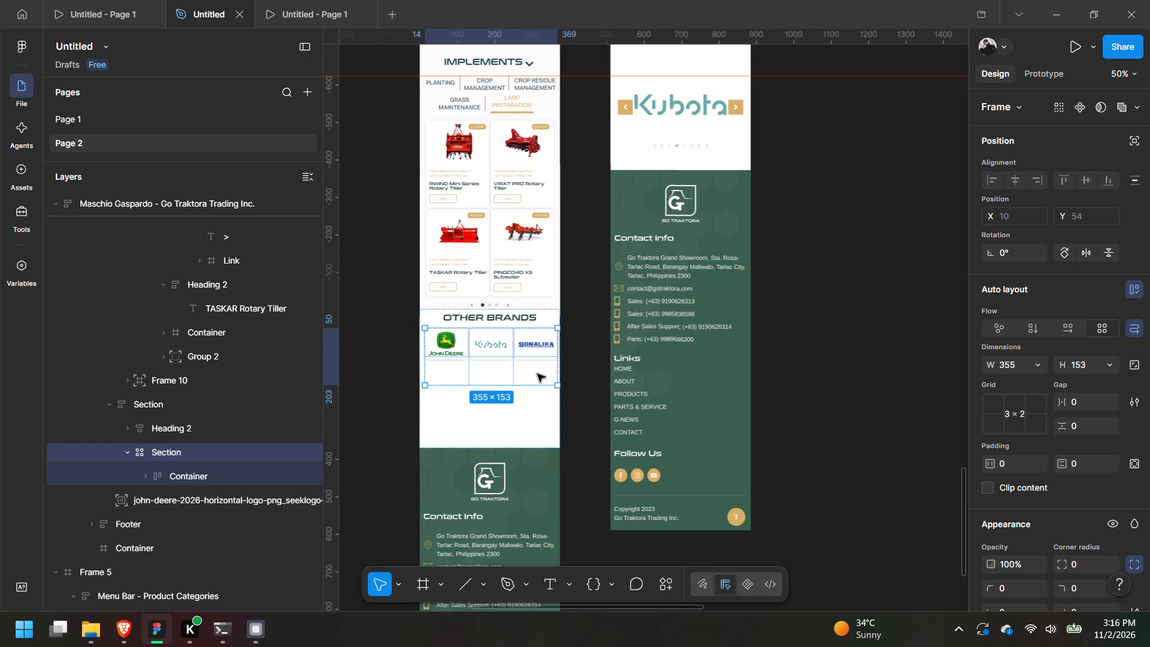
Fit the brand card row Container into the grid's top row, spanning 3 columns at 355 × 76.5.
click(177, 471)
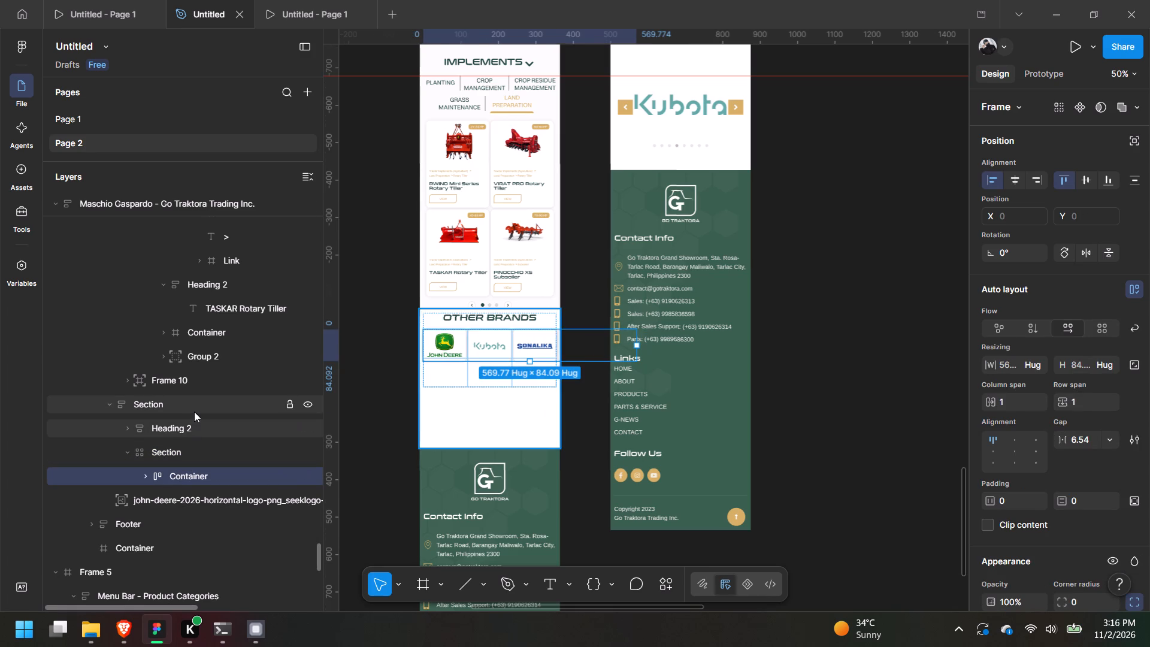
click(194, 412)
click(187, 446)
click(197, 433)
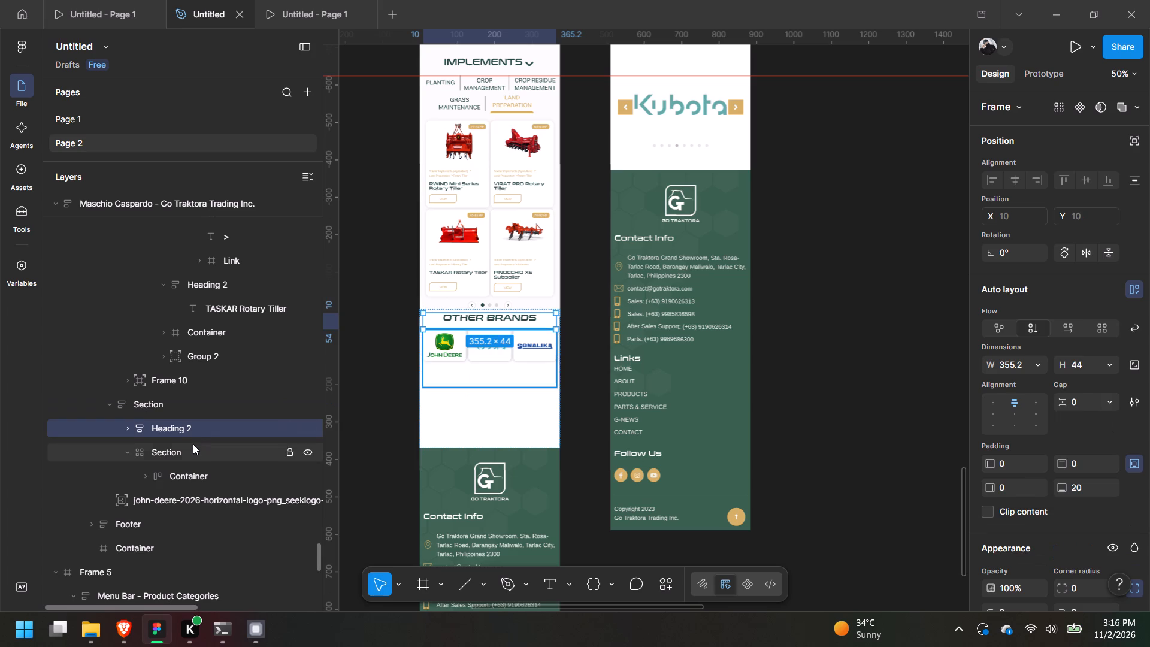
click(193, 445)
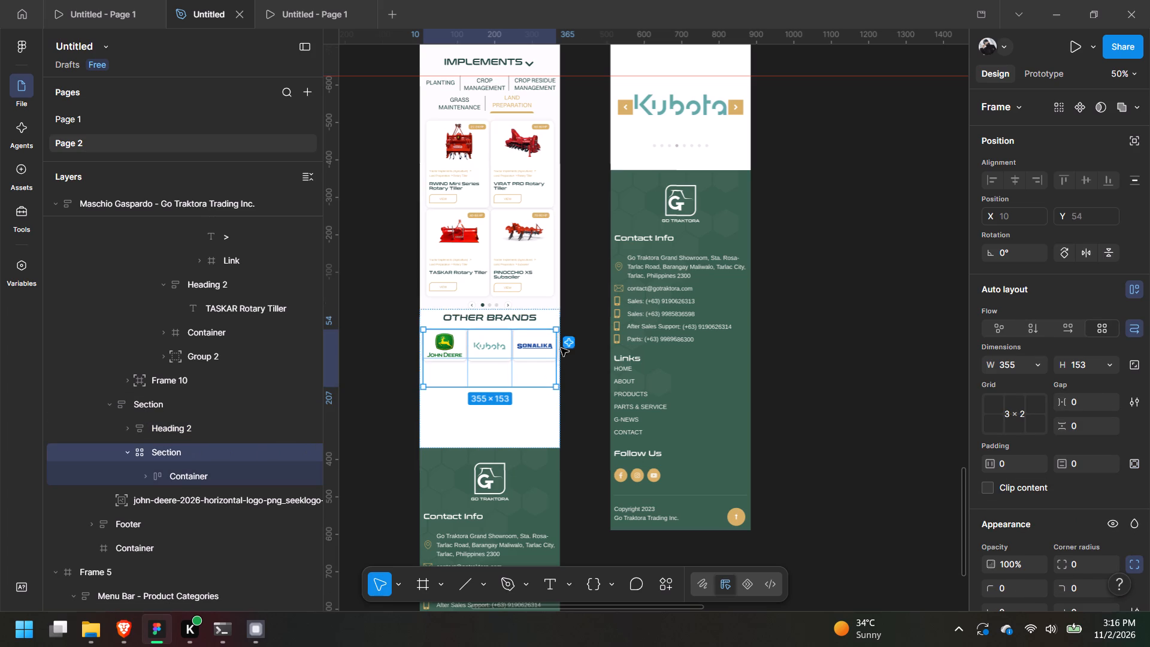
click(174, 473)
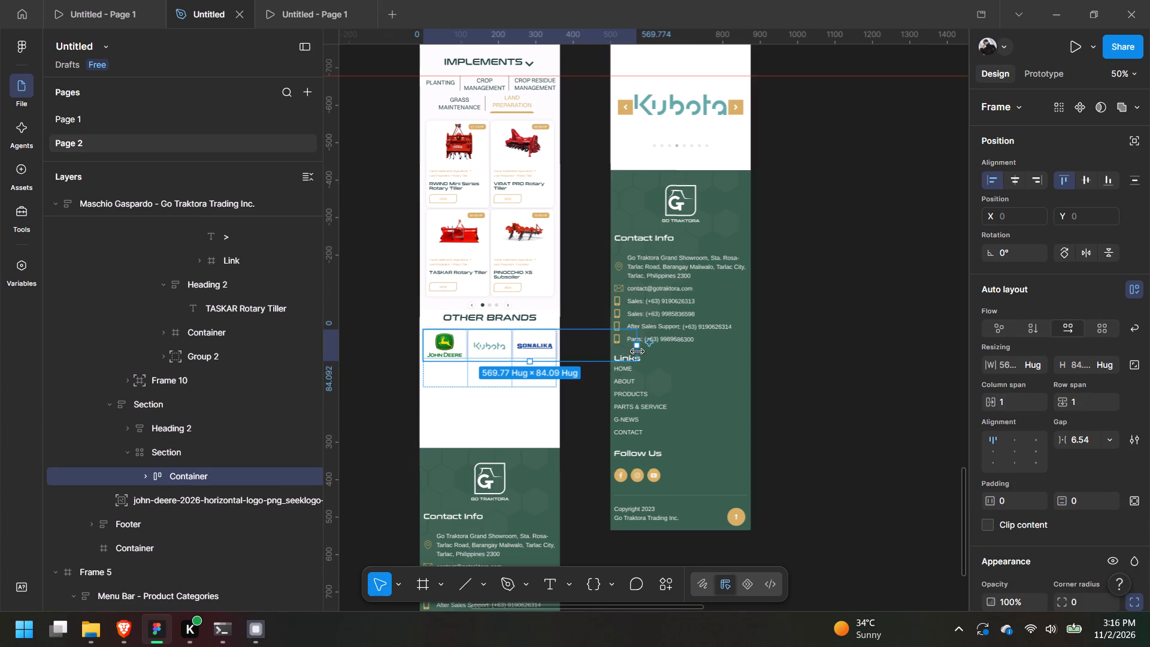
drag(638, 349, 558, 350)
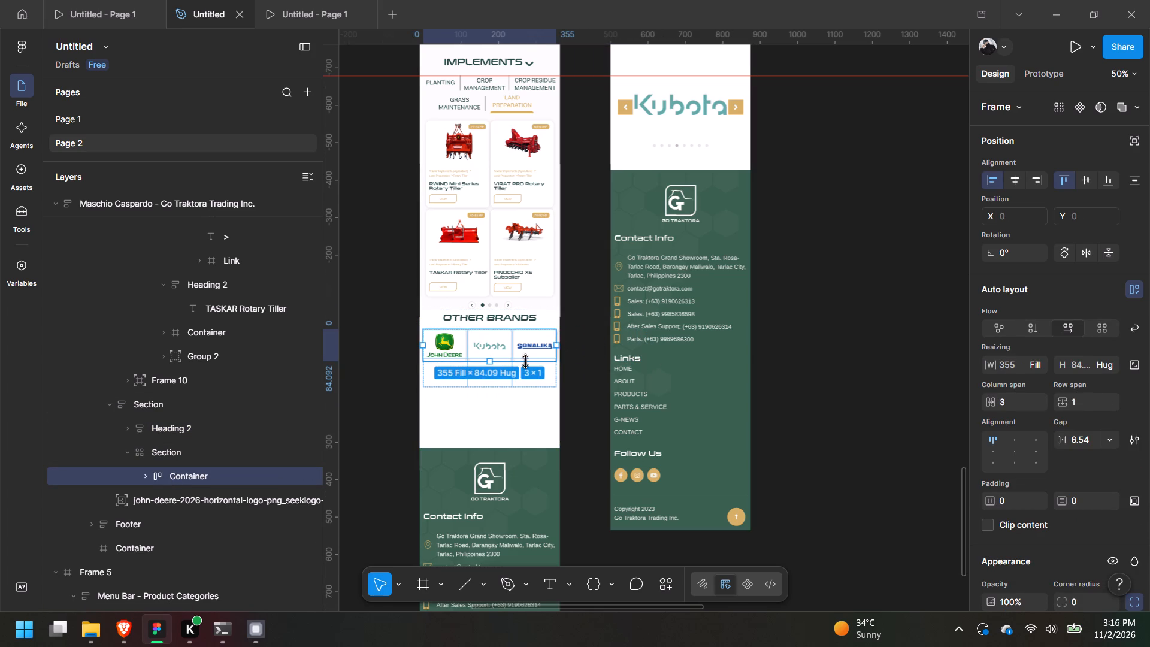
drag(518, 359, 510, 373)
key(ctrl+z)
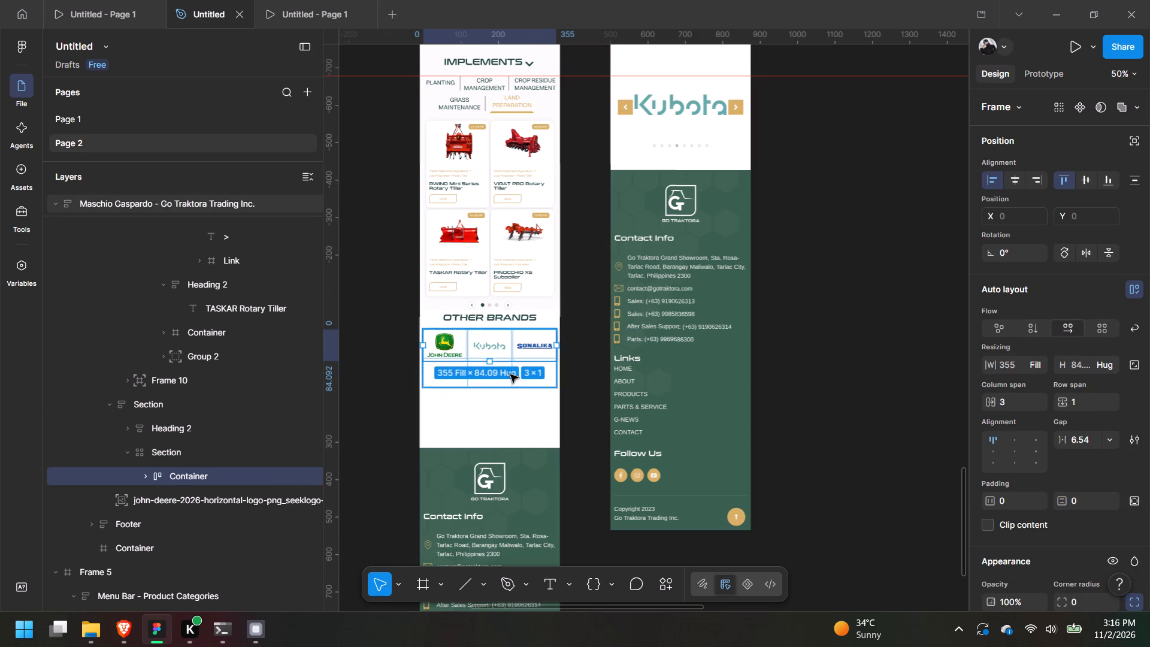
drag(516, 361, 516, 356)
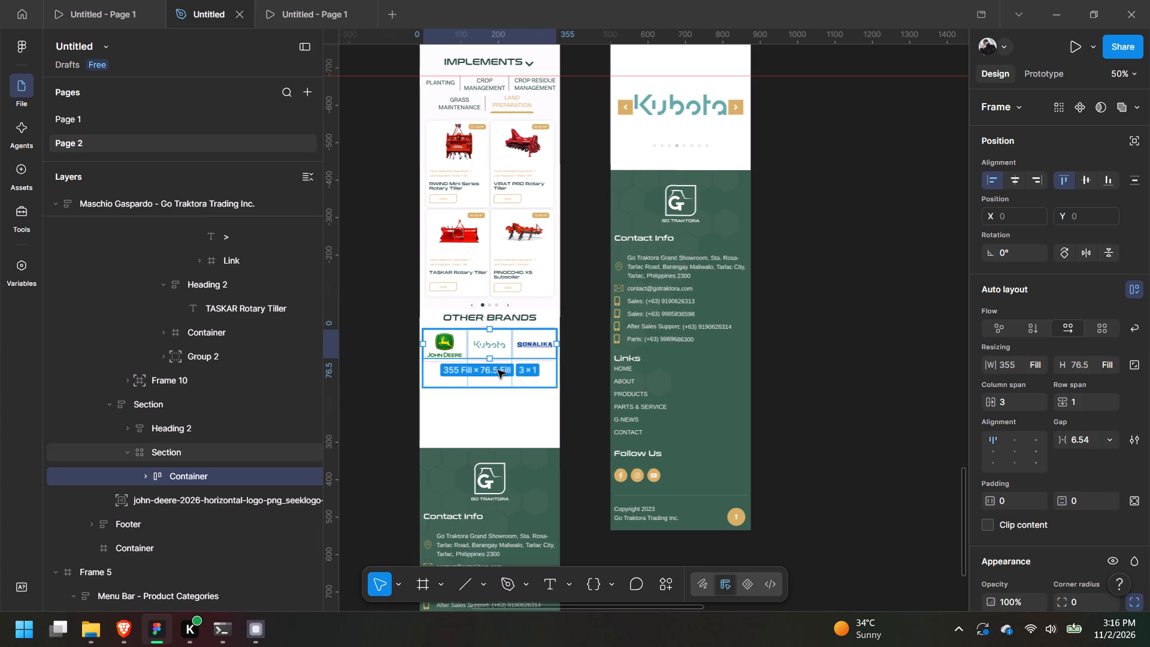
Move all five brand card Containers out of the row Container and directly into the grid Section.
click(147, 478)
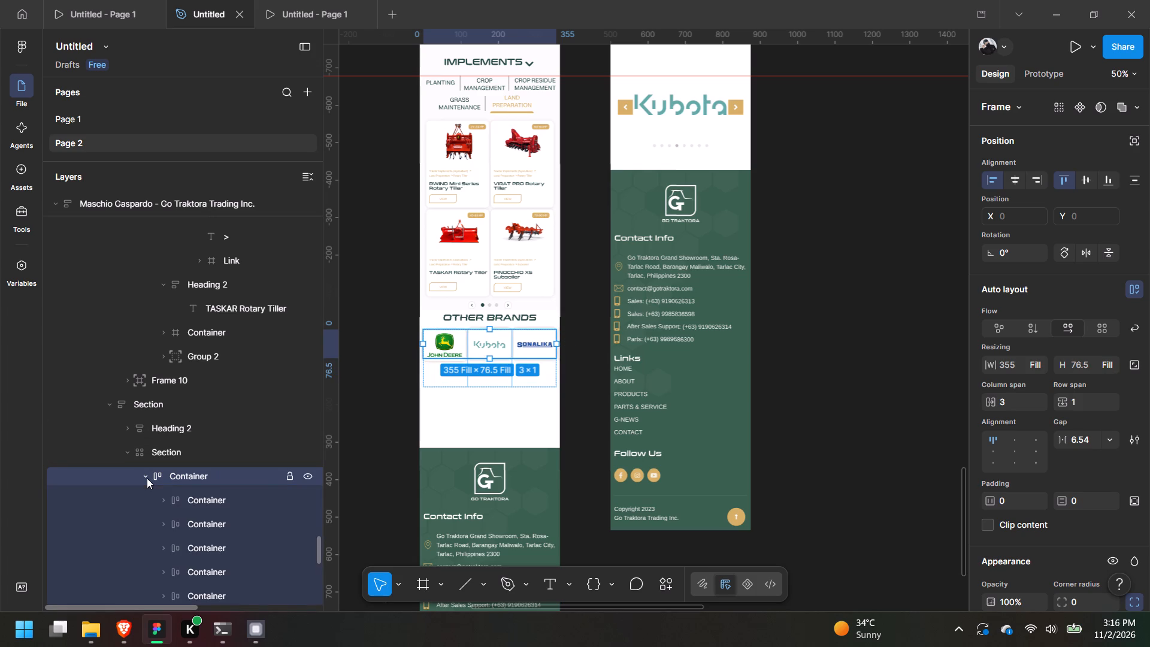
click(189, 474)
click(195, 490)
scroll(199, 493, down, 2)
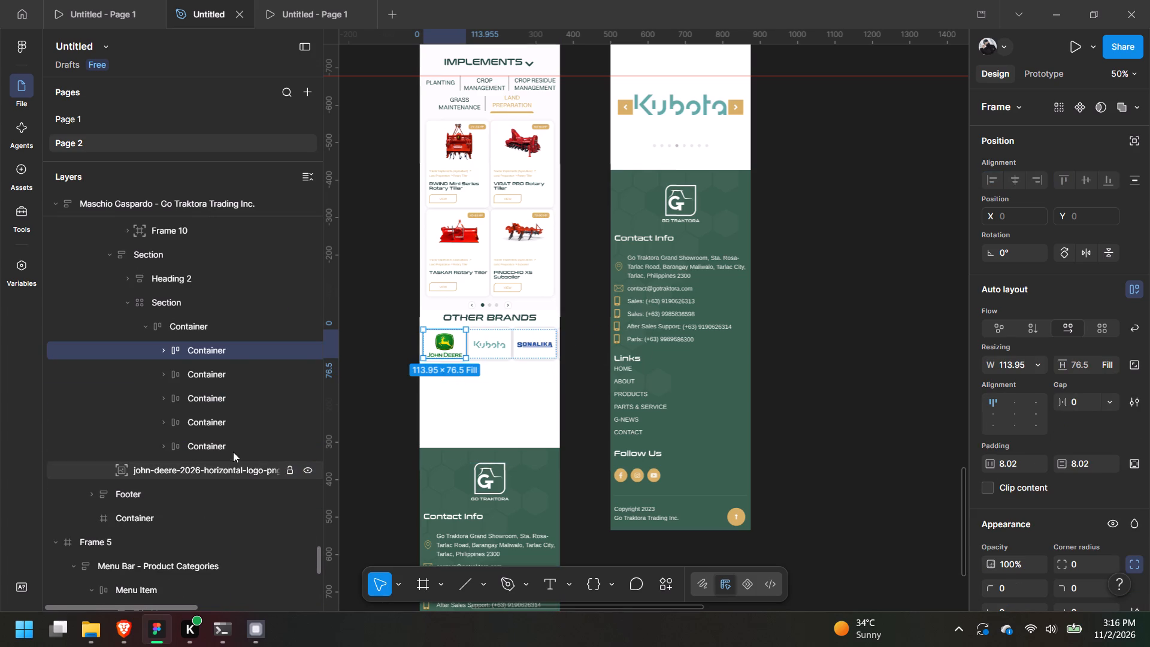
shift+click(233, 452)
drag(226, 346, 225, 316)
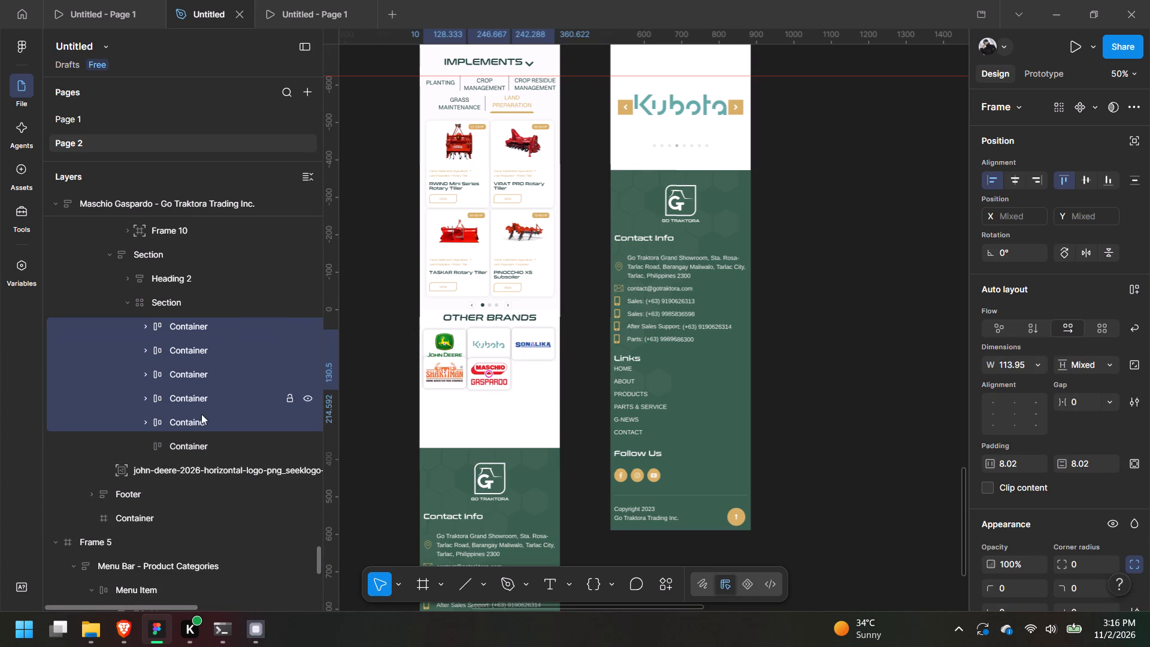
Delete the emptied row Container from the brand grid Section.
click(188, 451)
key(BackSpace)
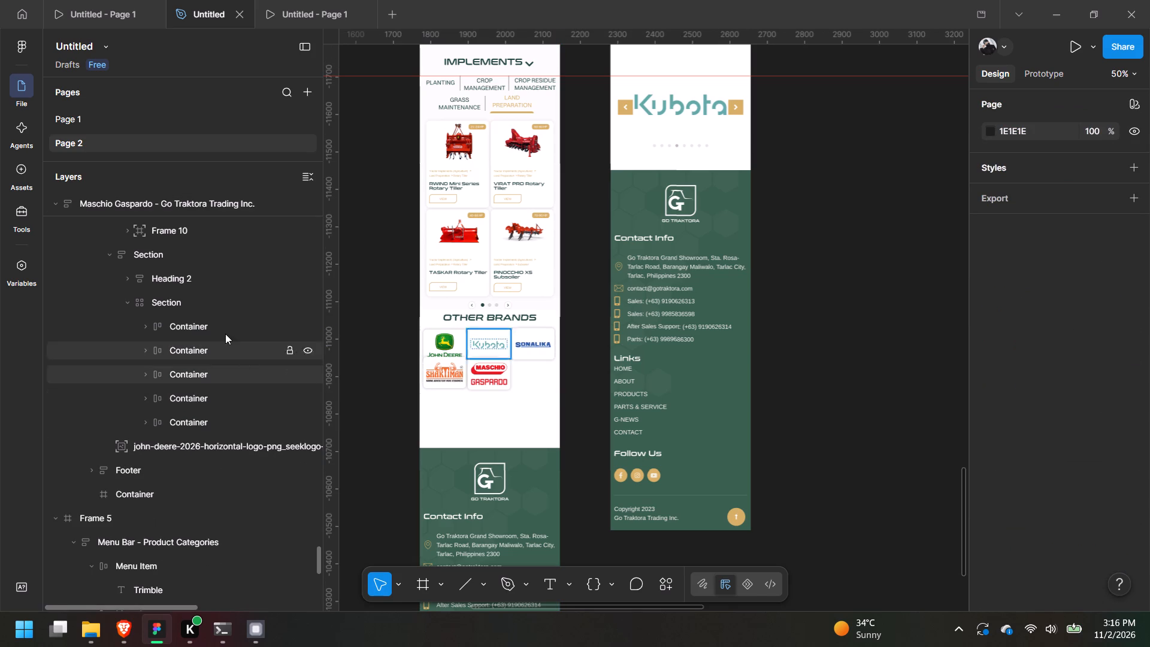
Review the 3 × 2 brand card grid up close, and compare the rebuilt mobile page with the original mobile page beside it.
click(231, 301)
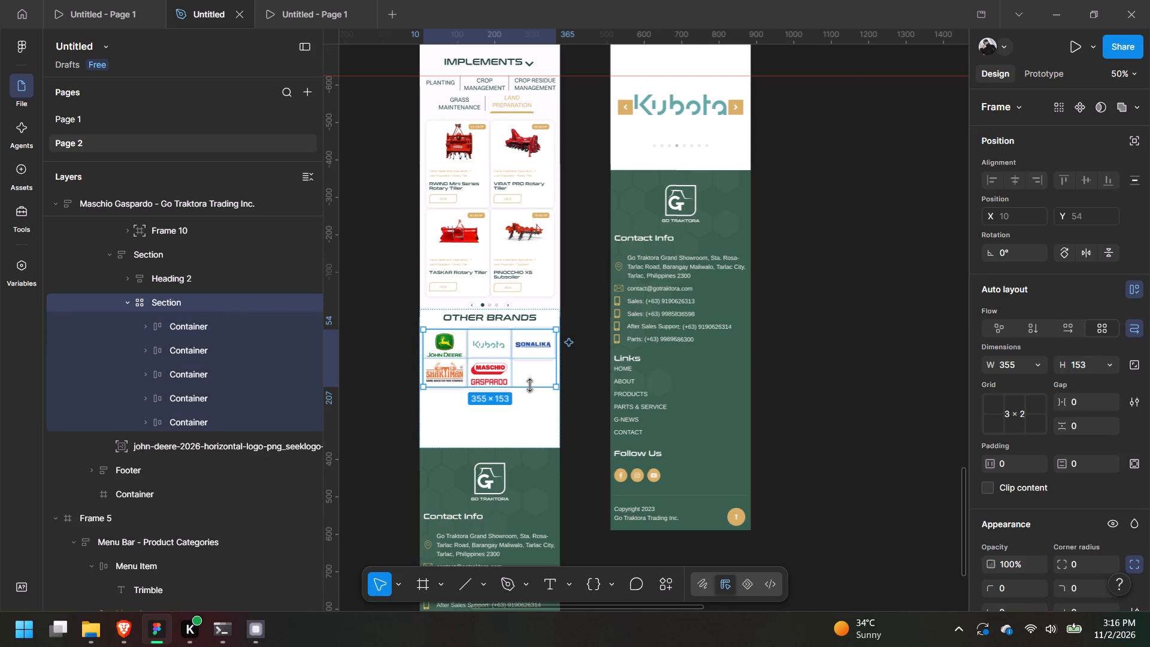
key(ctrl+equal)
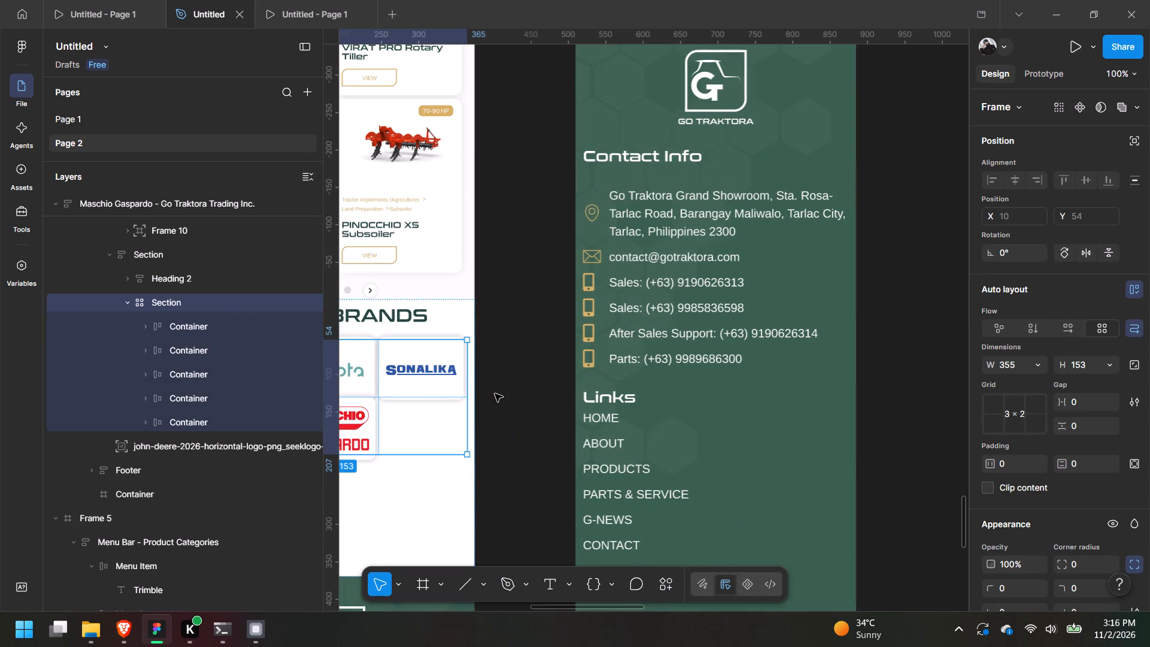
middle_drag(551, 316, 707, 291)
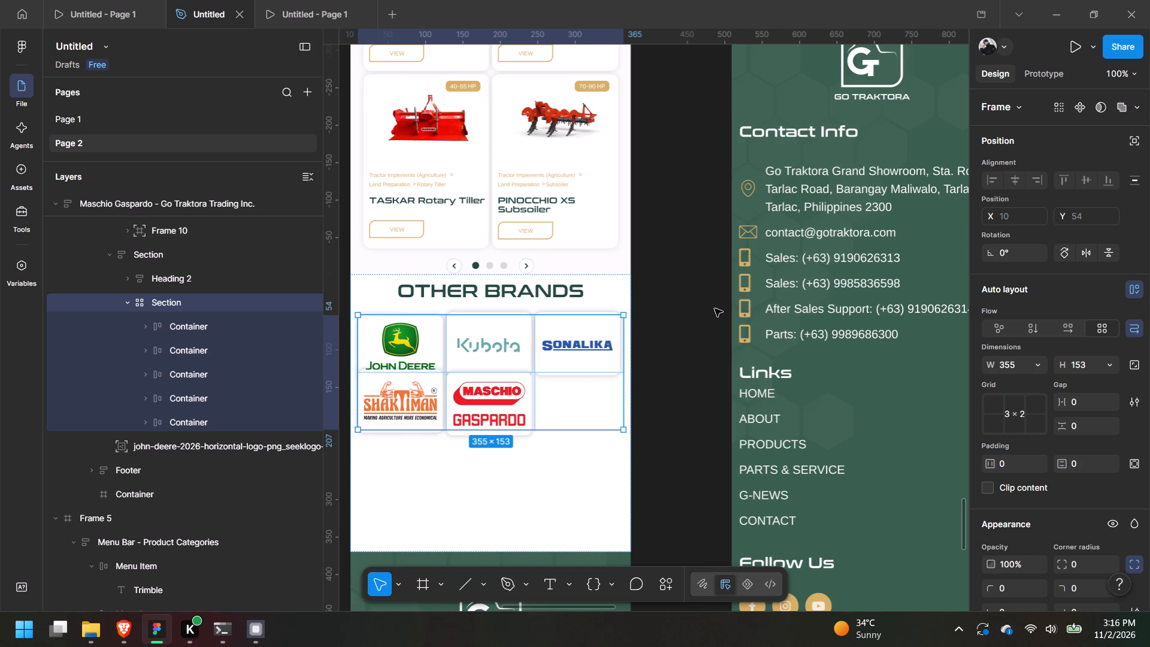
middle_drag(728, 257, 709, 512)
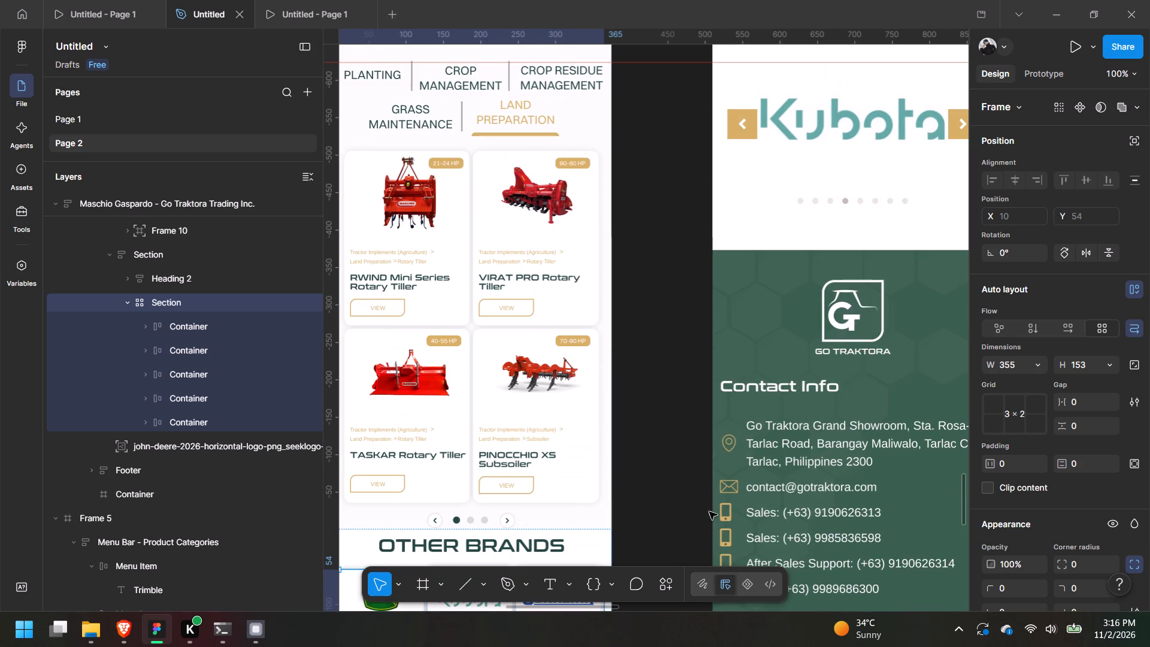
key(ctrl+minus)
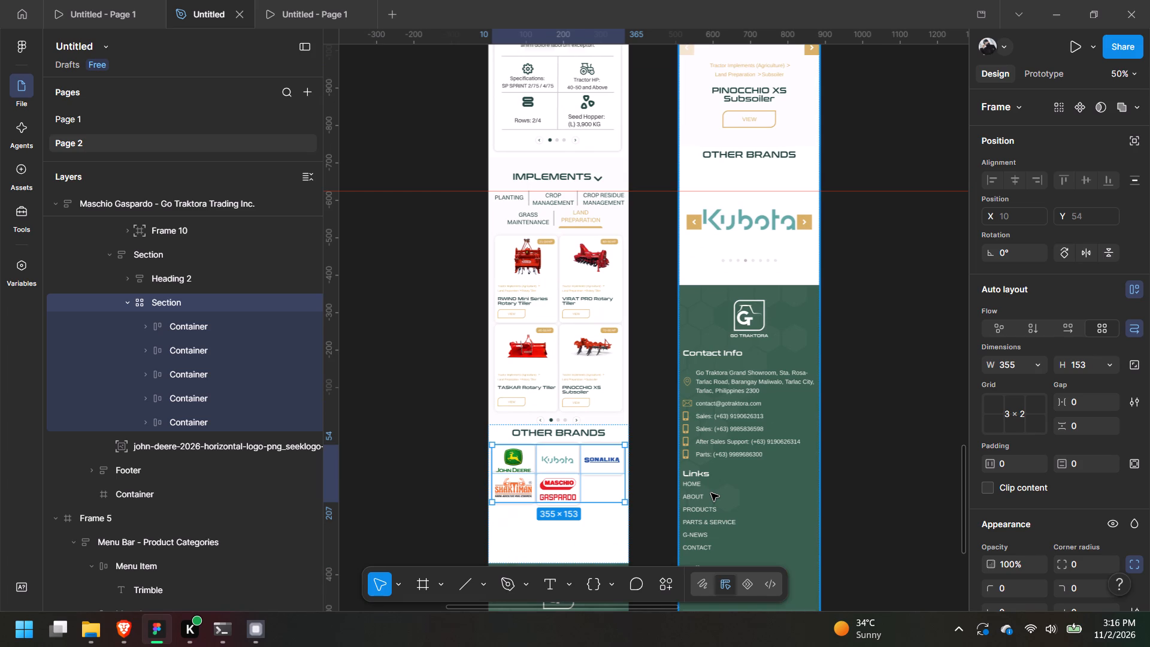
scroll(667, 360, up, 11)
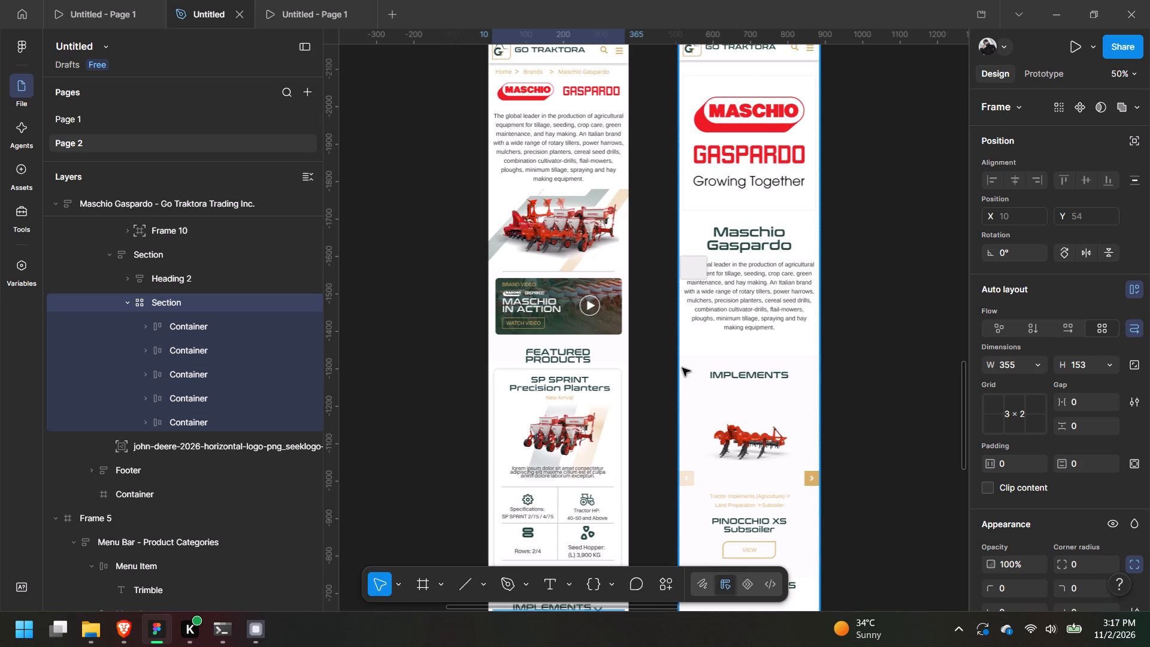
scroll(679, 376, down, 5)
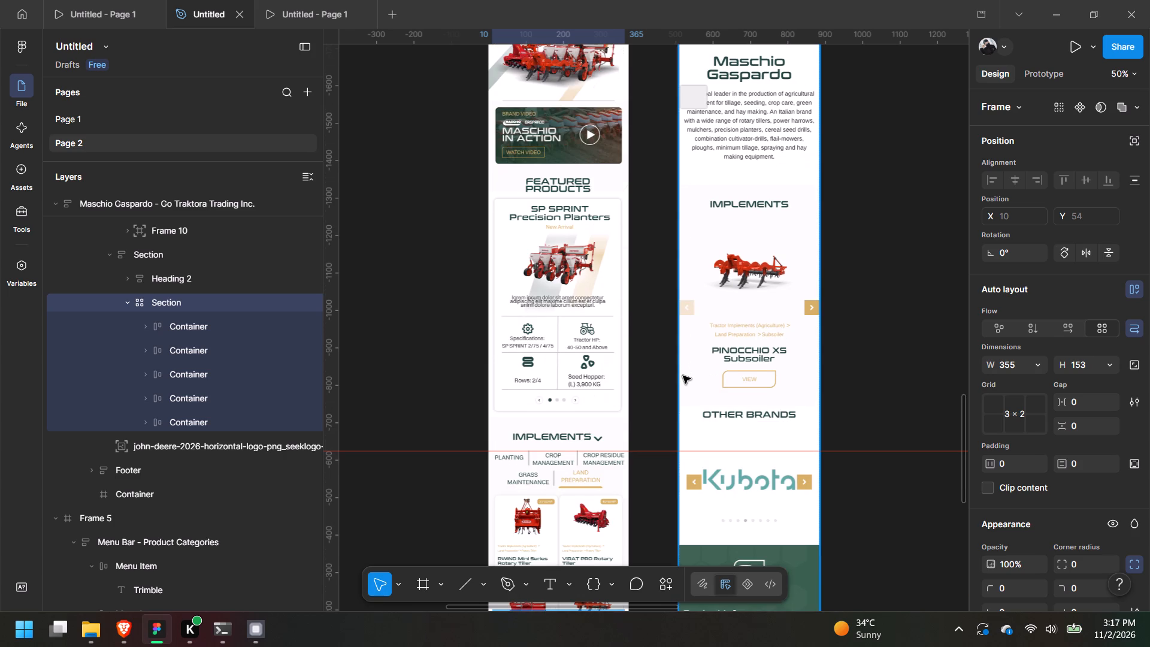
scroll(683, 376, down, 1)
middle_drag(658, 456, 643, 318)
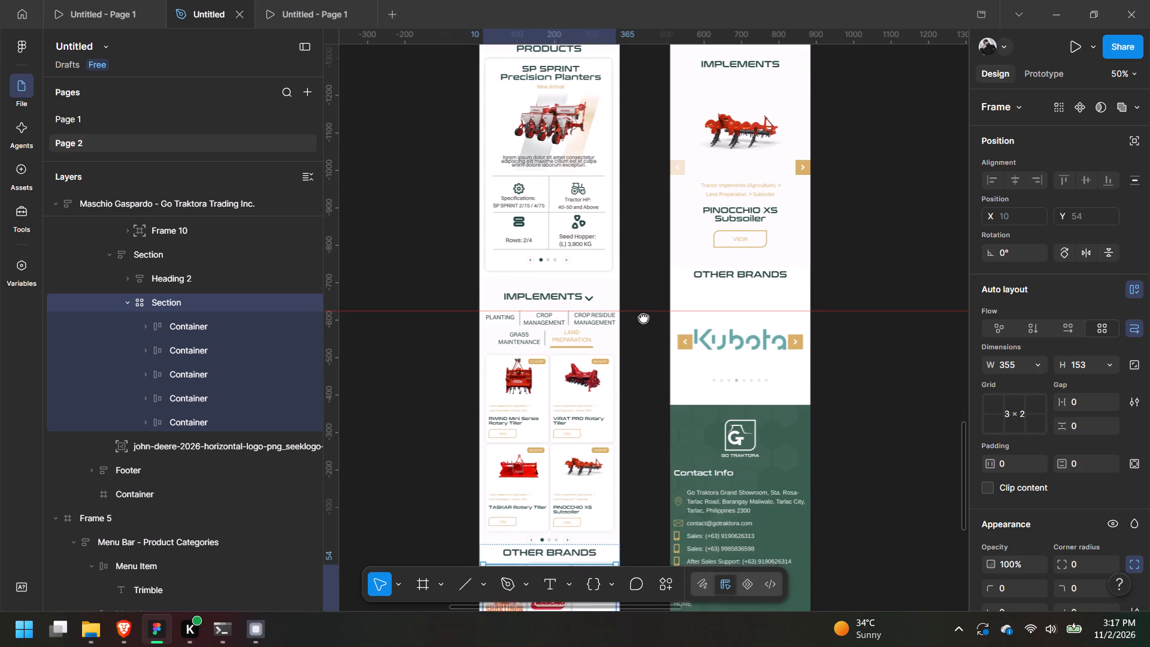
middle_drag(643, 318, 635, 279)
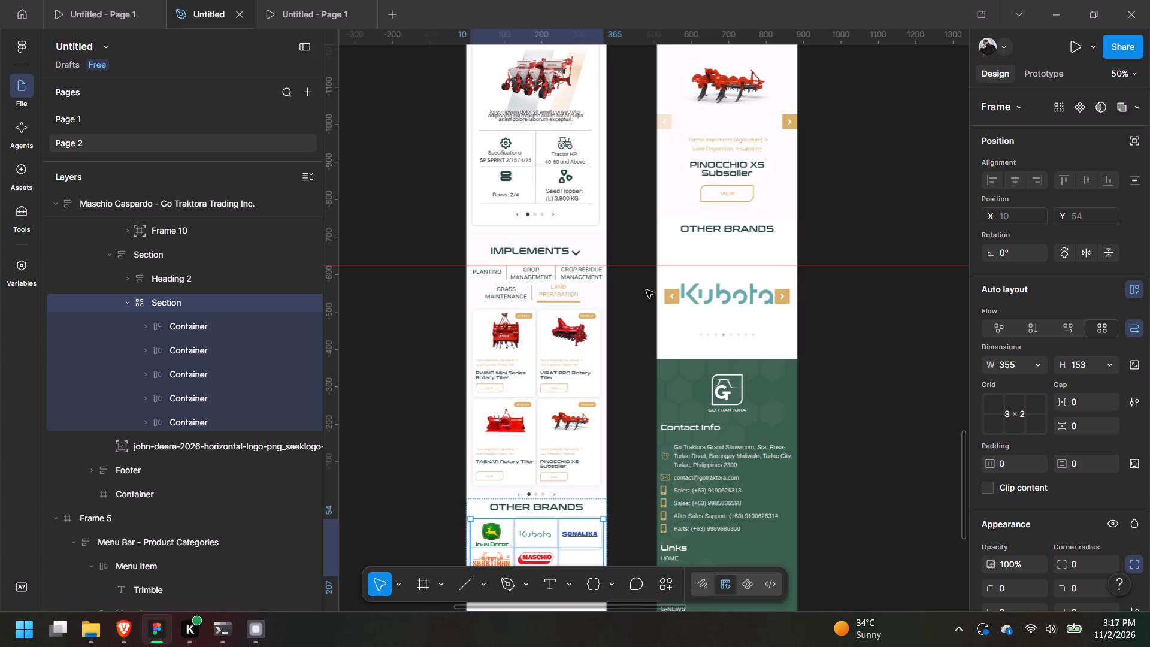
middle_drag(666, 444, 667, 250)
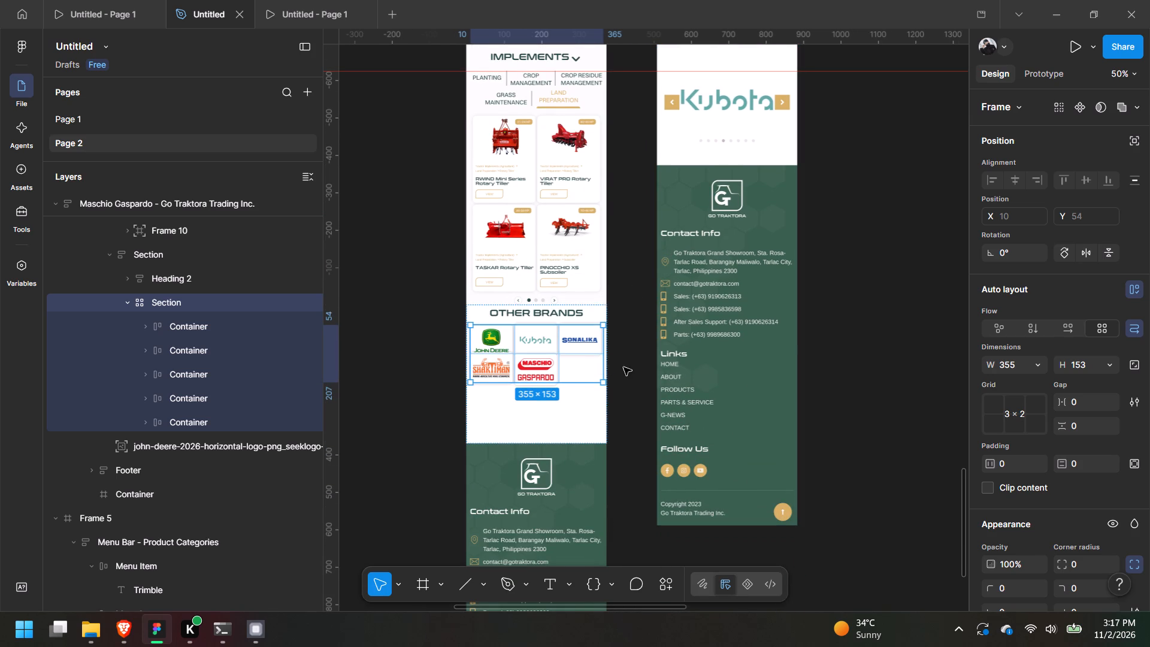
click(624, 367)
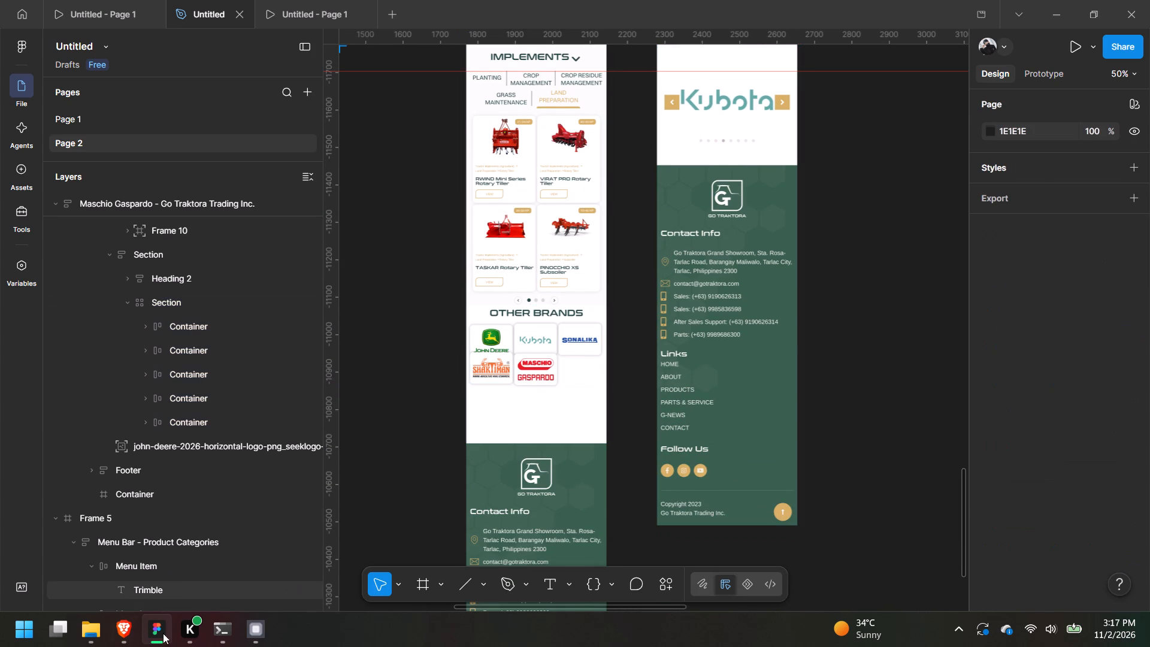
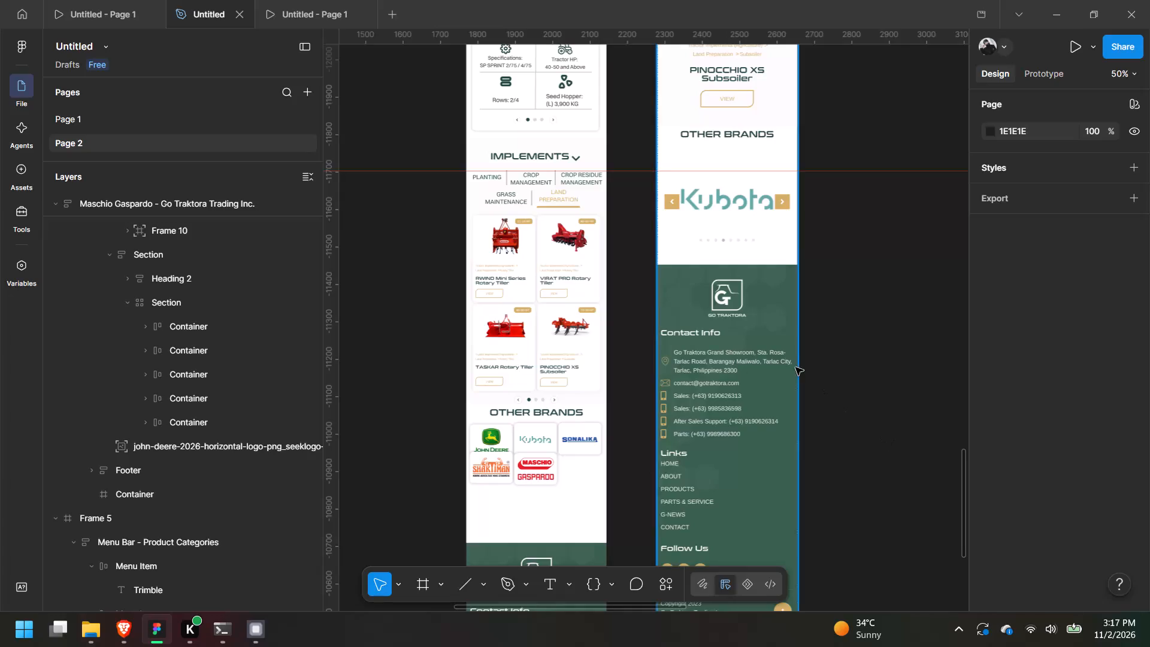
Select the 3 × 2 brand grid Section beneath the Other Brands heading on the rebuilt mobile page.
middle_drag(795, 367, 665, 485)
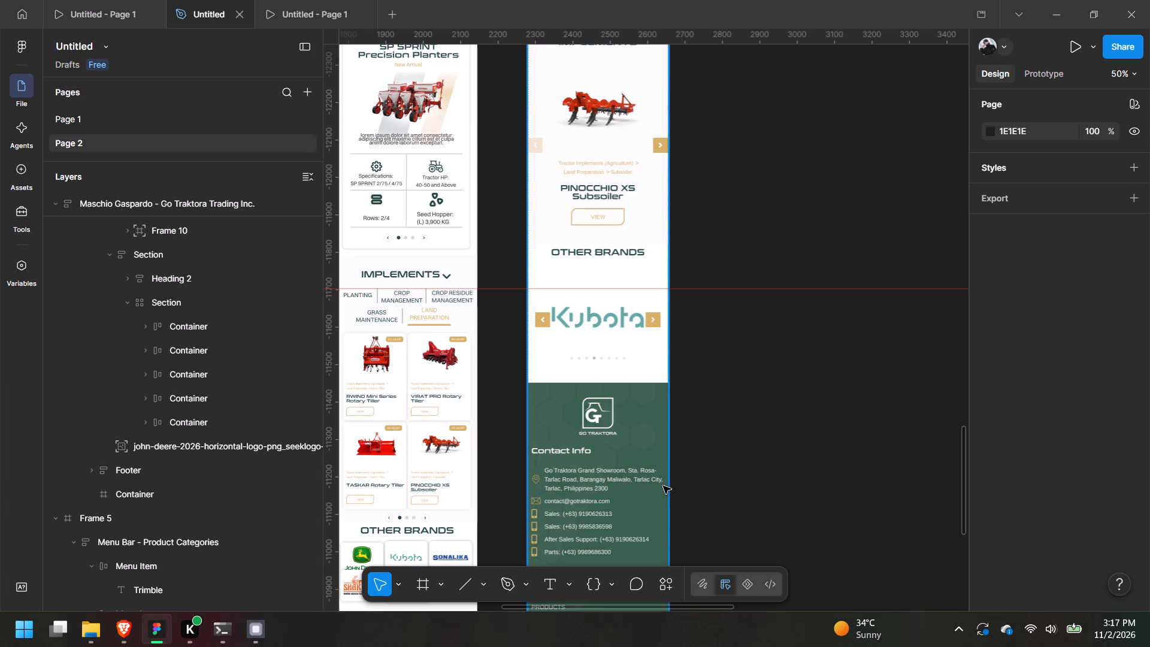
click(683, 412)
click(653, 331)
middle_drag(453, 440, 508, 344)
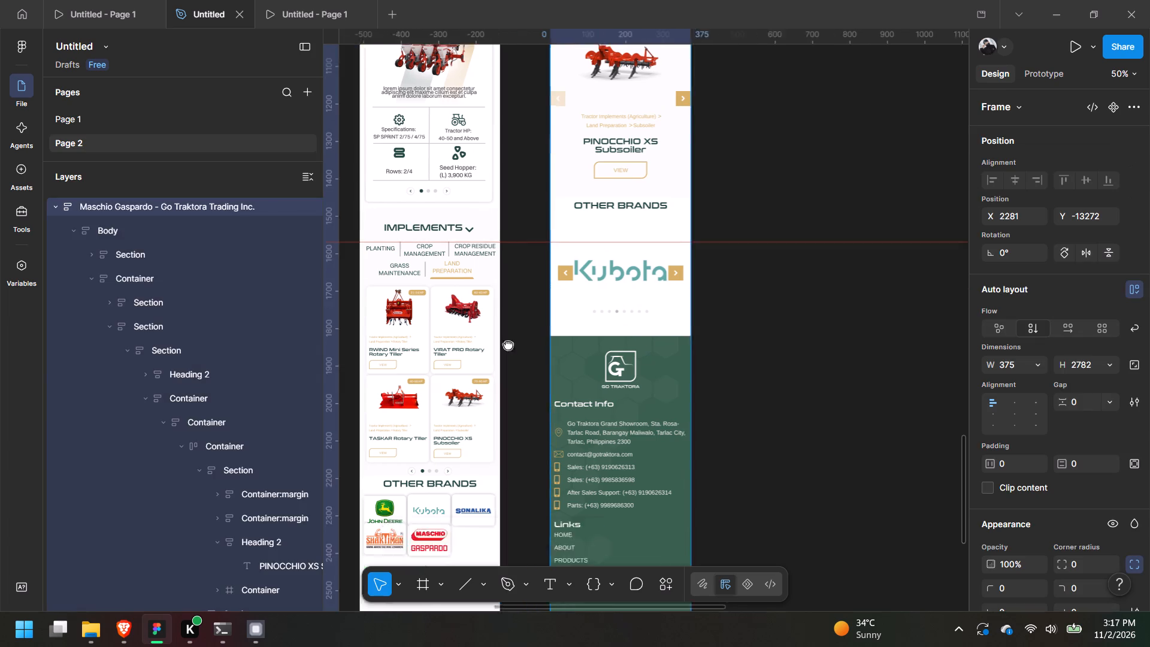
middle_drag(508, 344, 514, 264)
triple_click(462, 413)
triple_click(462, 413)
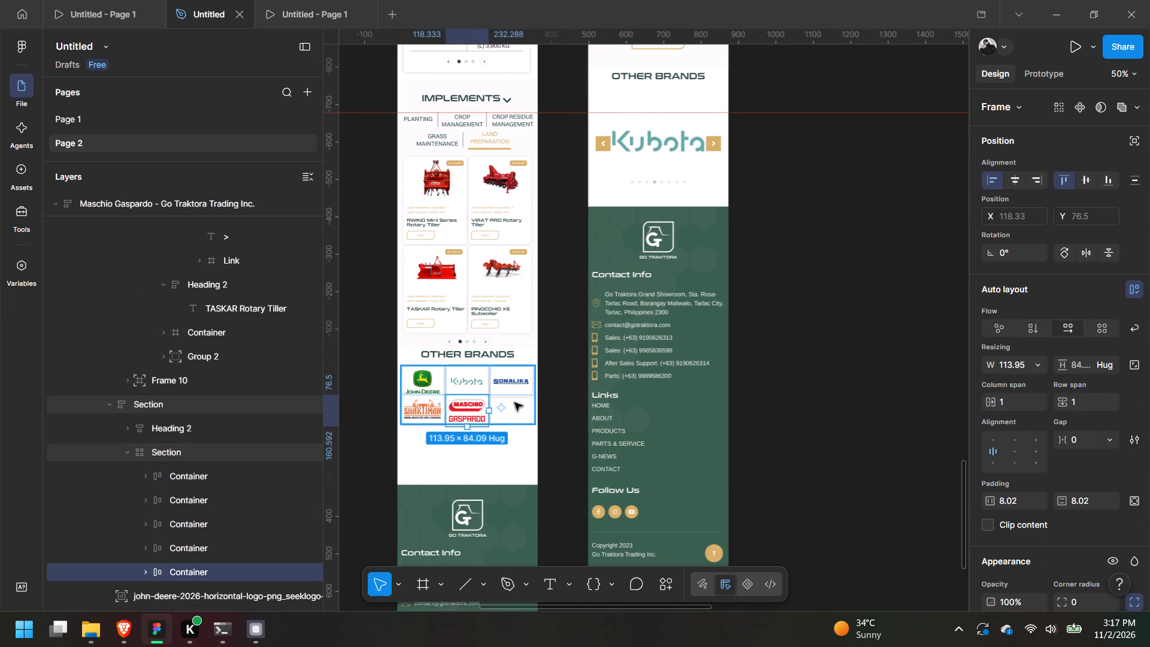
click(519, 400)
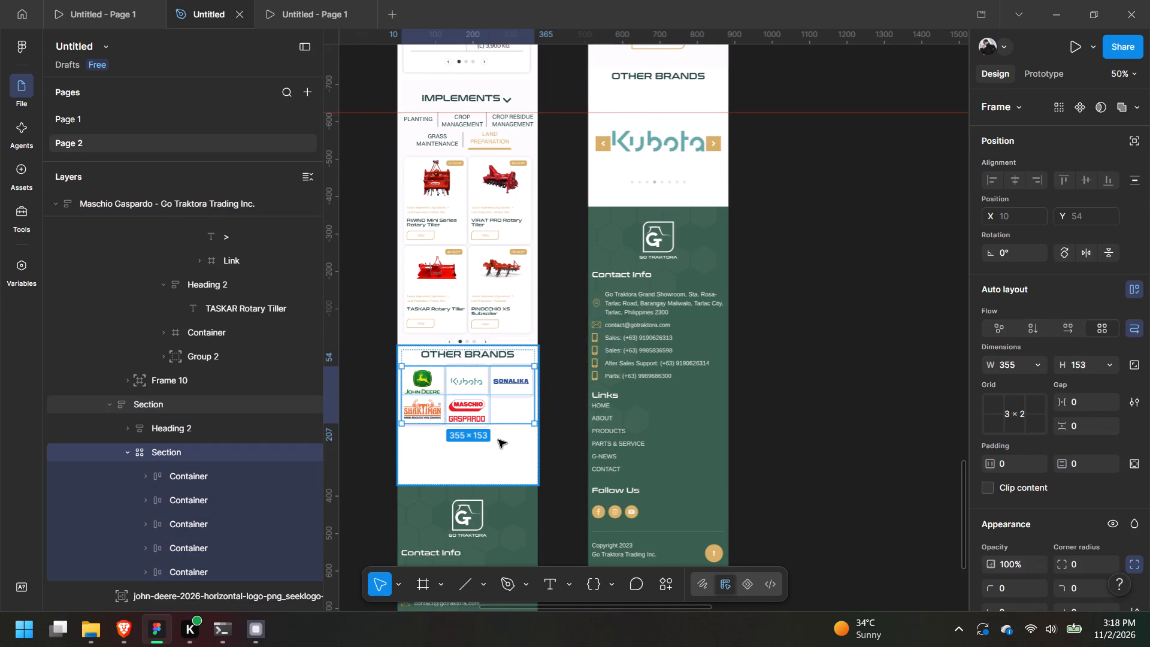
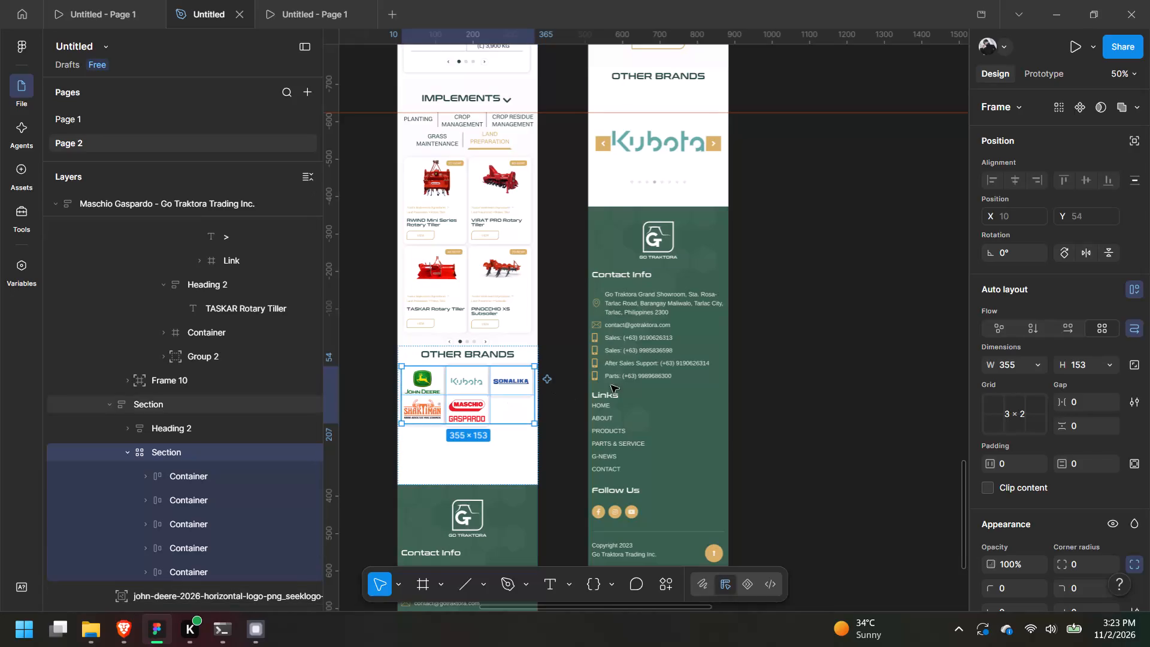
Change the Other Brands logo grid to two columns by three rows.
middle_drag(631, 369, 620, 364)
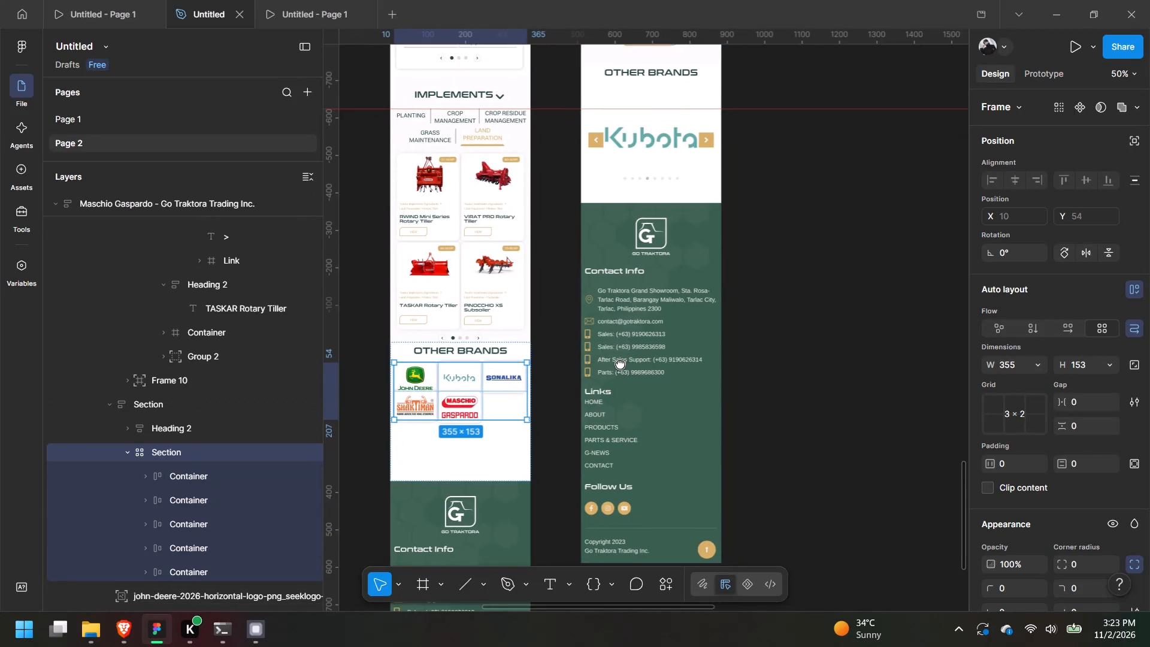
middle_drag(620, 364, 635, 340)
key(ctrl+equal)
key(ctrl+equal)
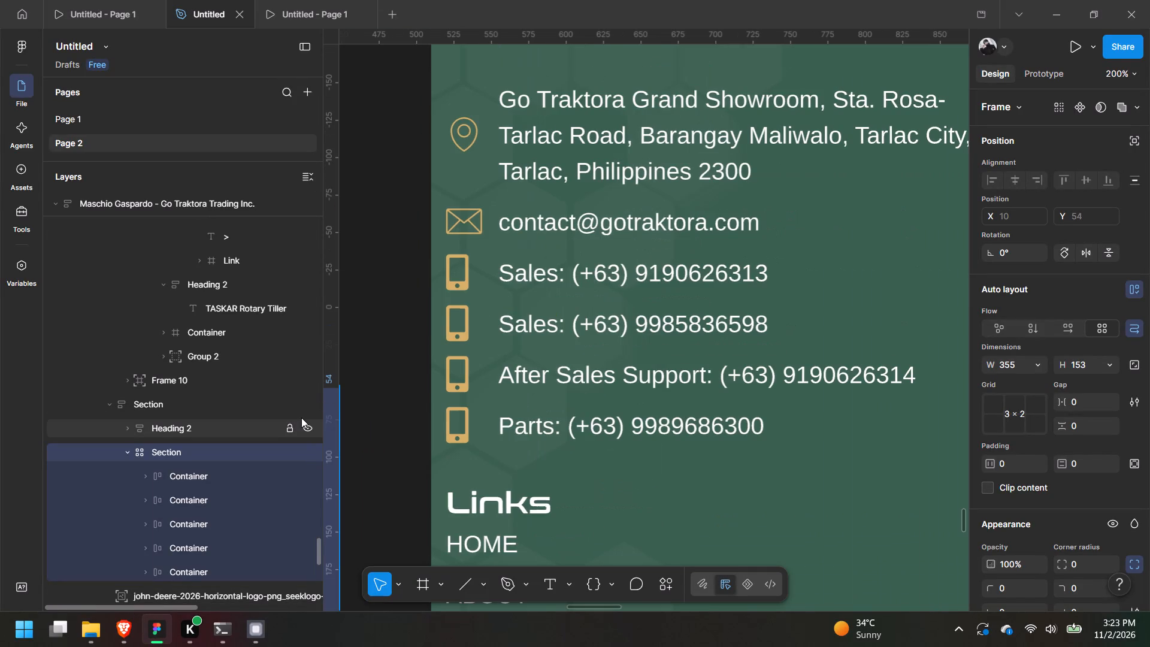
middle_drag(564, 359, 726, 247)
middle_drag(394, 361, 584, 336)
middle_drag(474, 368, 762, 349)
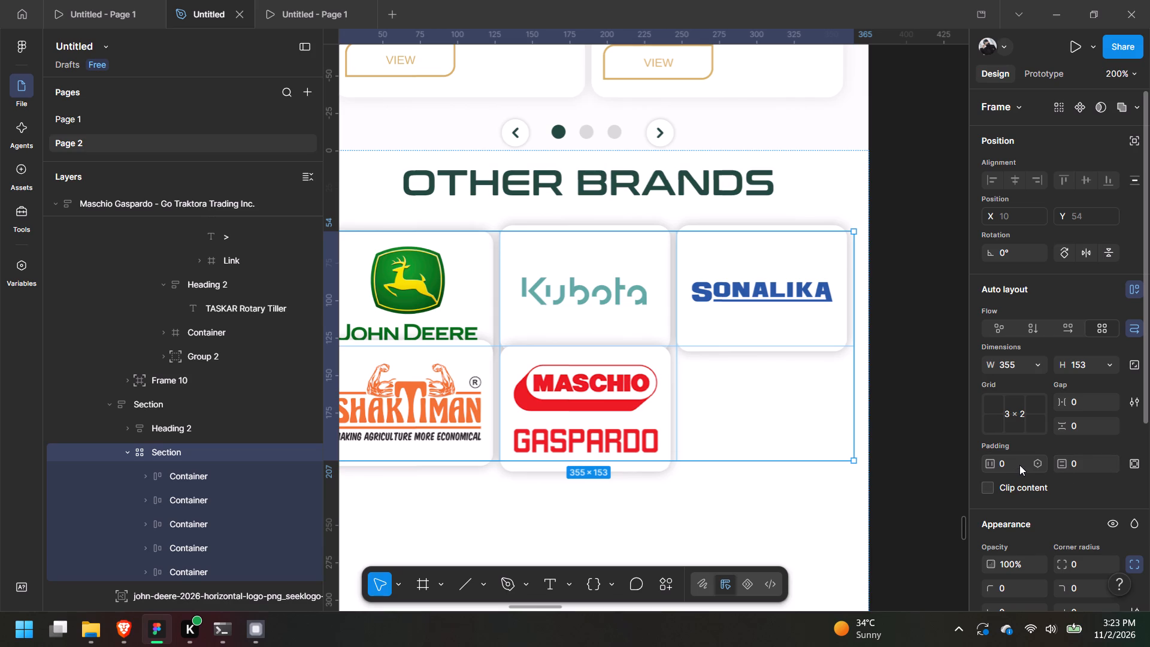
scroll(1036, 373, down, 3)
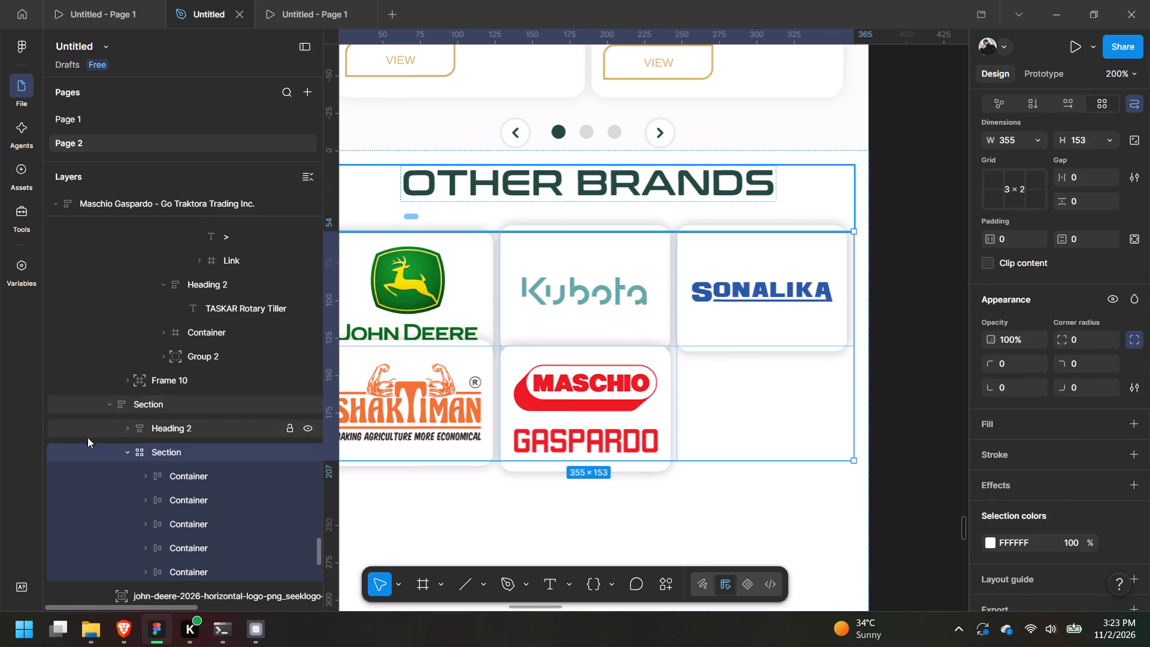
scroll(1081, 321, up, 3)
click(1021, 410)
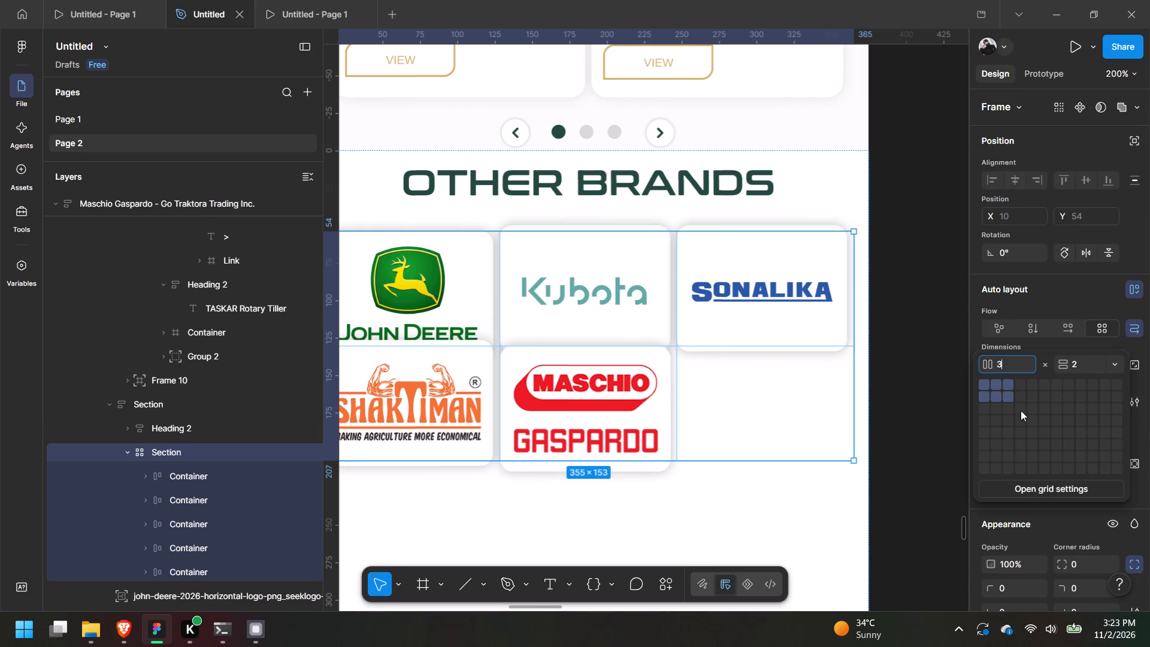
click(998, 395)
Widen the brand grid Section to 355, in line with the Other Brands heading.
middle_drag(789, 369, 754, 237)
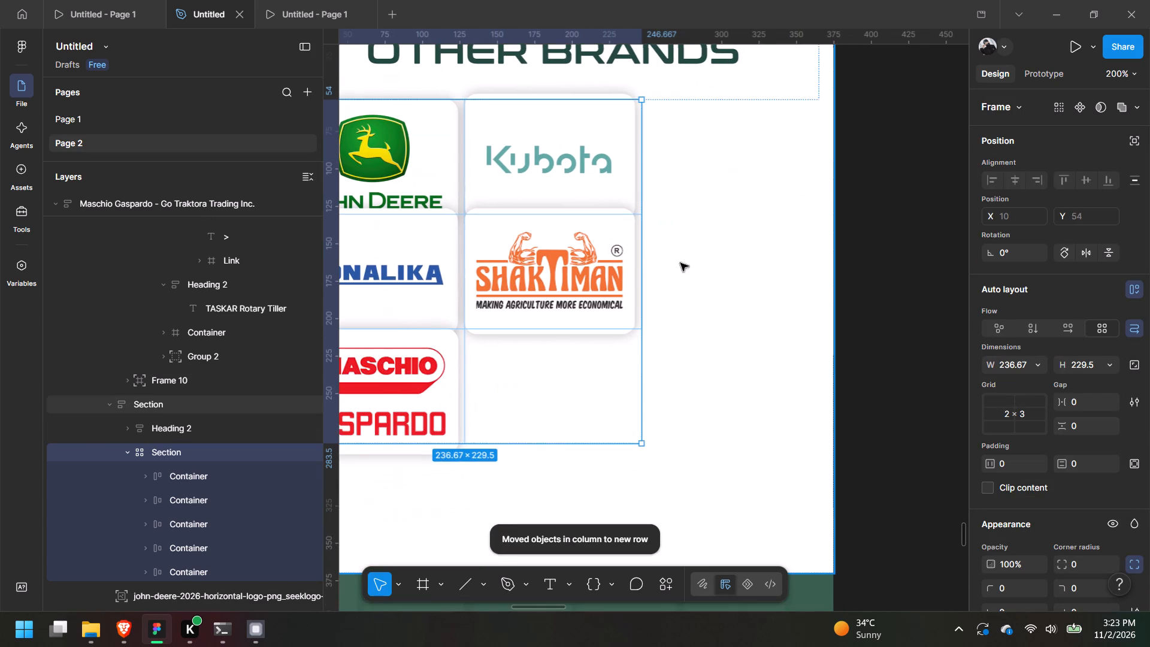
drag(640, 259, 832, 269)
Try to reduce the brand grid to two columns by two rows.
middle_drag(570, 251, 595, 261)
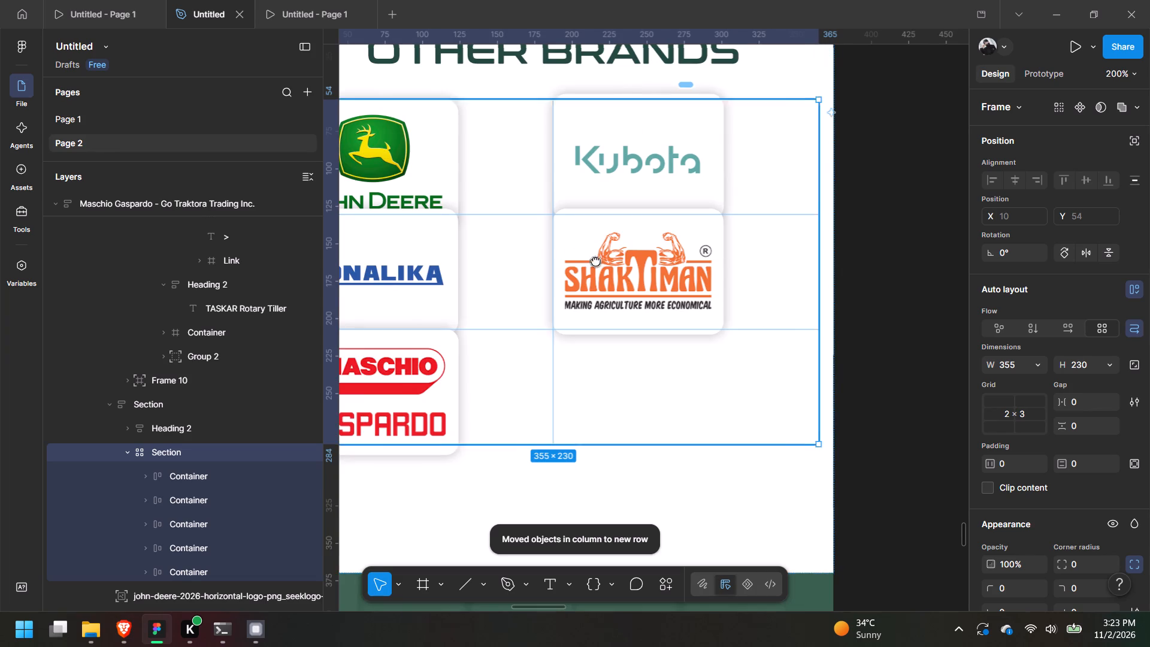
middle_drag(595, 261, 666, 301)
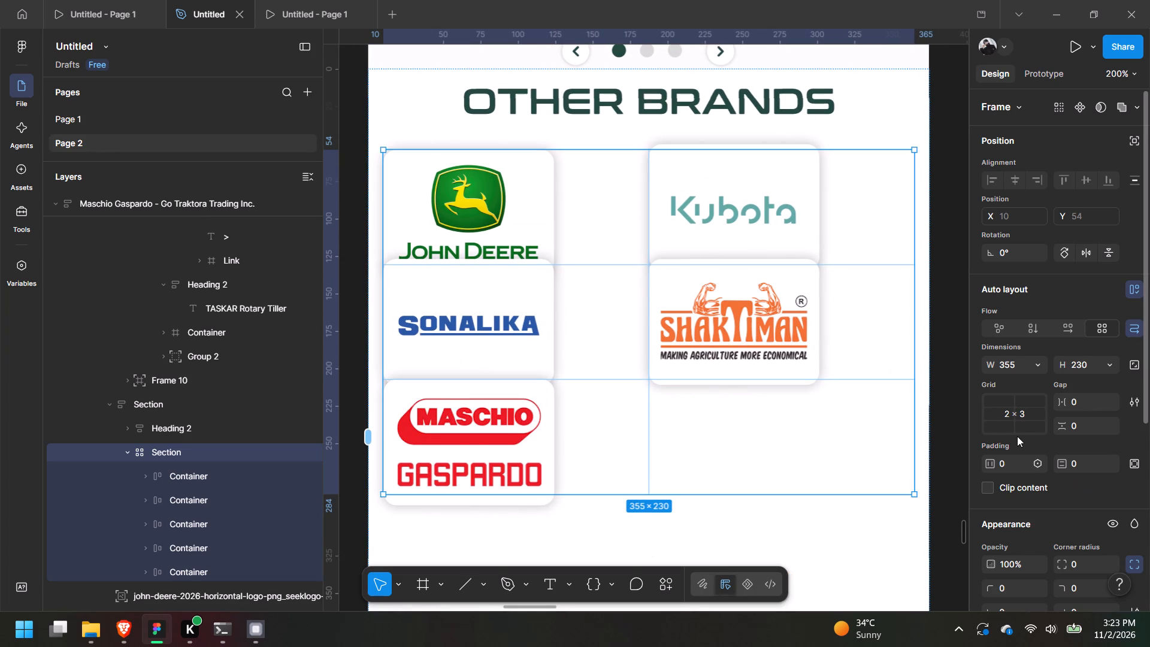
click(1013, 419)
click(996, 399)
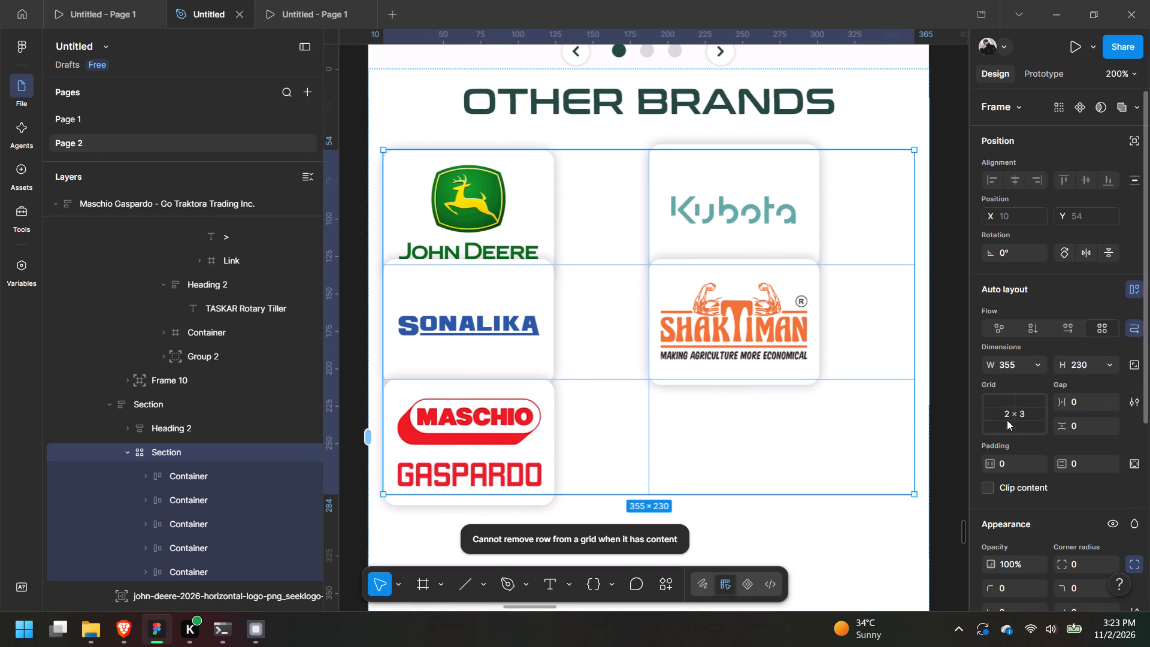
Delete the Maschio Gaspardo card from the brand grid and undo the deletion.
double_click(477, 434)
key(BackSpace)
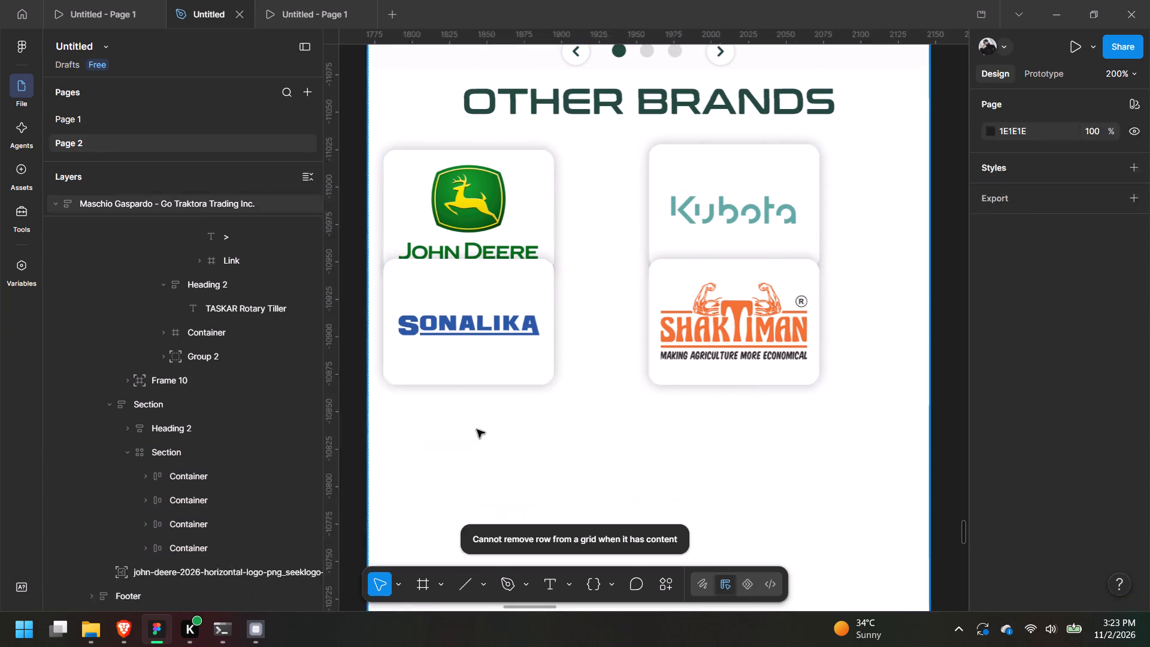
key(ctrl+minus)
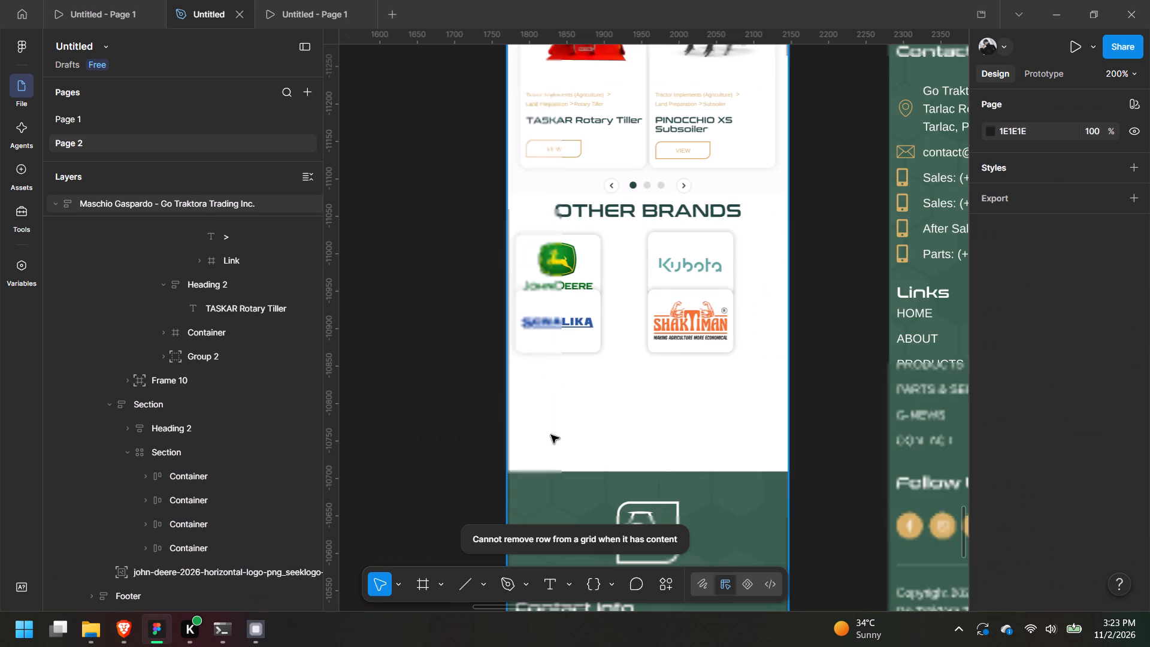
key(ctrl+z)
Delete the Shaktiman card from the Other Brands grid.
click(680, 319)
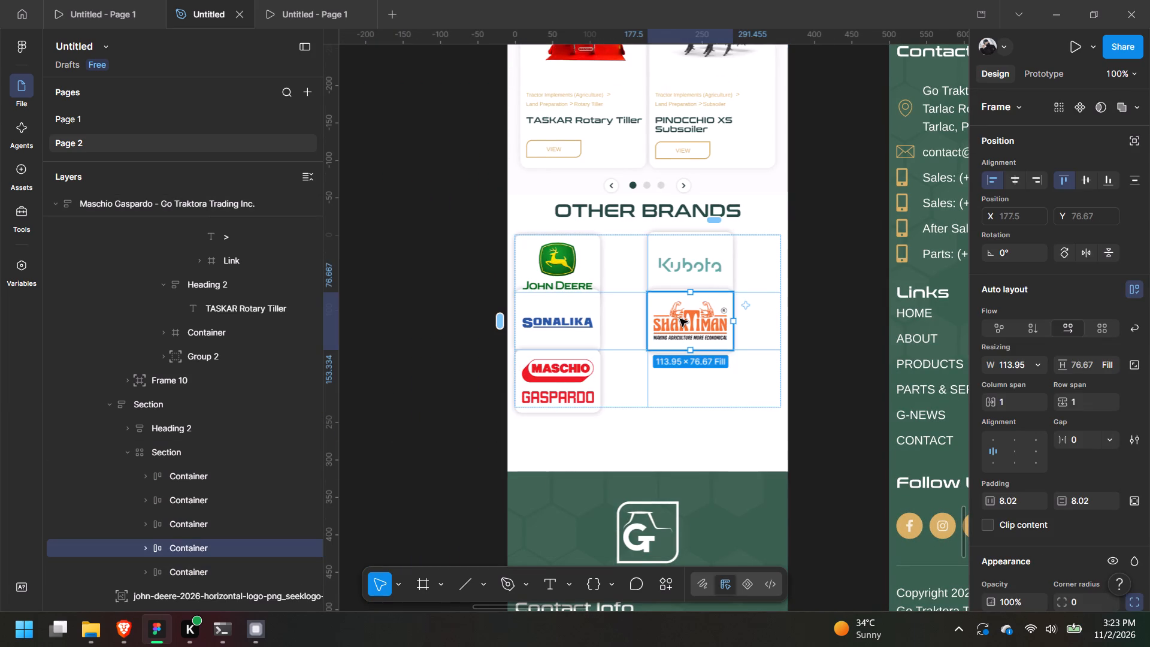
key(BackSpace)
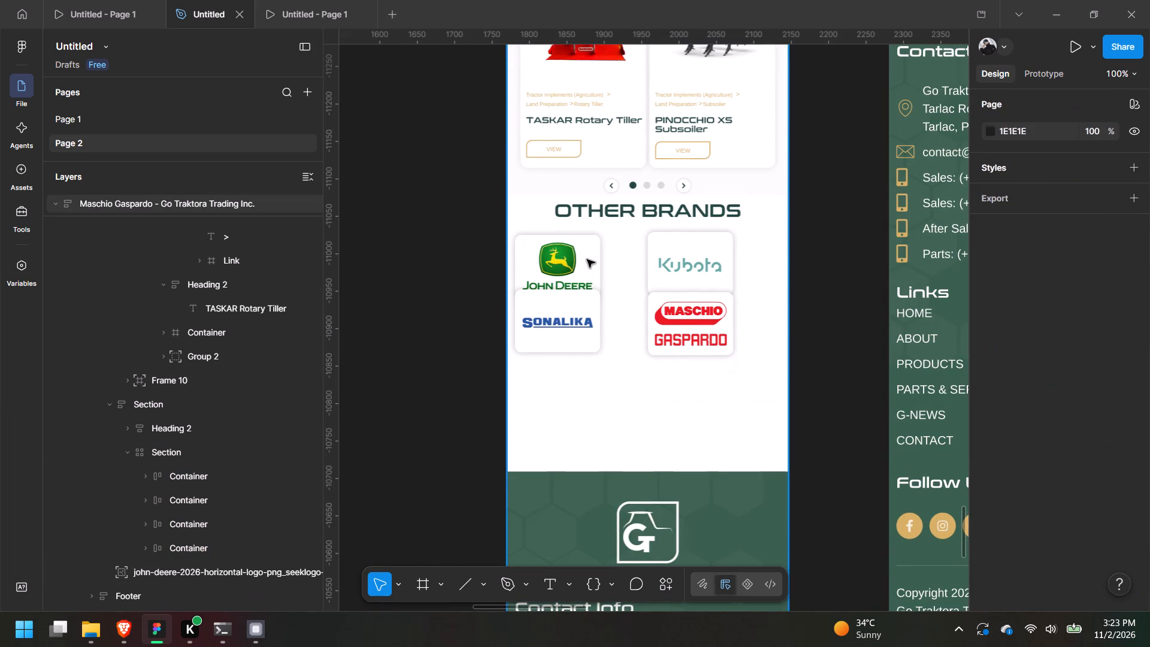
Set the brand grid Section to two columns by two rows, dropping the empty bottom row.
middle_drag(640, 233, 551, 295)
triple_click(492, 338)
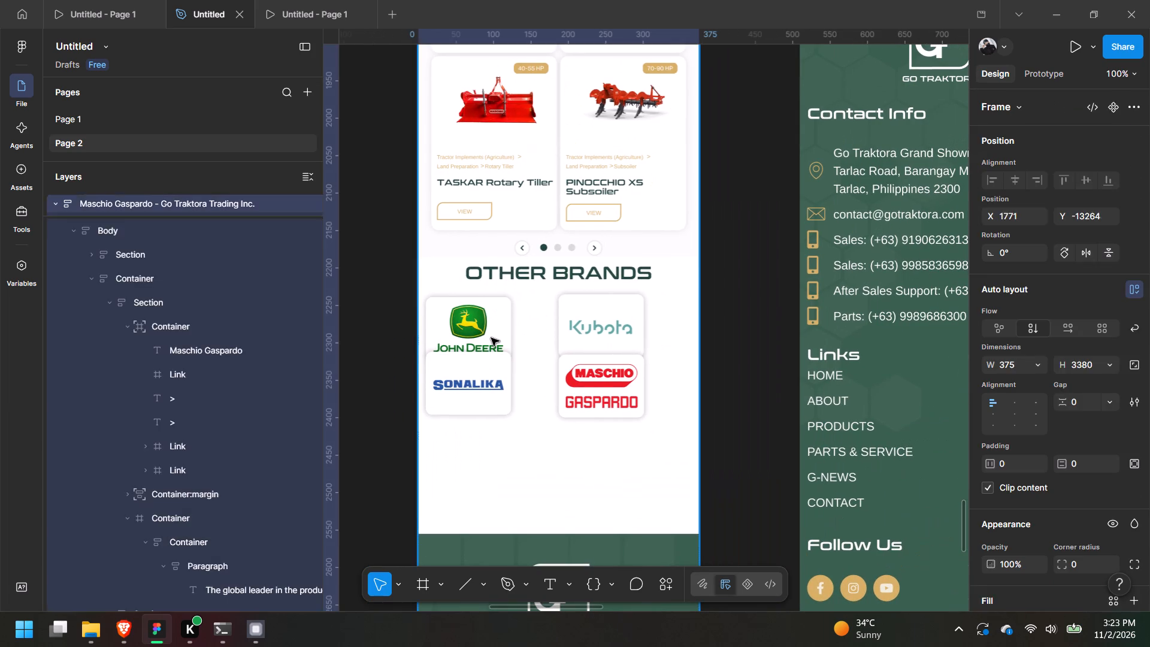
double_click(491, 338)
double_click(491, 338)
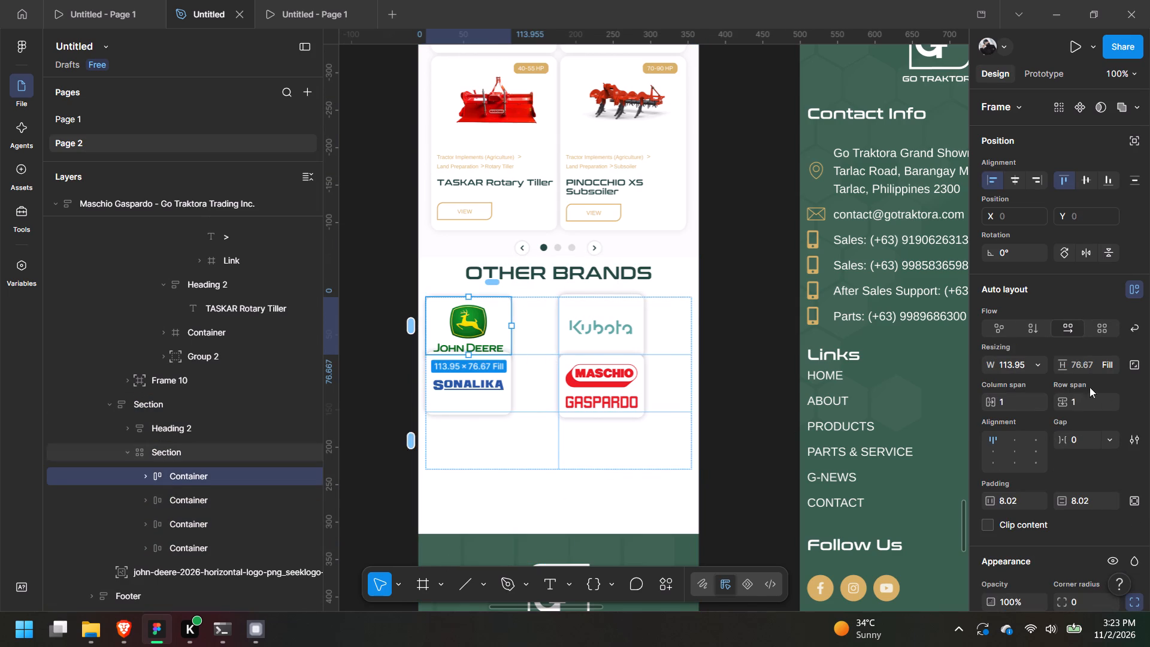
click(181, 449)
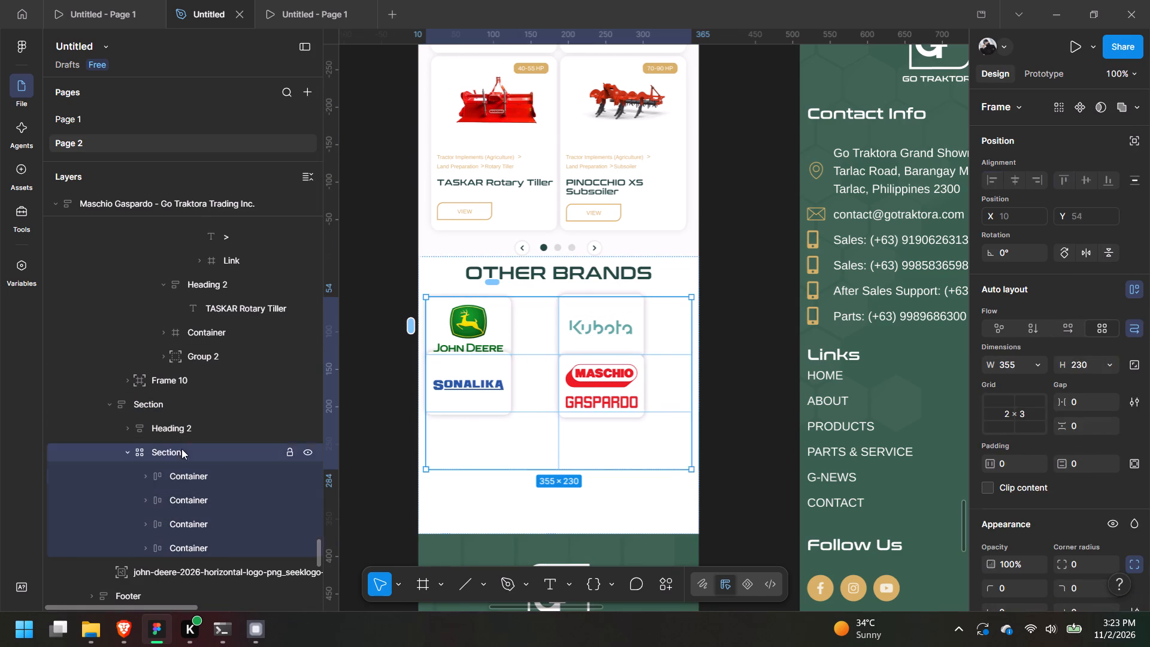
click(1010, 408)
click(998, 397)
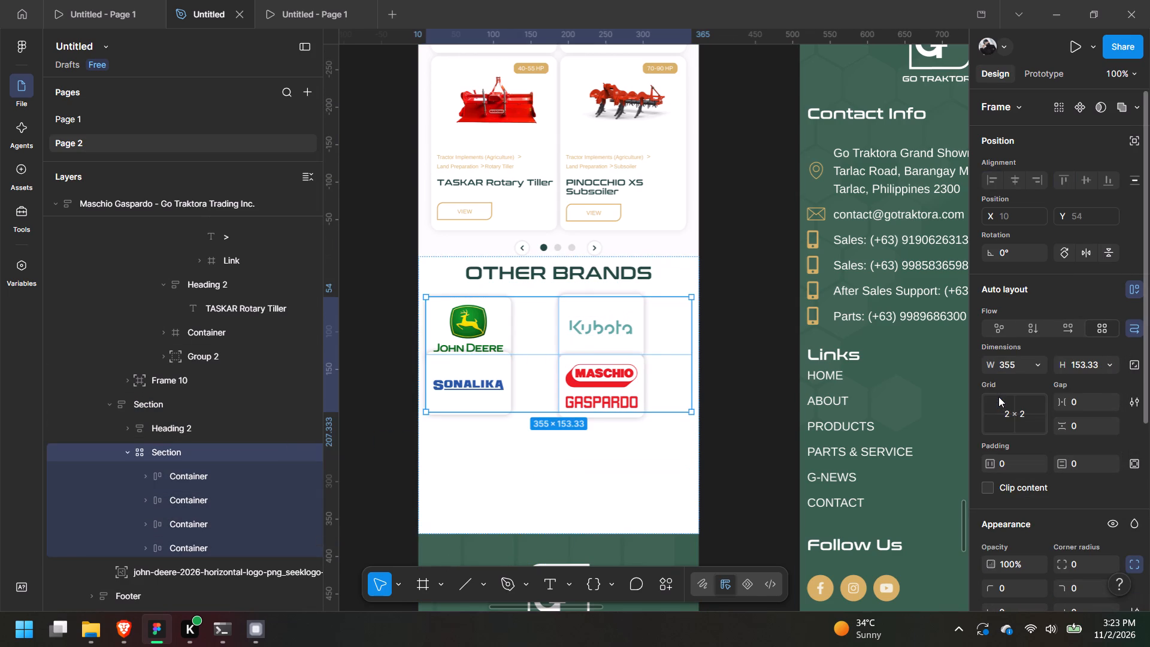
Proportionally scale the brand grid Section to about 347 × 150 with the Scale tool.
click(402, 585)
click(450, 549)
drag(692, 415, 722, 434)
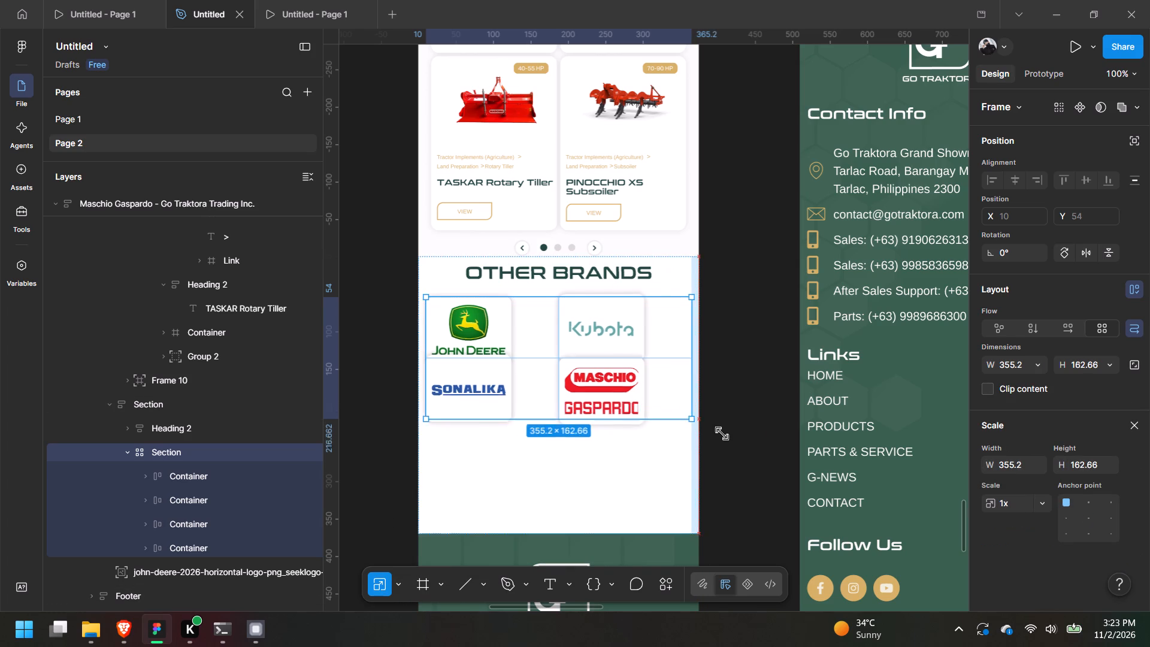
drag(722, 434, 680, 415)
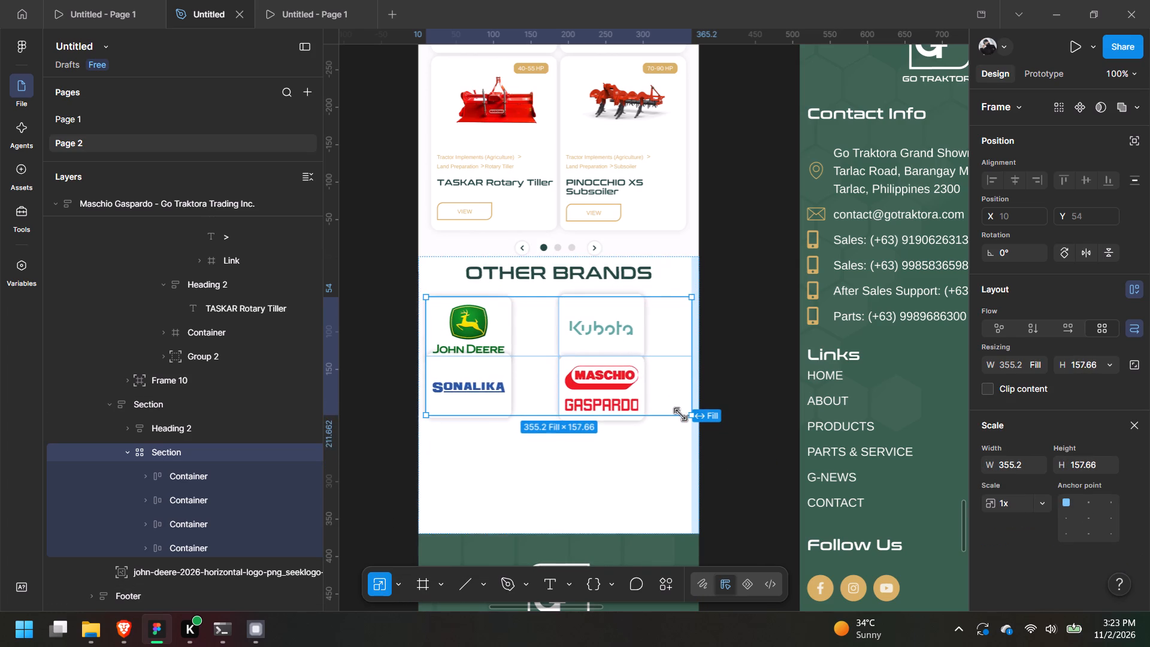
drag(680, 415, 679, 409)
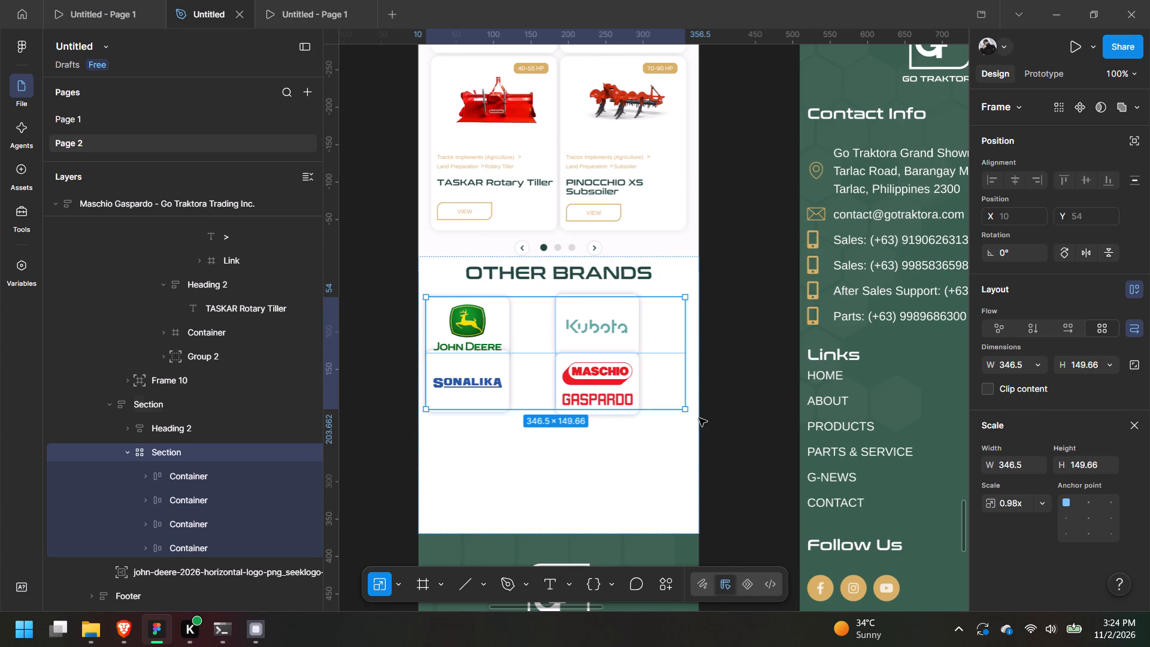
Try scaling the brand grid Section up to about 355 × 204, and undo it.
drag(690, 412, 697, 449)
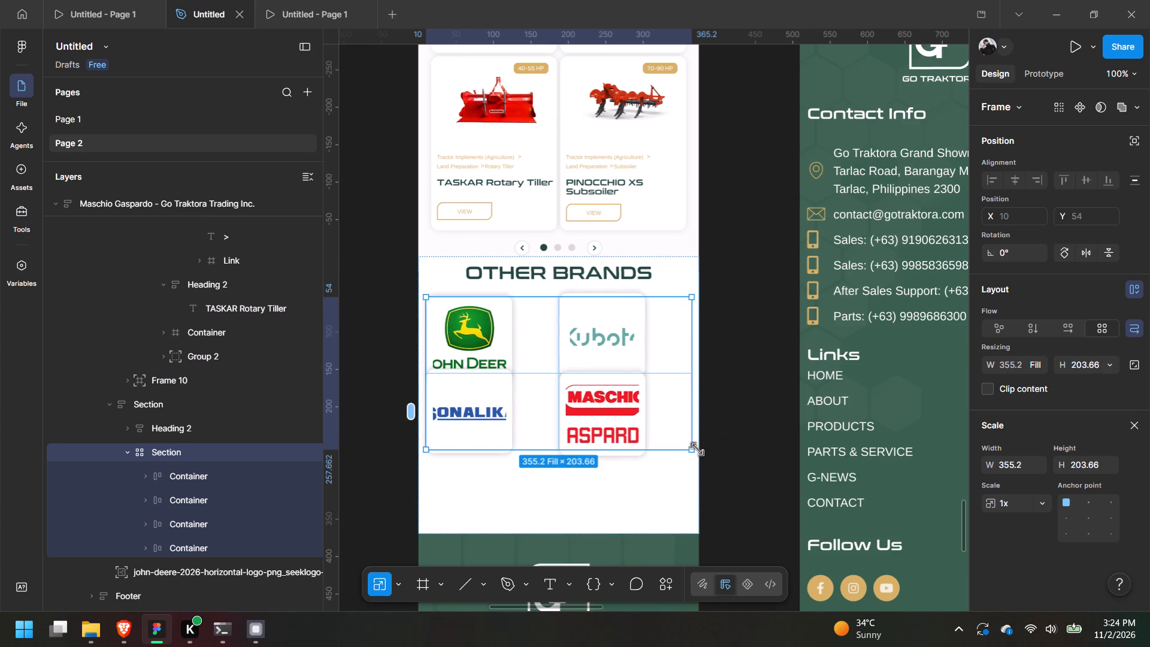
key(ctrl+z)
Scale all four brand card Containers together by about 1.16x, making each card about 157 wide.
click(200, 474)
shift+click(199, 546)
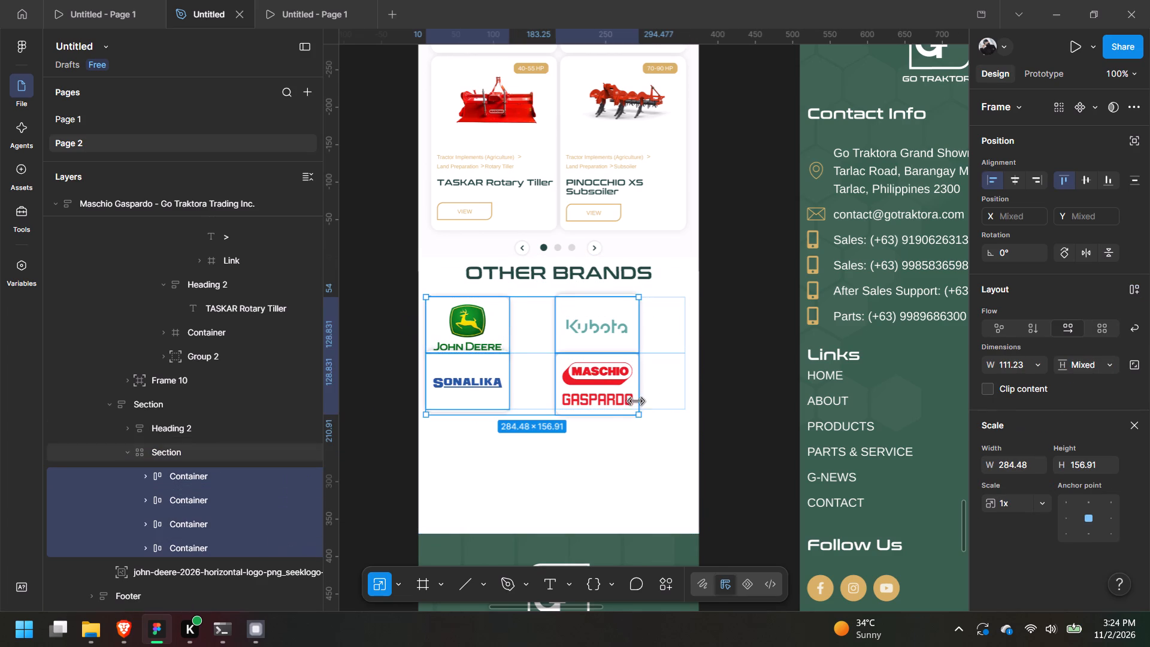
drag(639, 416, 676, 461)
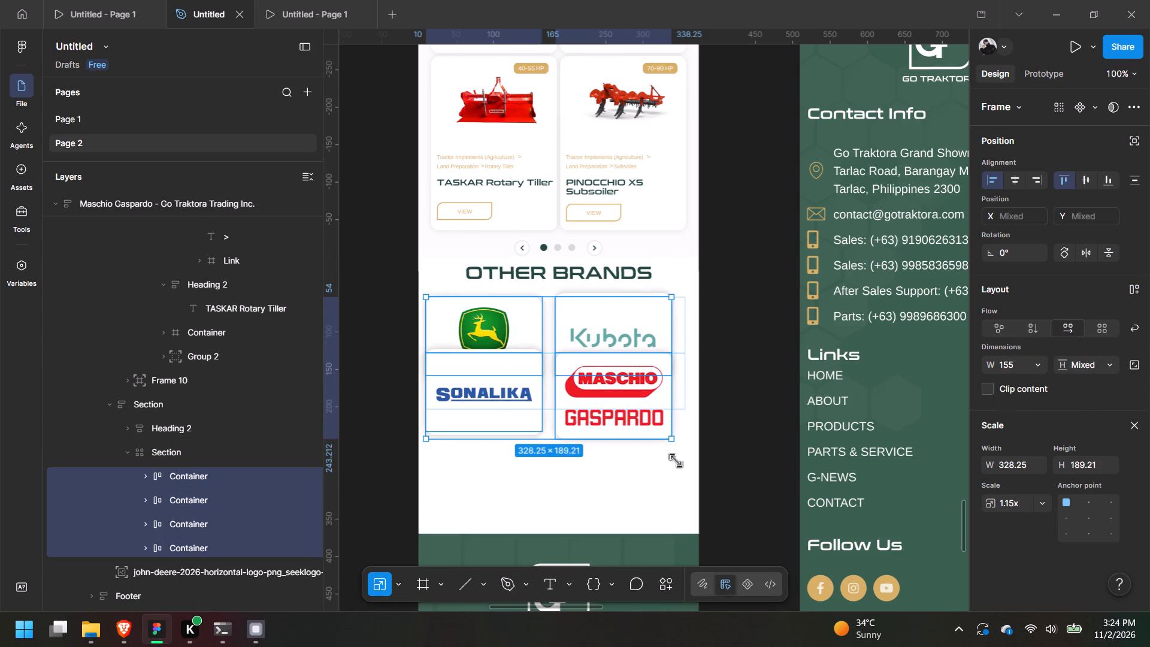
drag(676, 461, 684, 463)
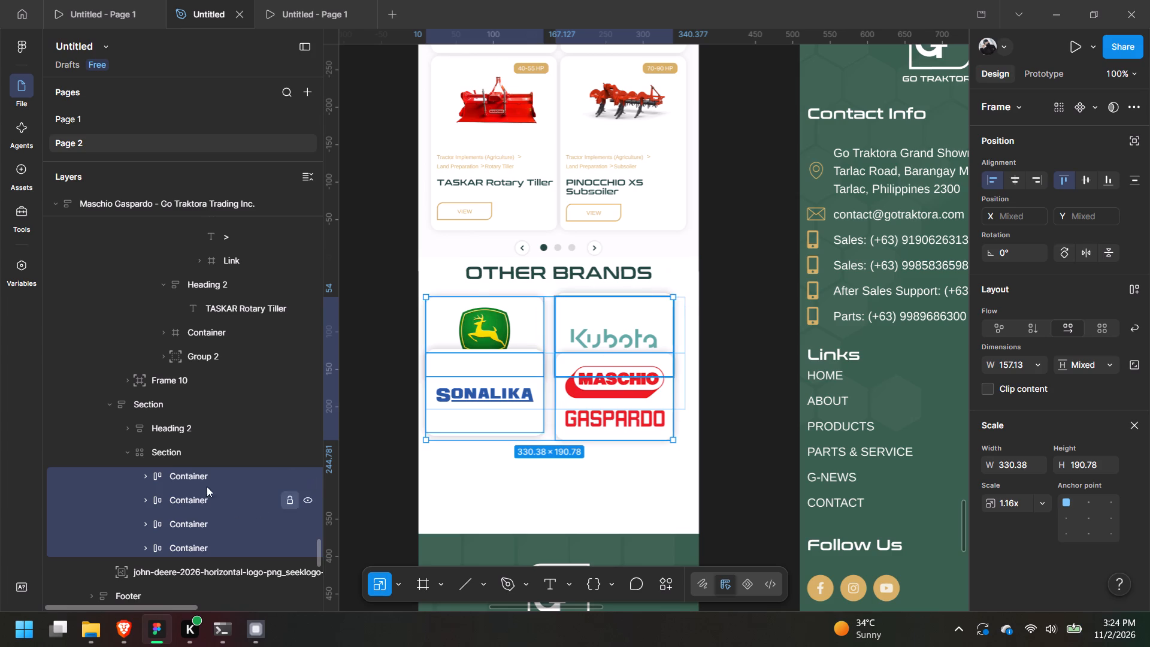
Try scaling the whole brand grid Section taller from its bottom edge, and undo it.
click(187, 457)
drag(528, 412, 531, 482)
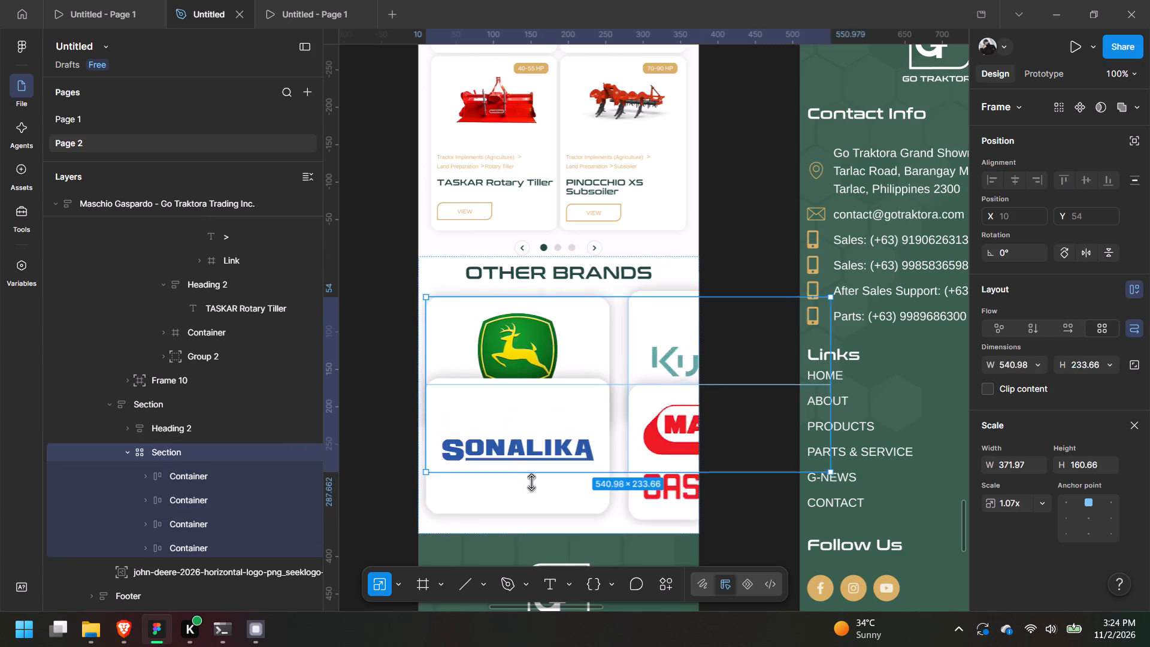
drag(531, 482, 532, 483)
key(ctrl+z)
Extend the brand grid Section's height to about 261 with the Move tool, without scaling the cards.
click(395, 581)
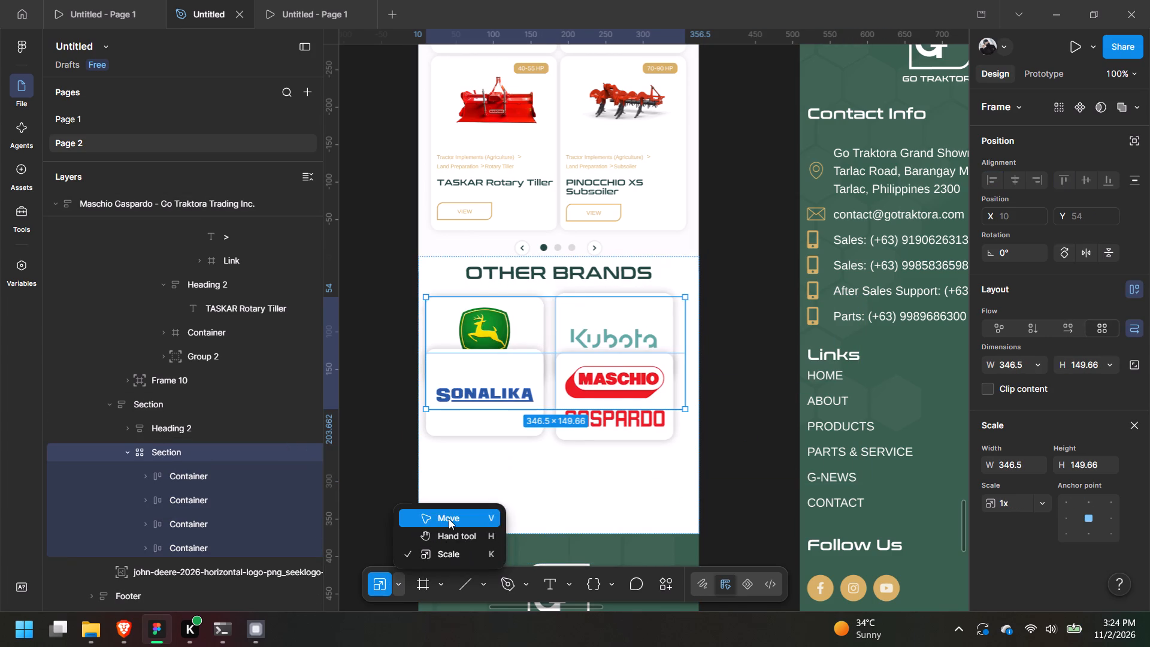
click(449, 519)
drag(550, 412, 546, 506)
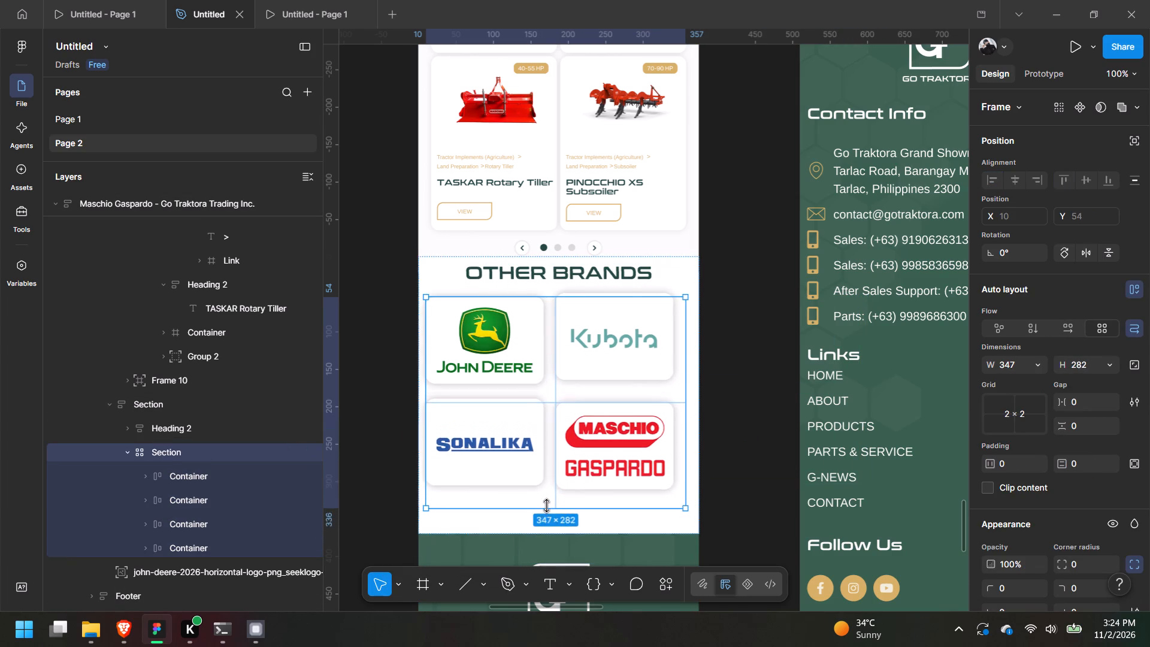
drag(546, 506, 550, 492)
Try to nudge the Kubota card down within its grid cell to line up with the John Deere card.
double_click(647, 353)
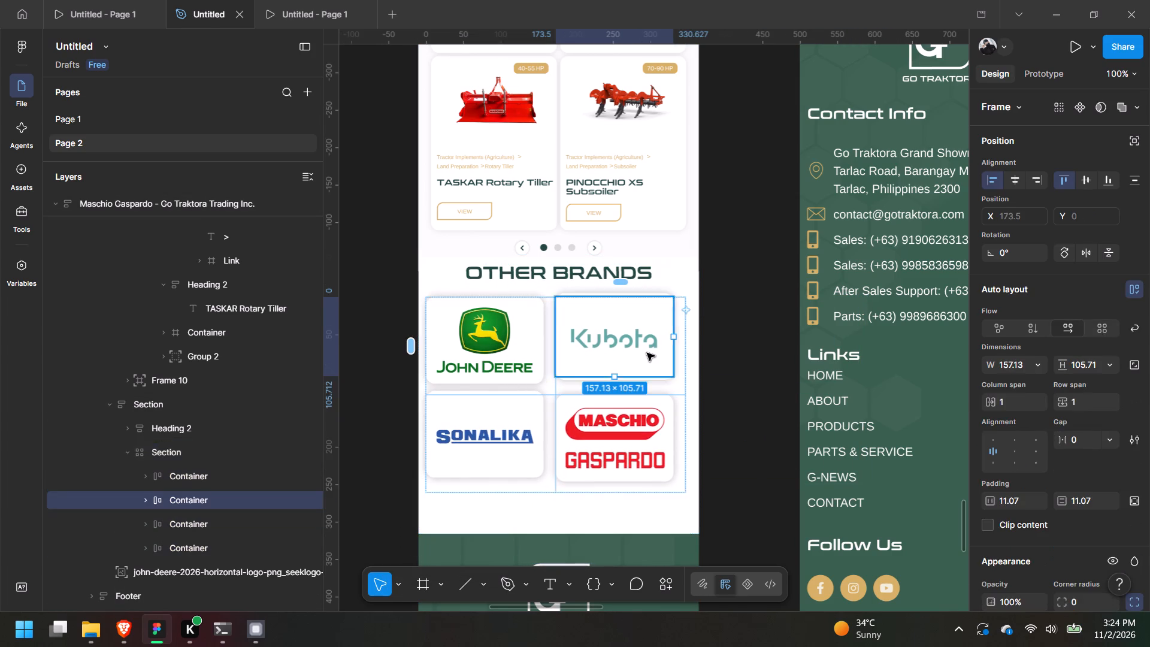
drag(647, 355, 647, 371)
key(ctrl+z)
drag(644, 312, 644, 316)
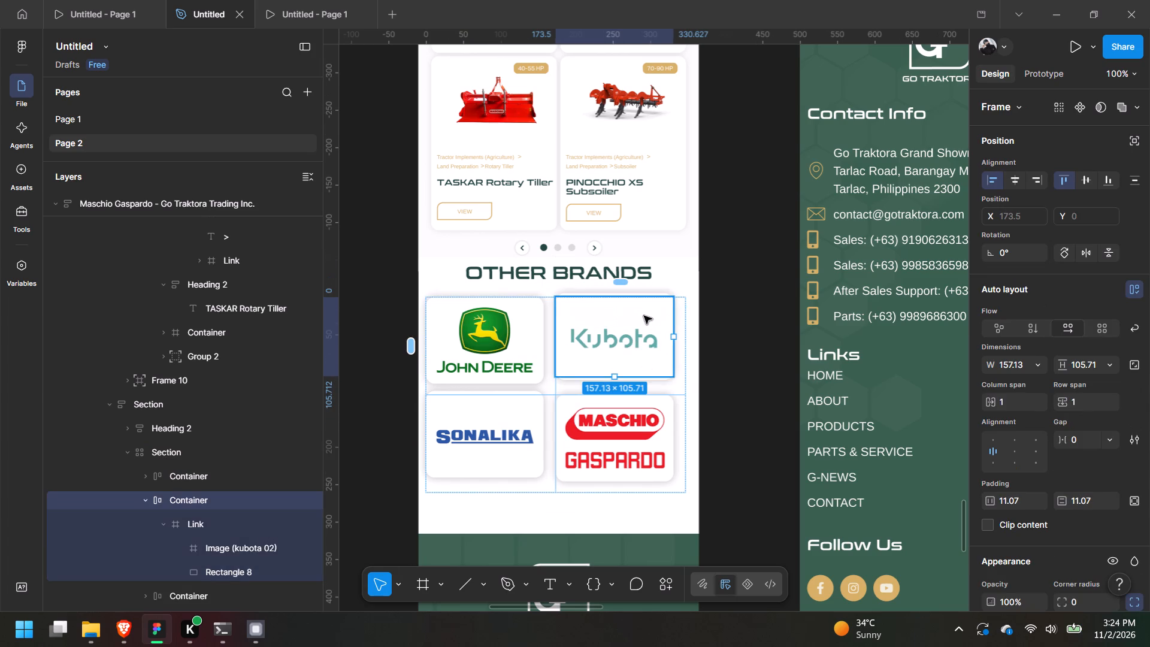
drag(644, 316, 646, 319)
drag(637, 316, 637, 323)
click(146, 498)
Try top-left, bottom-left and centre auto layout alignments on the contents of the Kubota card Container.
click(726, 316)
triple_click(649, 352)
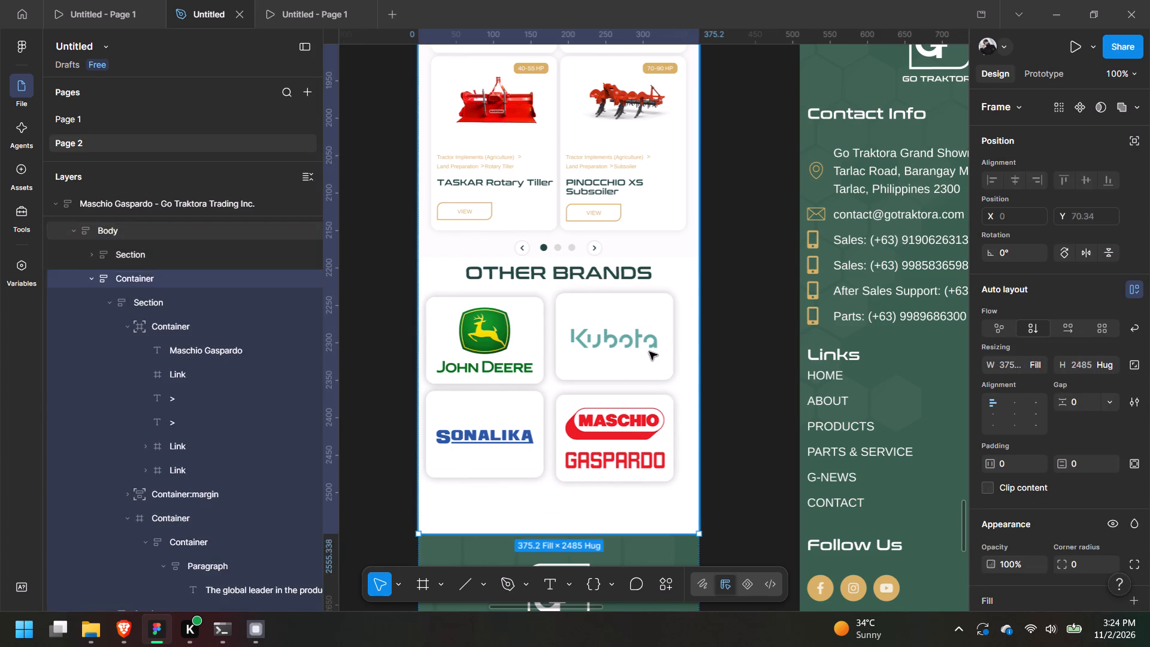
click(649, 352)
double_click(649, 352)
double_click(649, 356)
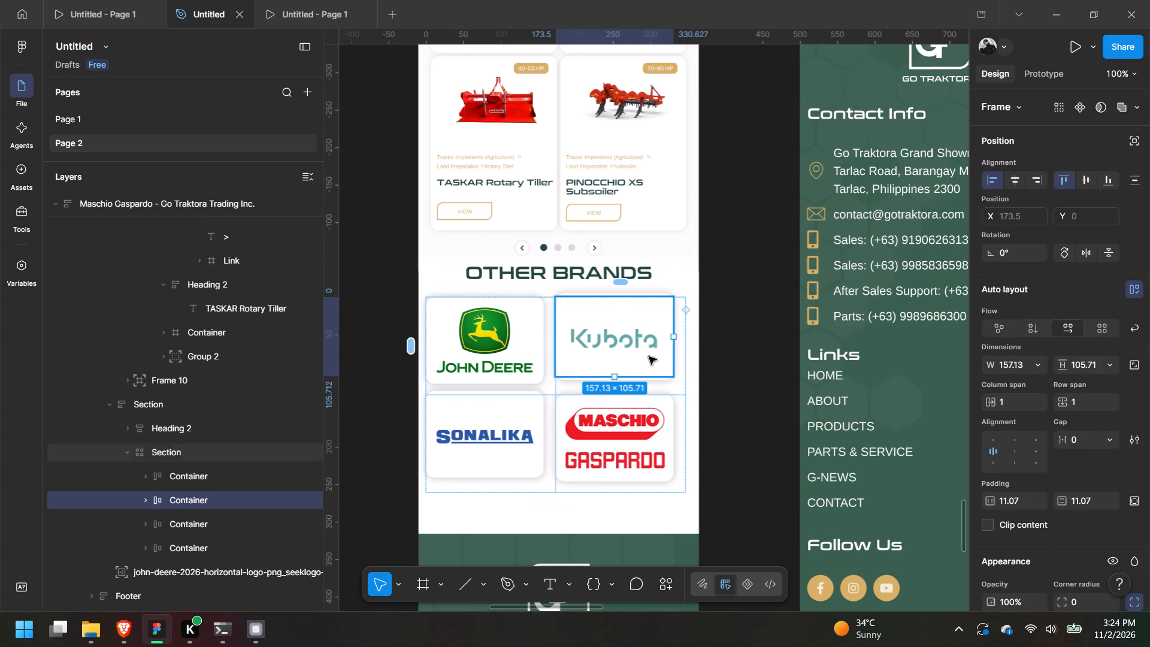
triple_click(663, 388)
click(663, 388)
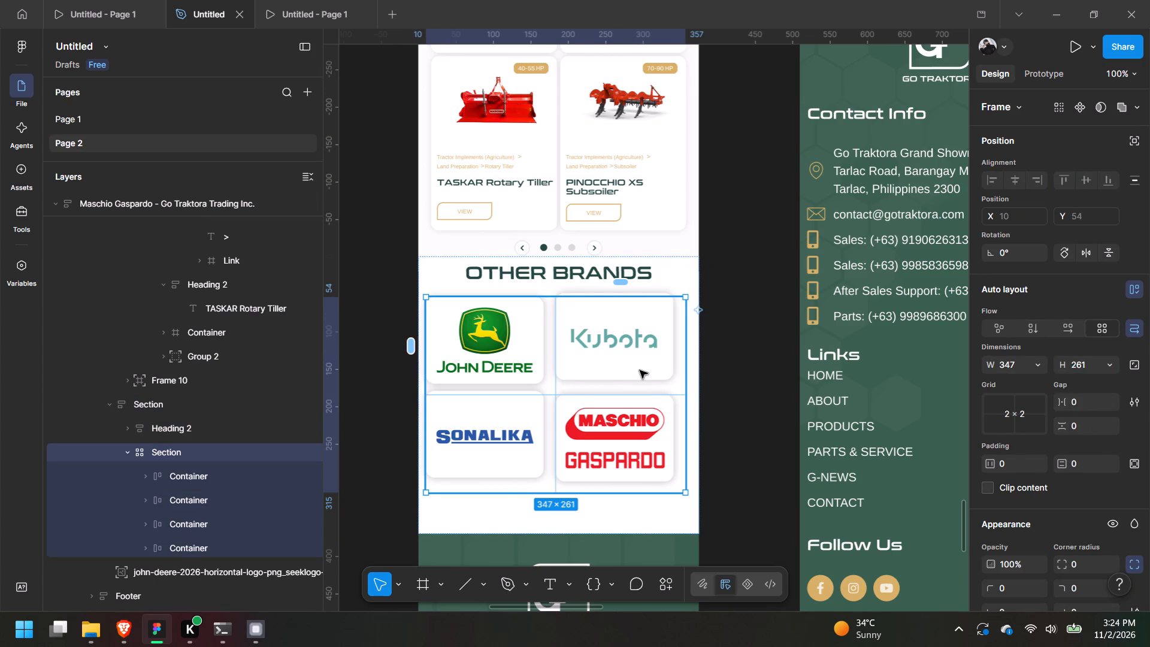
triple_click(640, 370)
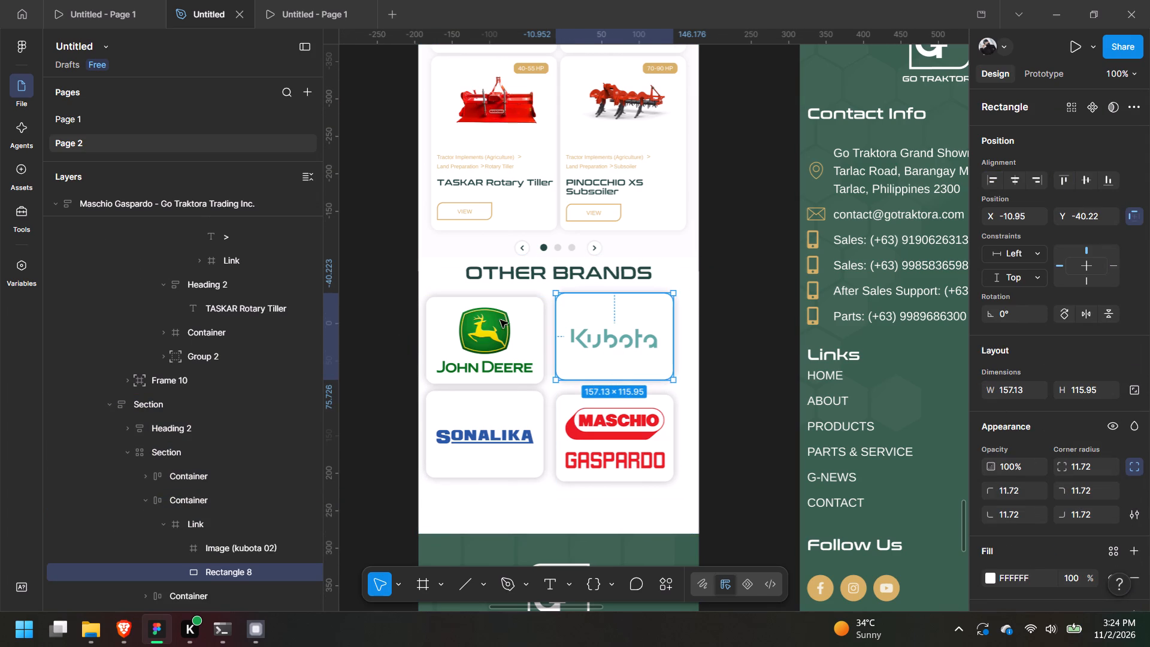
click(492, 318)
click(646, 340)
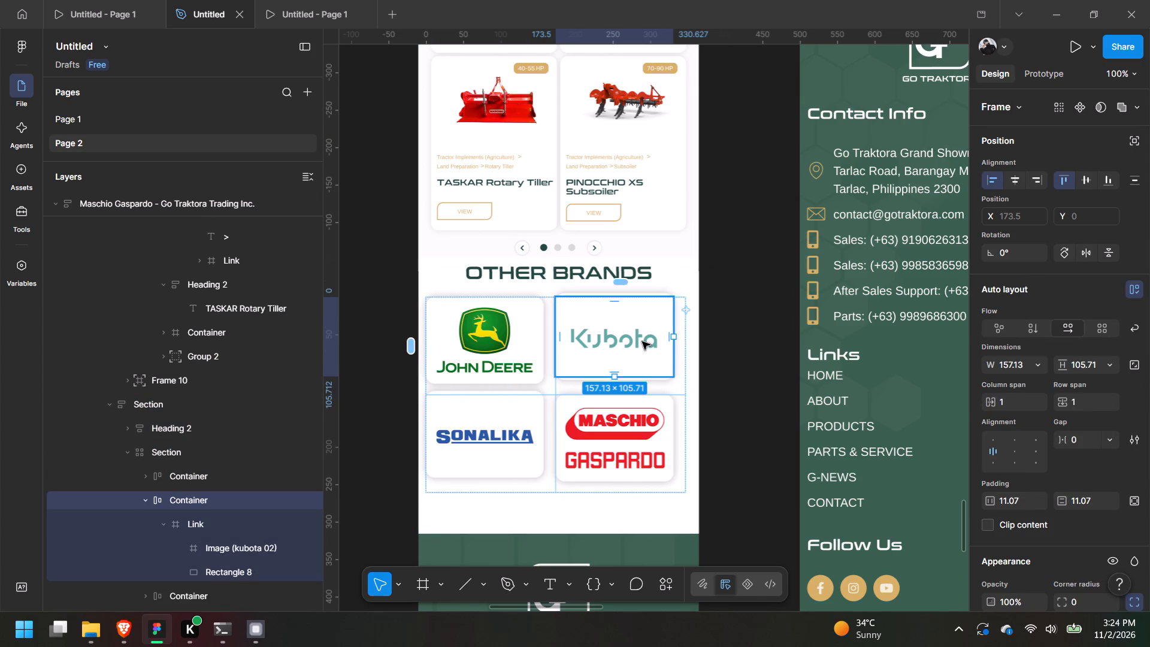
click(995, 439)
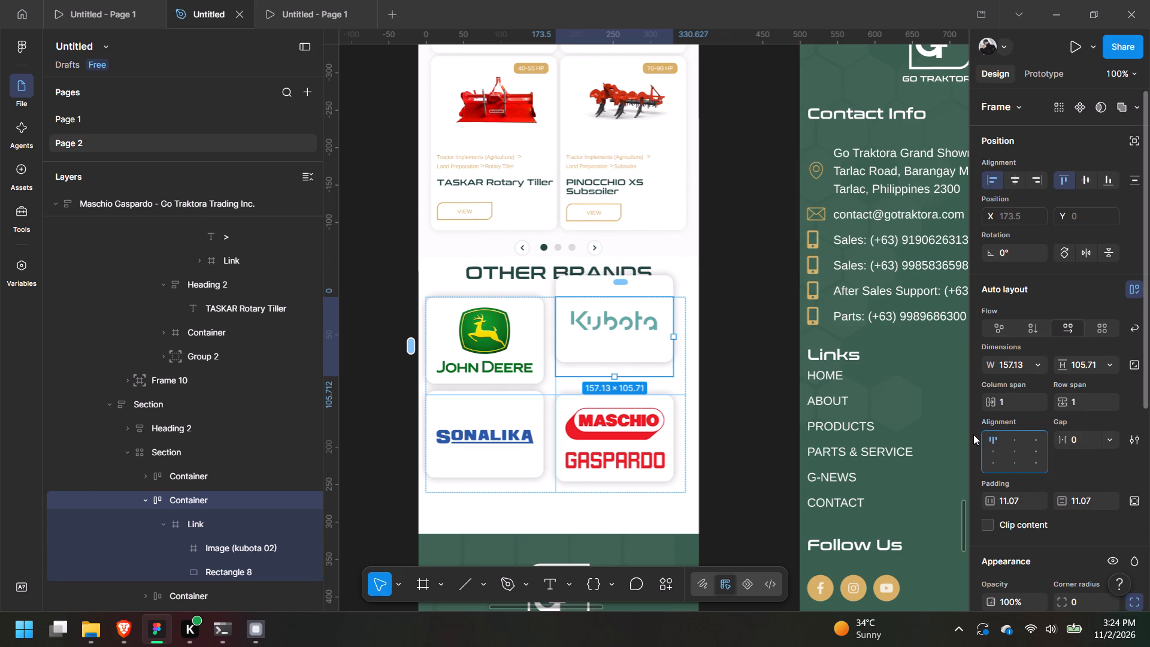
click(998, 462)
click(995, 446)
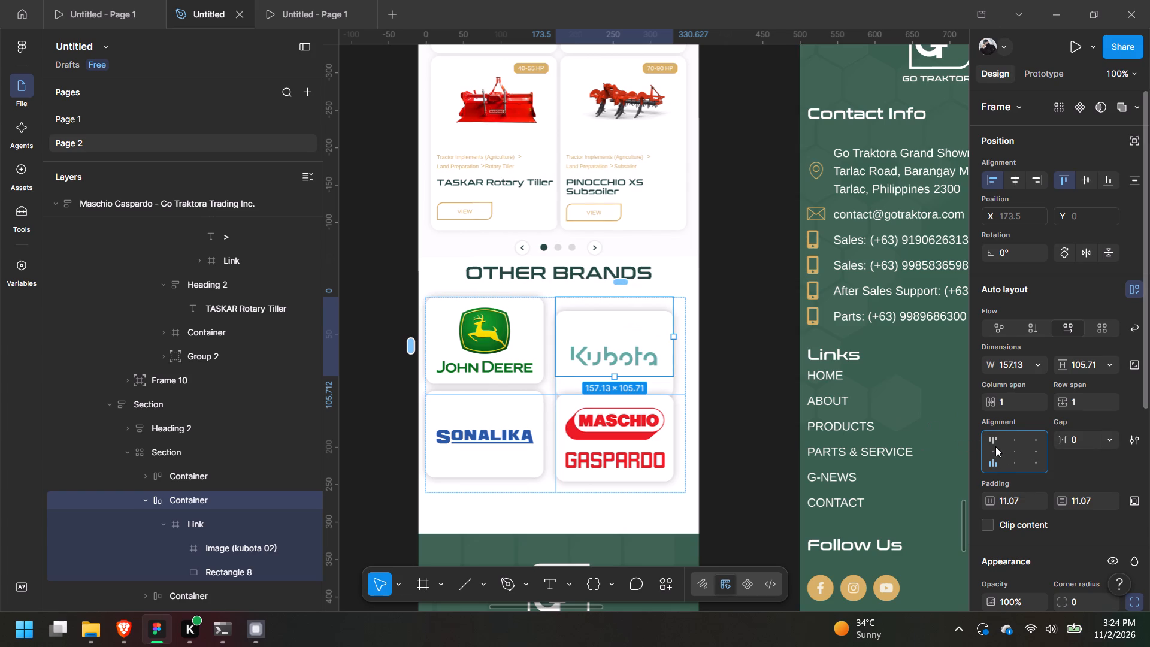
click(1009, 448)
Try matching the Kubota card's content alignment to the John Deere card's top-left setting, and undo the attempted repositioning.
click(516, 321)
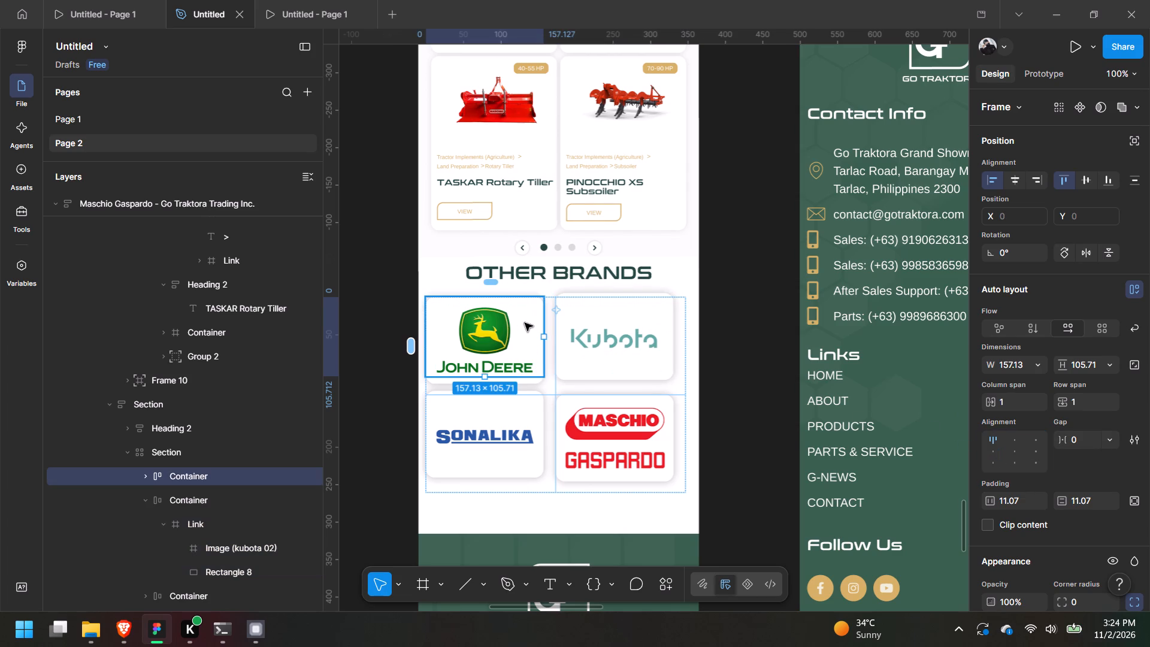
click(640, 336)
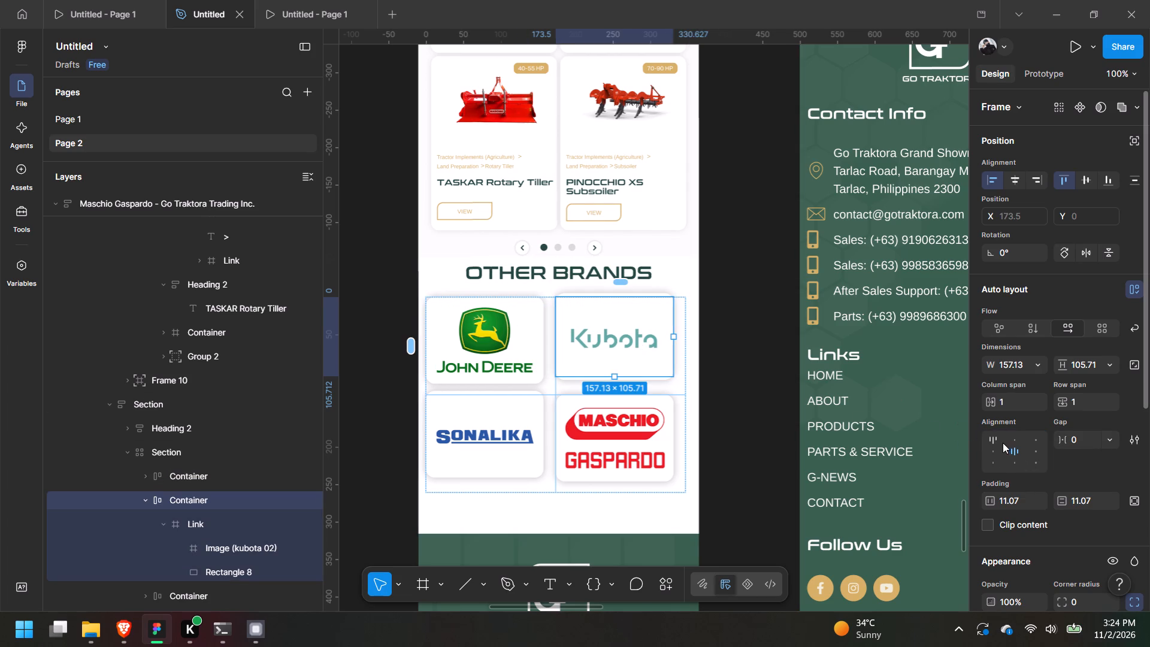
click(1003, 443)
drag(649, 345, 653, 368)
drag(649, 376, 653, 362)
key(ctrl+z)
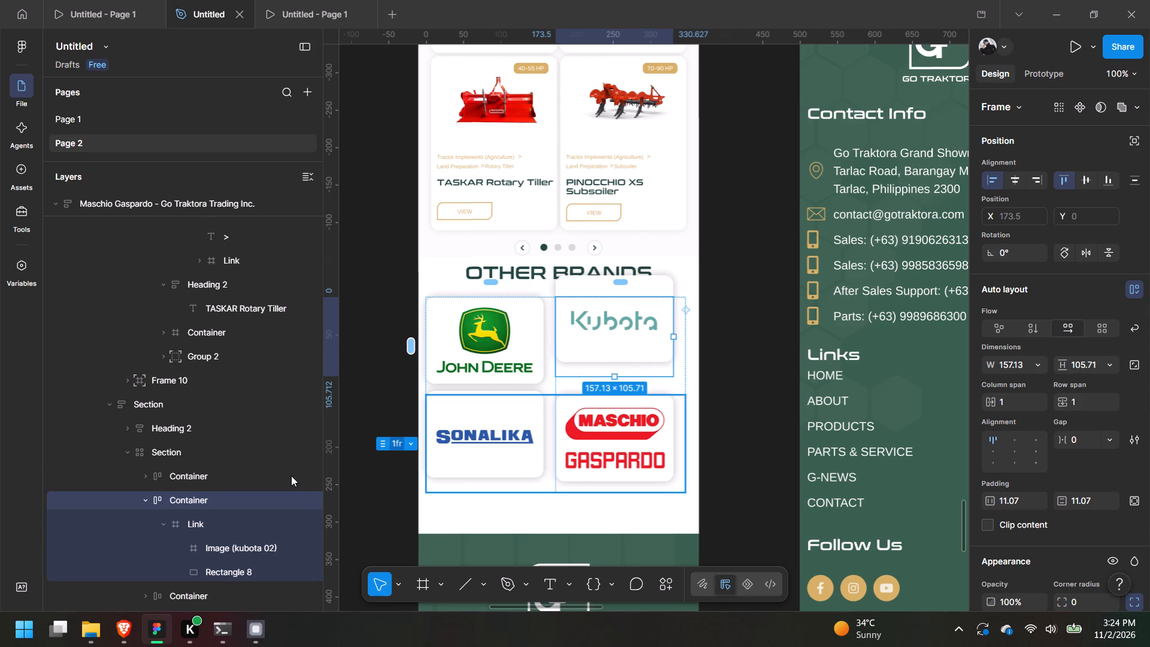
Set the auto layout alignment of the John Deere and Kubota card Containers to middle-left.
drag(488, 403, 485, 427)
click(636, 430)
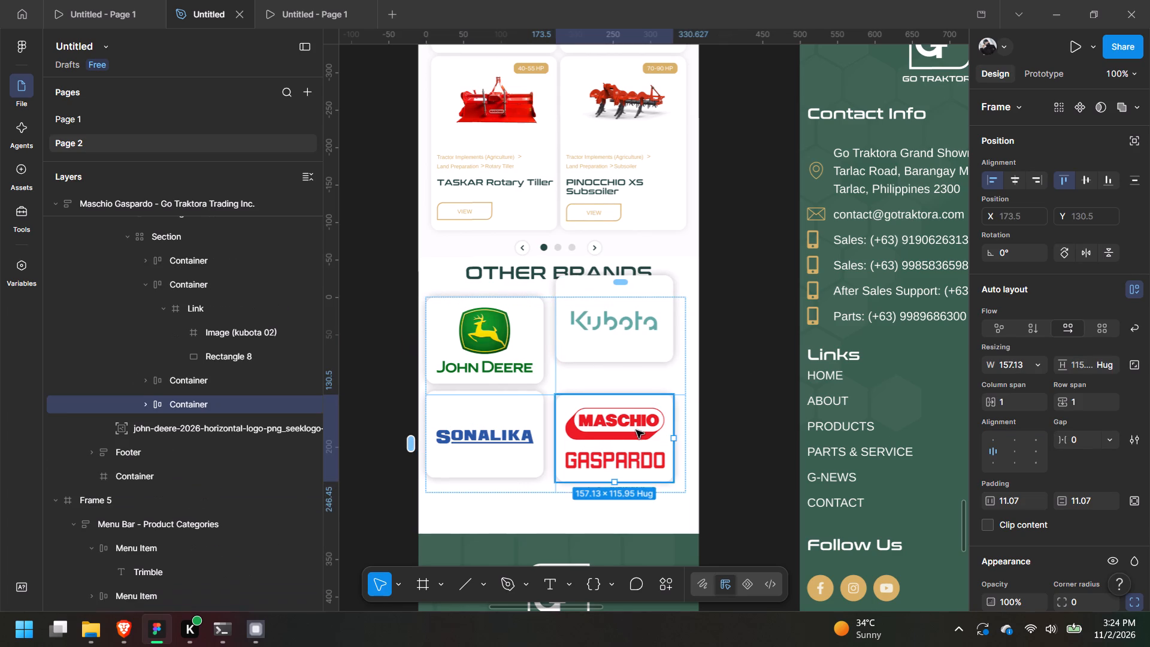
click(483, 354)
click(997, 454)
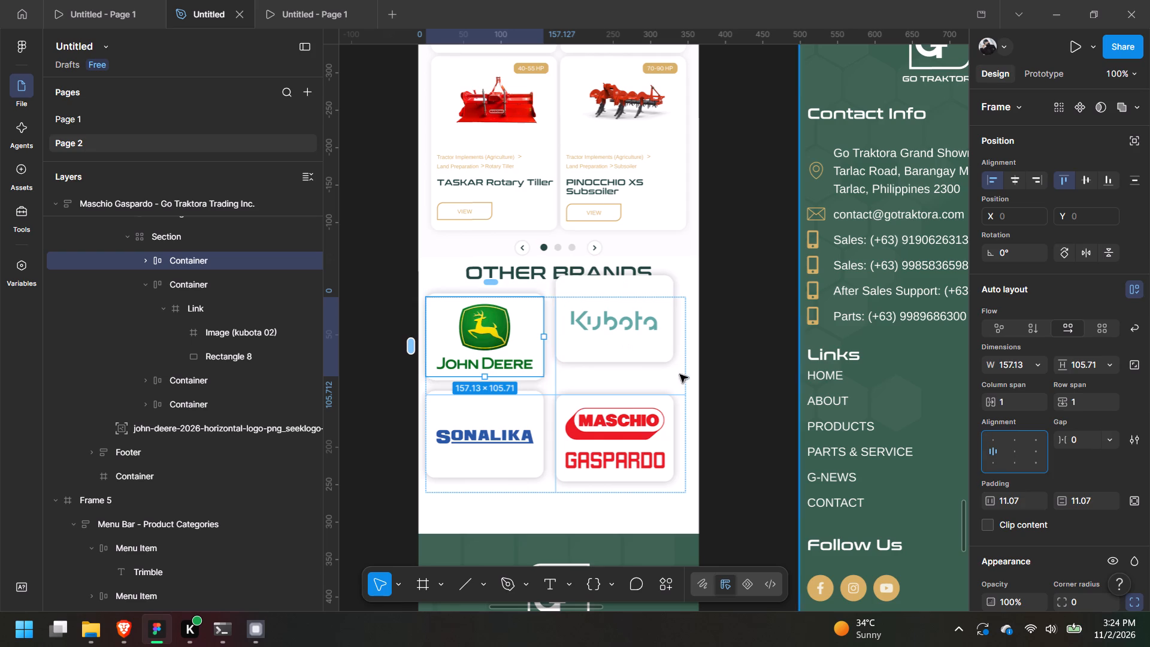
click(619, 346)
click(992, 456)
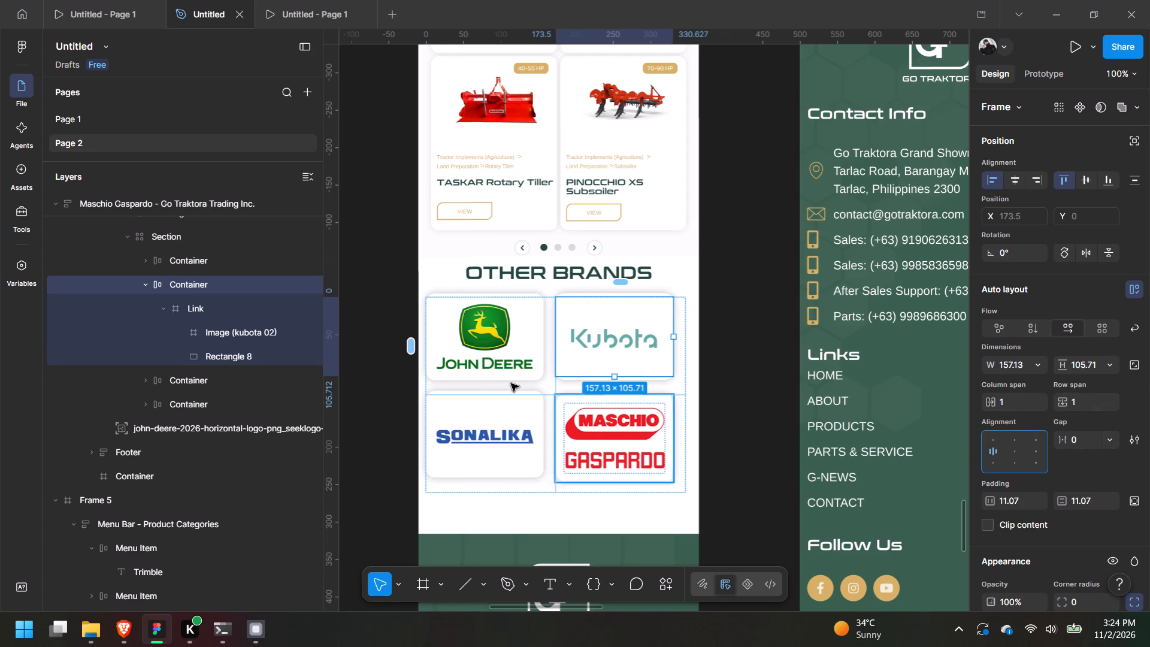
Set the Kubota card Container's horizontal and vertical padding to 0.
click(458, 361)
click(641, 335)
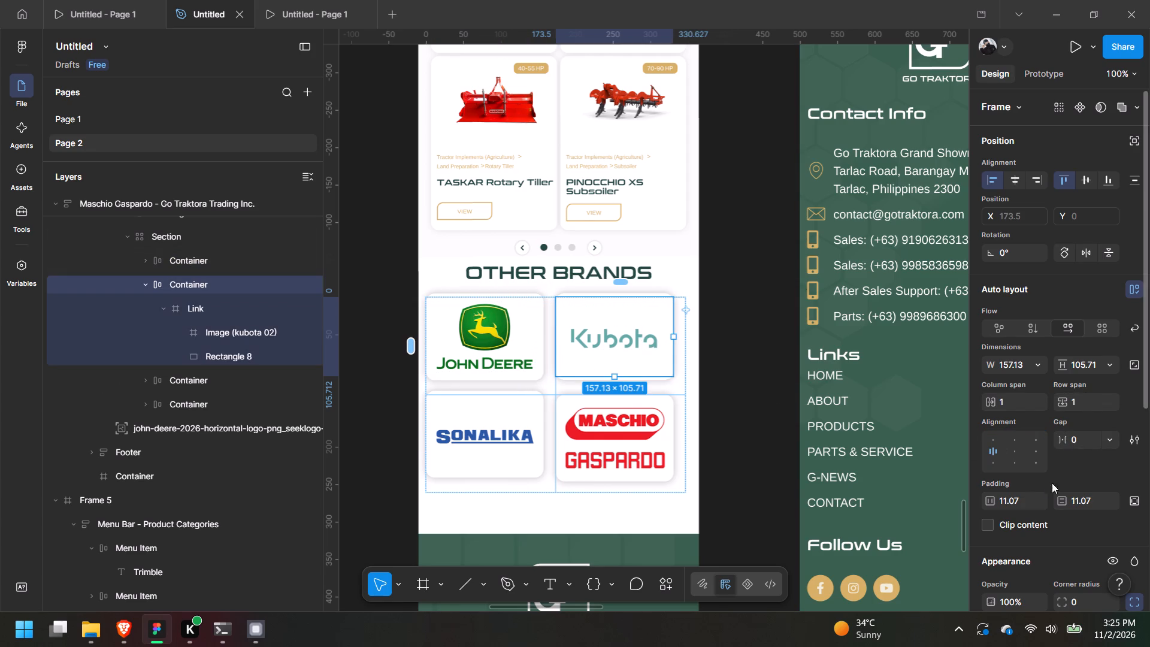
click(1015, 502)
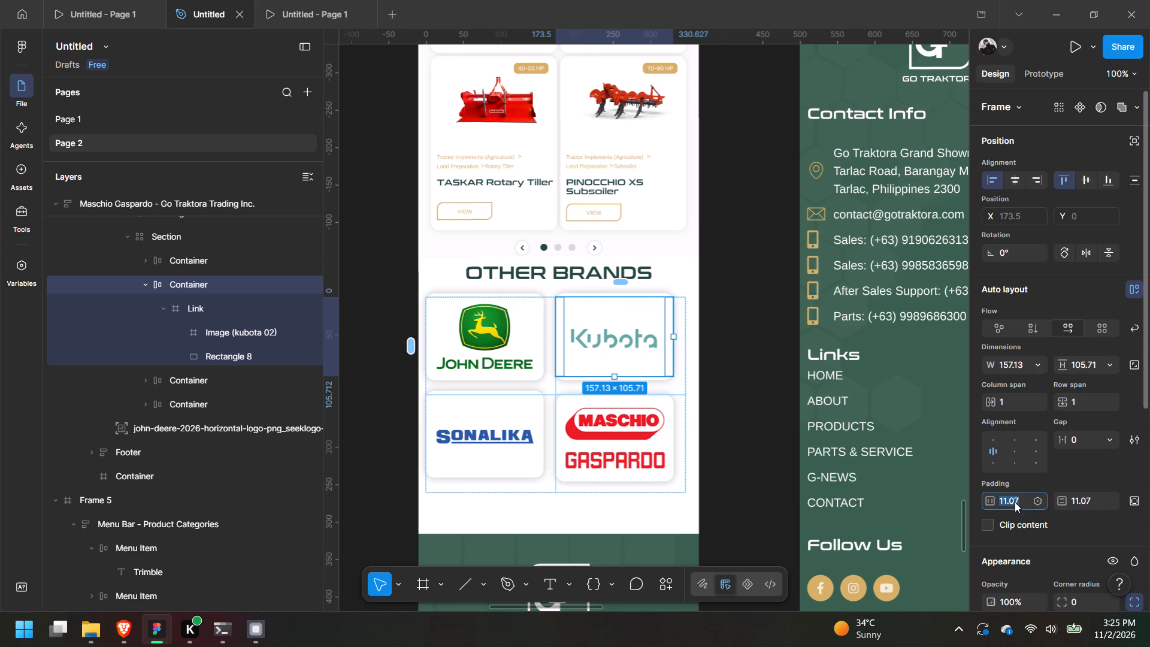
key(0)
key(Return)
drag(1069, 504, 575, 319)
click(1078, 501)
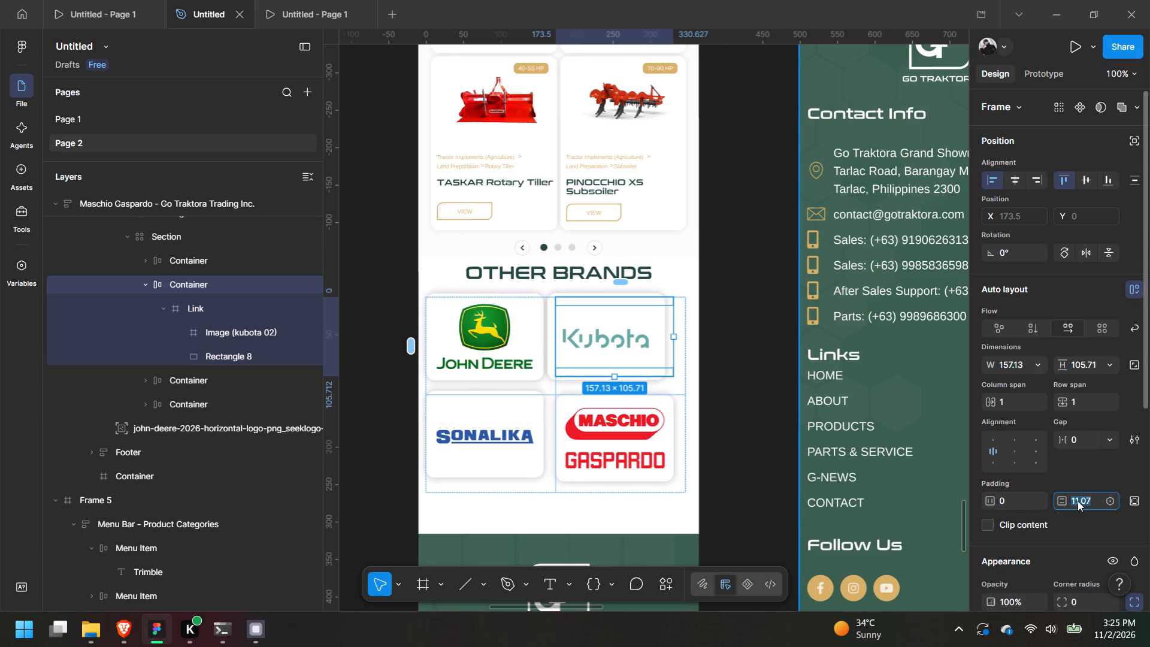
key(0)
key(apostrophe)
key(BackSpace)
key(Return)
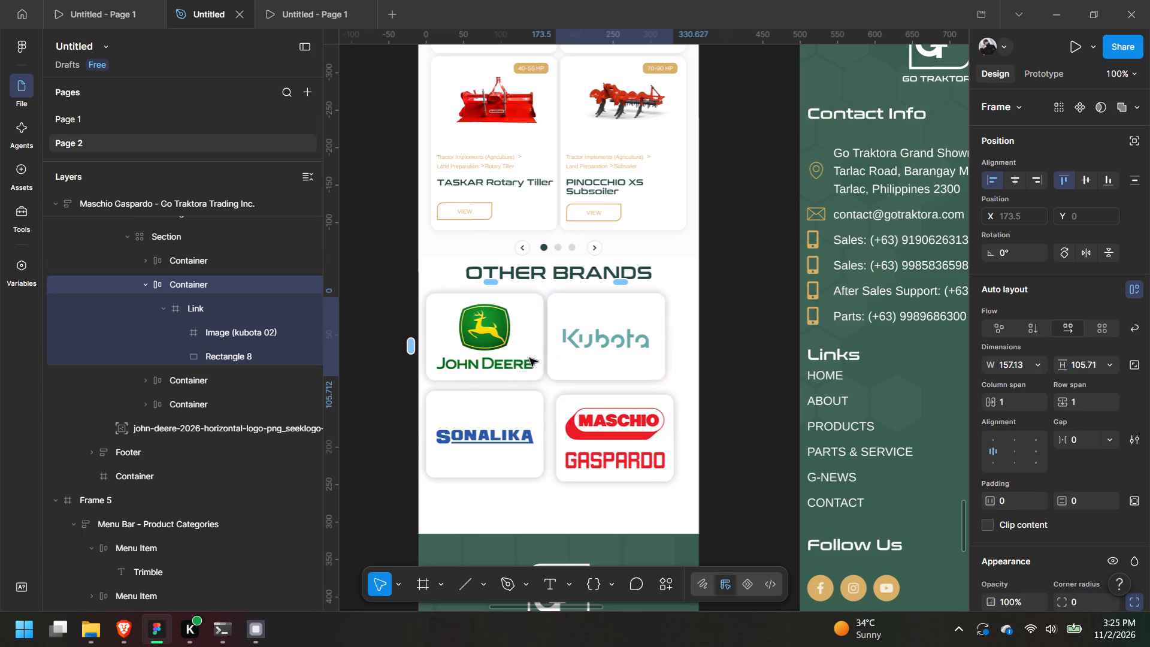
Set the John Deere card Container's horizontal and vertical padding to 0.
click(517, 347)
click(1015, 502)
key(0)
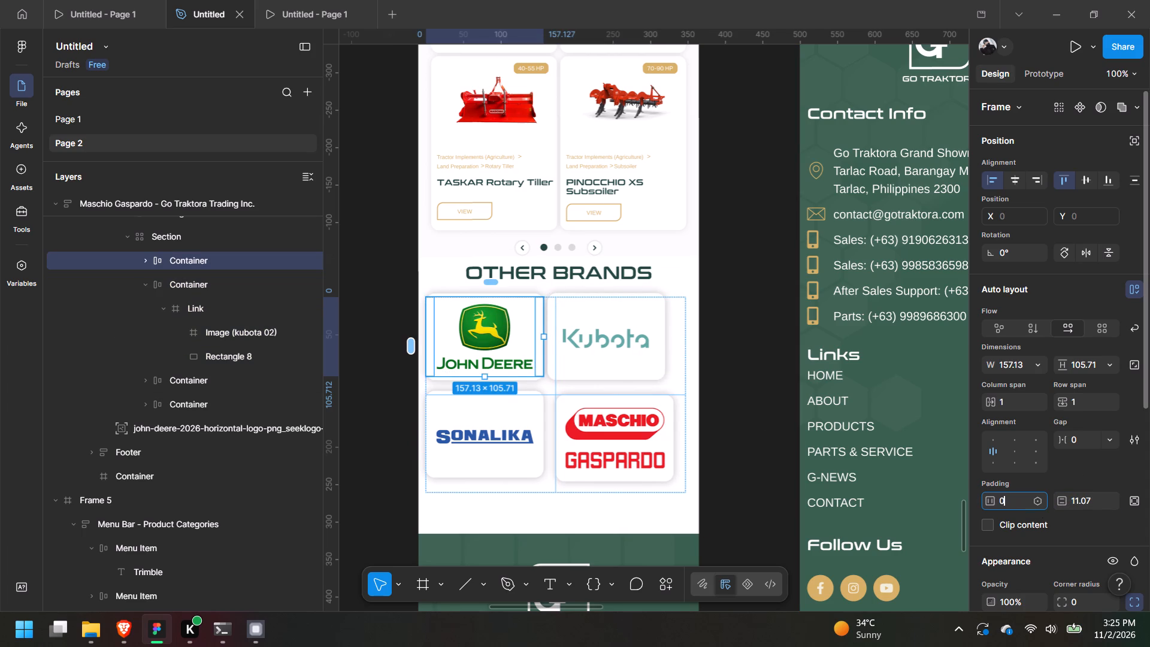
key(Return)
click(1095, 504)
key(0)
key(Return)
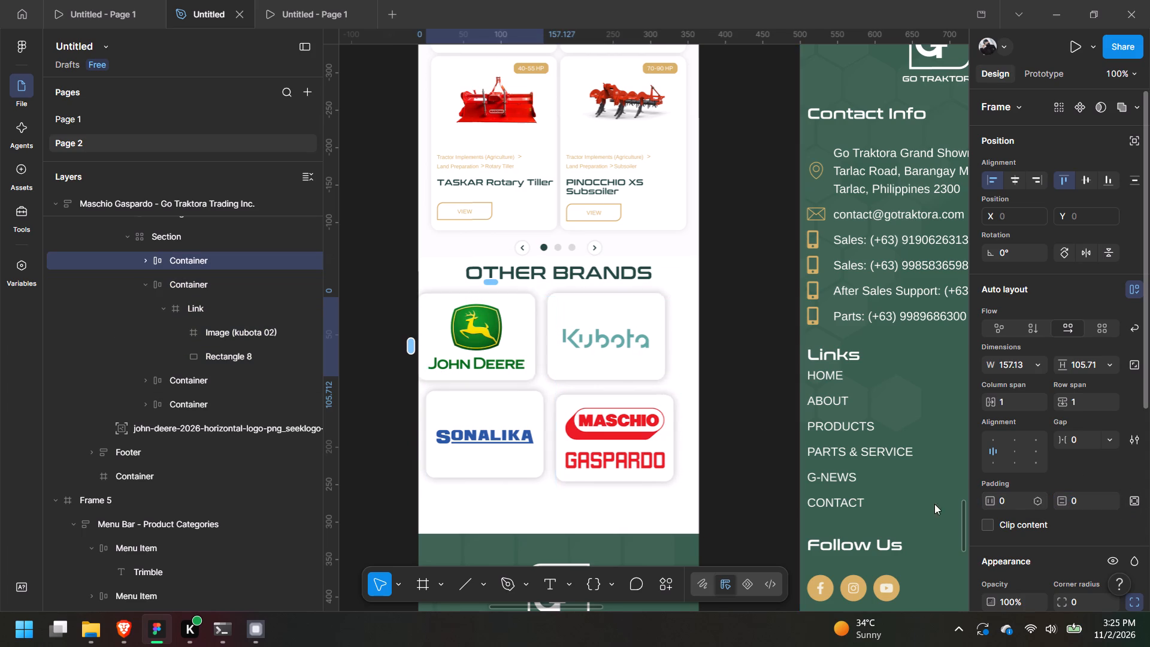
Set the Sonalika card Container's horizontal and vertical padding to 0.
click(510, 447)
click(1000, 501)
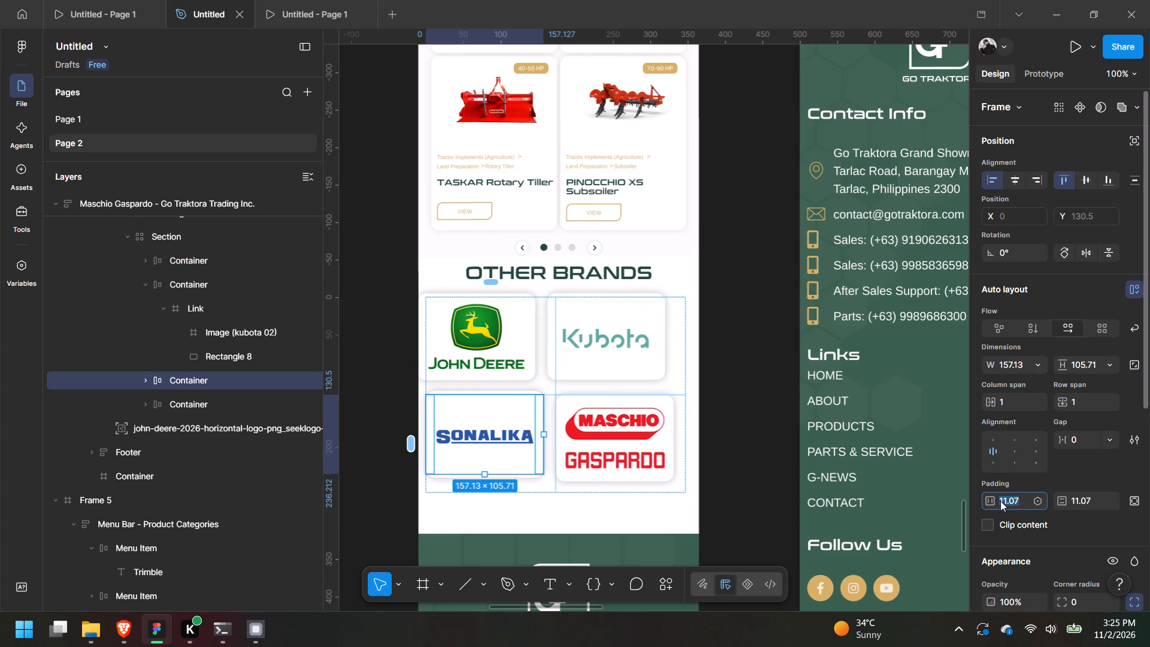
key(0)
key(Return)
click(1085, 504)
key(0)
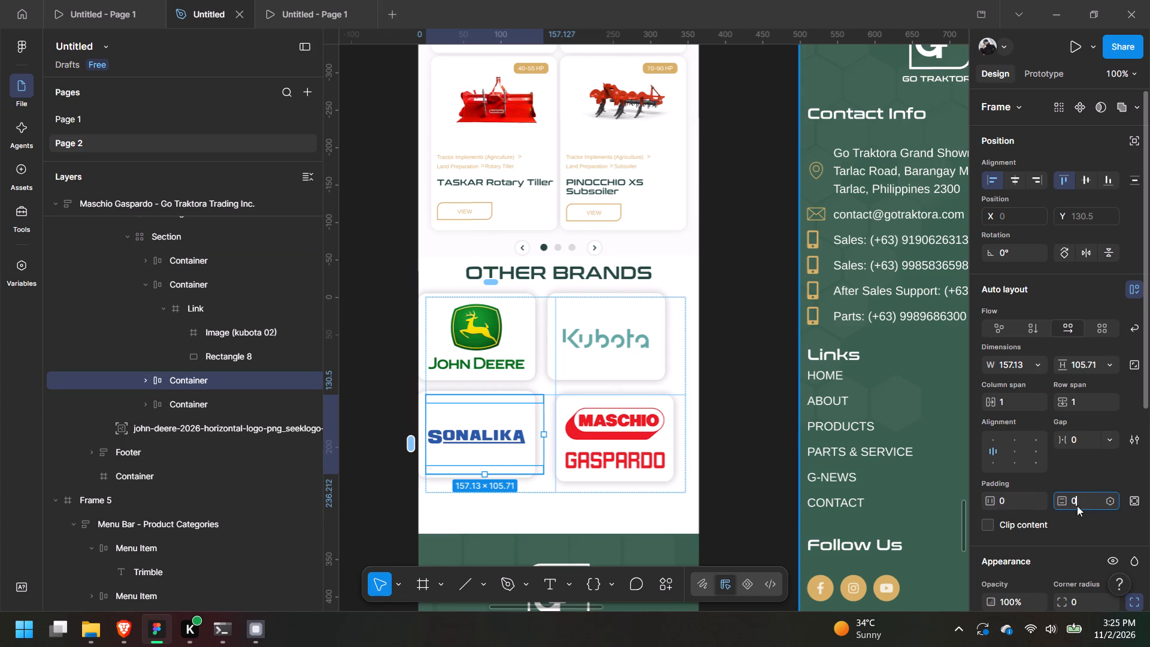
key(Return)
Set the Maschio Gaspardo card Container's horizontal and vertical padding to 0.
click(649, 462)
click(1006, 499)
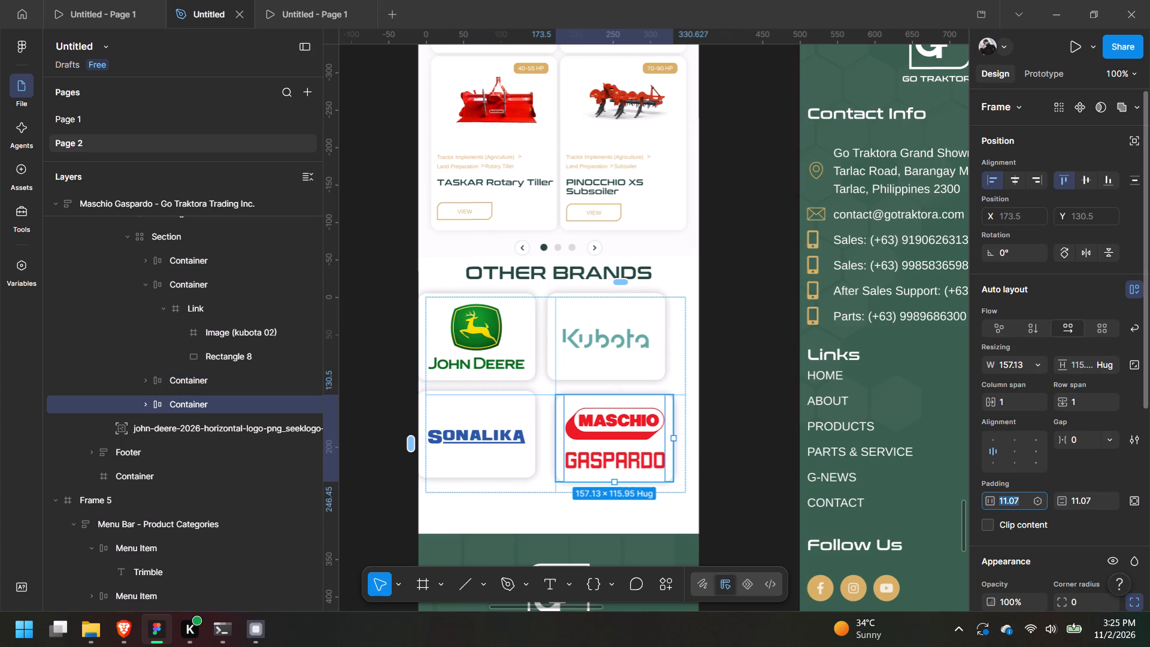
key(0)
key(Return)
click(1094, 502)
key(0)
key(Return)
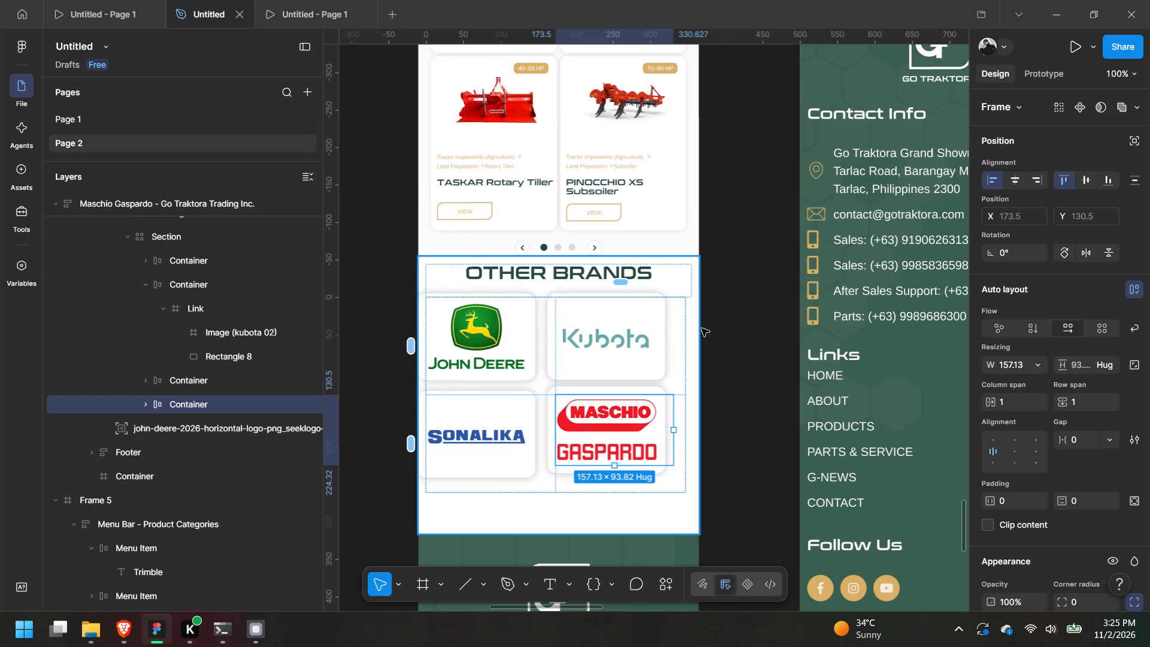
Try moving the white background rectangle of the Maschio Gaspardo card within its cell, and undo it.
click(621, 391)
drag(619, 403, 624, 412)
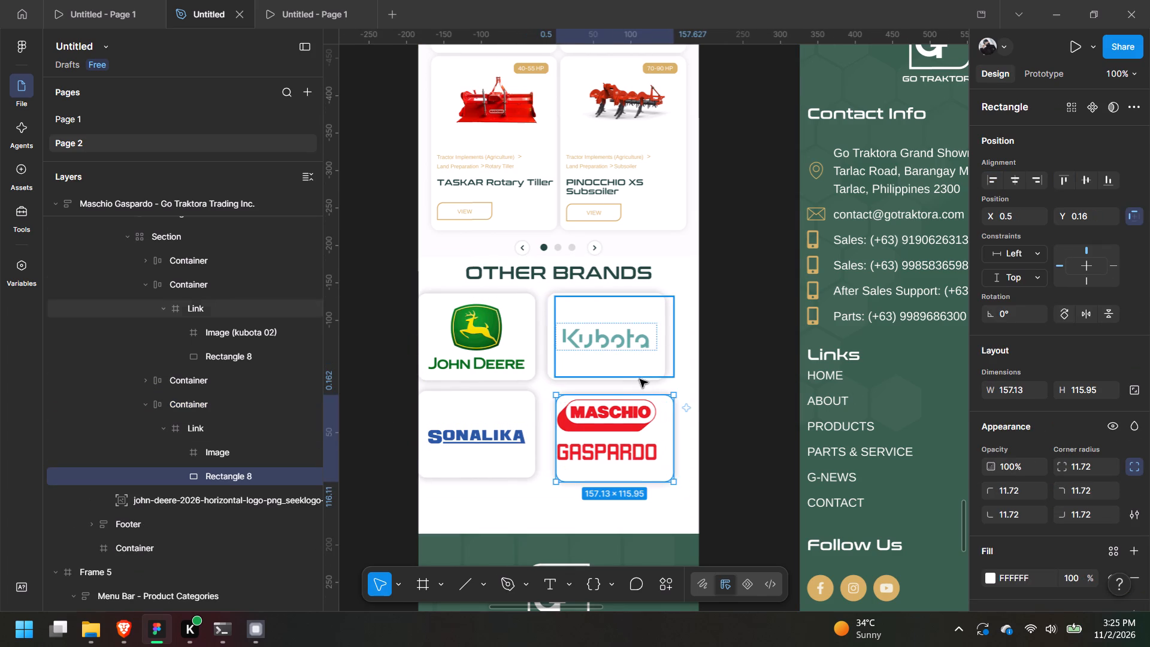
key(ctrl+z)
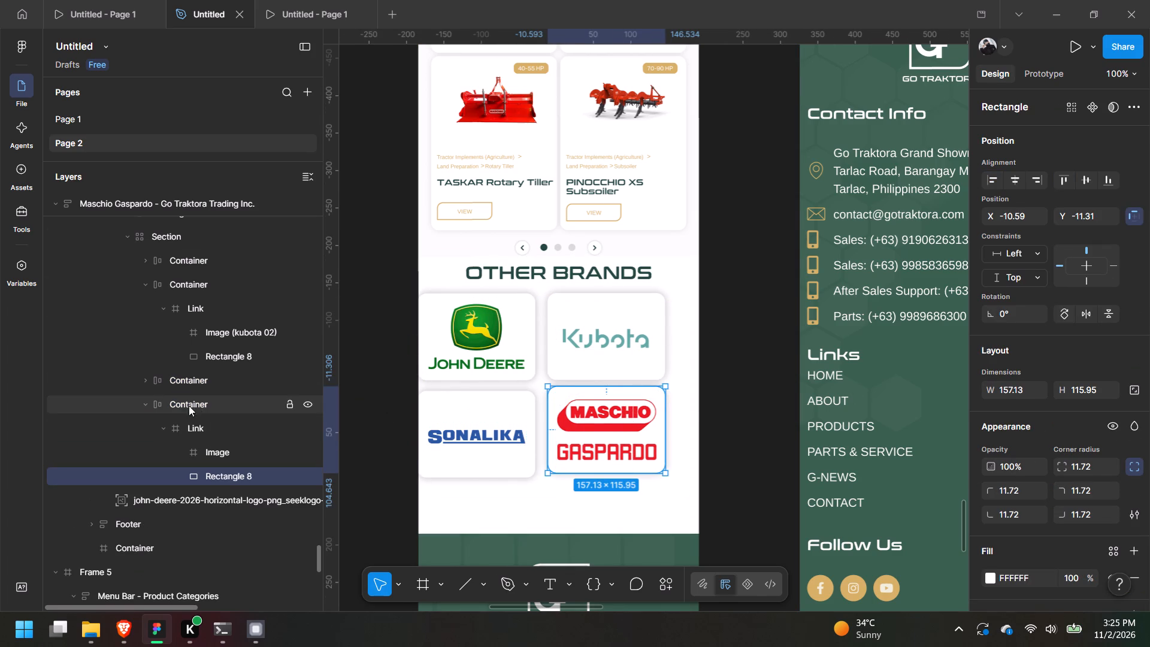
Resize the Maschio Gaspardo card Container to fill its grid cell at 173.5 × 130.5.
click(199, 406)
drag(611, 437, 625, 451)
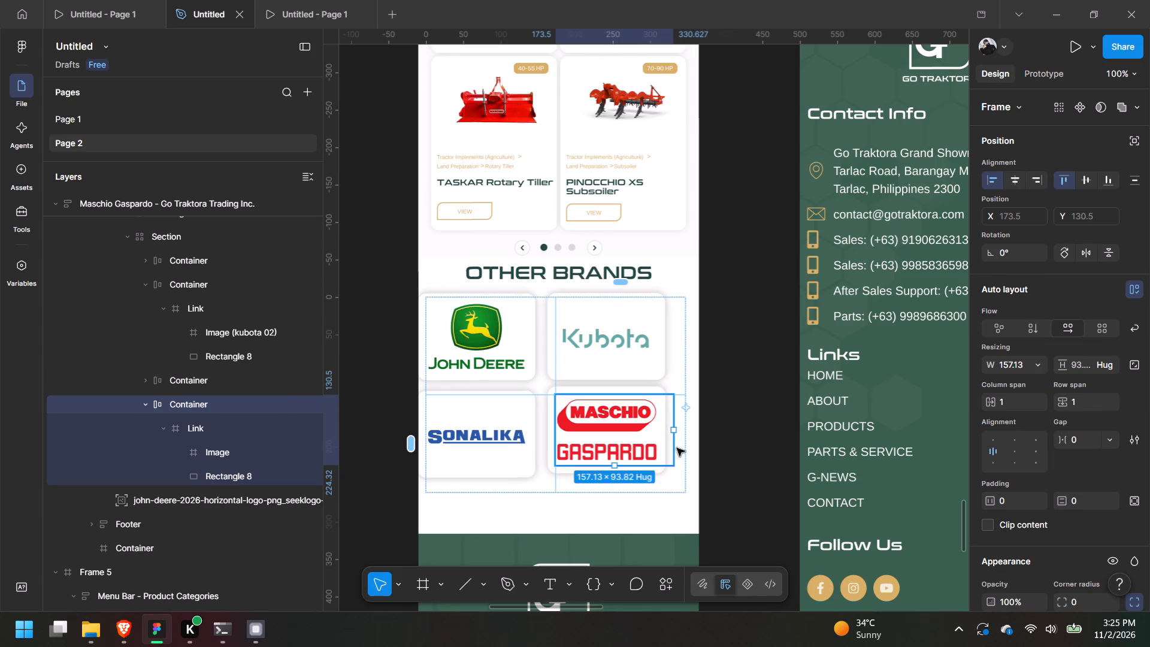
click(682, 463)
double_click(677, 469)
drag(672, 465, 678, 473)
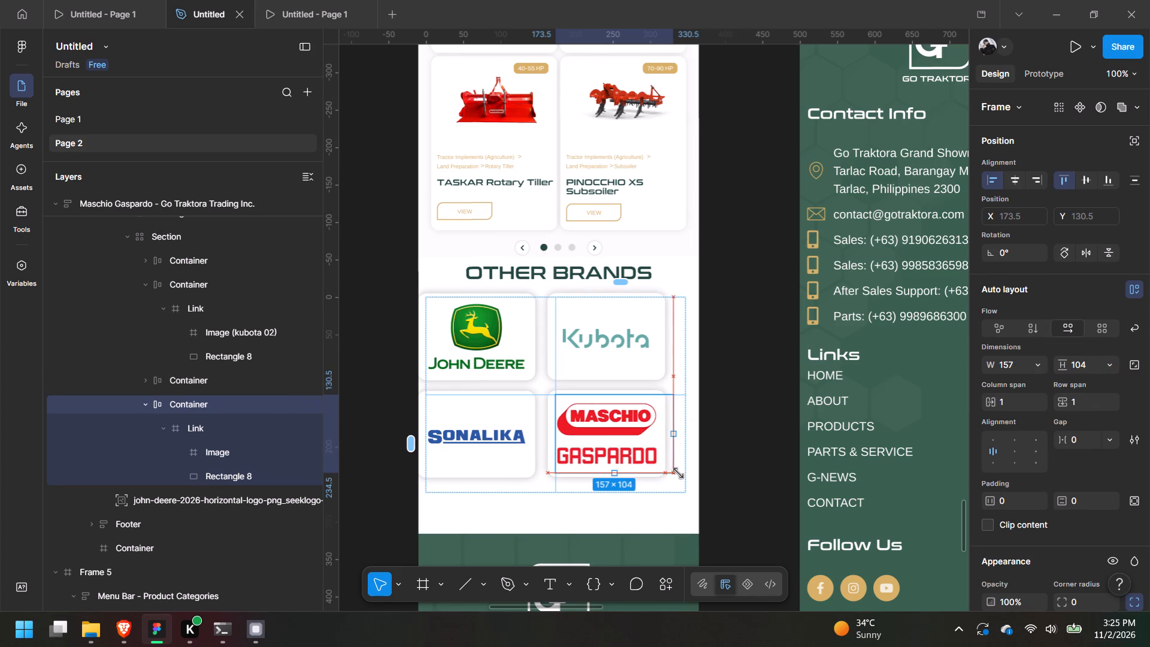
drag(678, 473, 682, 475)
key(ctrl+z)
drag(673, 465, 685, 491)
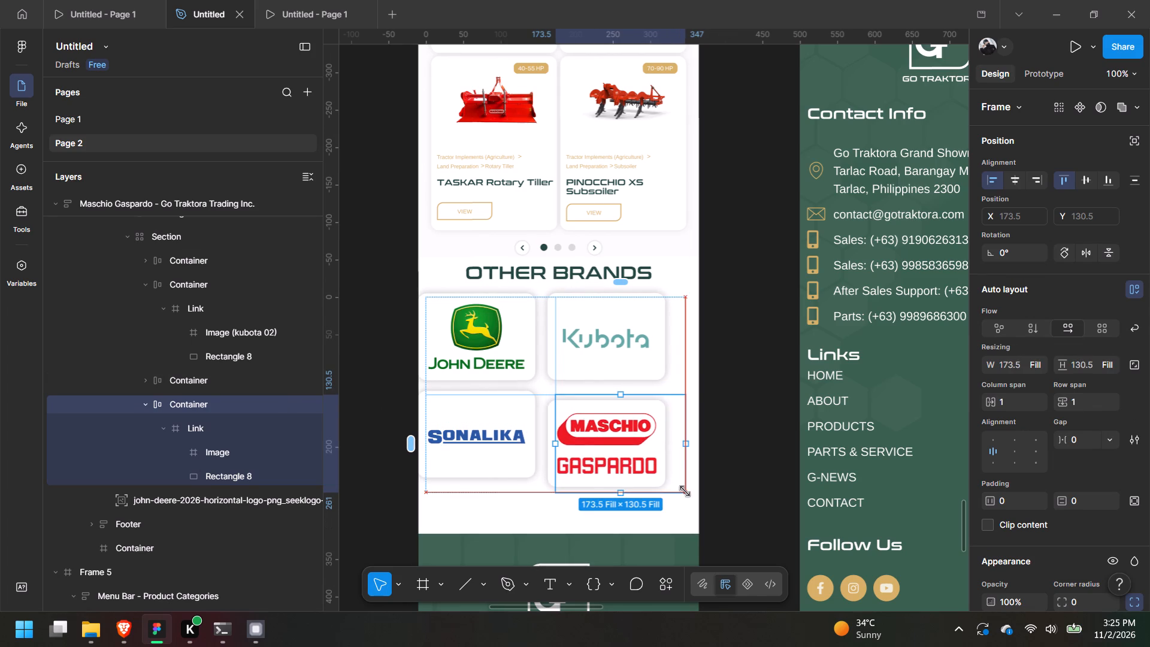
Resize the Sonalika, John Deere and Kubota card Containers to fill their grid cells at 173.5 × 130.5.
click(517, 460)
drag(542, 474, 558, 493)
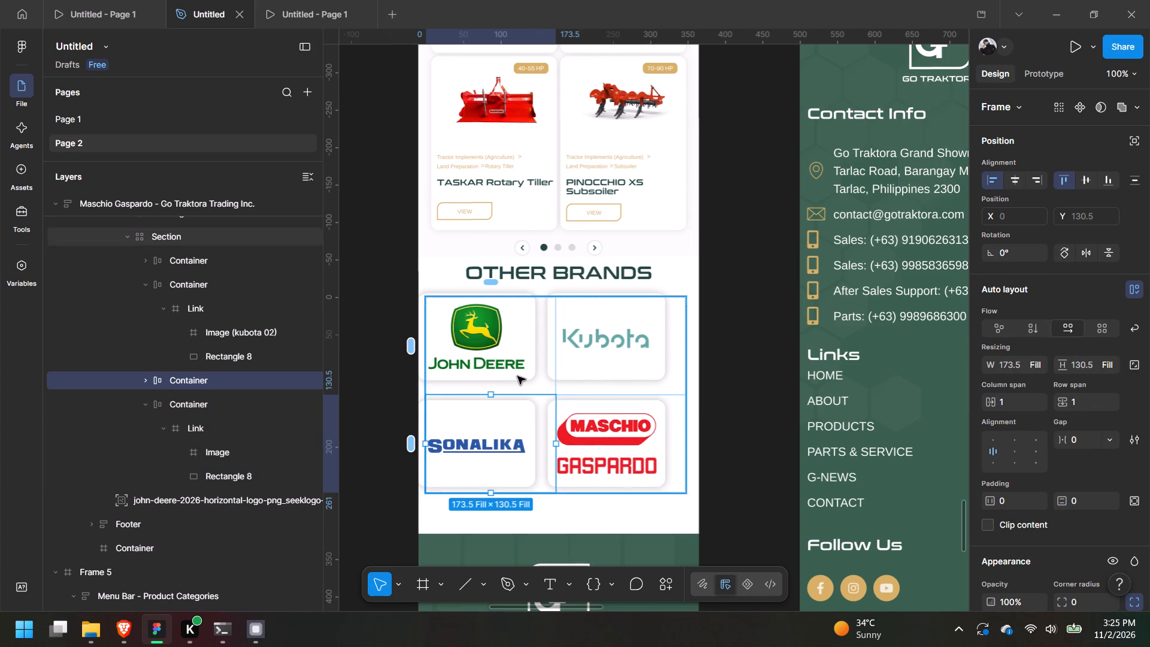
click(517, 376)
drag(543, 379, 557, 395)
click(625, 367)
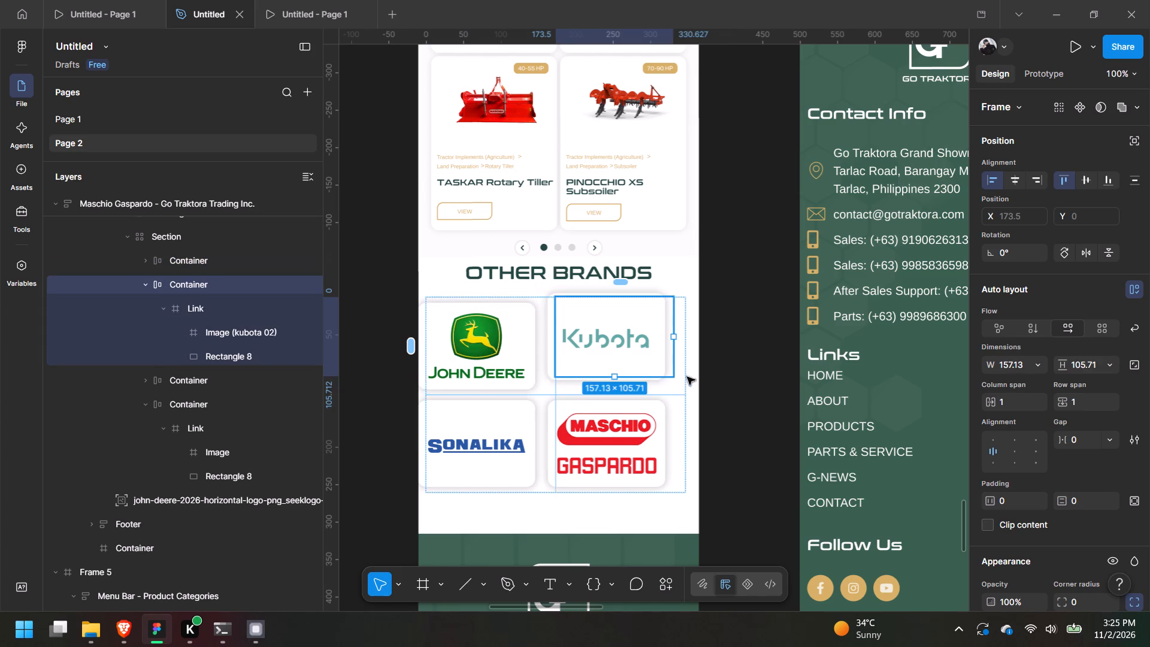
drag(674, 377, 686, 395)
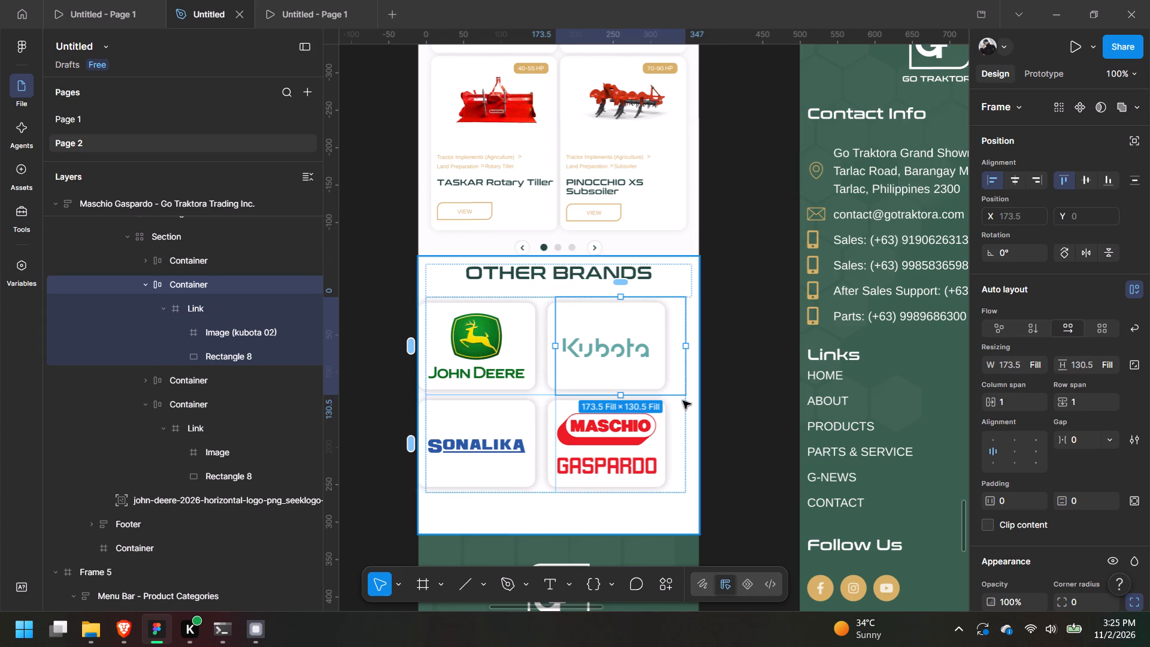
click(706, 381)
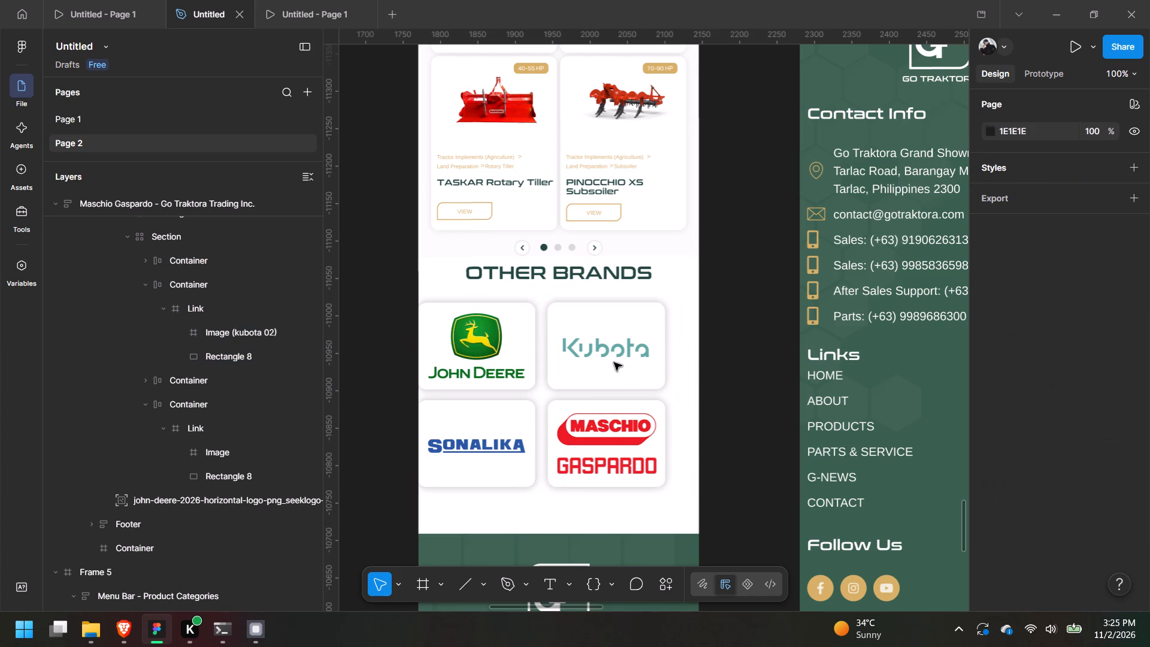
Set the column gap of the 2 × 2 Other Brands grid Section to 10.
triple_click(526, 337)
double_click(526, 337)
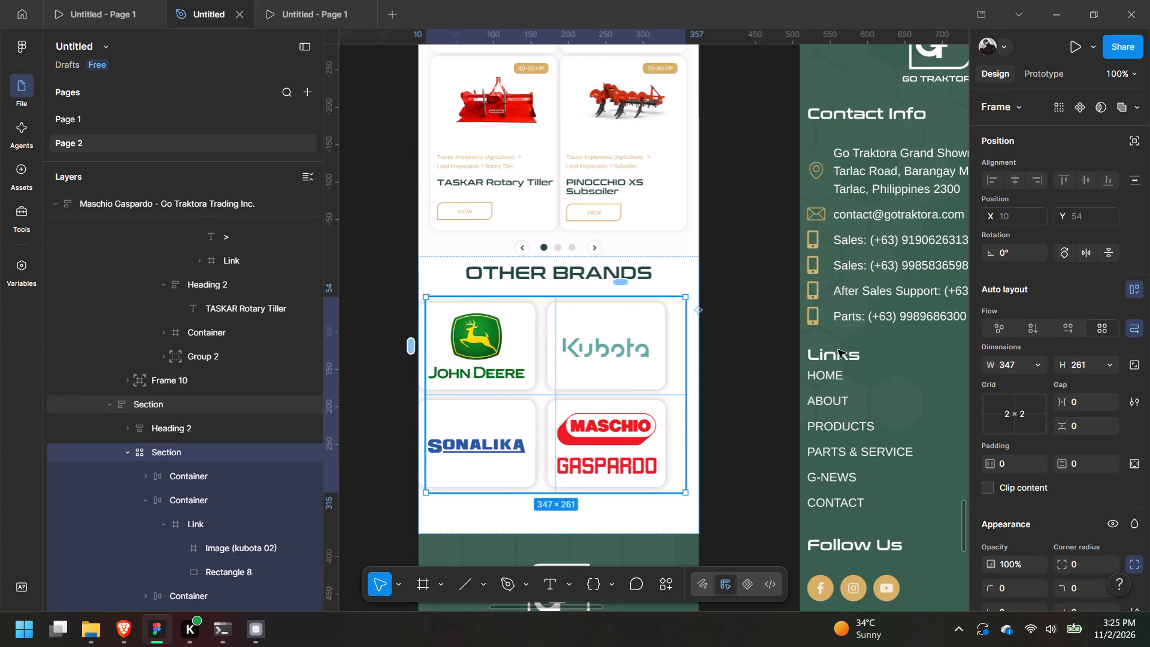
click(1095, 403)
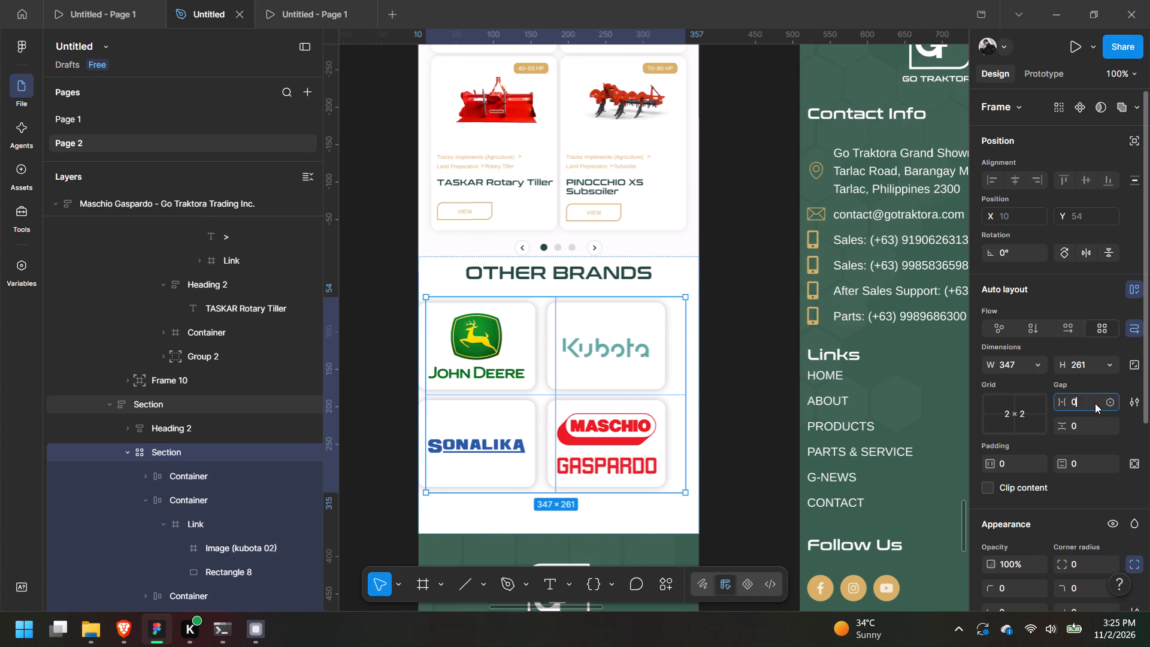
text(10)
key(Return)
Set the Other Brands grid's horizontal and vertical padding to 10.
click(1015, 464)
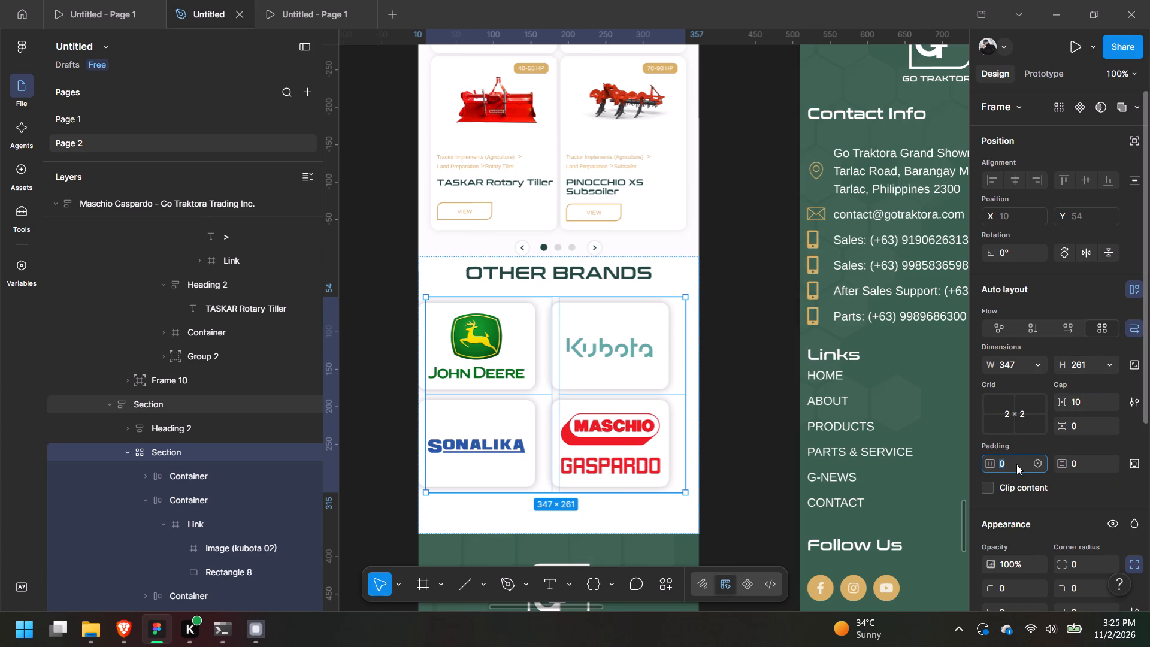
text(10)
key(Return)
click(1014, 468)
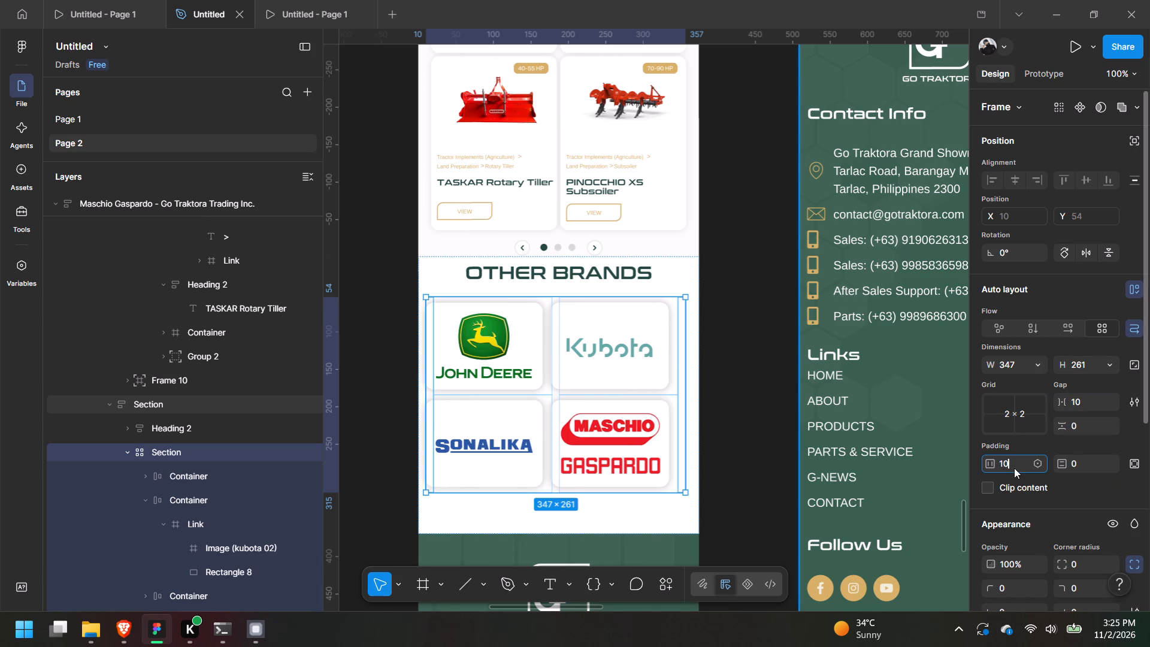
click(1085, 465)
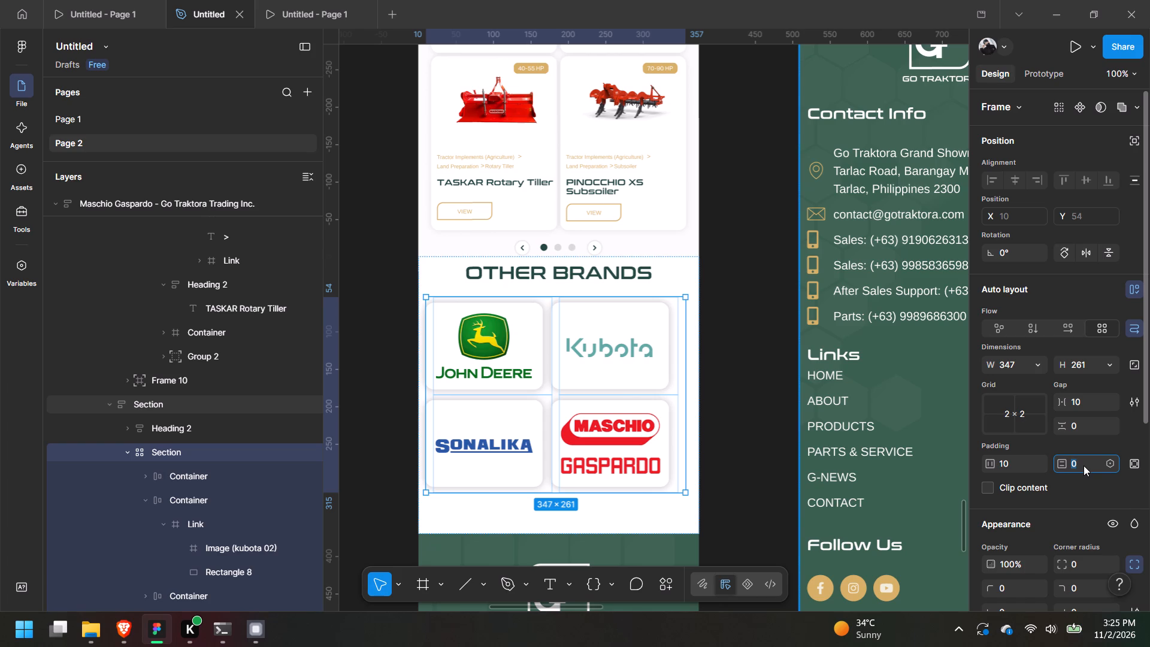
text(10)
key(Return)
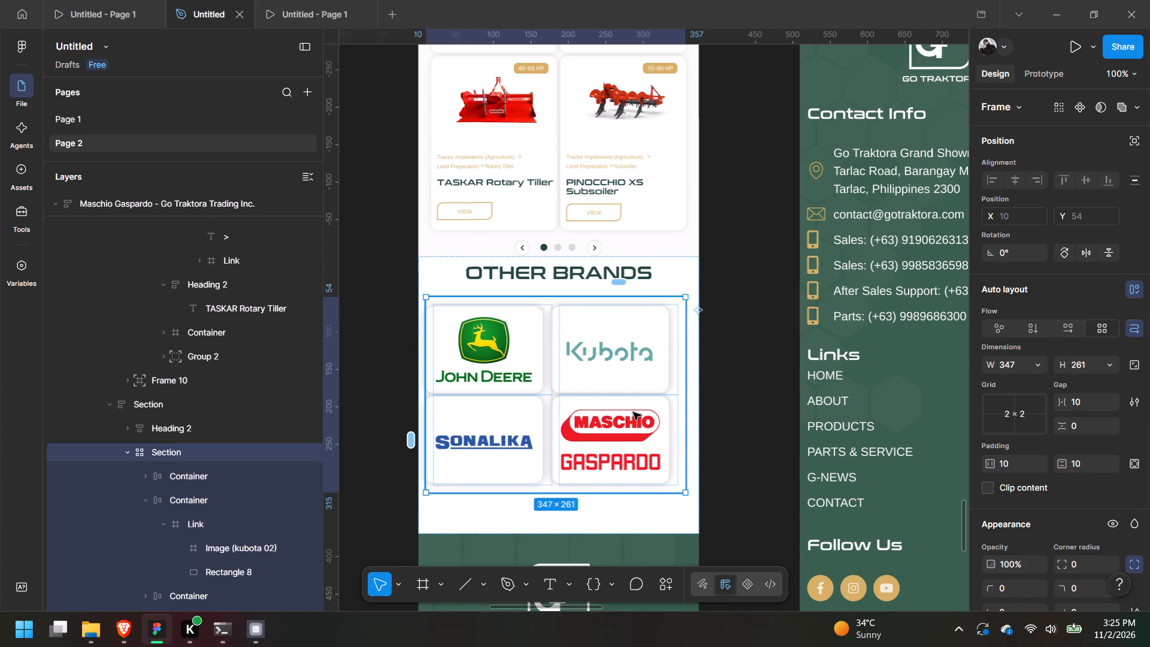
drag(632, 410, 639, 406)
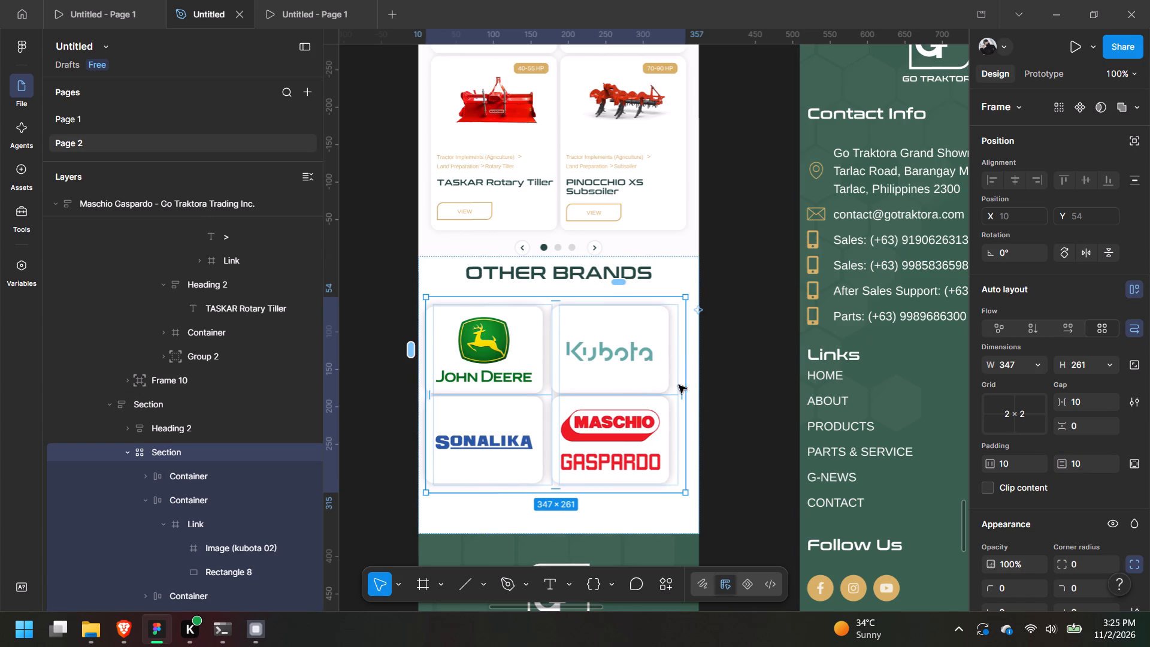
click(722, 363)
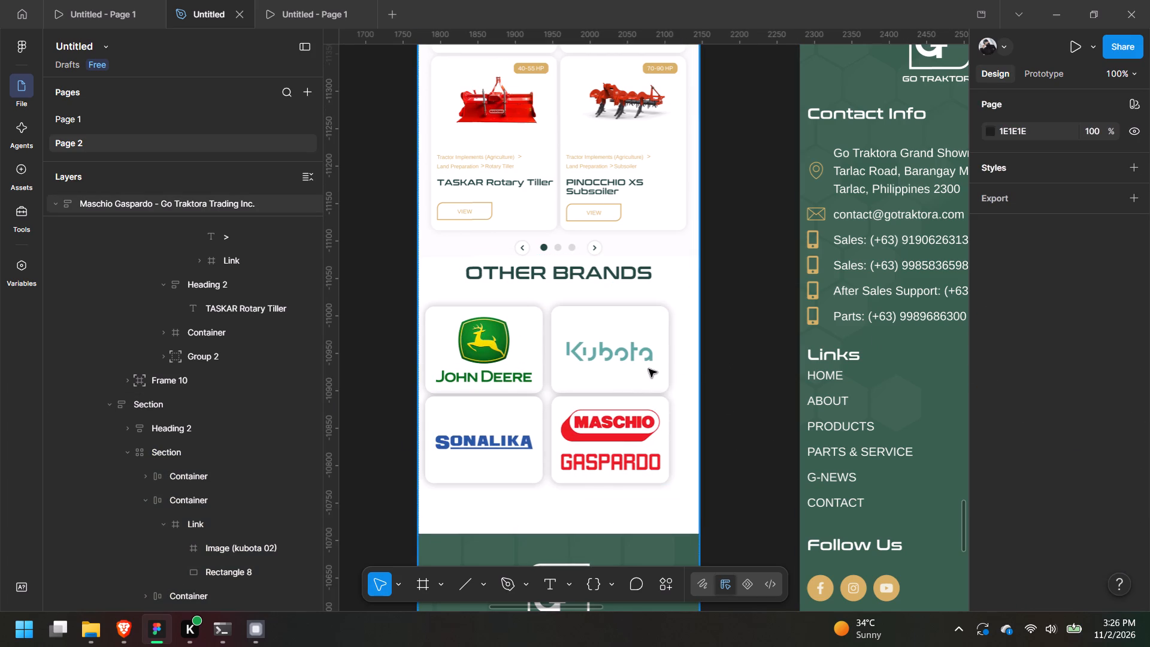
Set only the right padding of the Other Brands grid to 0.
click(649, 369)
triple_click(644, 370)
click(644, 370)
click(680, 384)
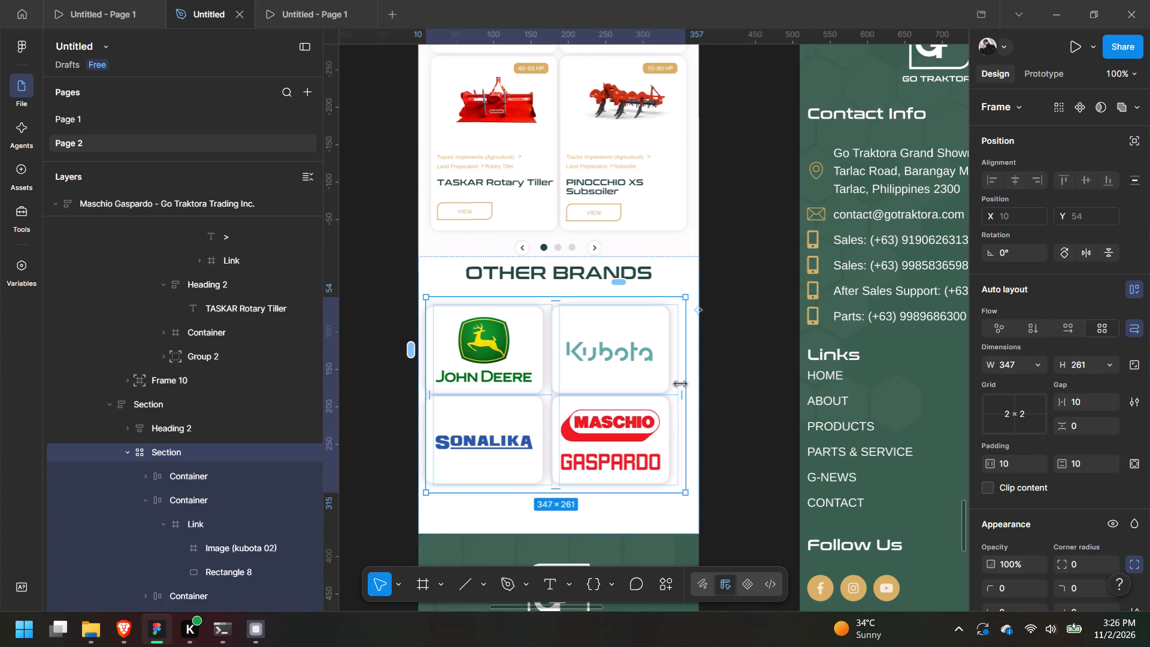
click(678, 389)
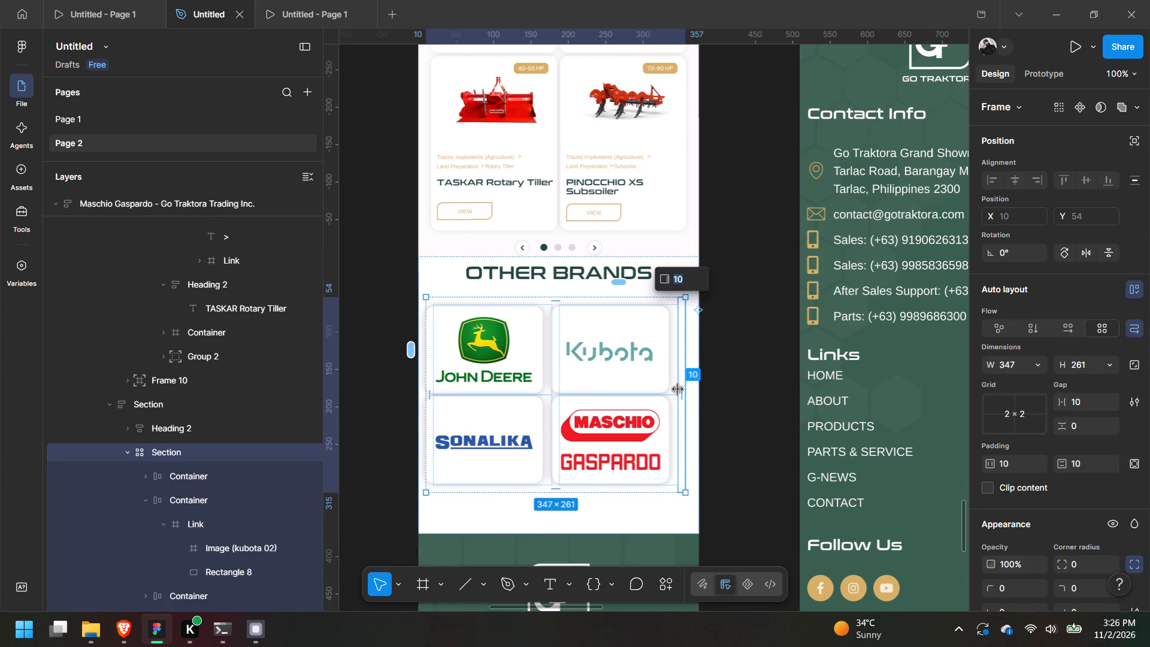
key(0)
key(Return)
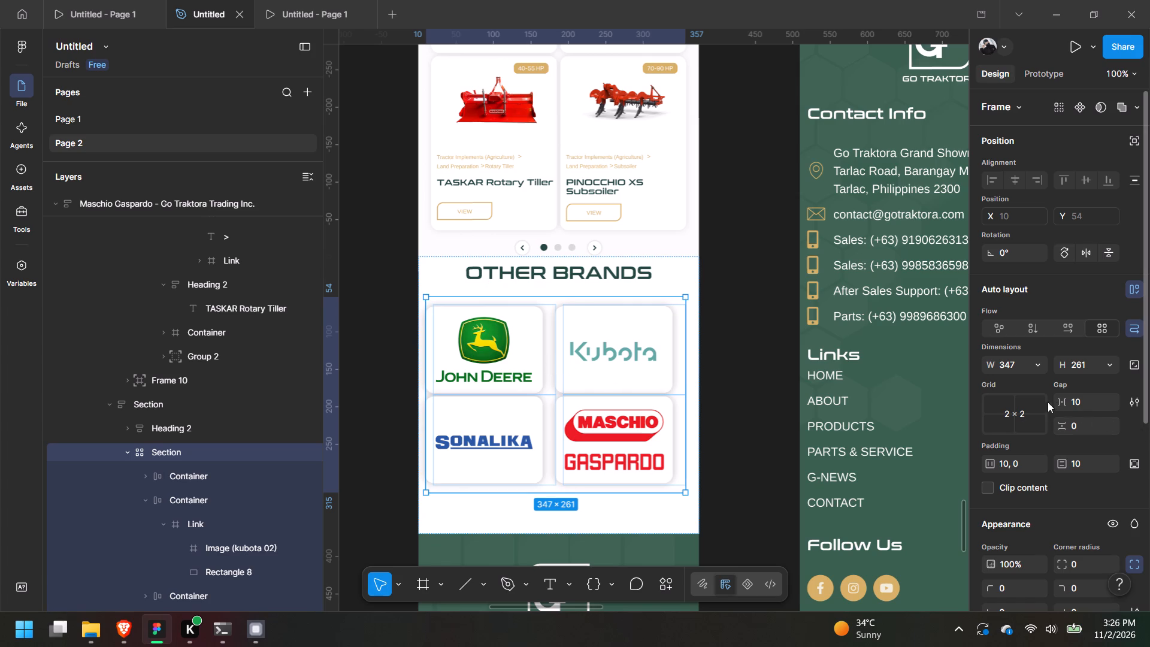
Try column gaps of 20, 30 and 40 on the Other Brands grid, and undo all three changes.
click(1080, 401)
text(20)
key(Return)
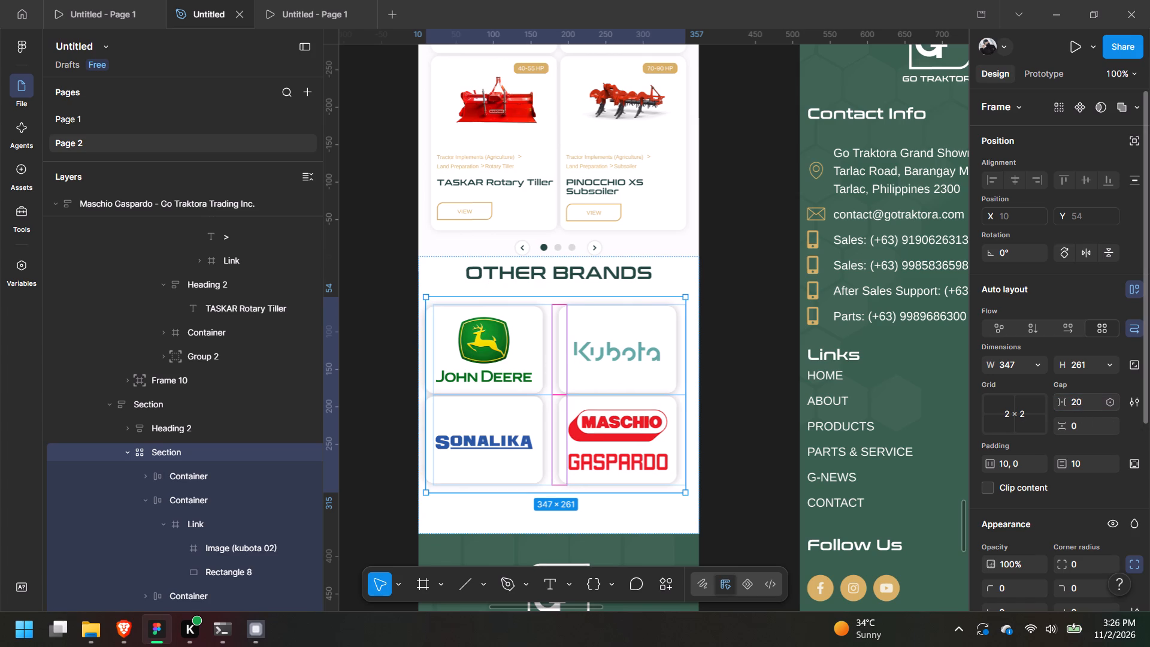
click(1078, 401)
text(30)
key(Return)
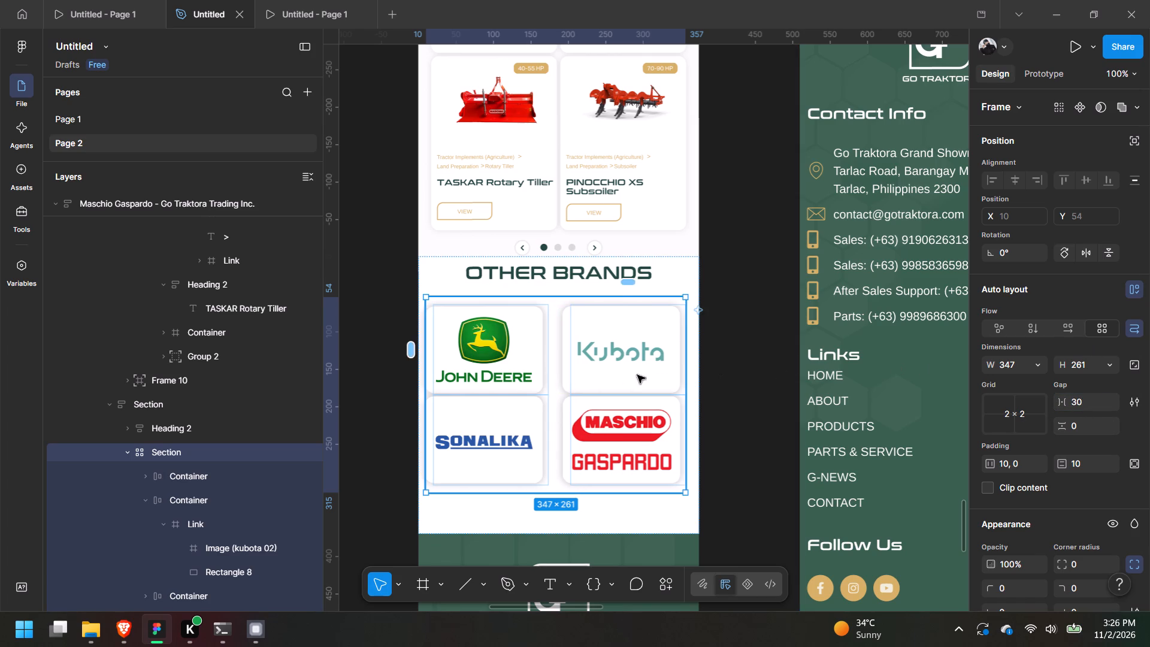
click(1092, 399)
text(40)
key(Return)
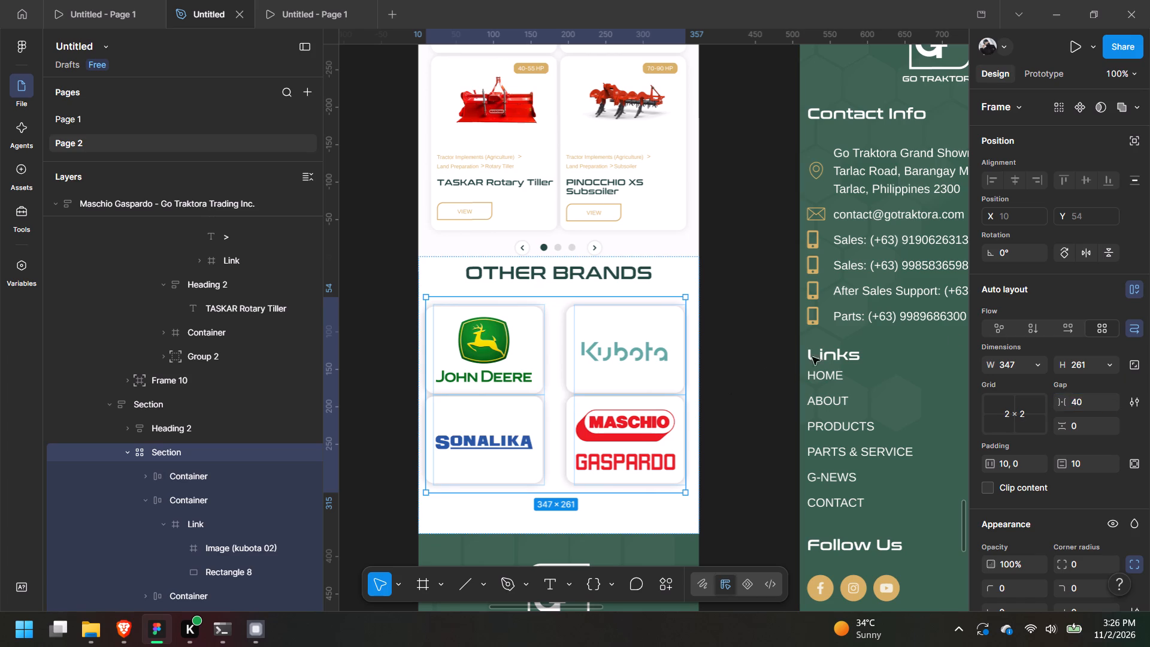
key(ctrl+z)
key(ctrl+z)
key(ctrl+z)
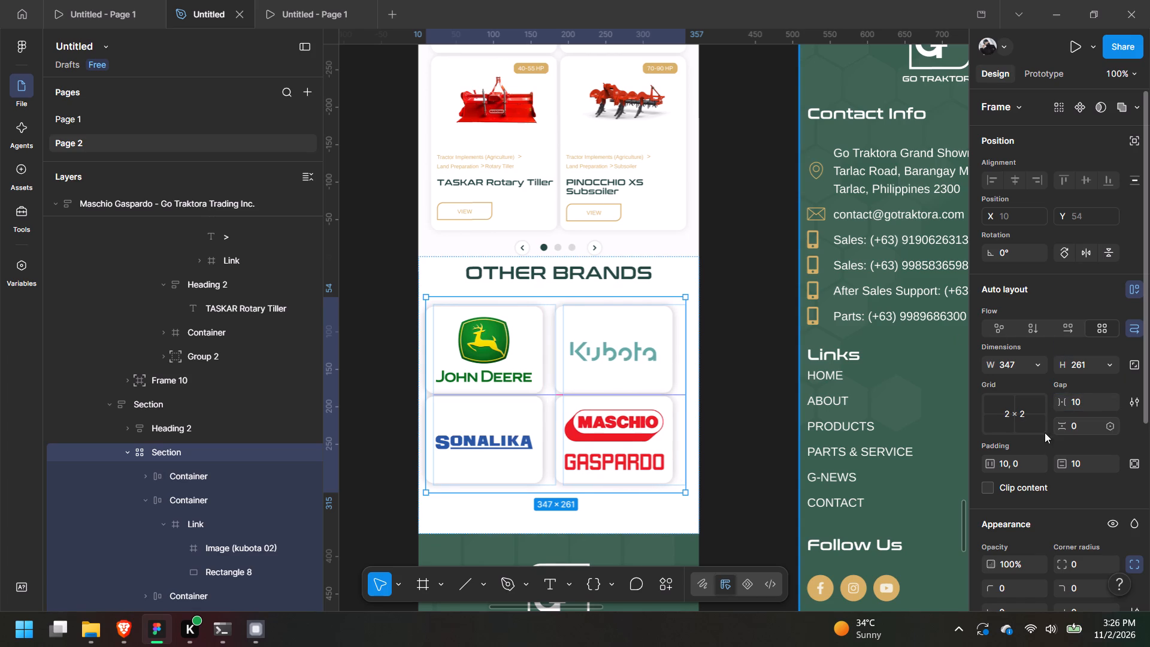
Set the Other Brands grid's left padding to 20, keeping the right padding at 0.
click(1018, 461)
click(1006, 465)
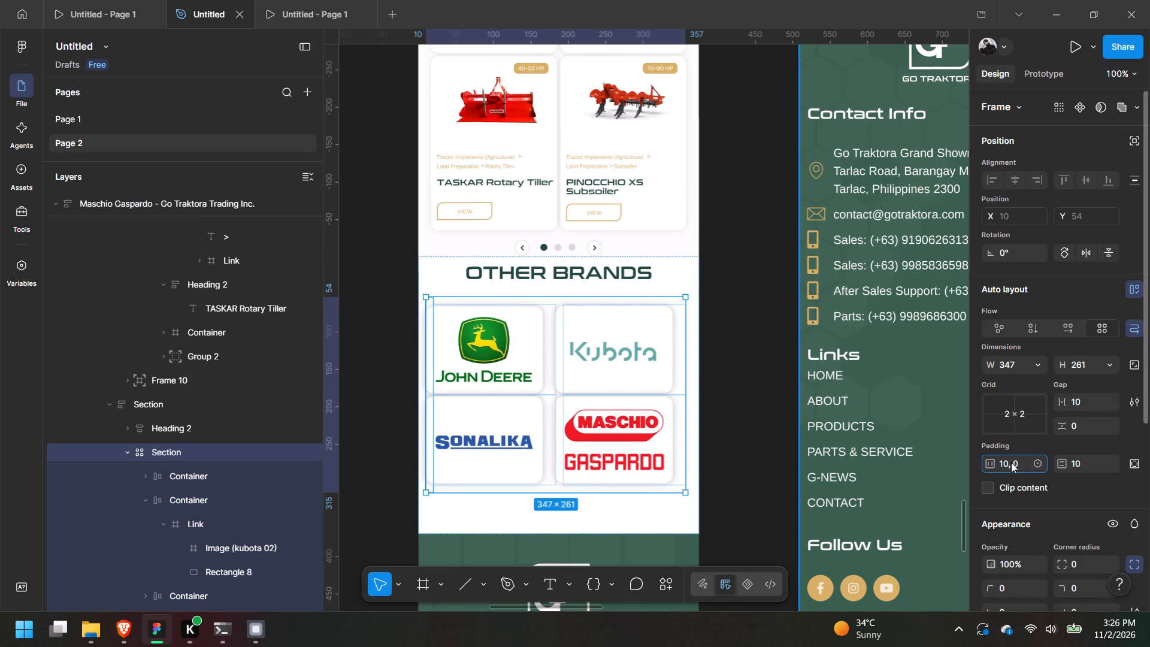
key(BackSpace)
key(BackSpace)
text(20)
key(Return)
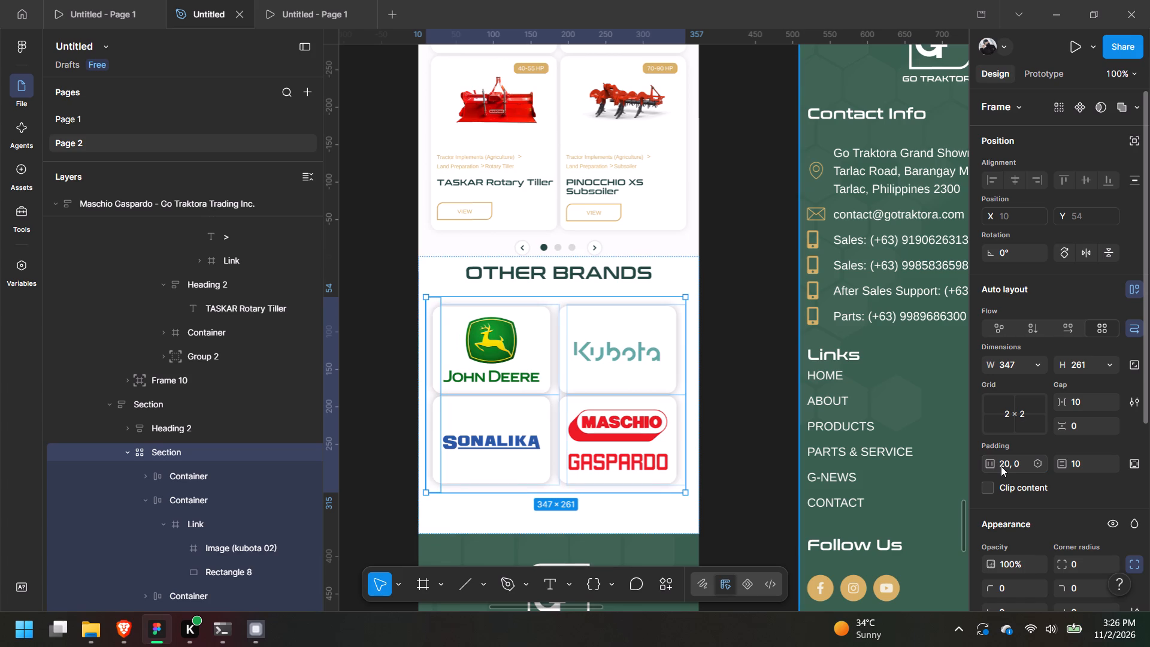
drag(670, 435, 672, 425)
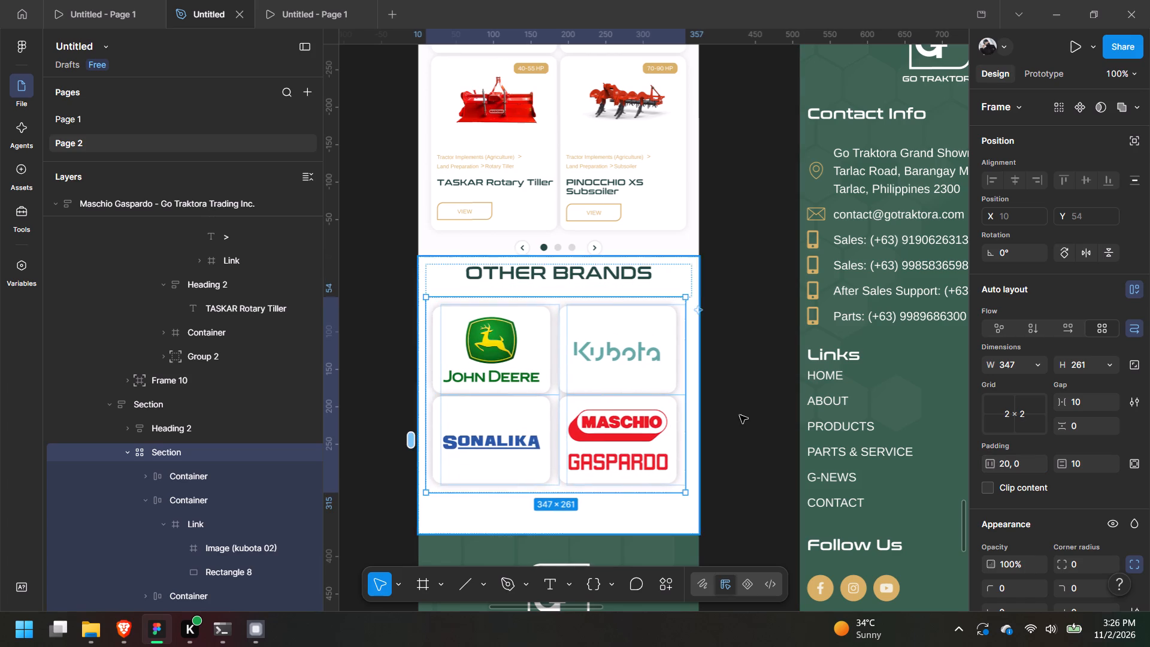
click(741, 415)
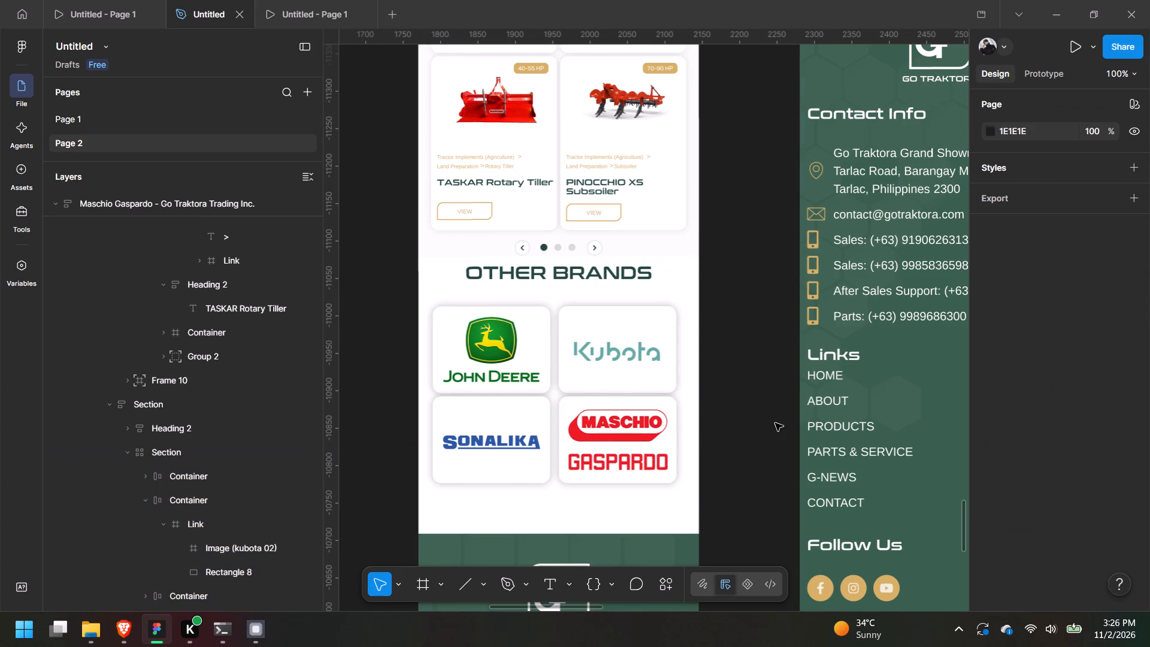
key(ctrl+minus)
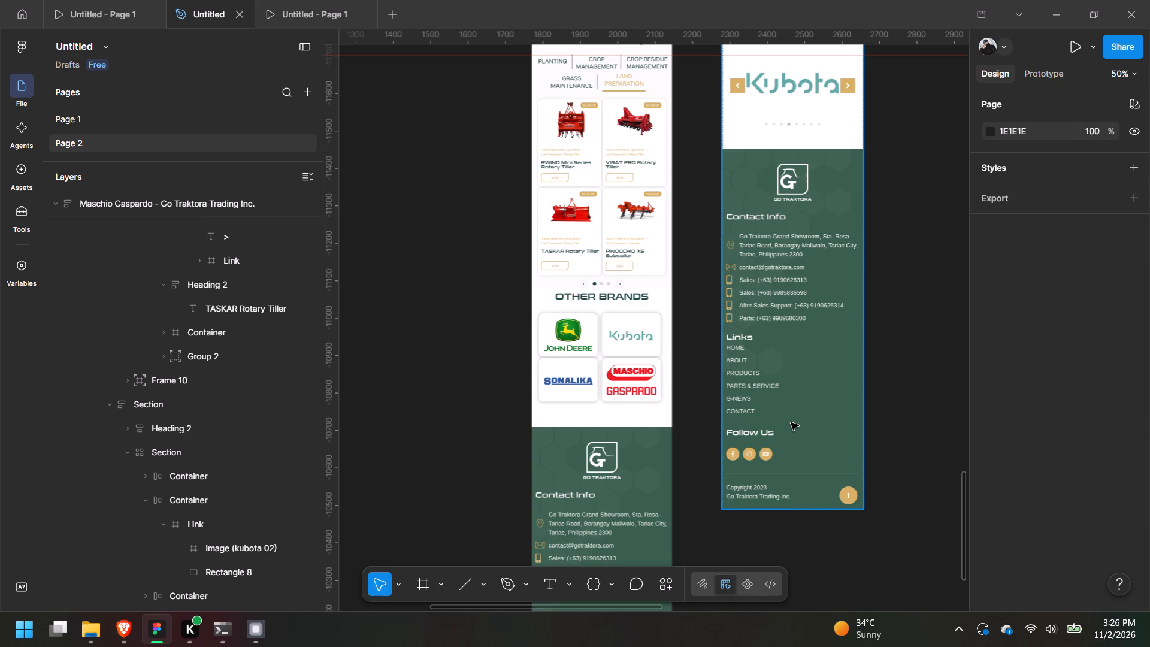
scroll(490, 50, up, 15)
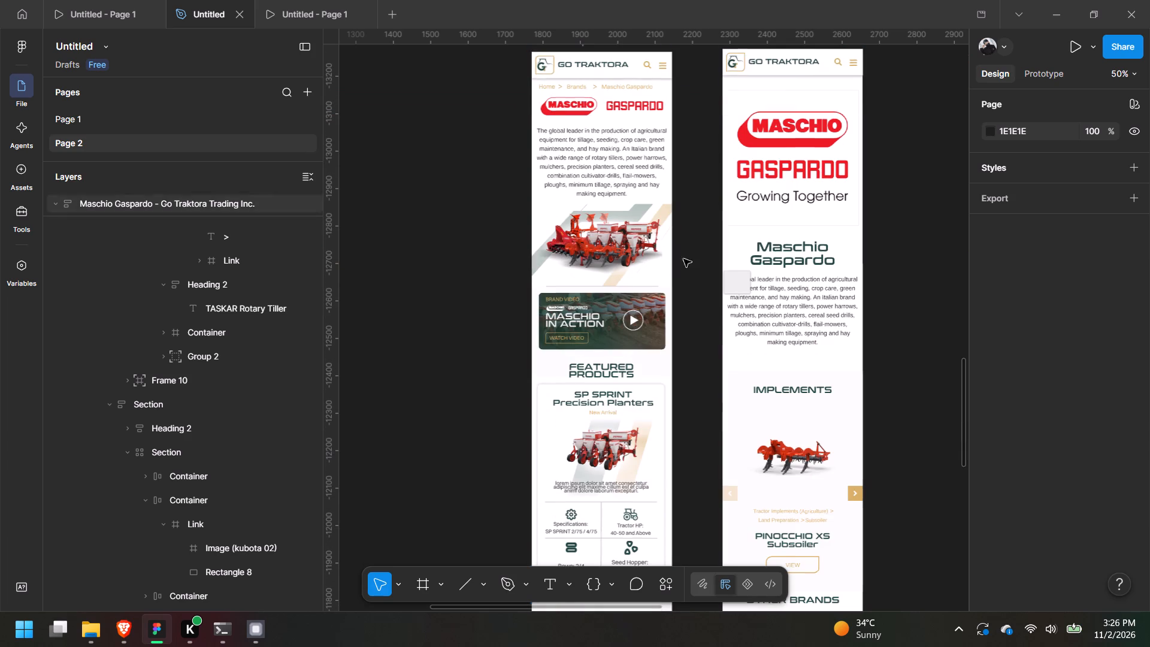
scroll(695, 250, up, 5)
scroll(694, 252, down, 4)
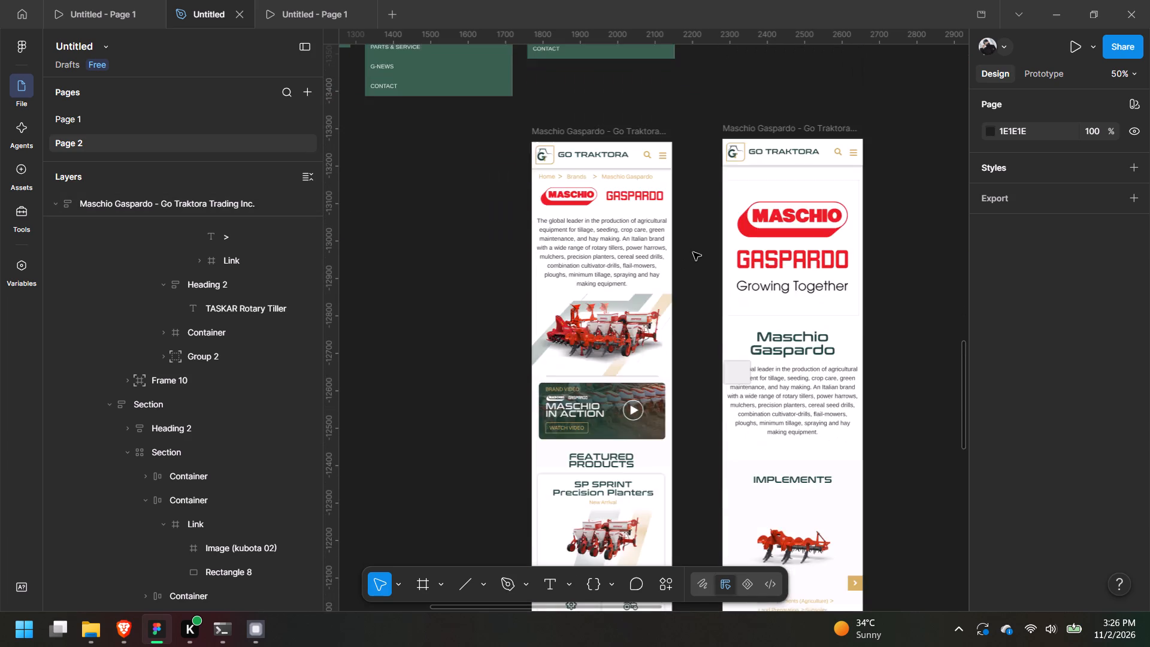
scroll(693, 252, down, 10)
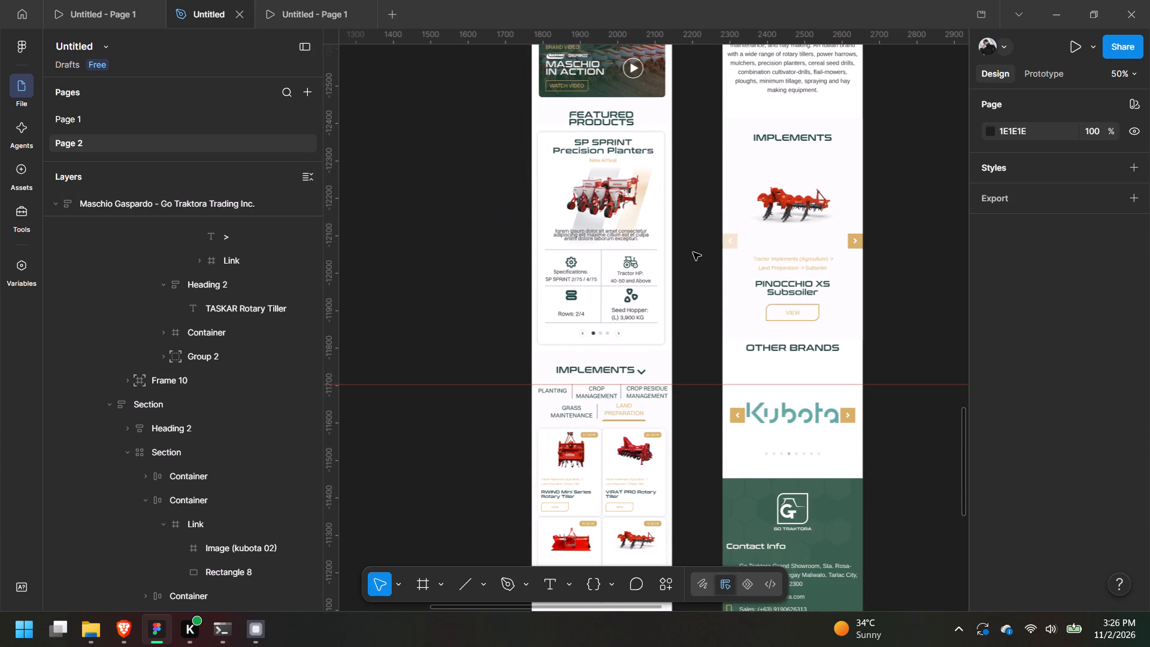
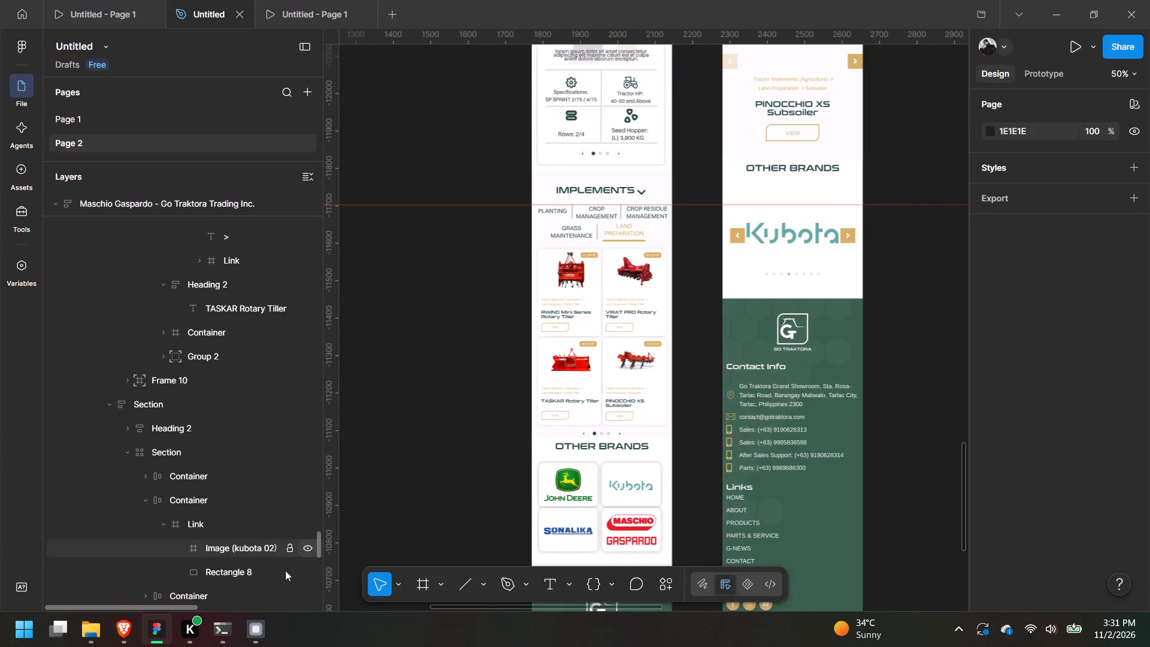
Switch from Figma to the Brave browser with the live Maschio Gaspardo brand page in mobile view.
click(127, 635)
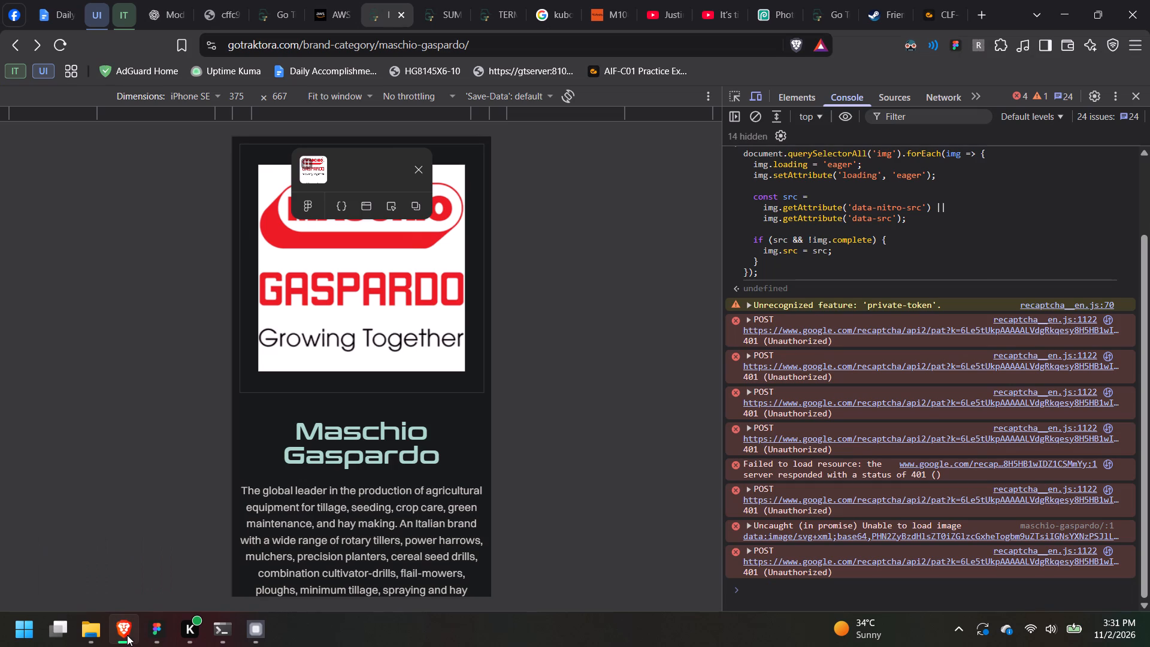